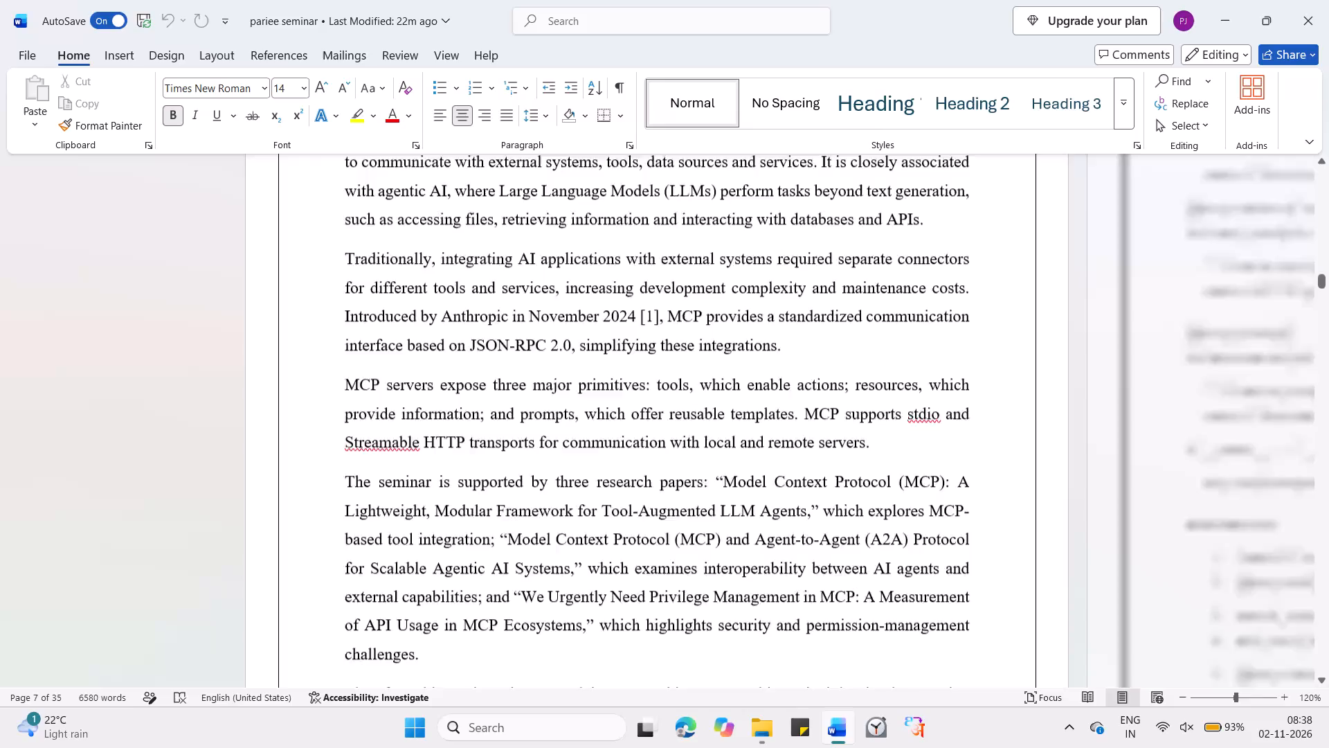
Correct the misspelled word "addresse" to "addresses" in the last paragraph on page 9, under Problem Statement.
scroll(1085, 318, "down", 5)
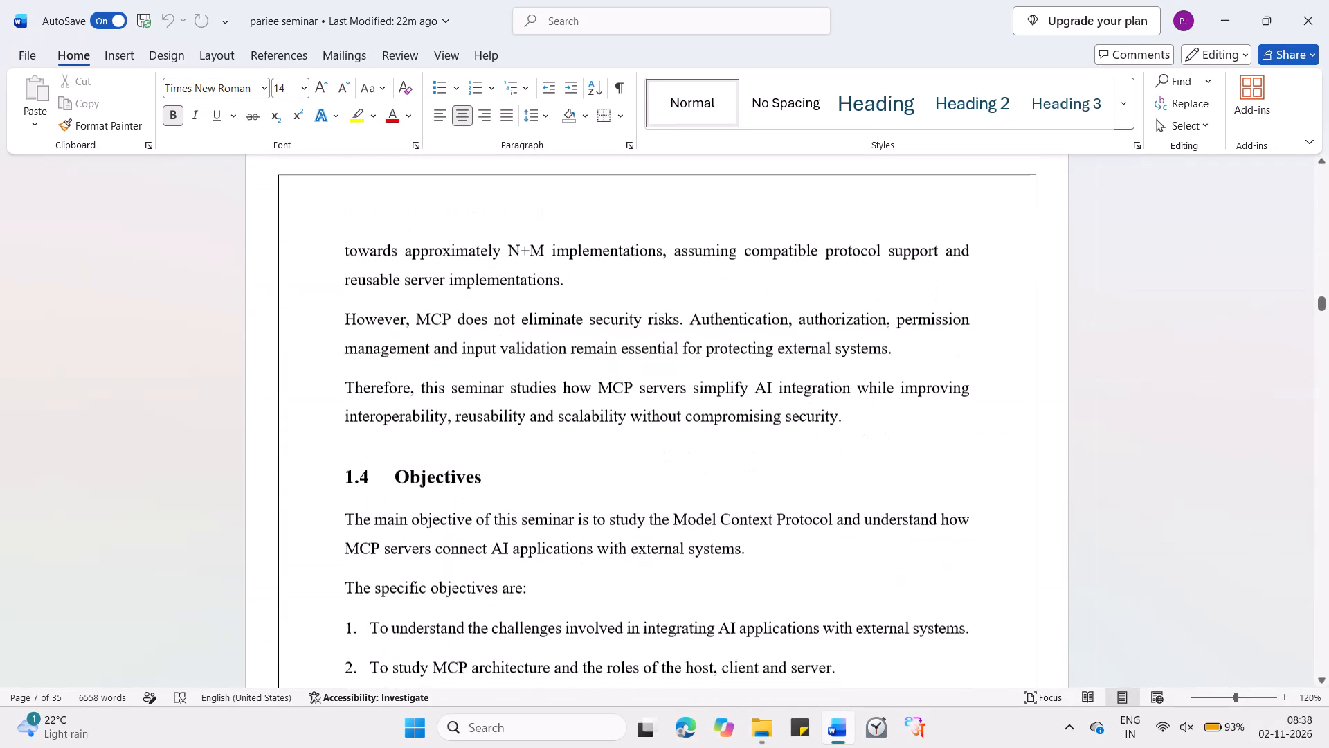
scroll(1085, 318, "up", 1)
left_click(579, 271)
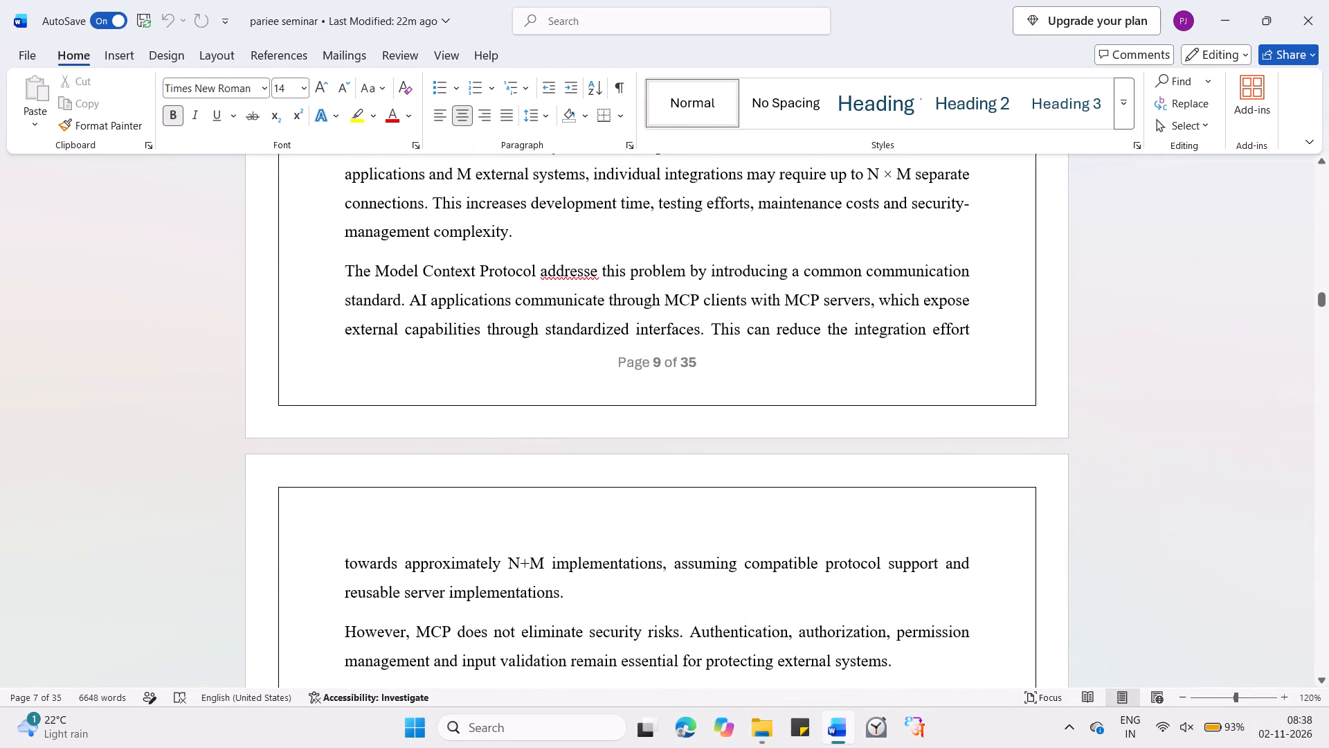
right_click(579, 271)
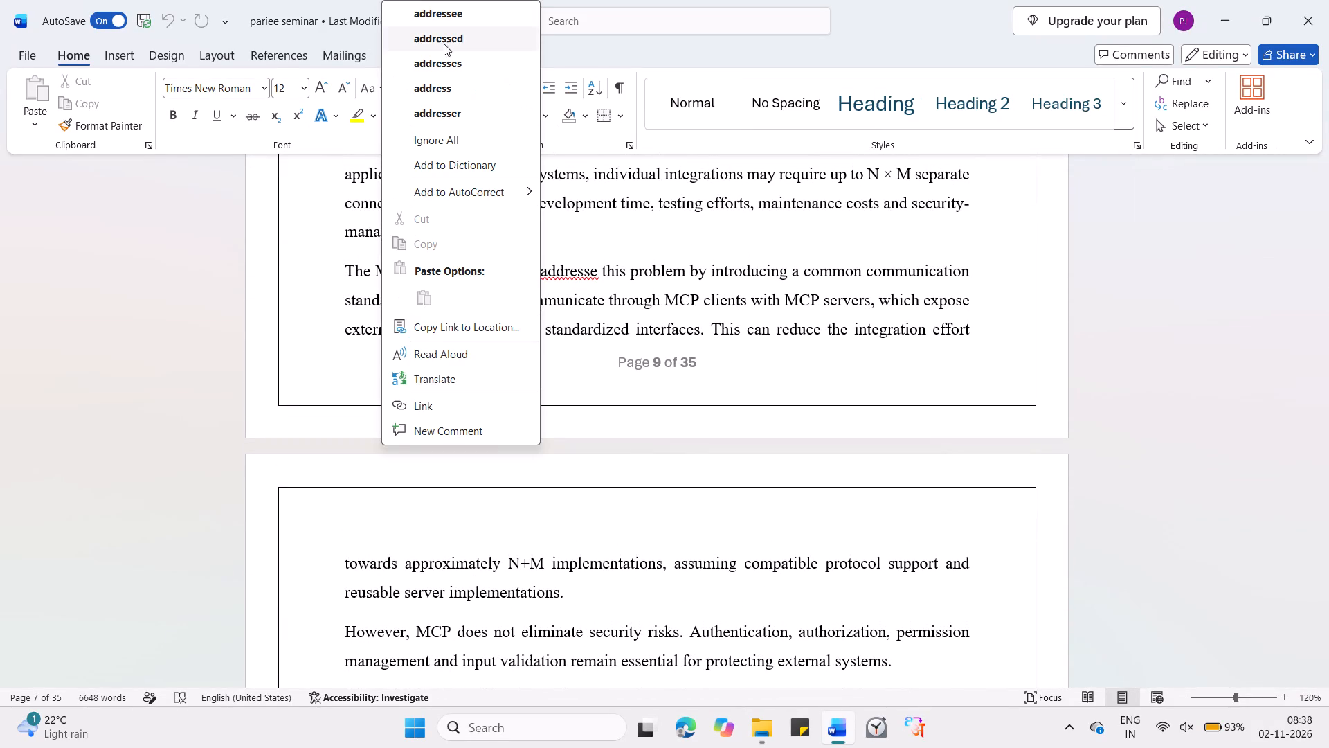
left_click(448, 64)
Review the pages from the Chapter 1 objectives back through the contents and list pages to the title page.
scroll(831, 473, "down", 2, "ctrl")
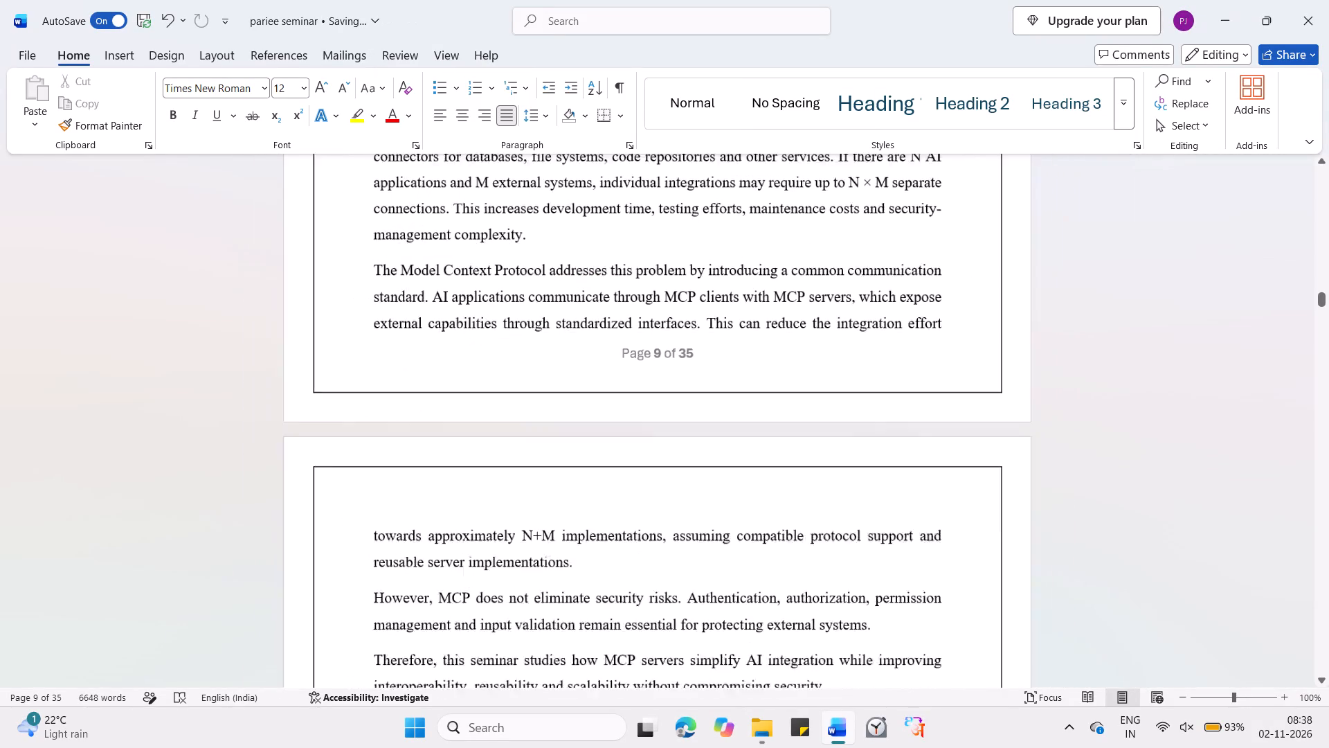
scroll(831, 473, "down", 2, "ctrl")
scroll(831, 473, "up", 2)
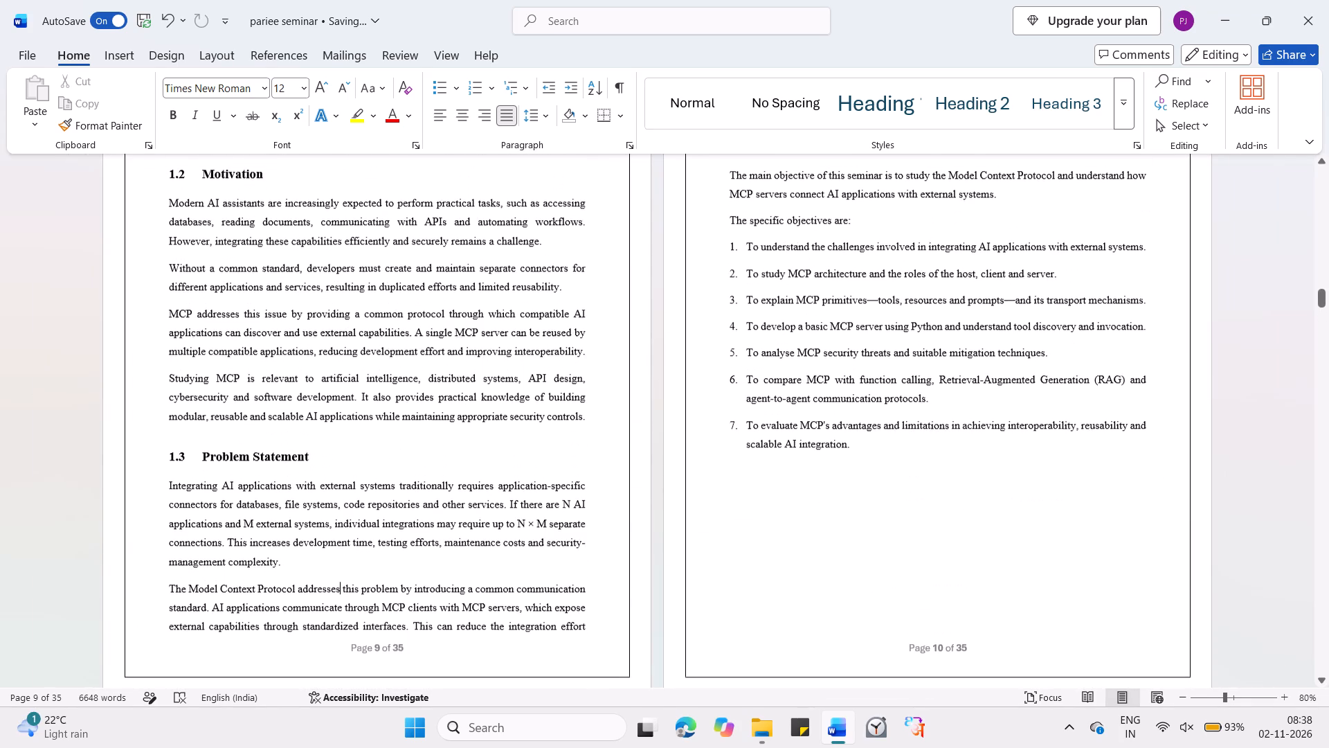
scroll(831, 473, "up", 2)
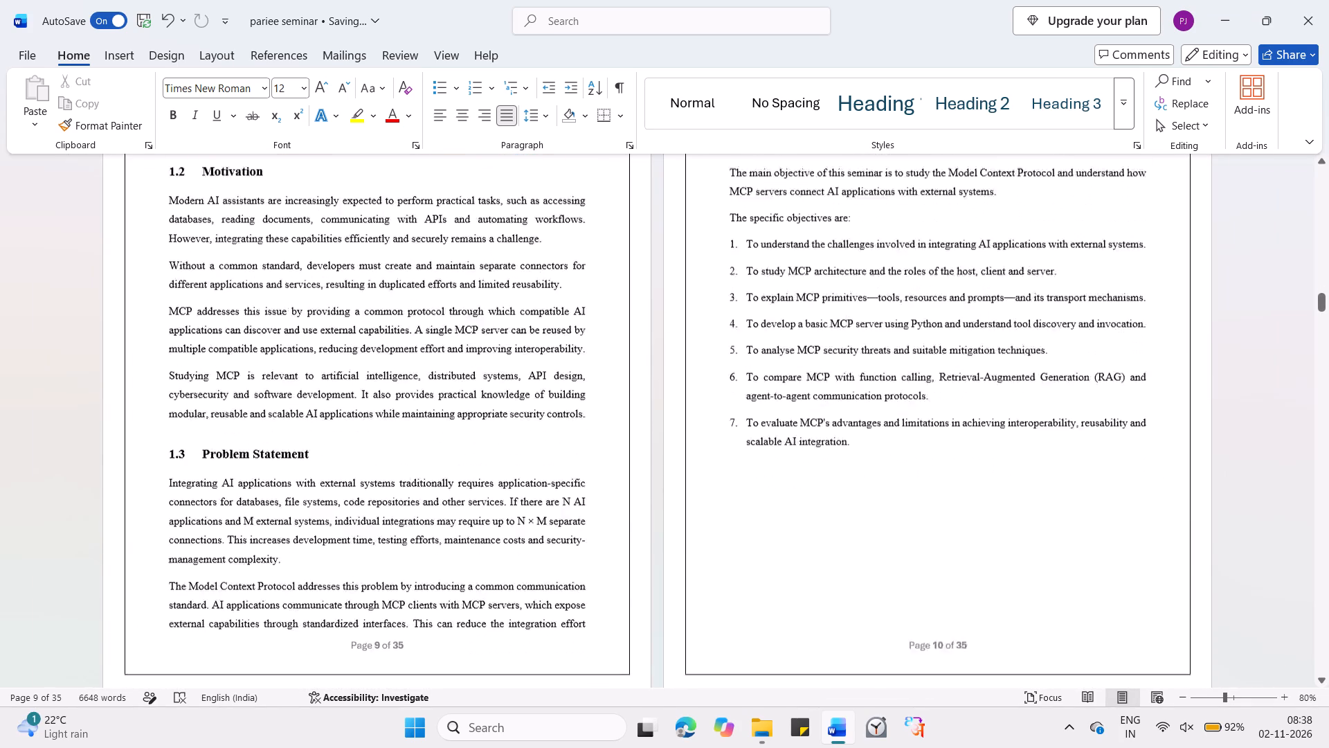
scroll(831, 473, "up", 5)
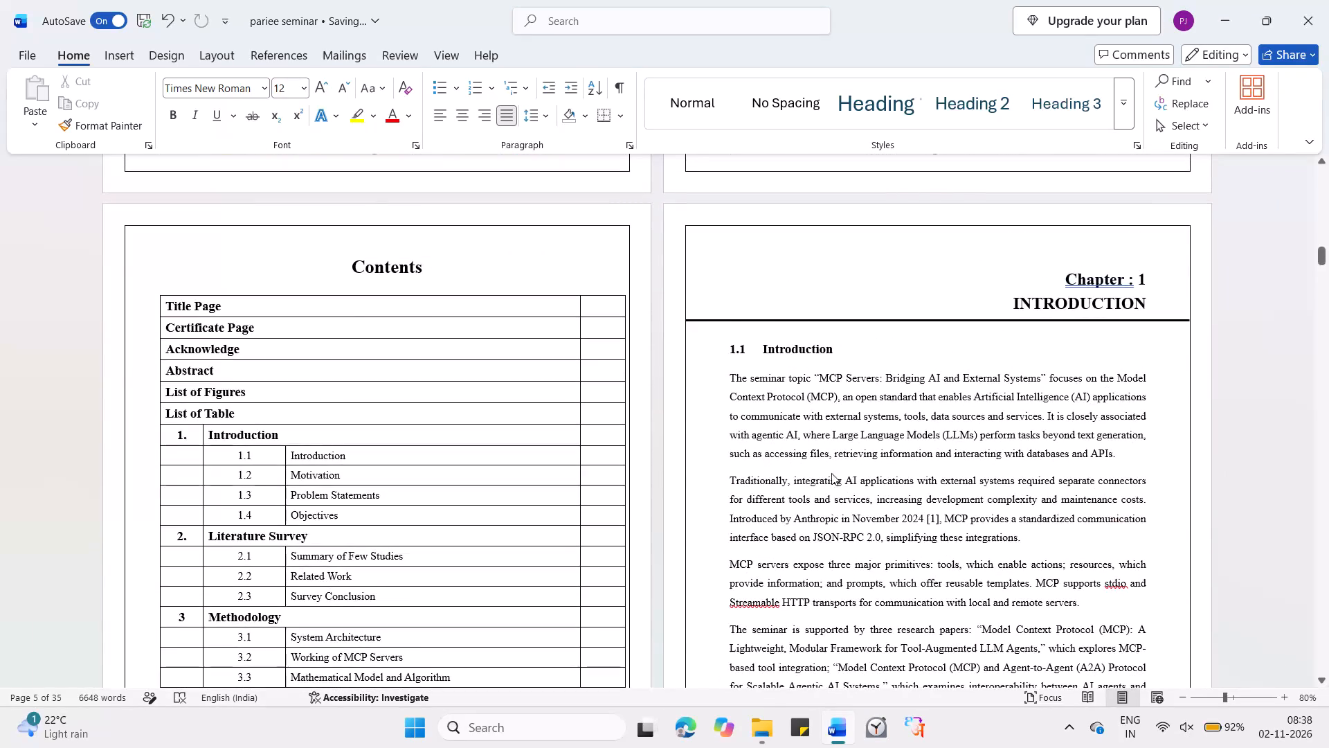
scroll(831, 473, "up", 3)
left_click(1187, 698)
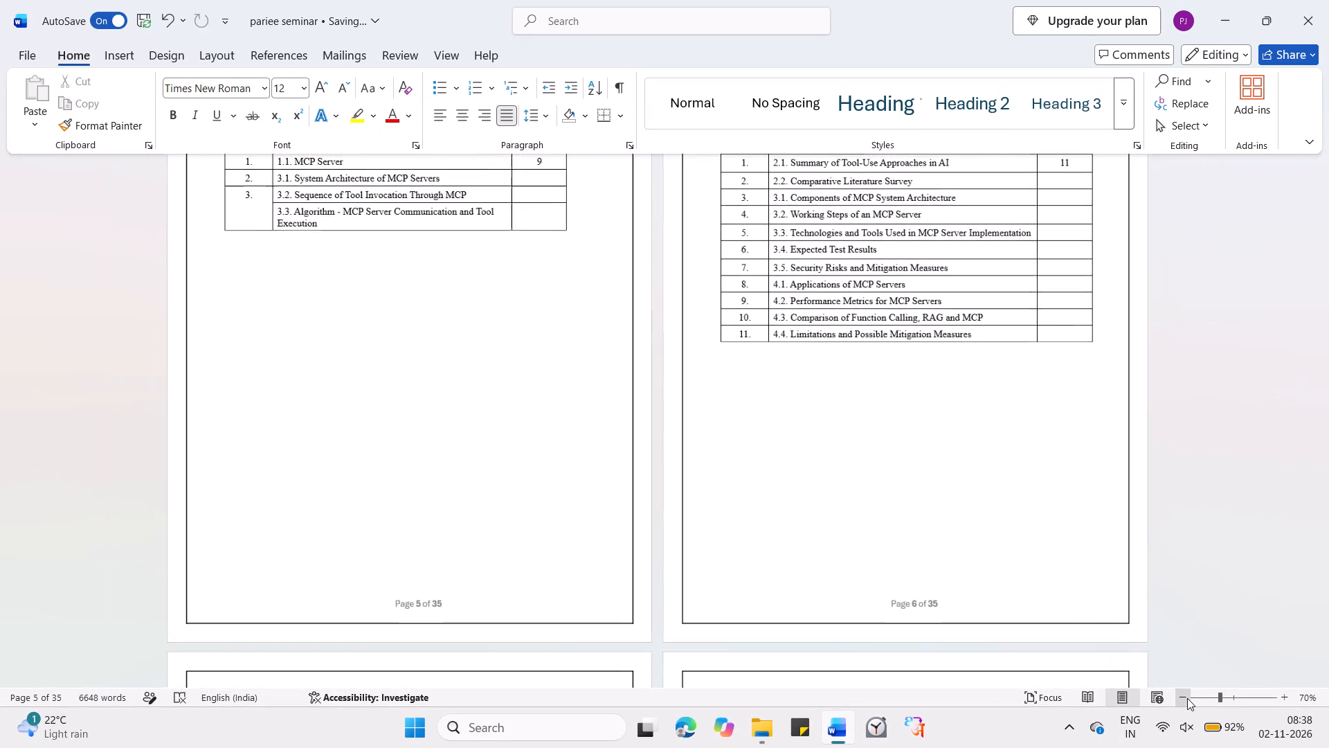
left_click(1187, 698)
left_click(1187, 698)
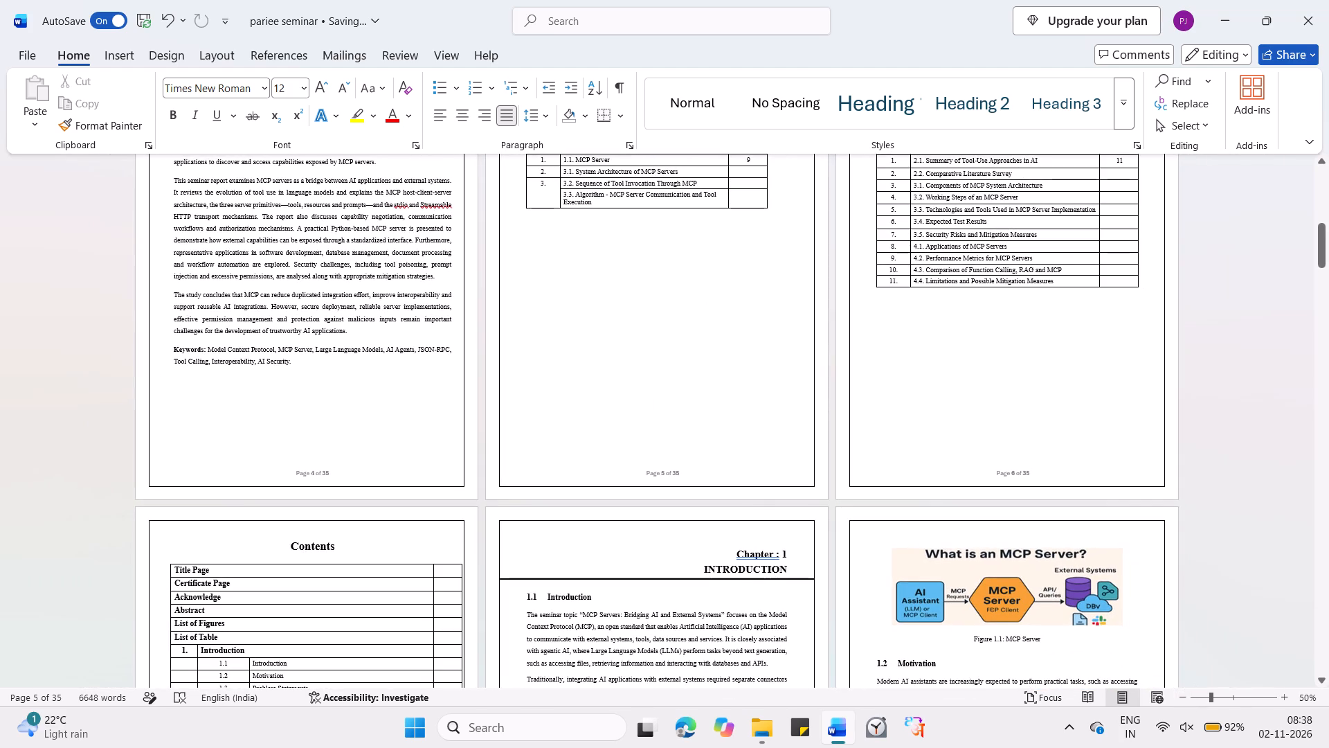
left_click(1287, 697)
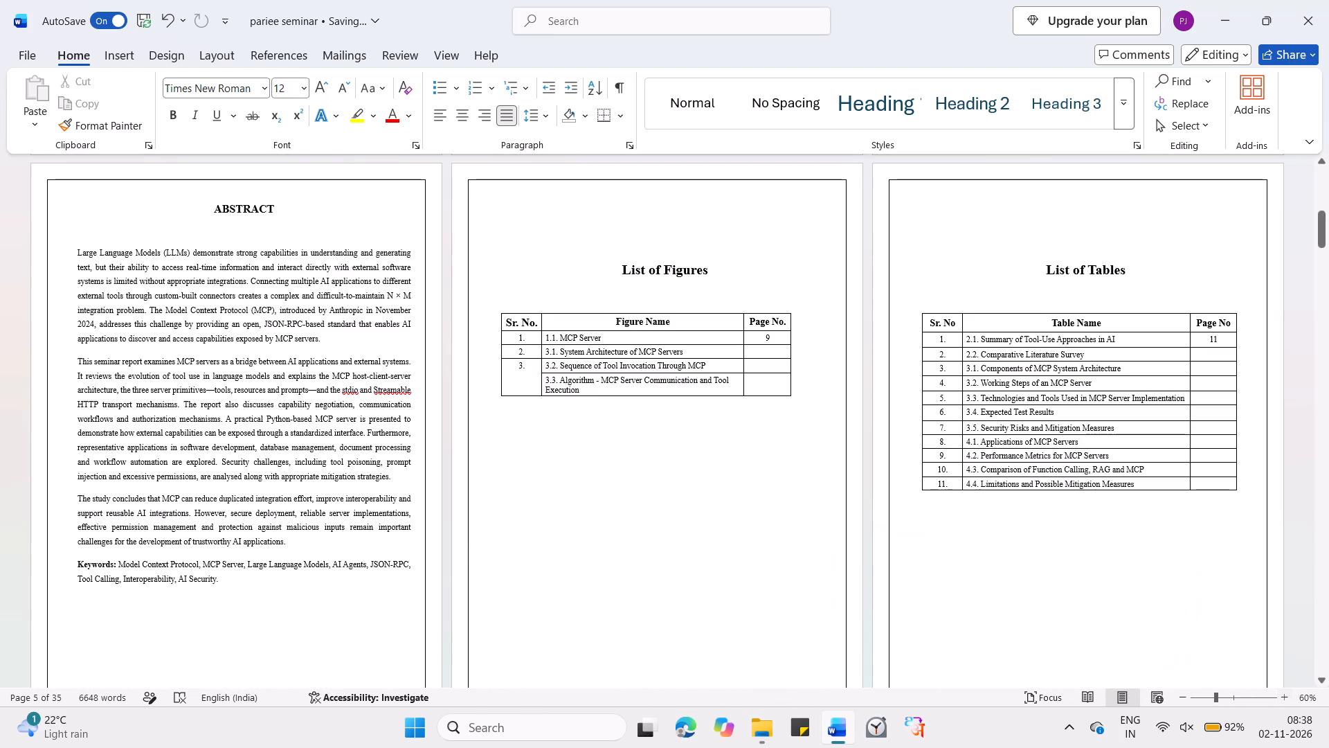
scroll(1132, 520, "up", 10)
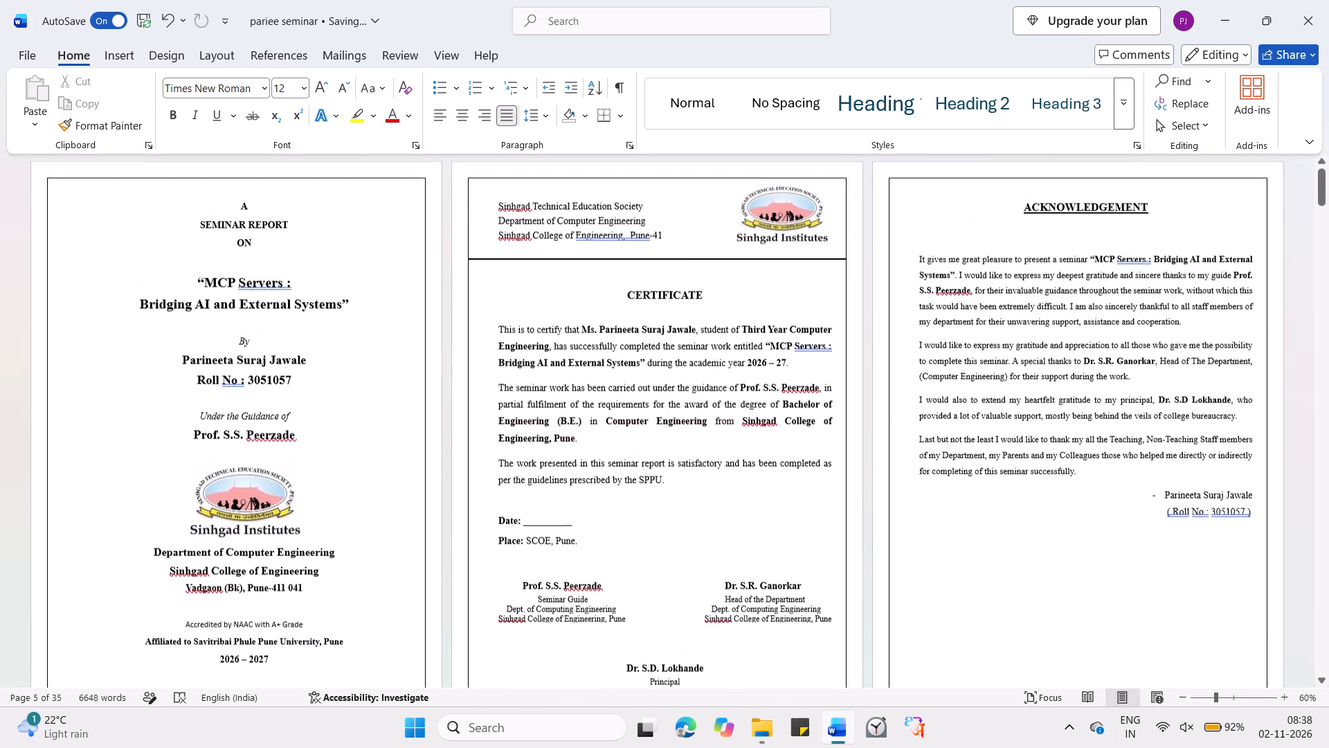
Check the title page, certificate and acknowledgement, including the author and guide lines on the title page.
scroll(1132, 520, "down", 1)
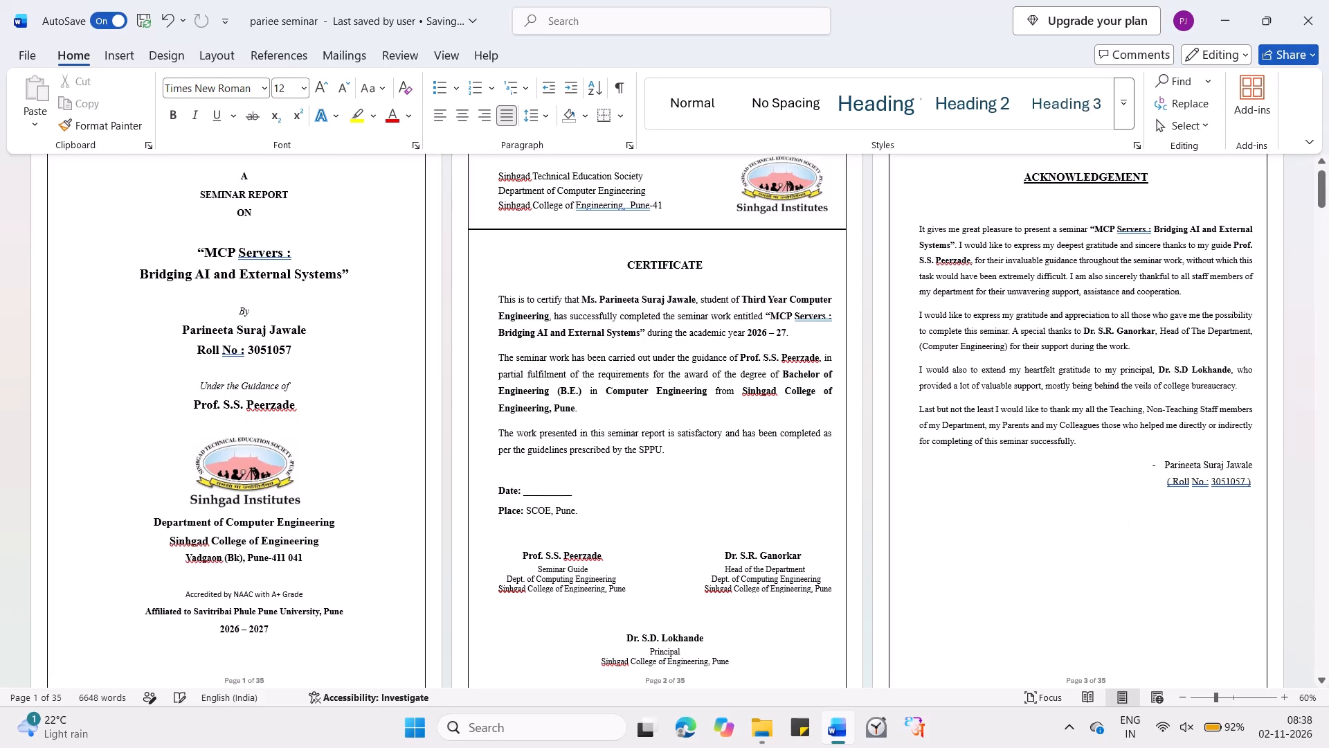
scroll(1132, 520, "down", 1)
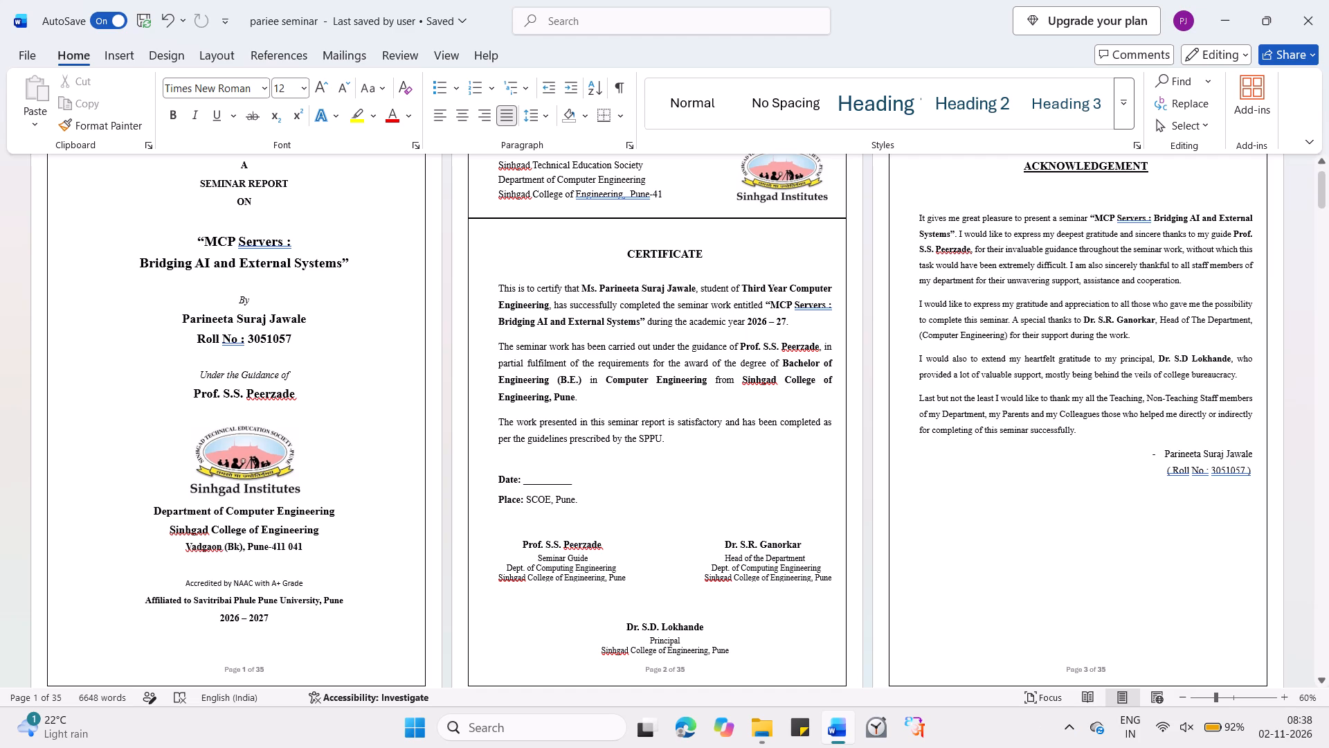
scroll(833, 344, "up", 3, "ctrl")
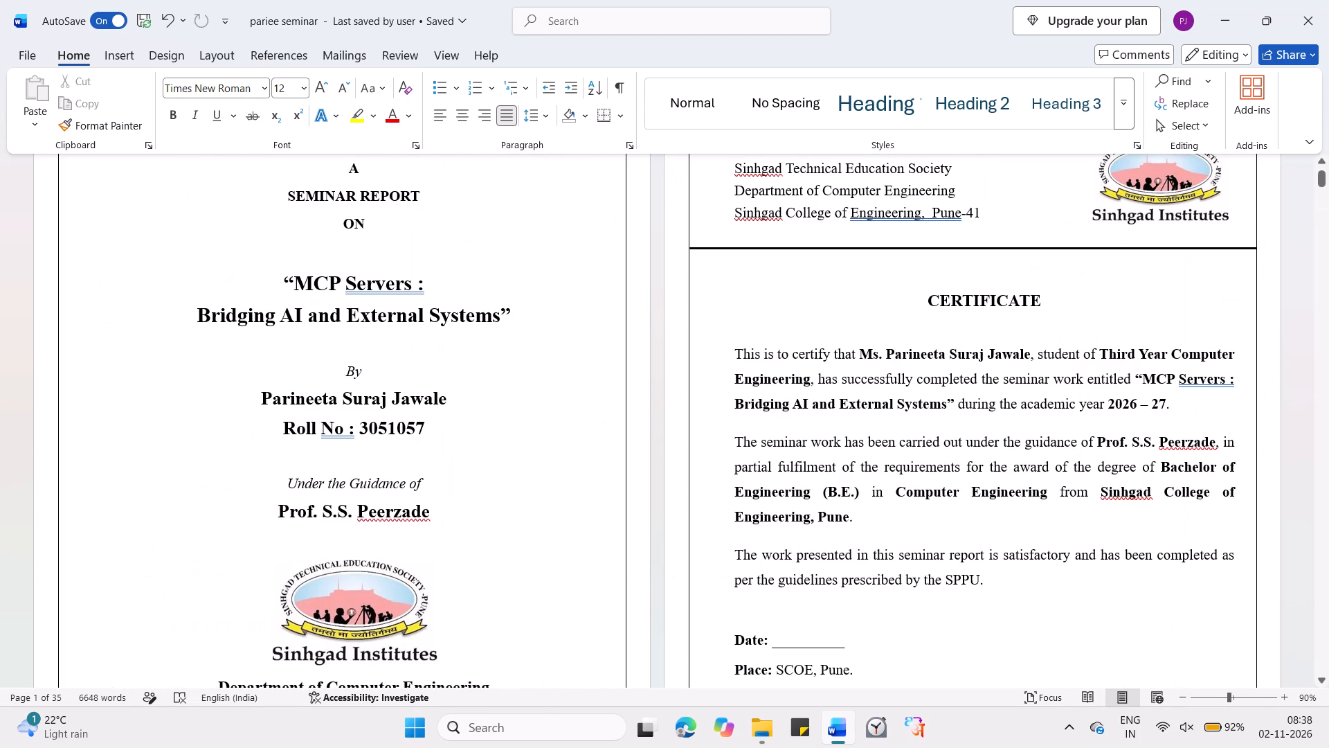
scroll(1083, 429, "down", 2, "ctrl")
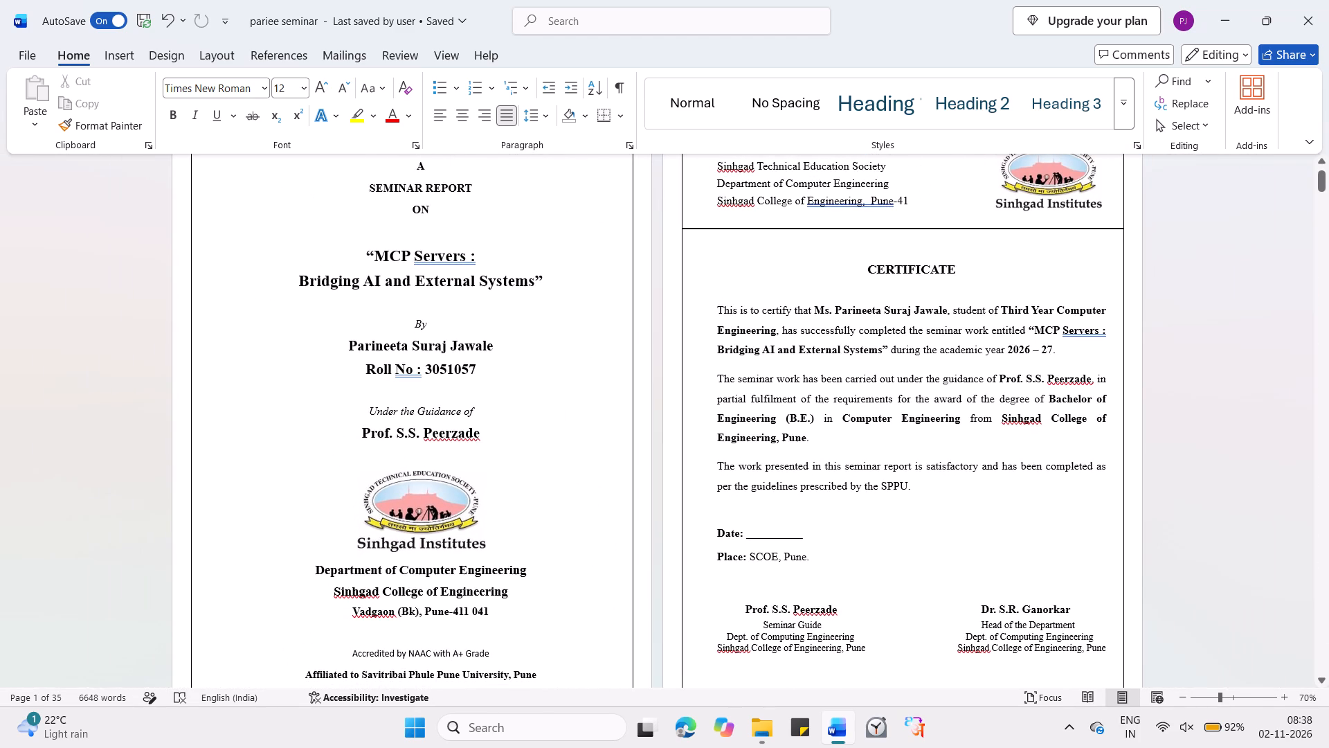
left_click(1180, 697)
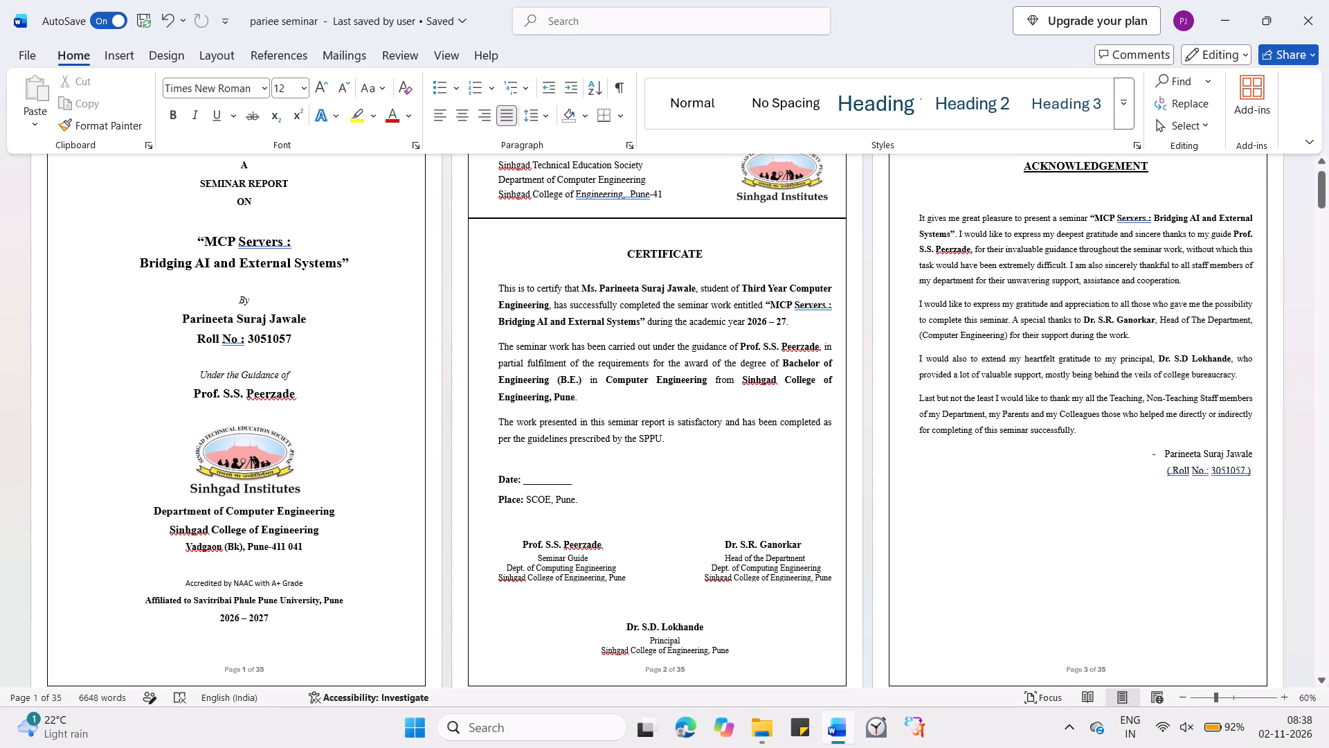
scroll(921, 431, "down", 1)
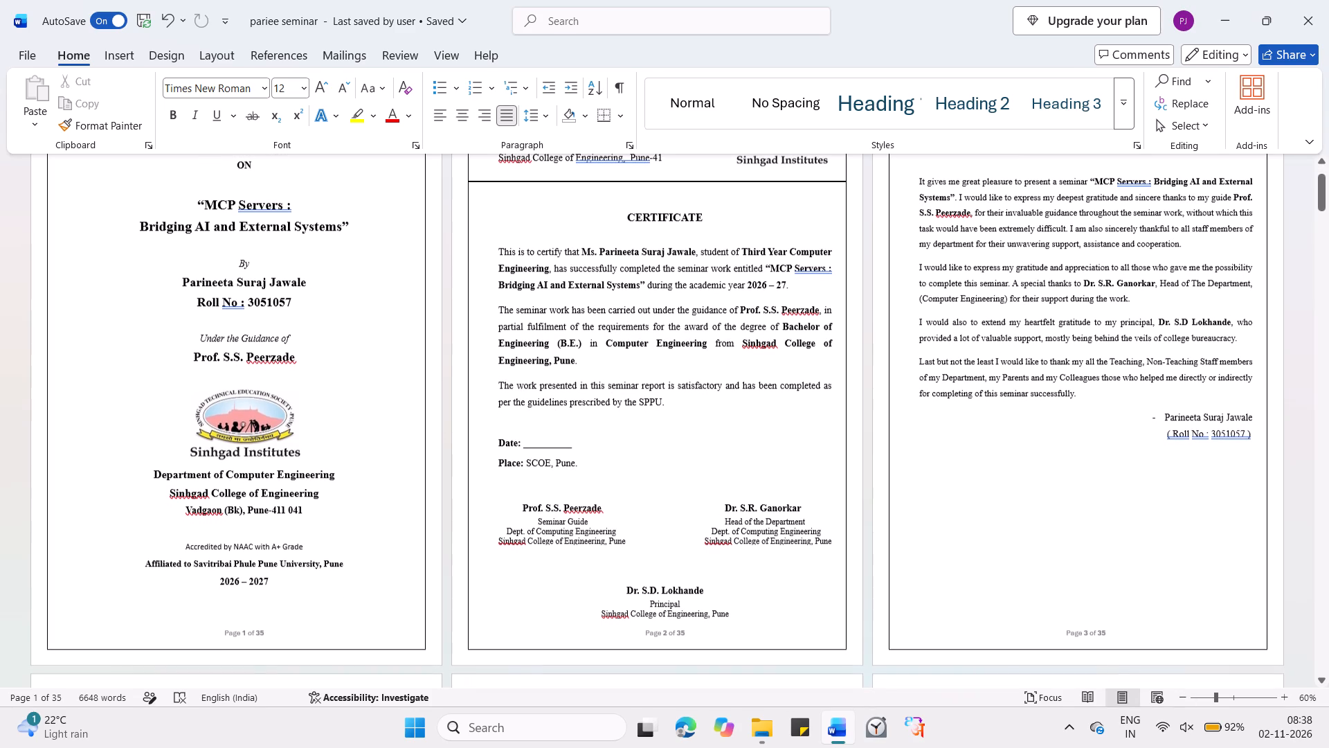
left_click(202, 285)
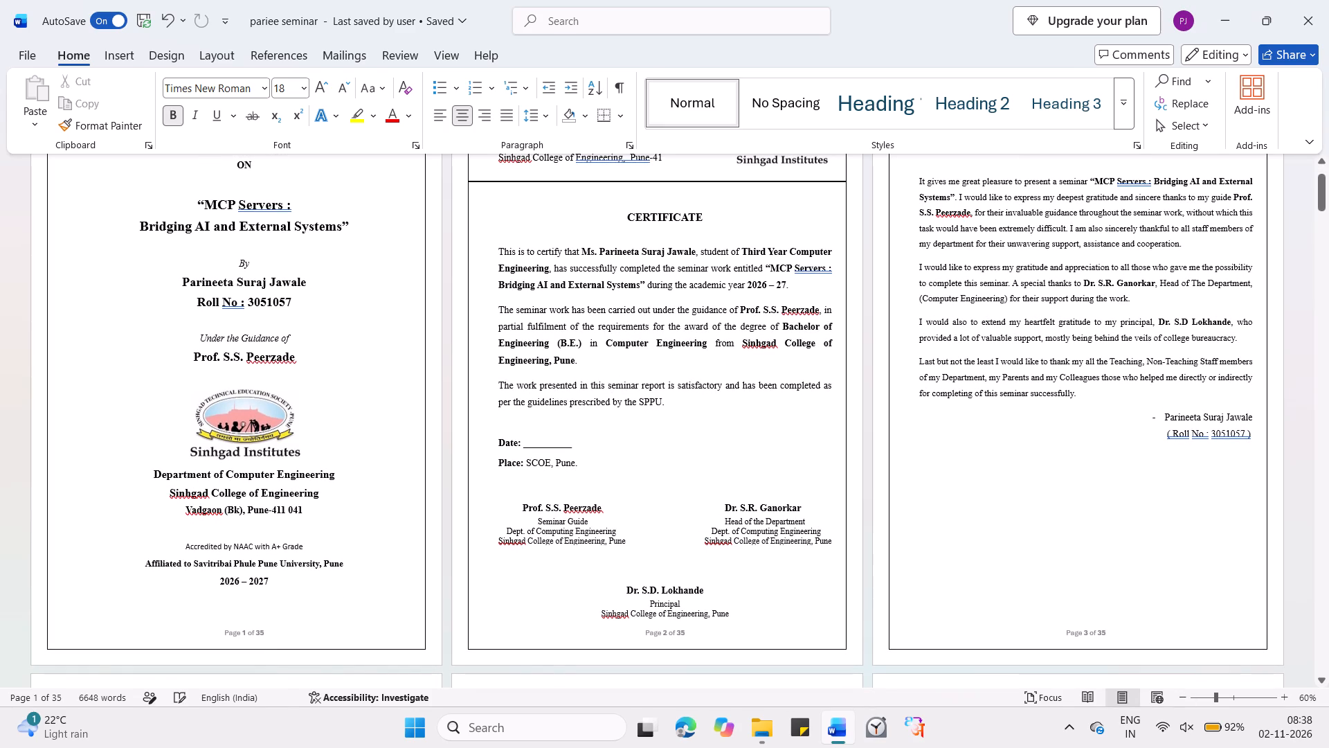
left_click(210, 359)
Examine the abstract, List of Figures and List of Tables pages, including their numbering and page-number columns.
scroll(909, 630, "down", 5)
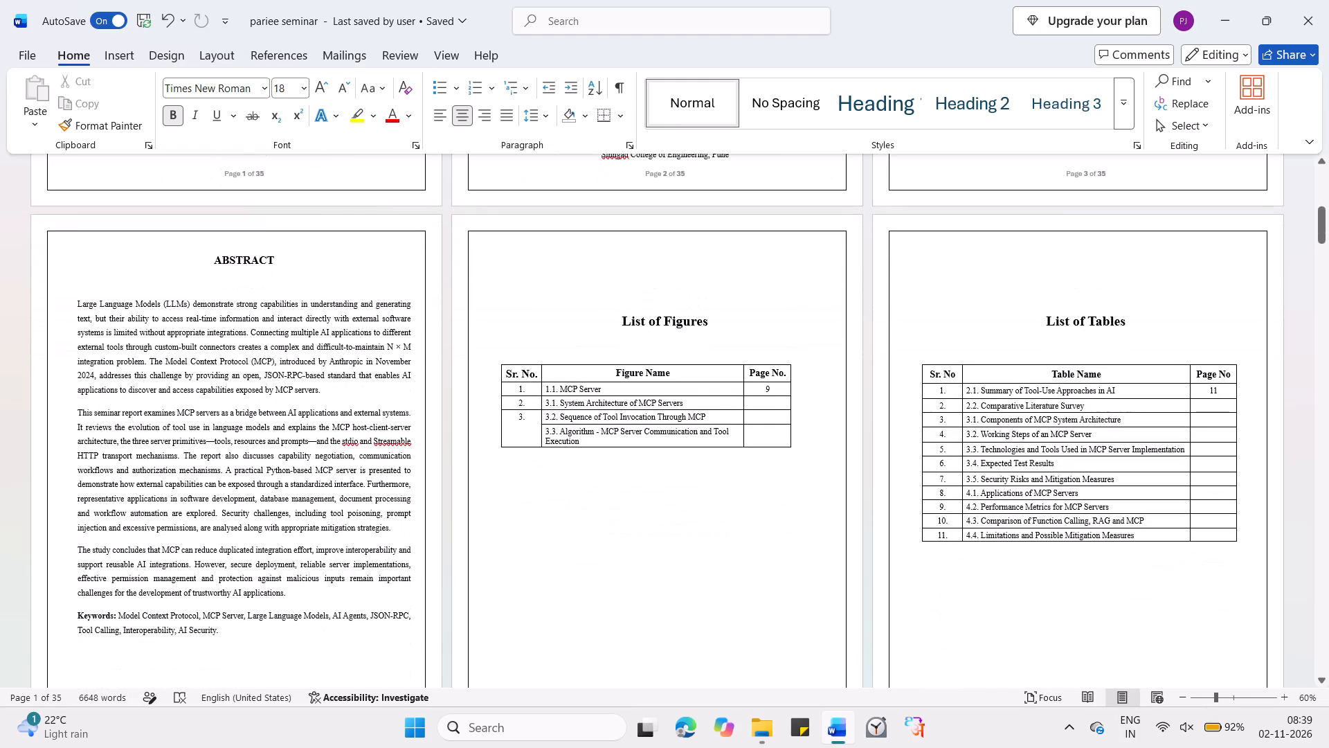
scroll(909, 630, "down", 2)
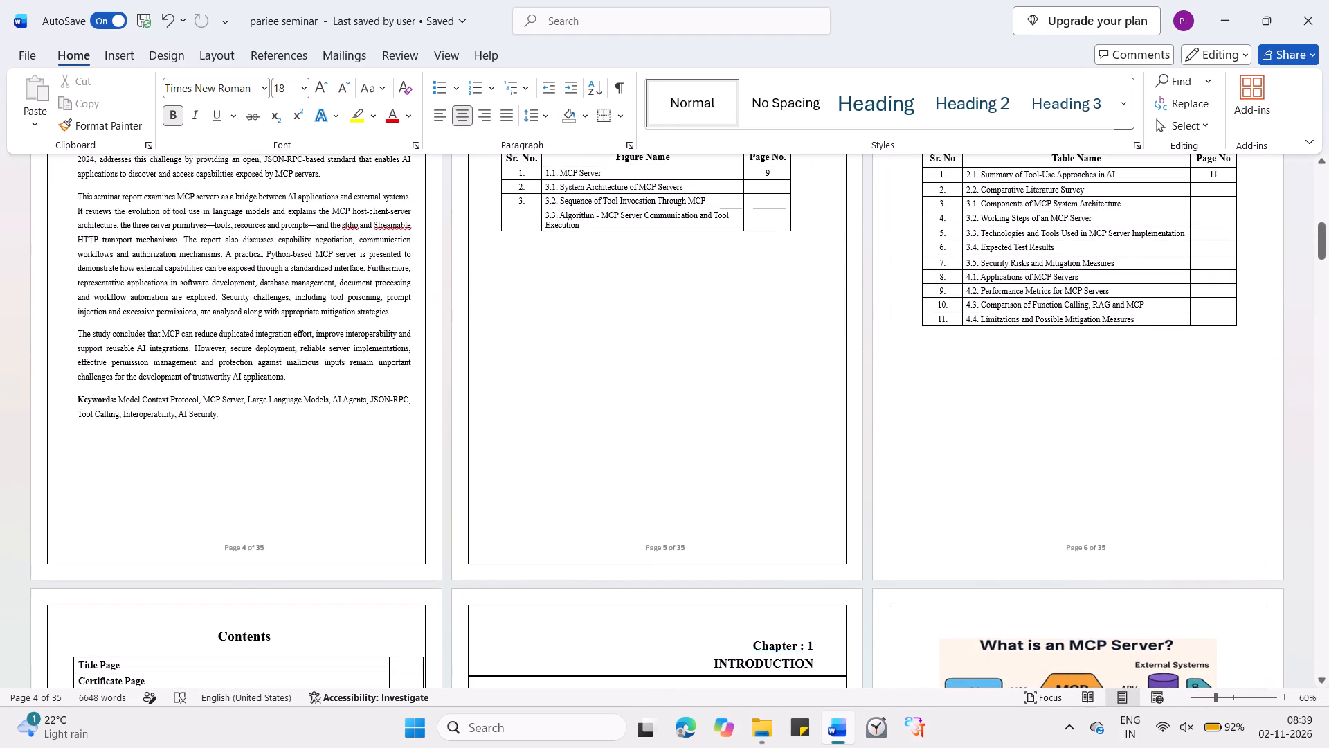
scroll(909, 630, "up", 1)
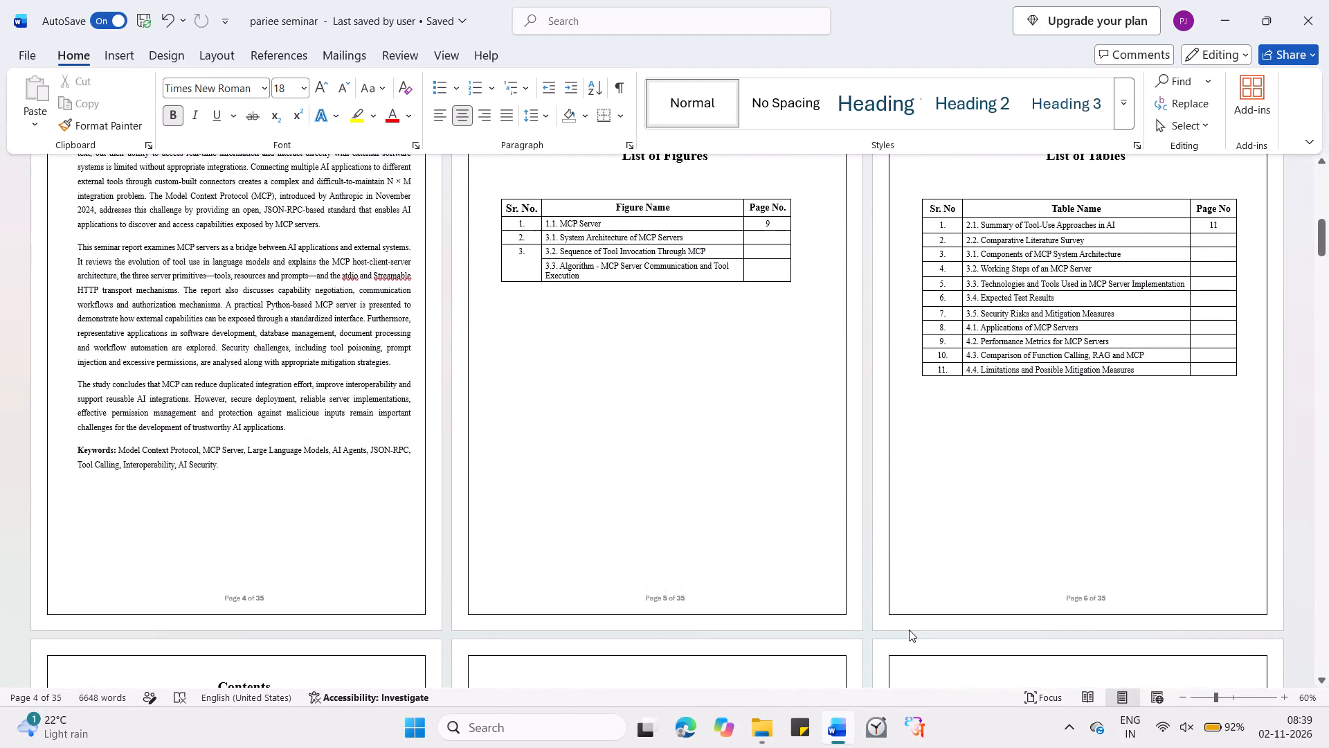
scroll(909, 630, "up", 1)
scroll(669, 269, "right", 1)
scroll(669, 269, "up", 1)
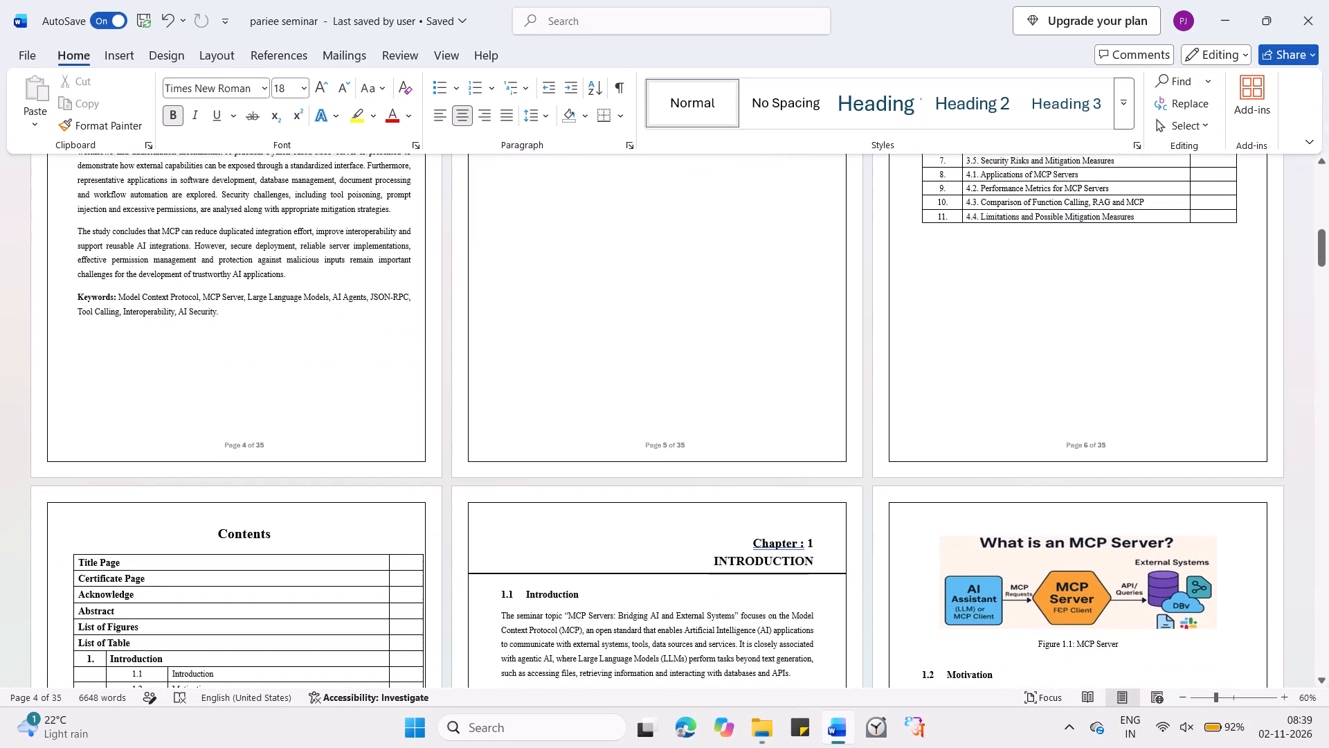
scroll(669, 269, "up", 3)
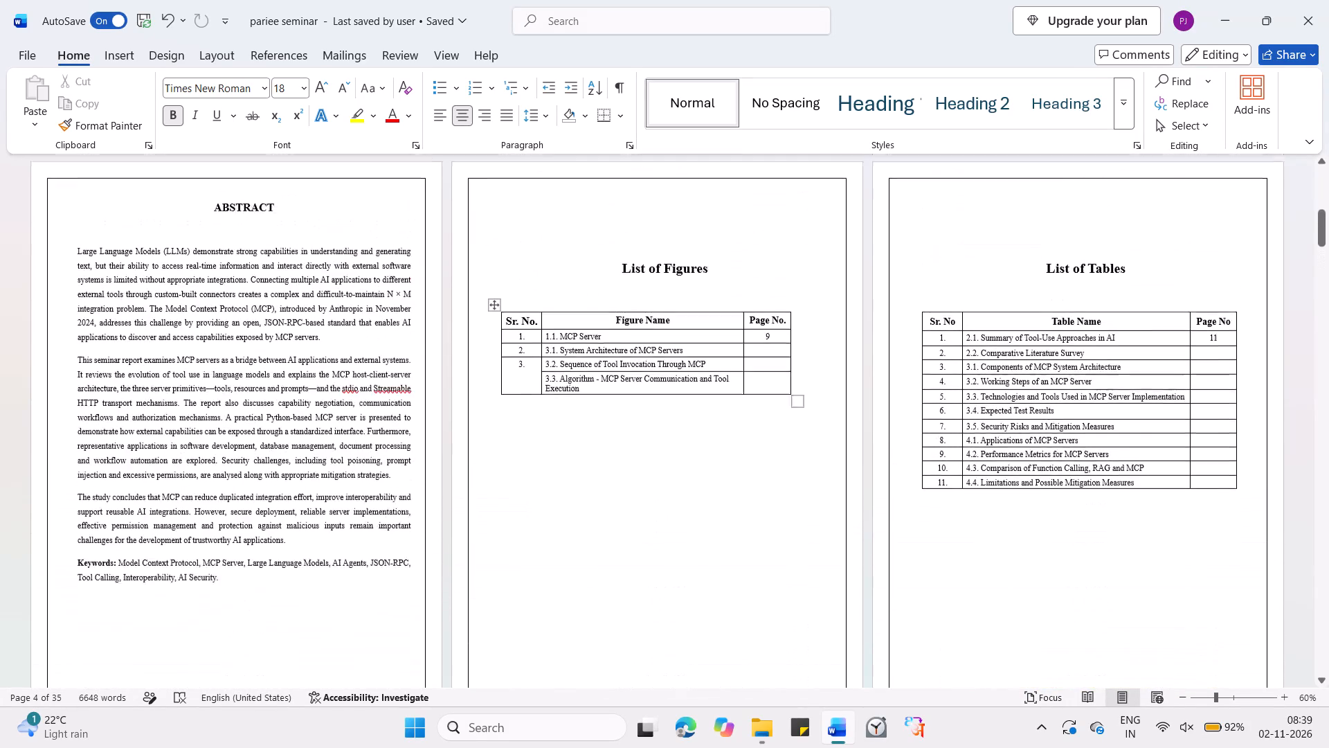
scroll(669, 269, "up", 1)
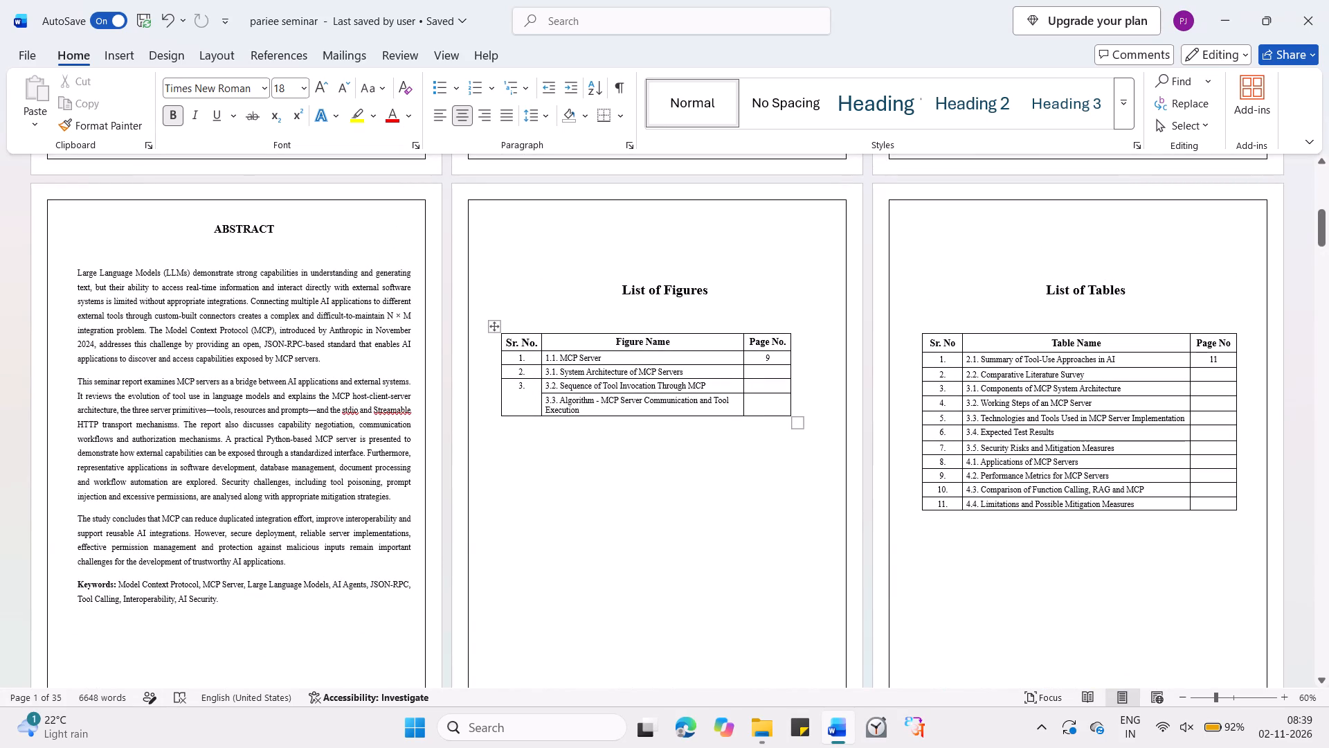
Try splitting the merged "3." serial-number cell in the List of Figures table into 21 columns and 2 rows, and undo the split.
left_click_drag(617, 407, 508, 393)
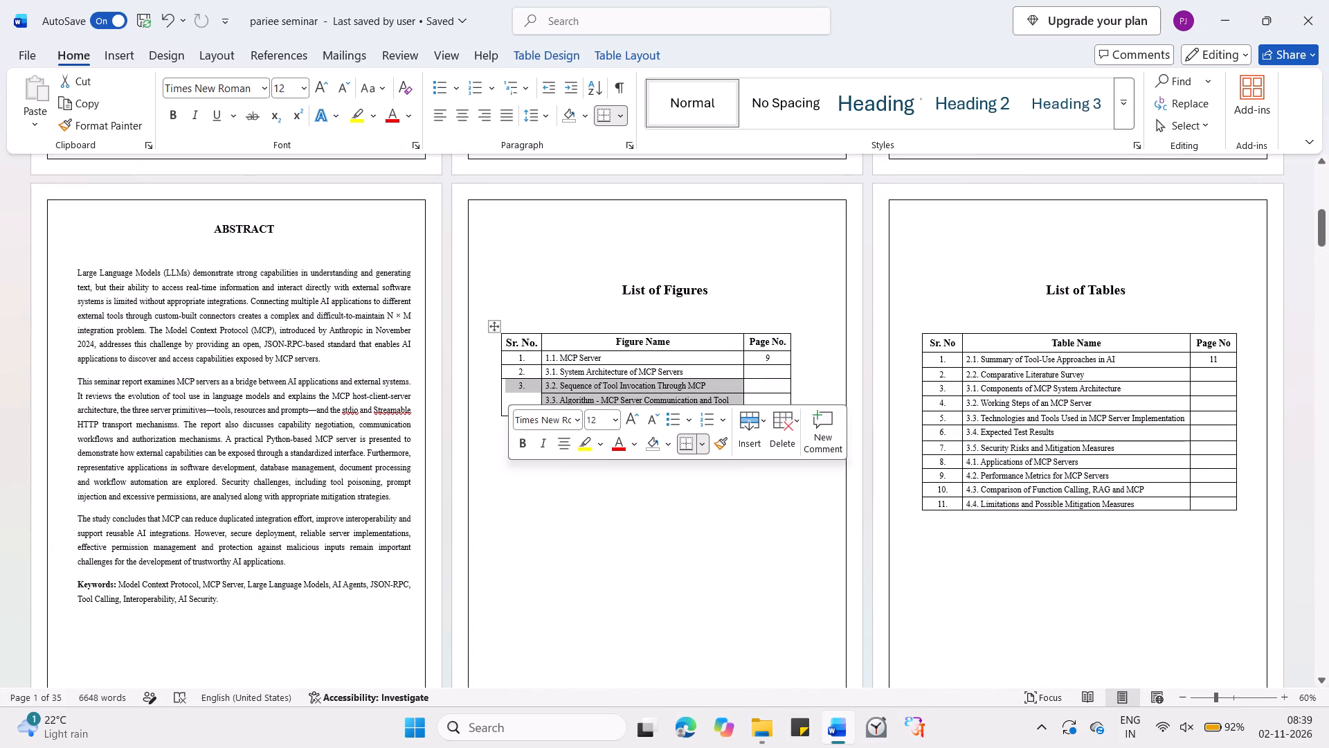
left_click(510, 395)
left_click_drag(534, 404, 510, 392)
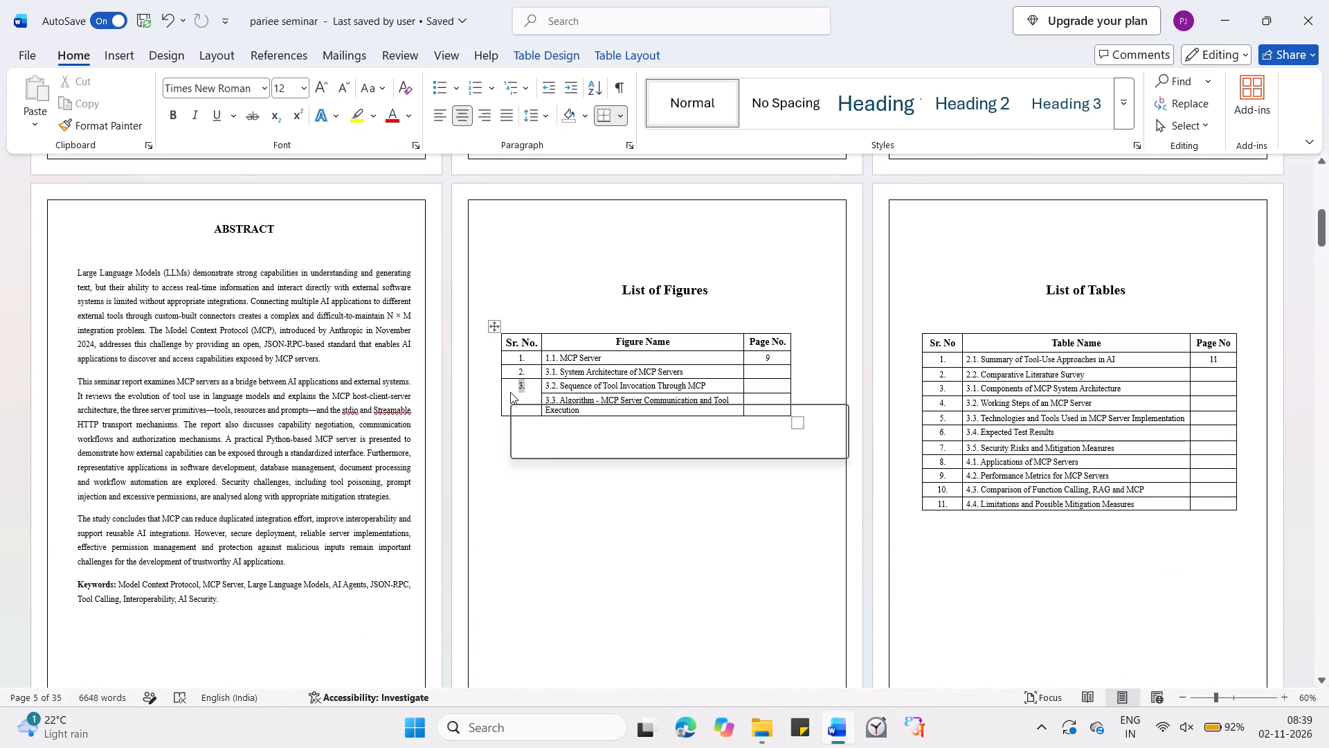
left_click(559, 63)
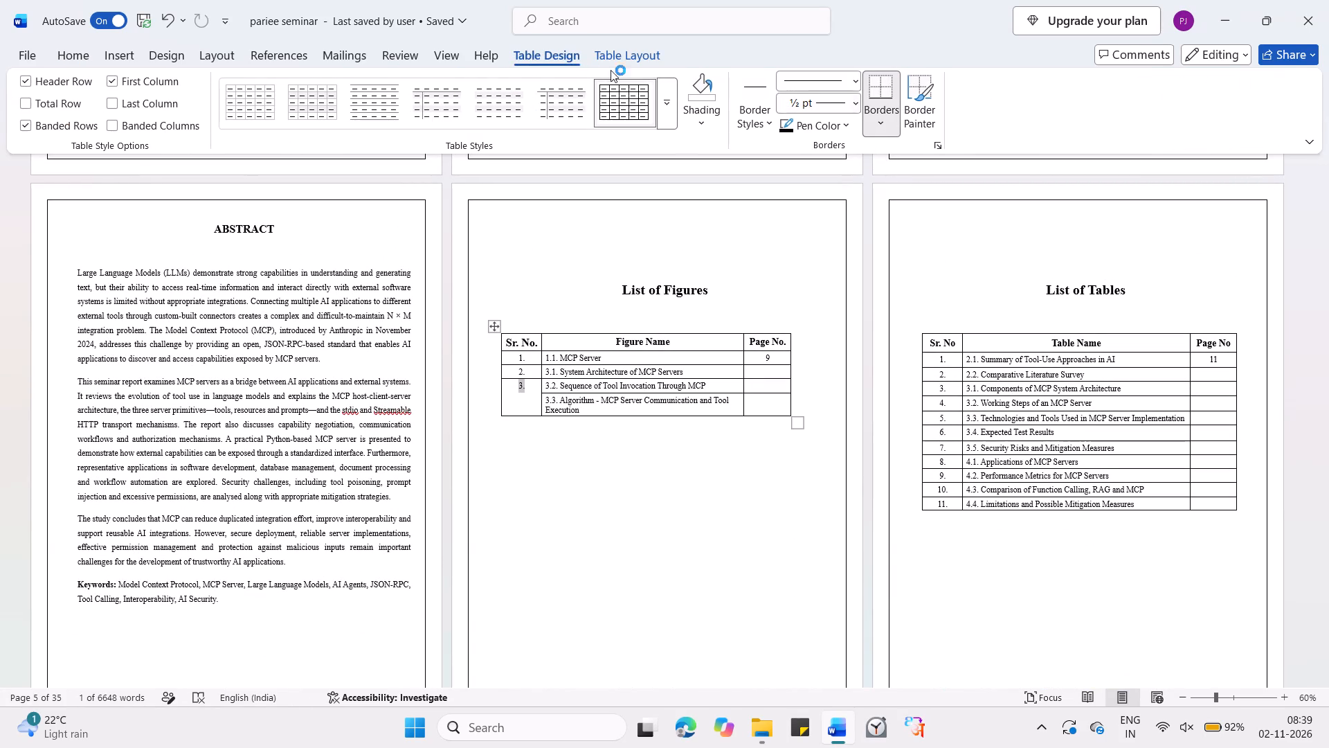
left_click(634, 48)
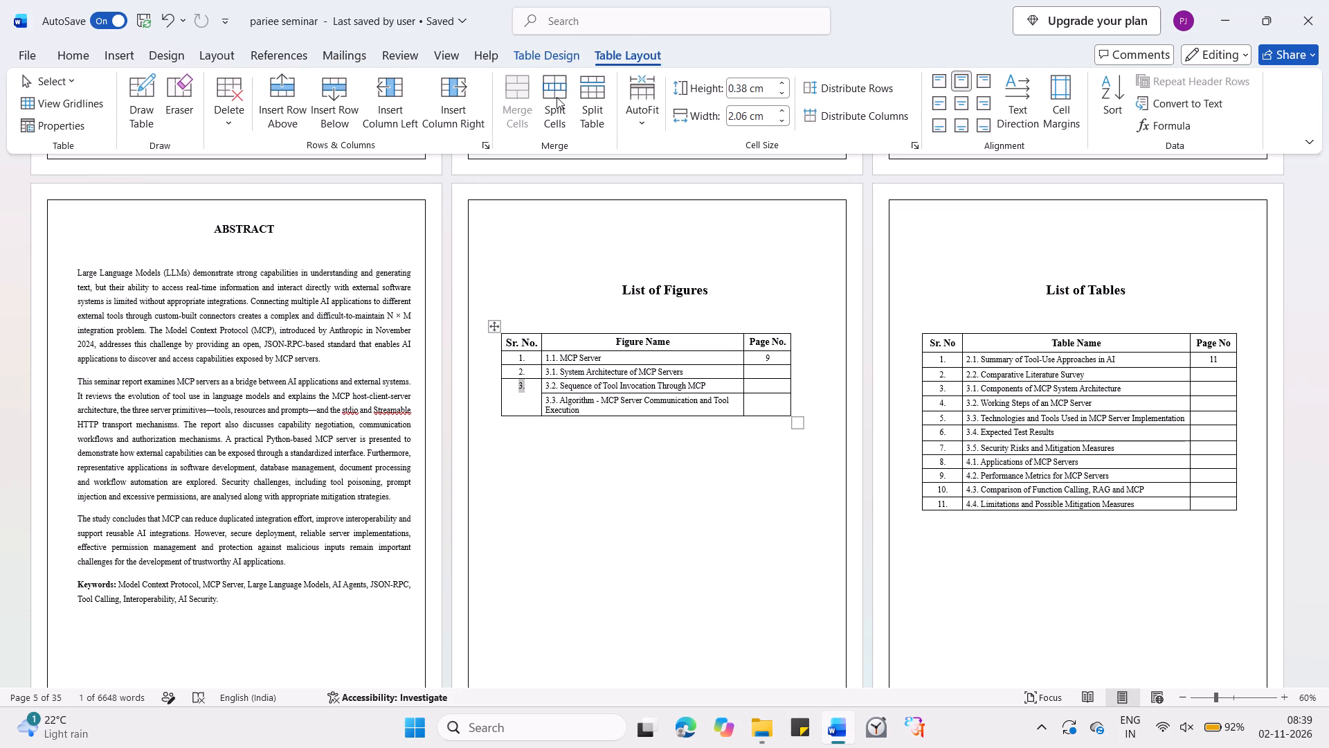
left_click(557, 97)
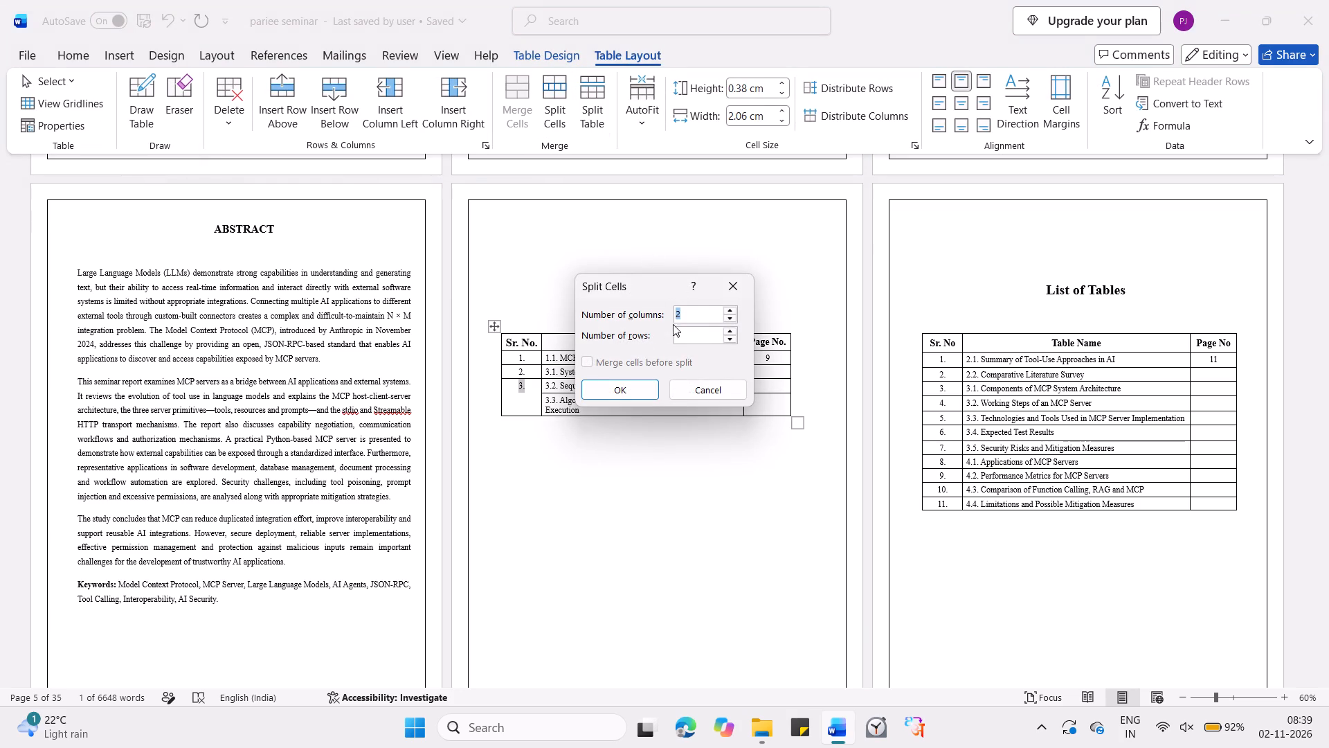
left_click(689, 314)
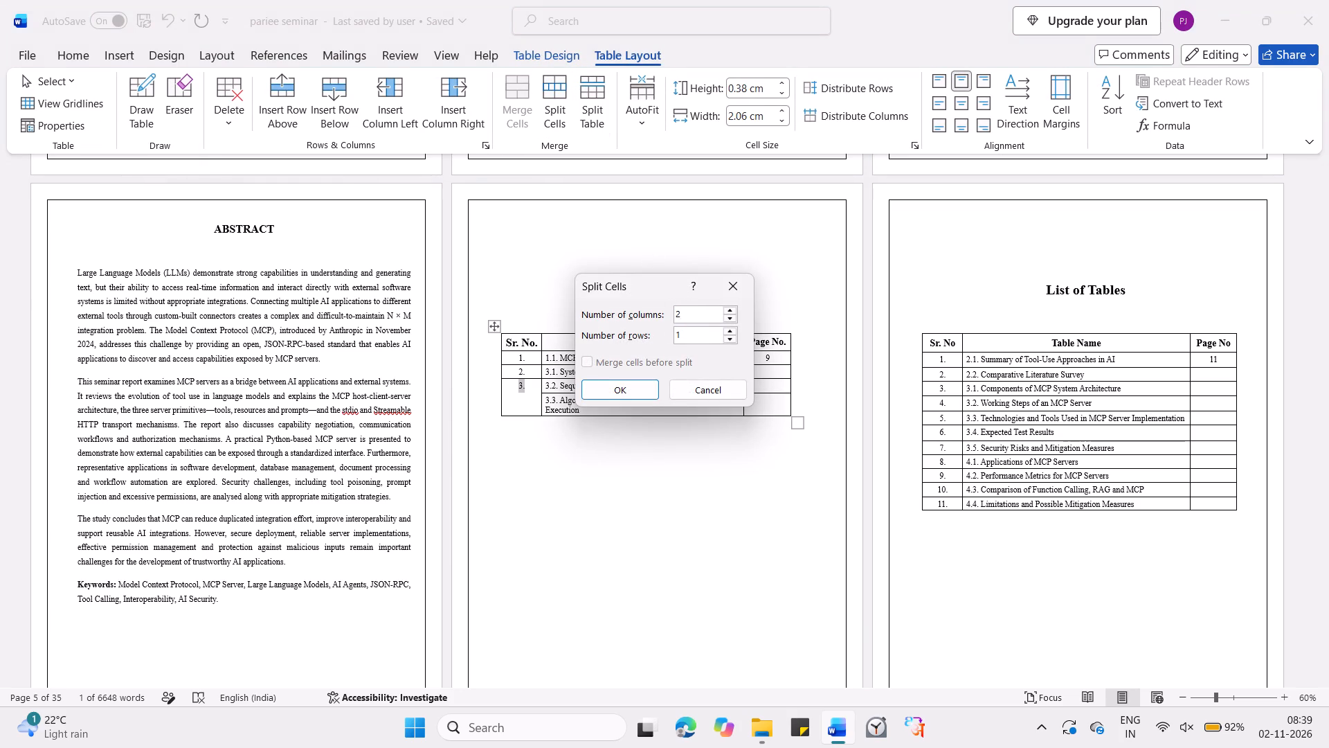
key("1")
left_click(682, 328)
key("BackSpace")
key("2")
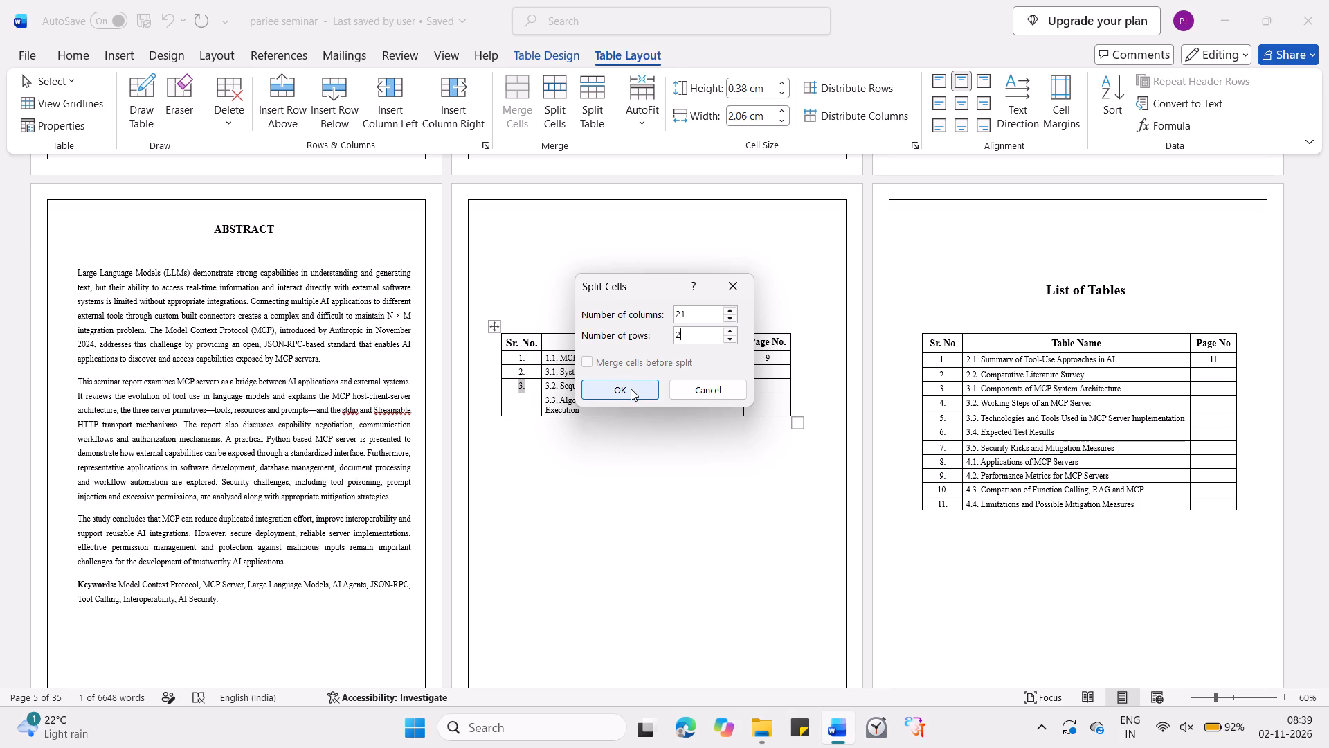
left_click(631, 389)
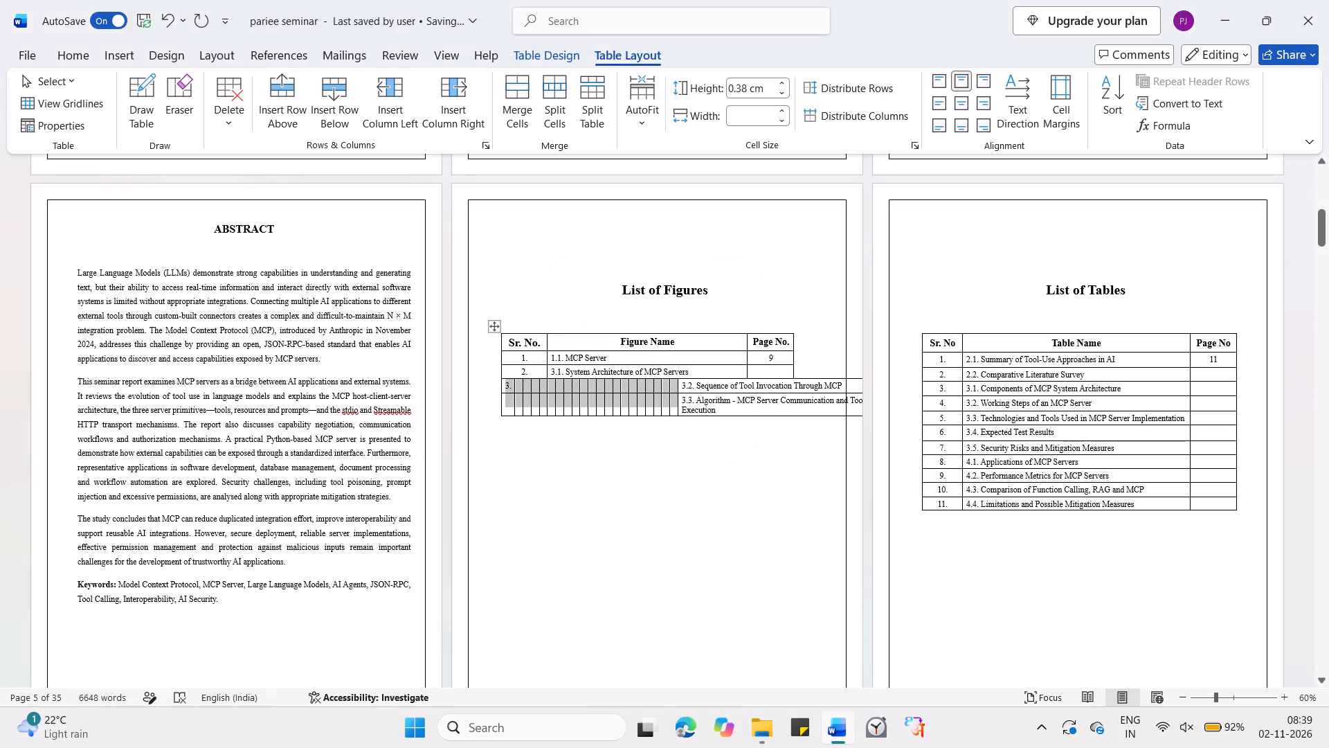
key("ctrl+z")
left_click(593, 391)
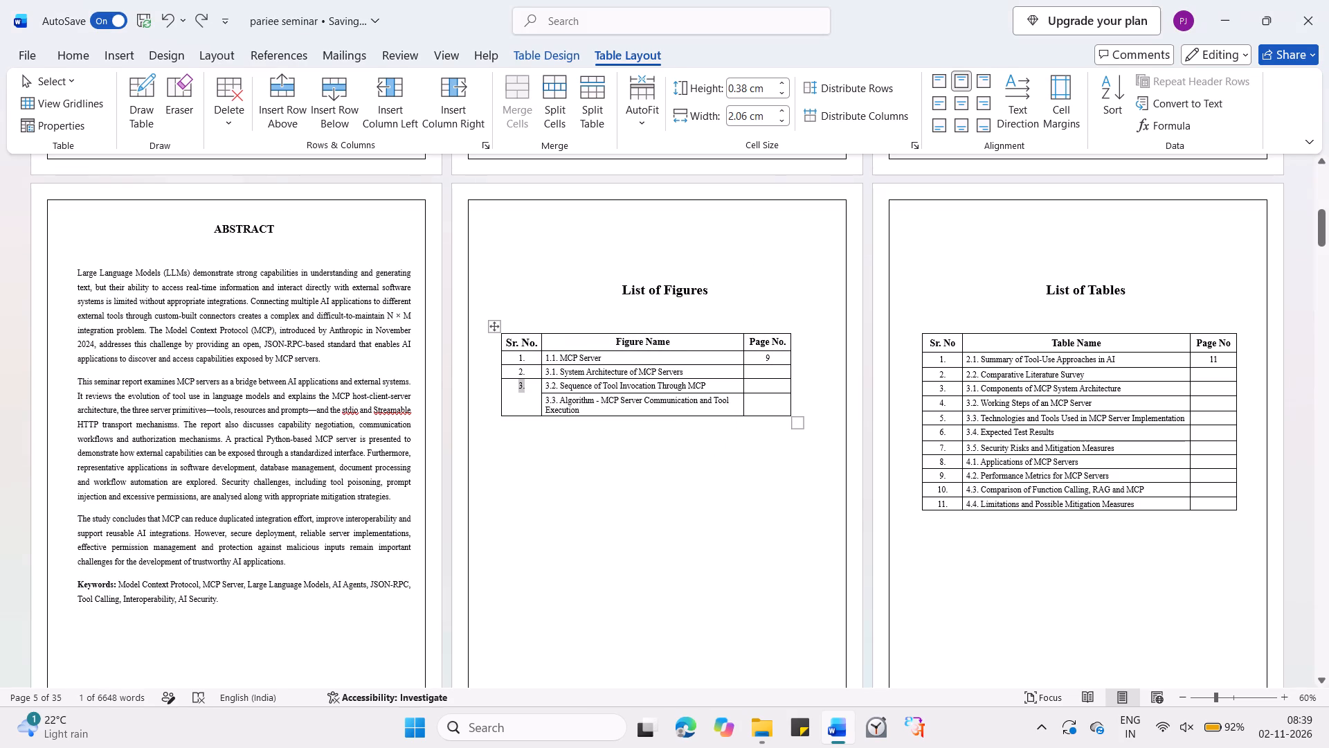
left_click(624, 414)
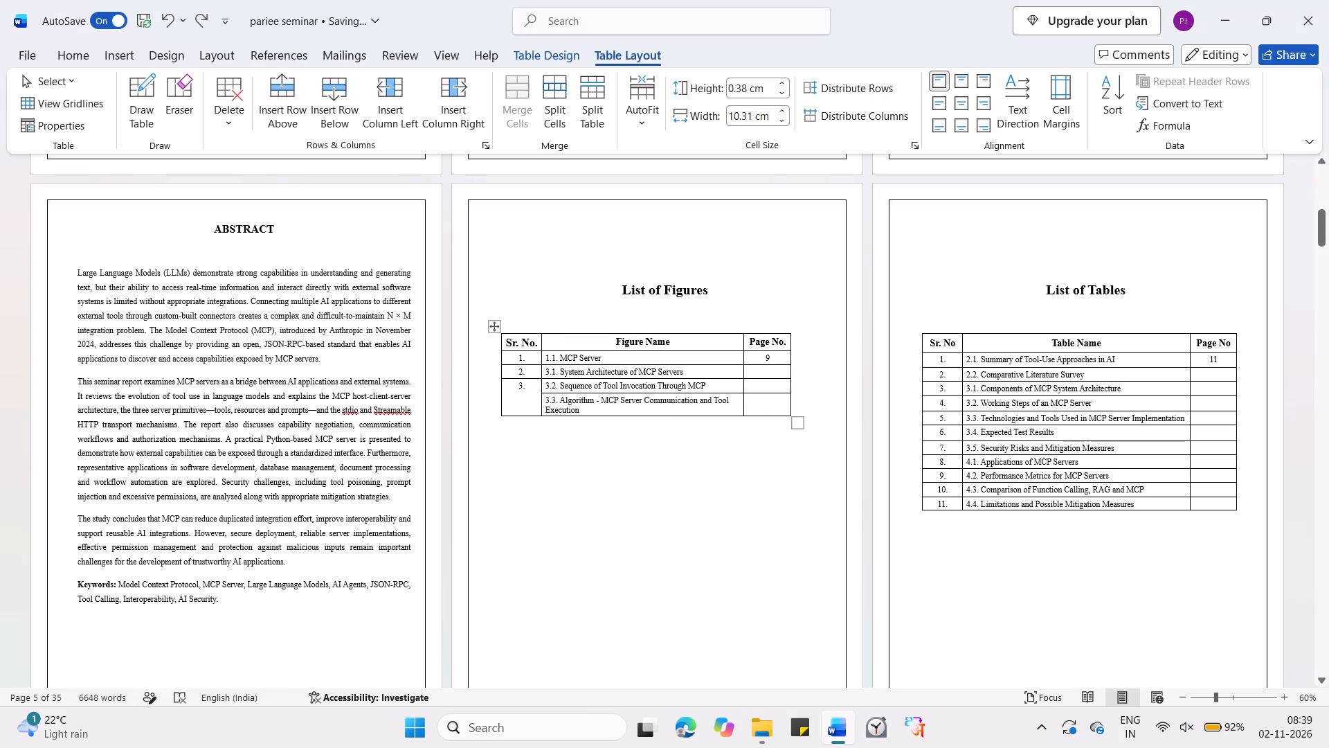
Add a row below figure 3.1 in the List of Figures, numbered "3.", and copy the "3.2. Sequence of Tool Invocation Through MCP" name into it.
left_click(695, 367)
key("Right")
key("Right")
key("Return")
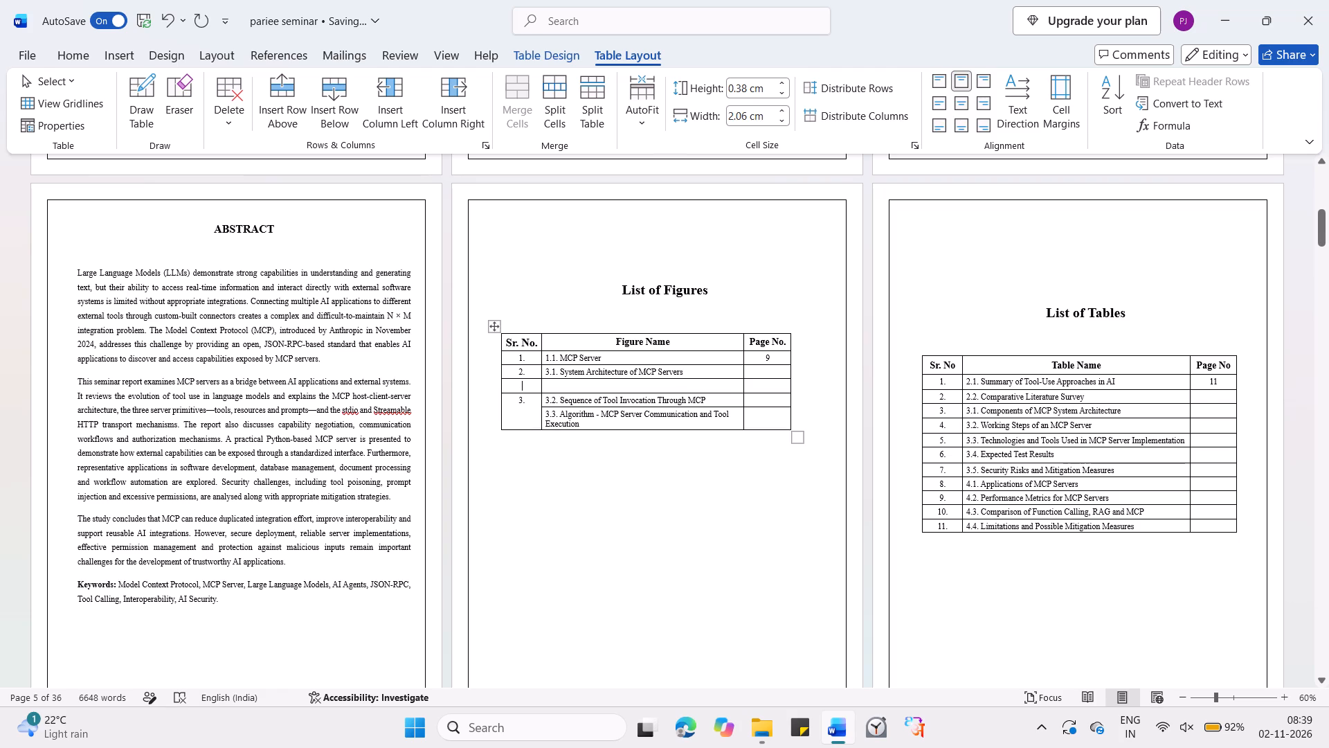
type("3.")
left_click_drag(545, 401, 680, 399)
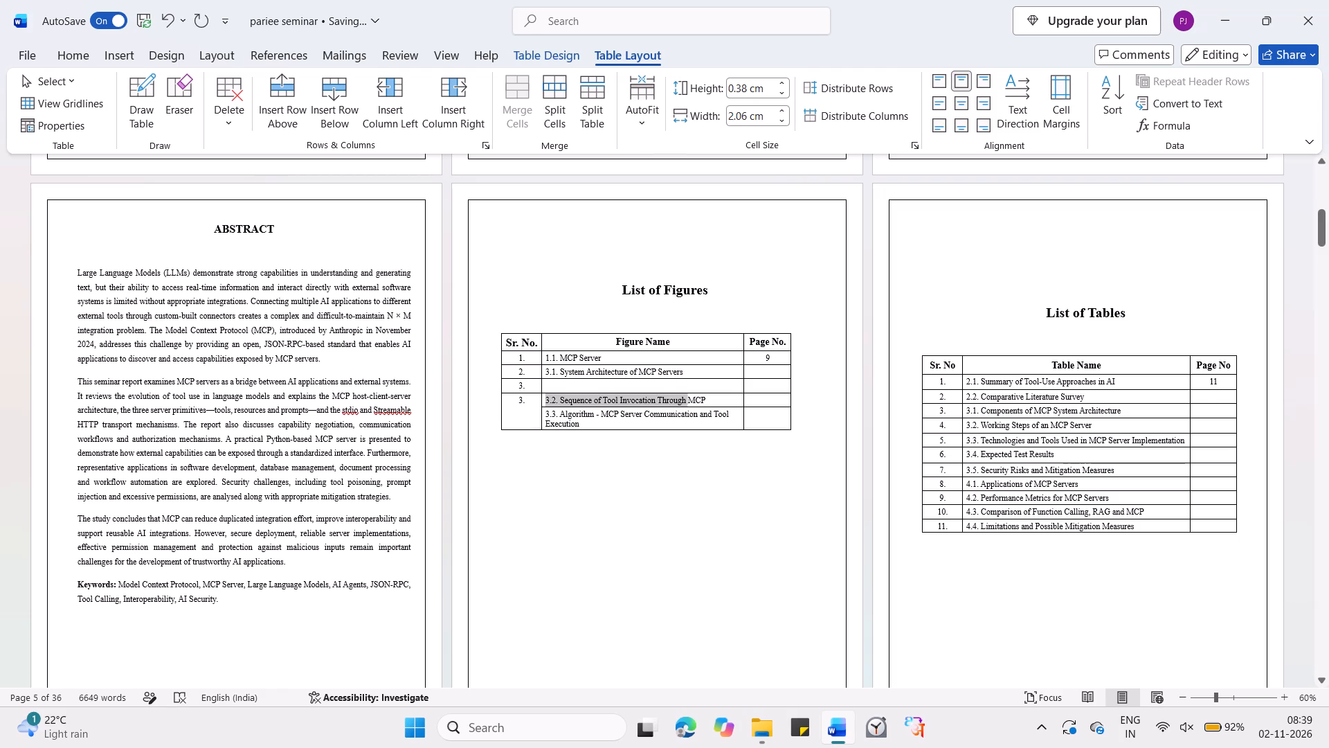
left_click_drag(680, 399, 703, 399)
key("ctrl+c")
left_click(635, 382)
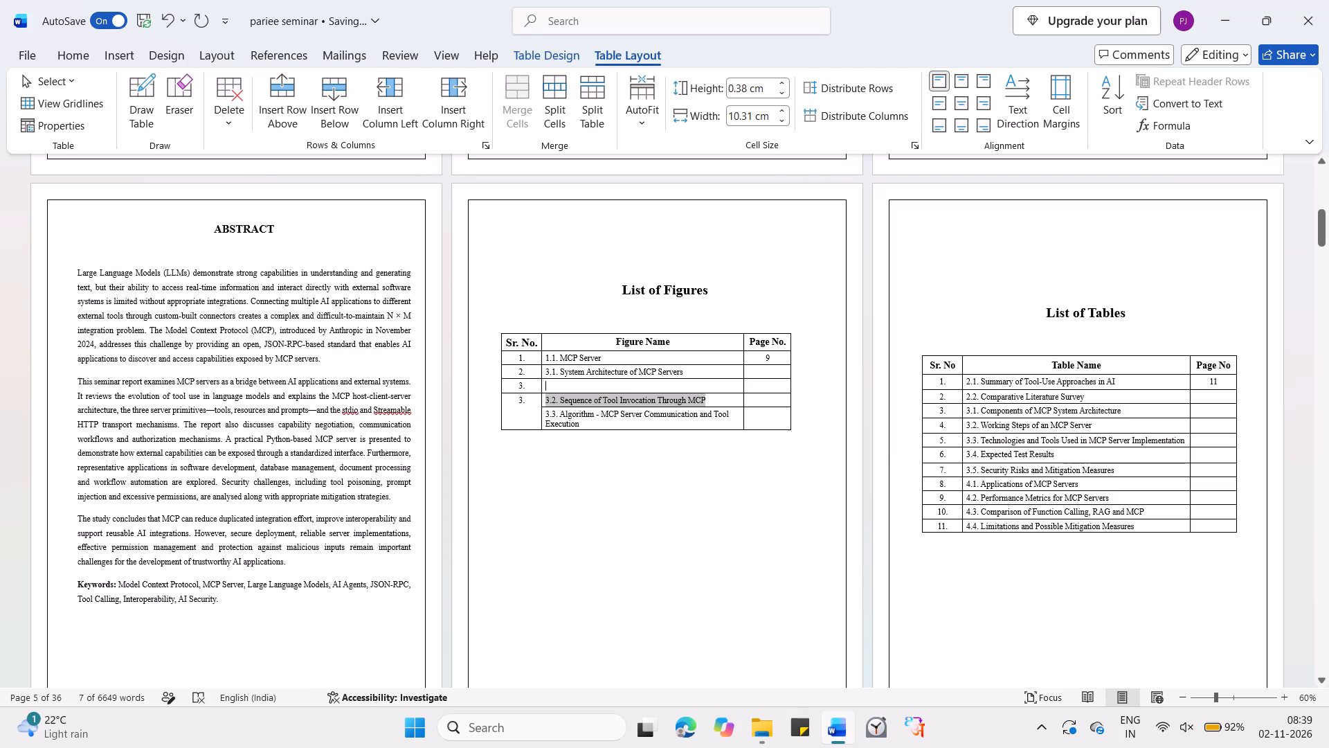
key("ctrl+v")
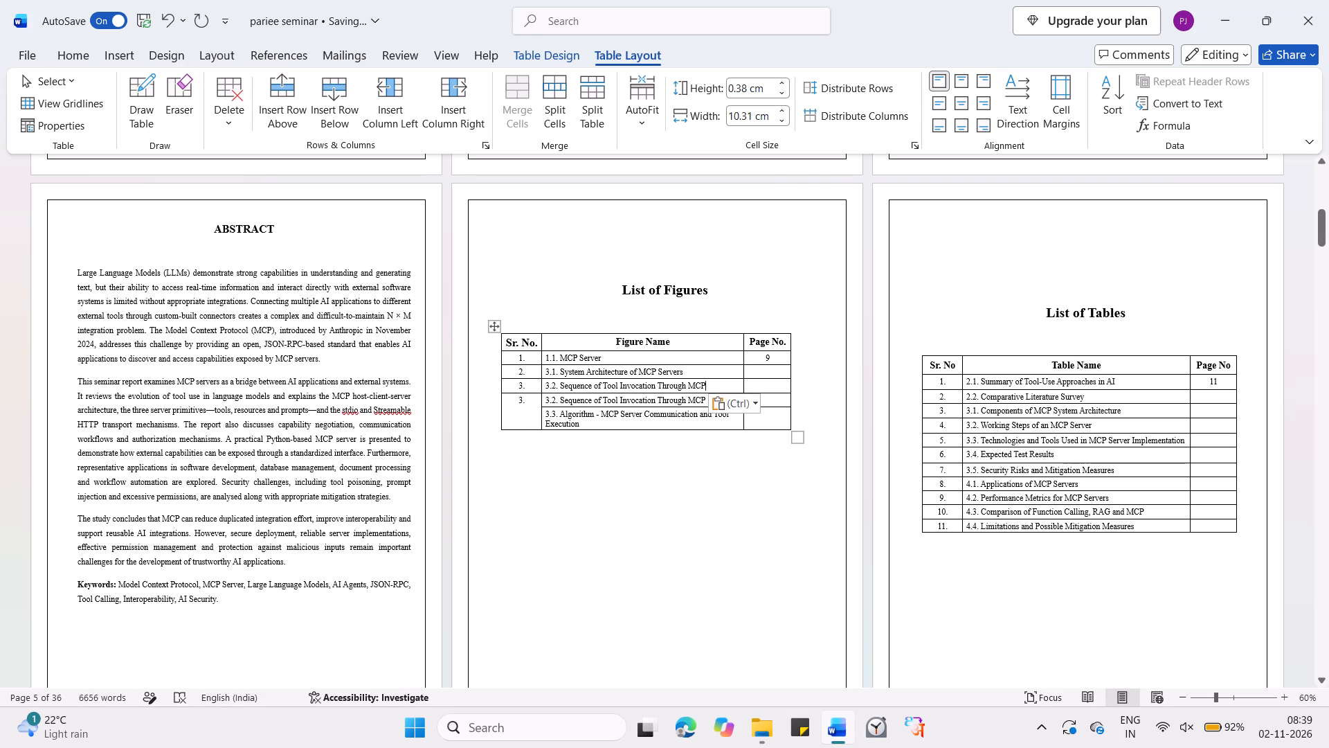
Add a row below the new row 3, numbered "4.", and copy the "3.3. Algorithm - MCP Server Communication and Tool Execution" name into it.
left_click(525, 400)
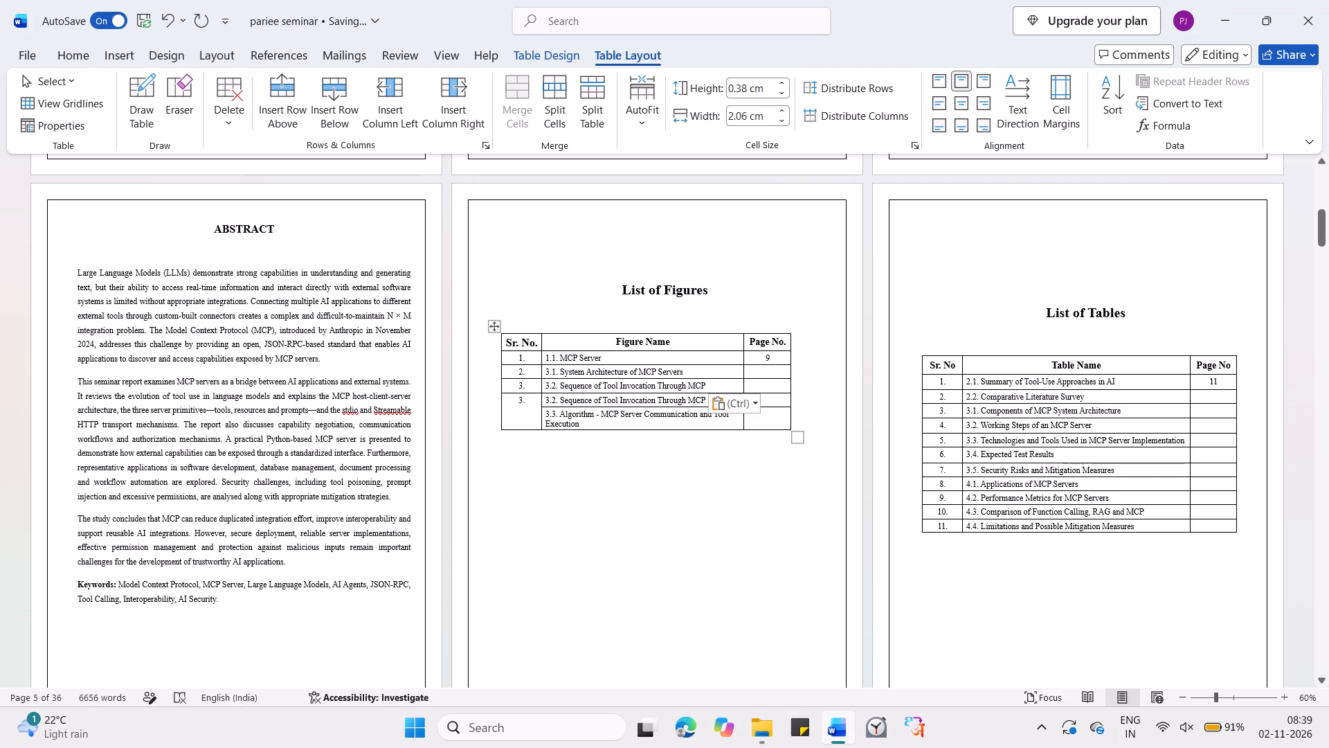
left_click(769, 389)
key("Insert")
key("Right")
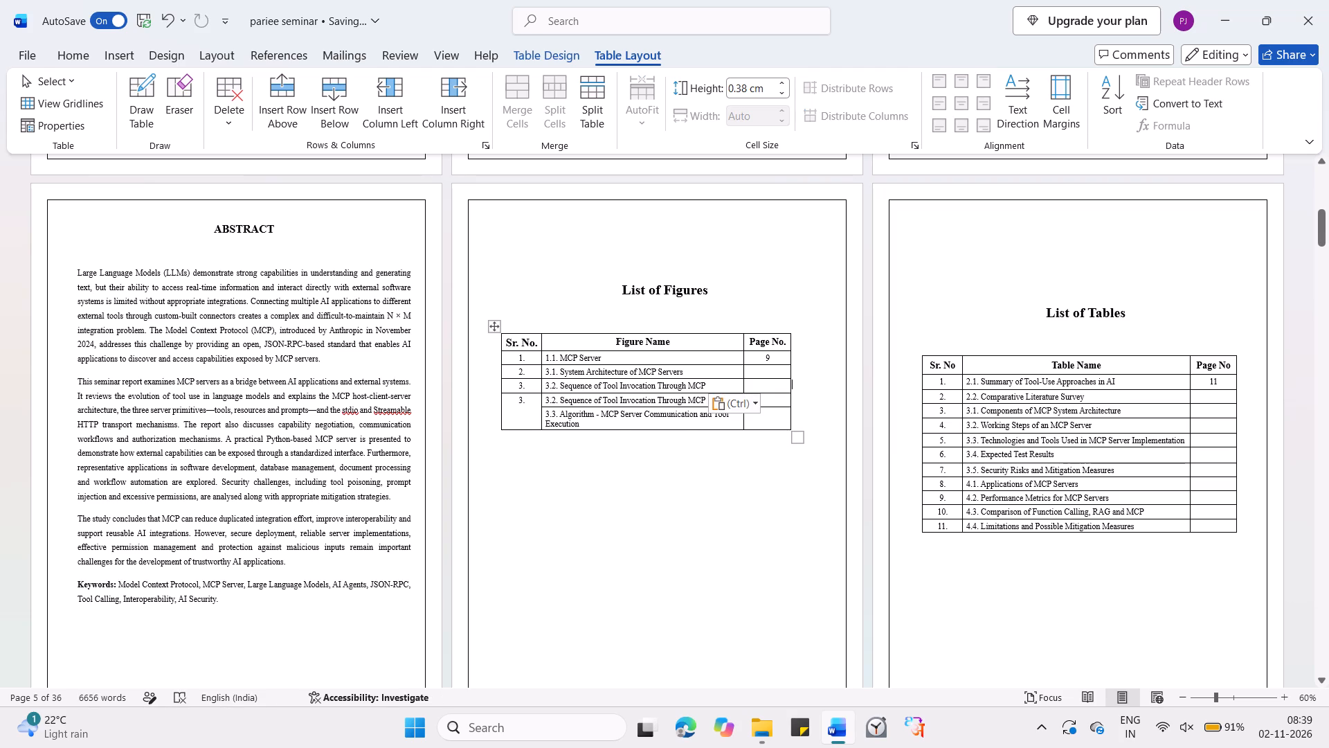
key("Return")
type("4.")
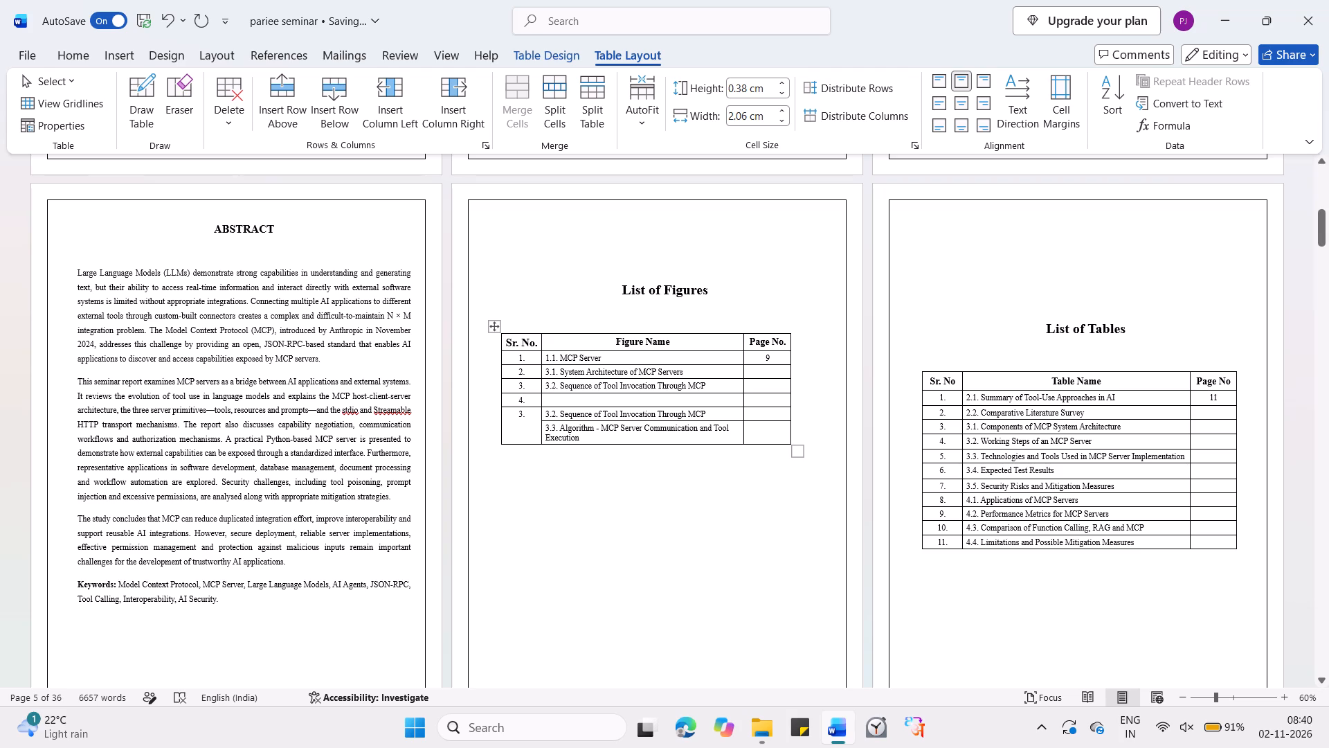
left_click_drag(584, 436, 545, 431)
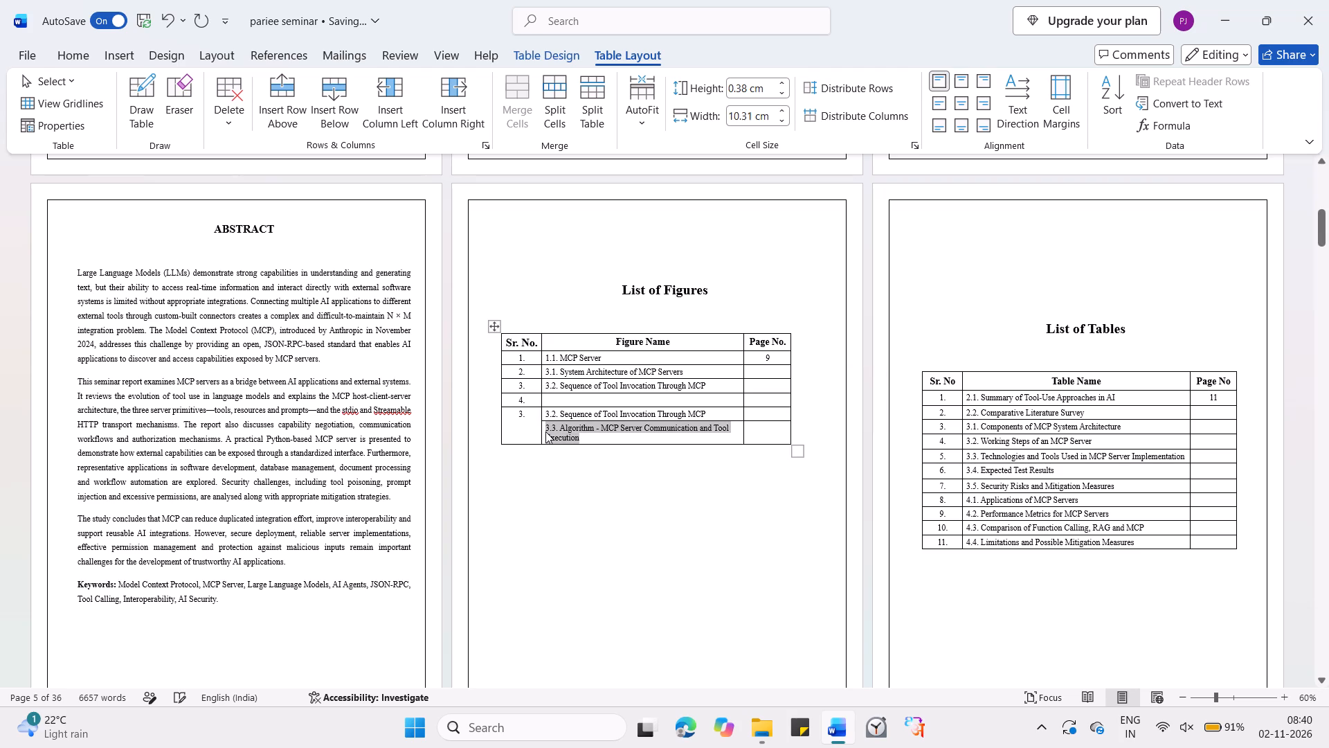
key("ctrl+c")
left_click(562, 398)
key("ctrl+v")
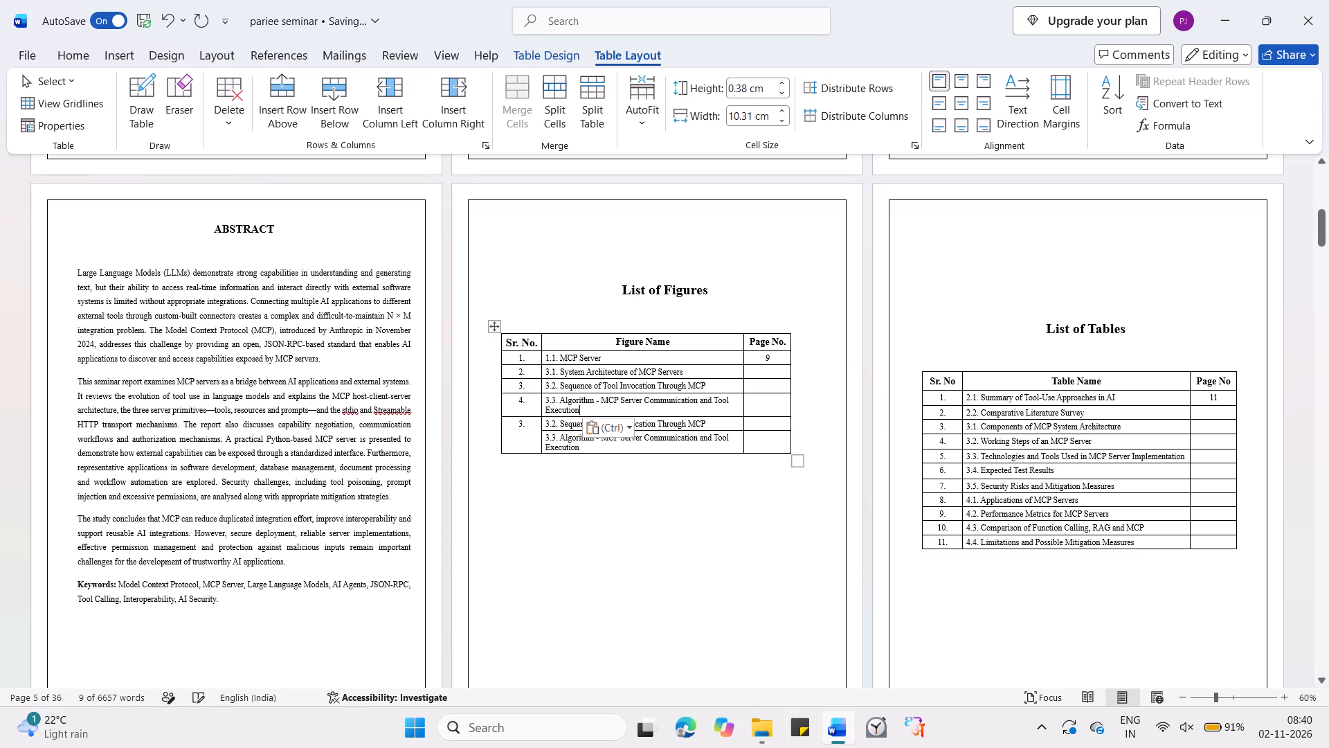
Clear the two old rows with the merged serial-number cell at the bottom of the List of Figures table and delete them entirely.
left_click_drag(754, 443, 525, 425)
key("Delete")
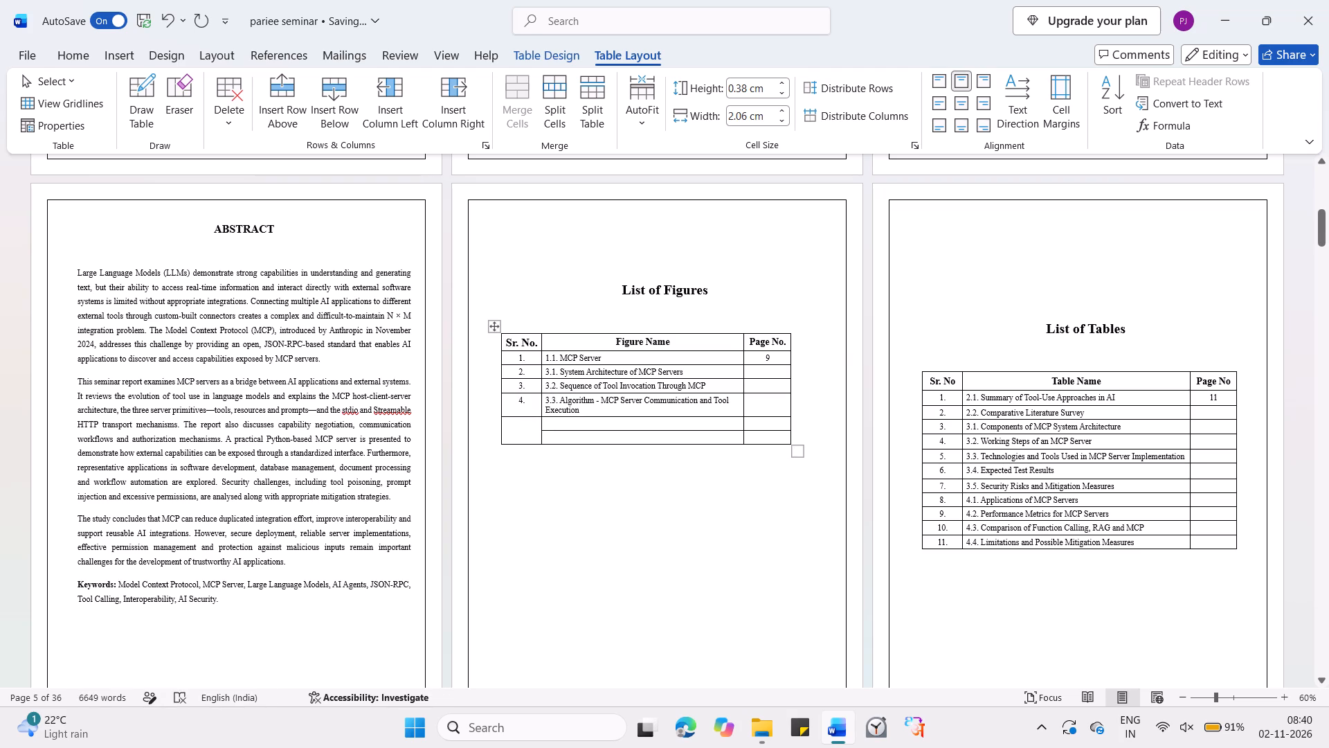
left_click_drag(758, 436, 520, 431)
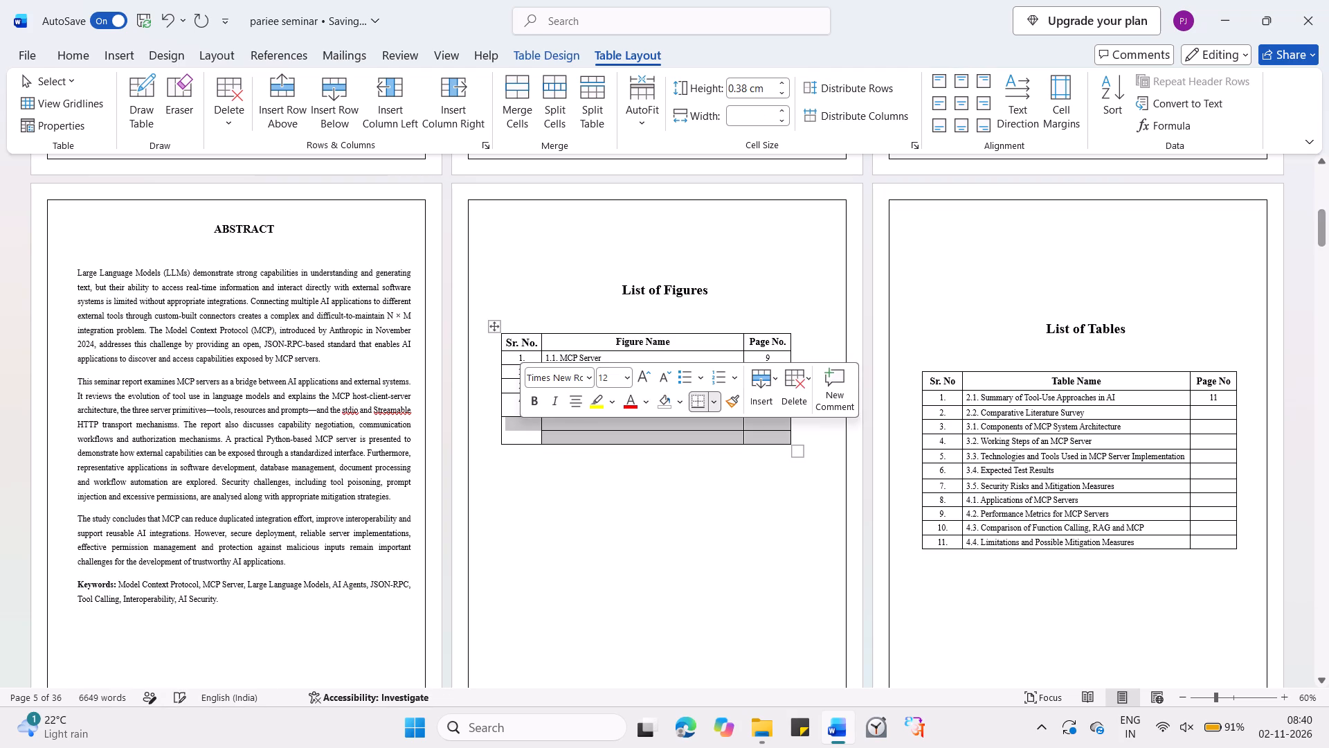
left_click(788, 386)
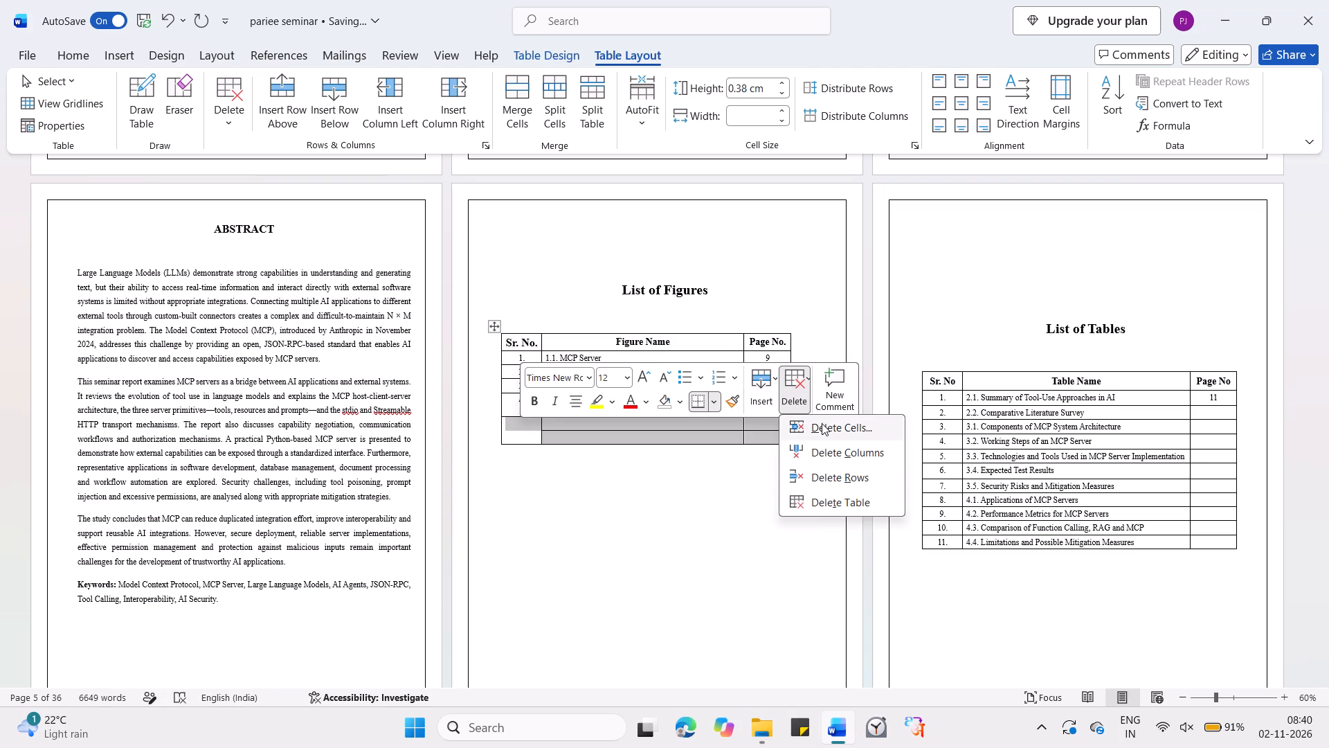
left_click(822, 423)
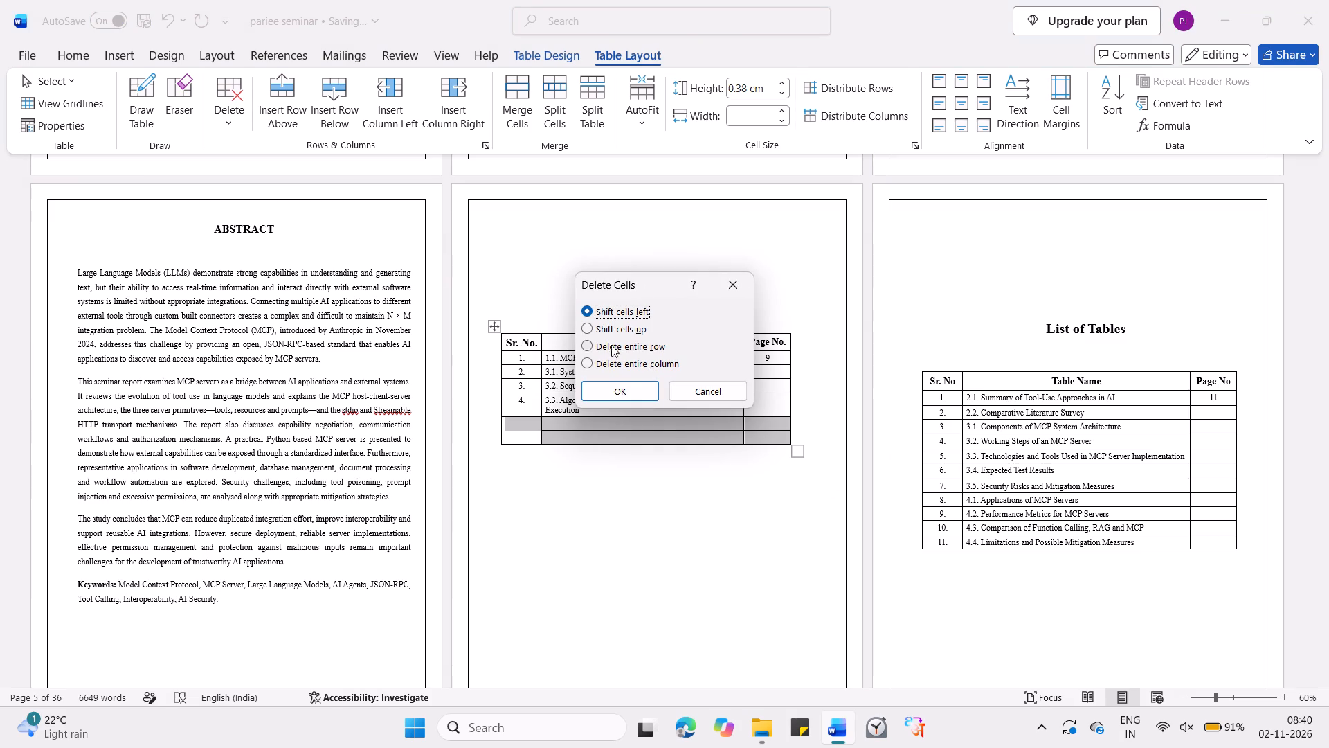
left_click(587, 347)
left_click(598, 395)
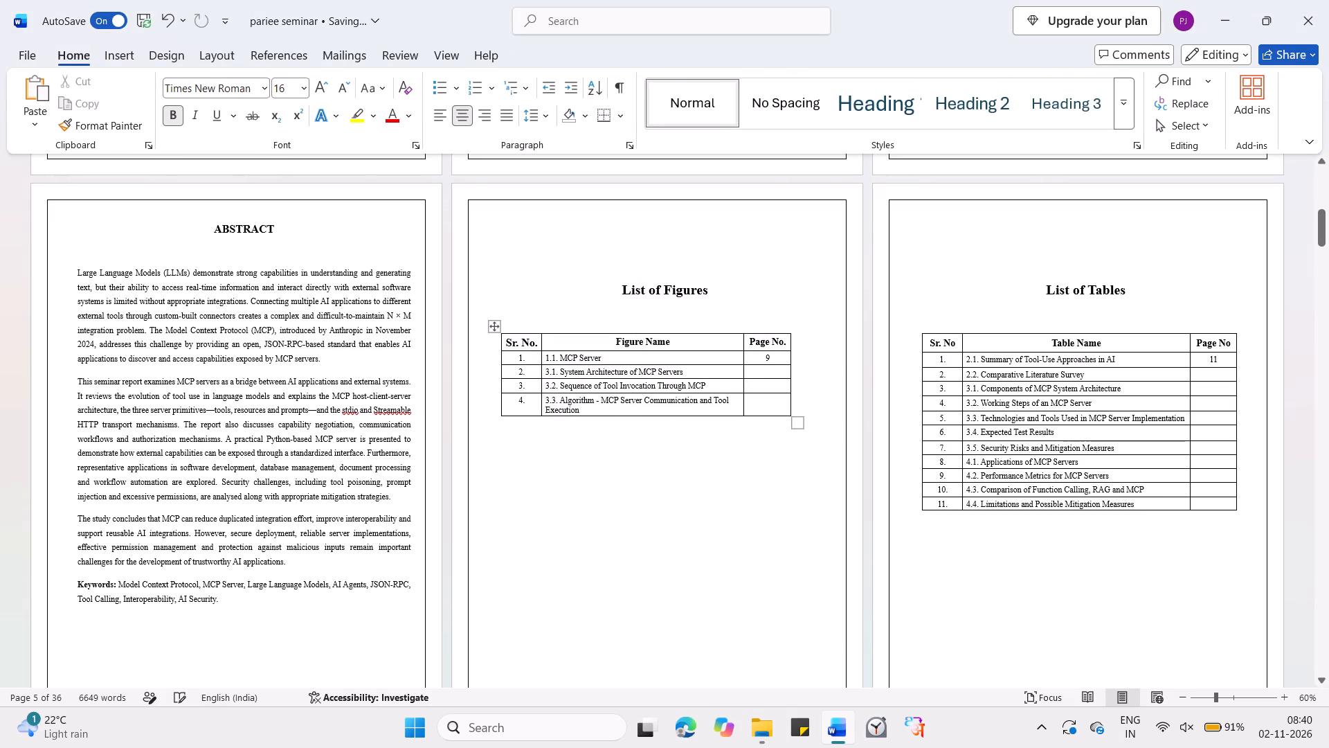
Review the Contents page, the Chapter 1 pages and the start of the Chapter 2 literature review.
scroll(759, 454, "down", 3)
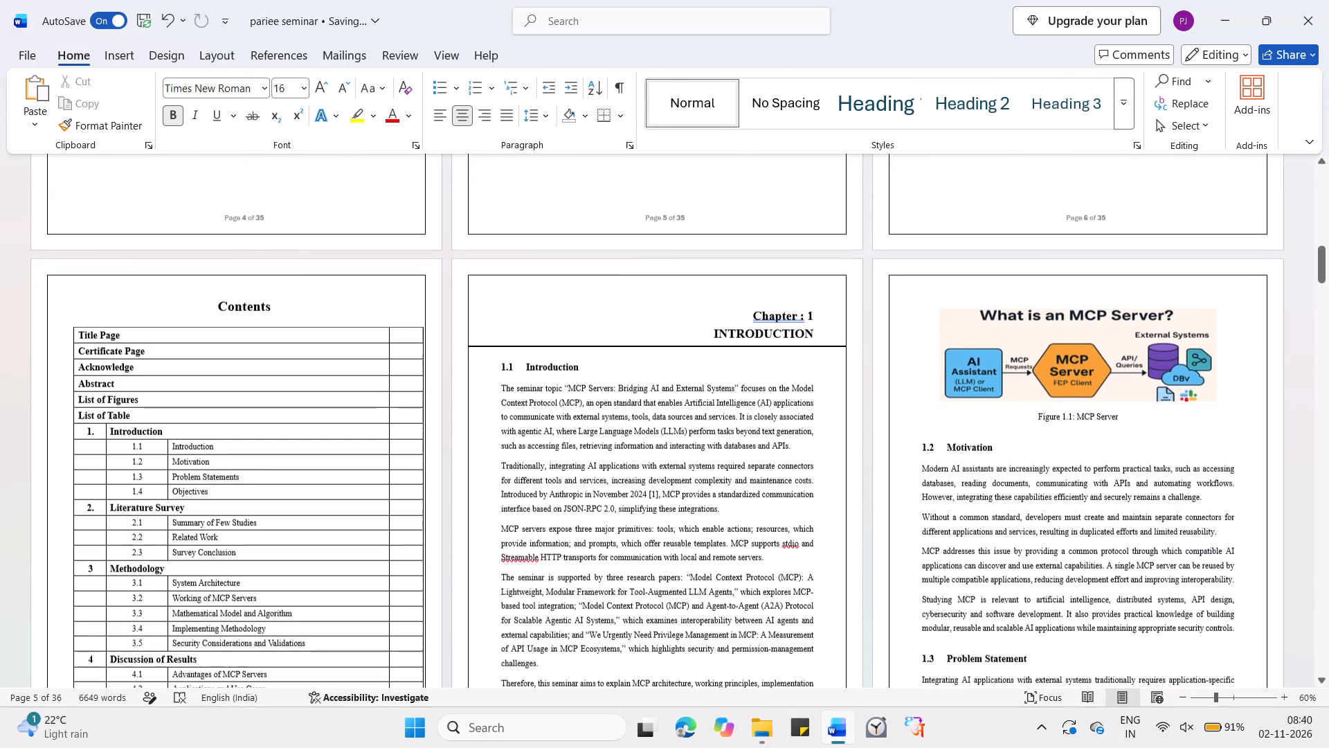
scroll(759, 454, "down", 1)
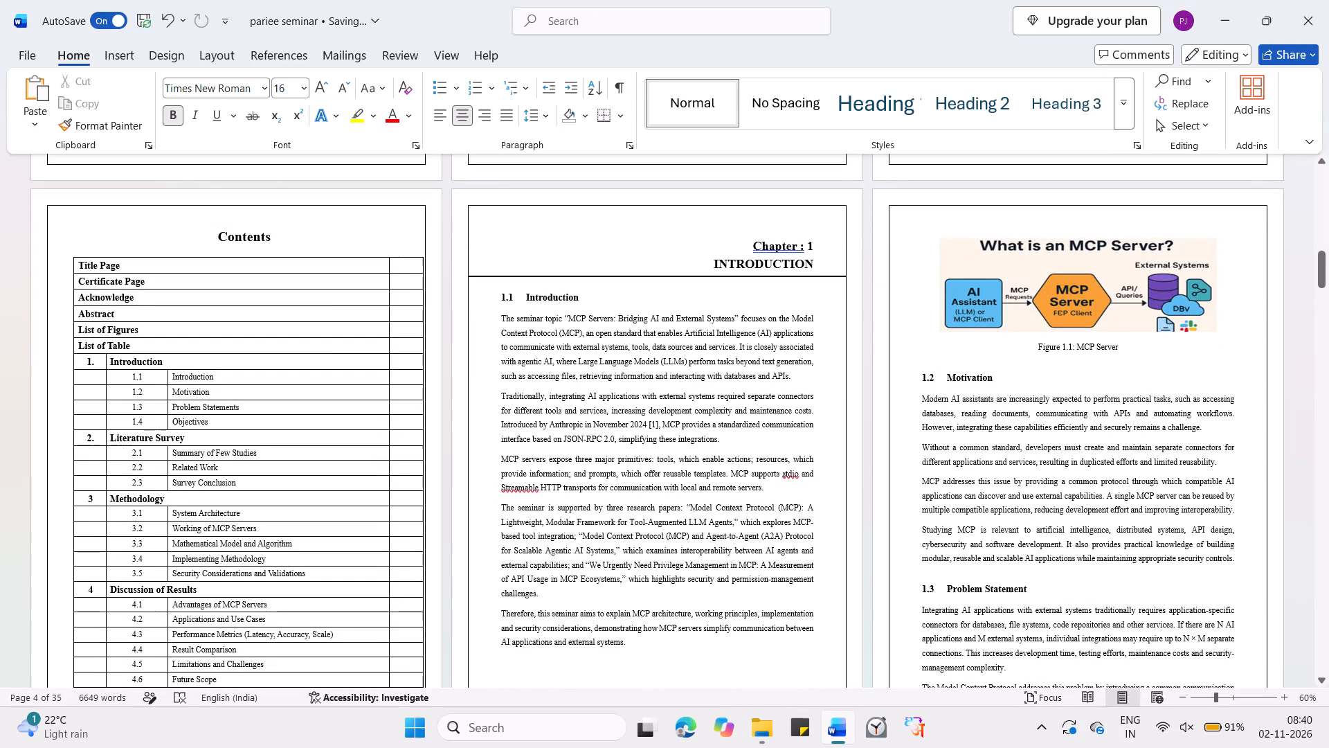
scroll(759, 454, "down", 2)
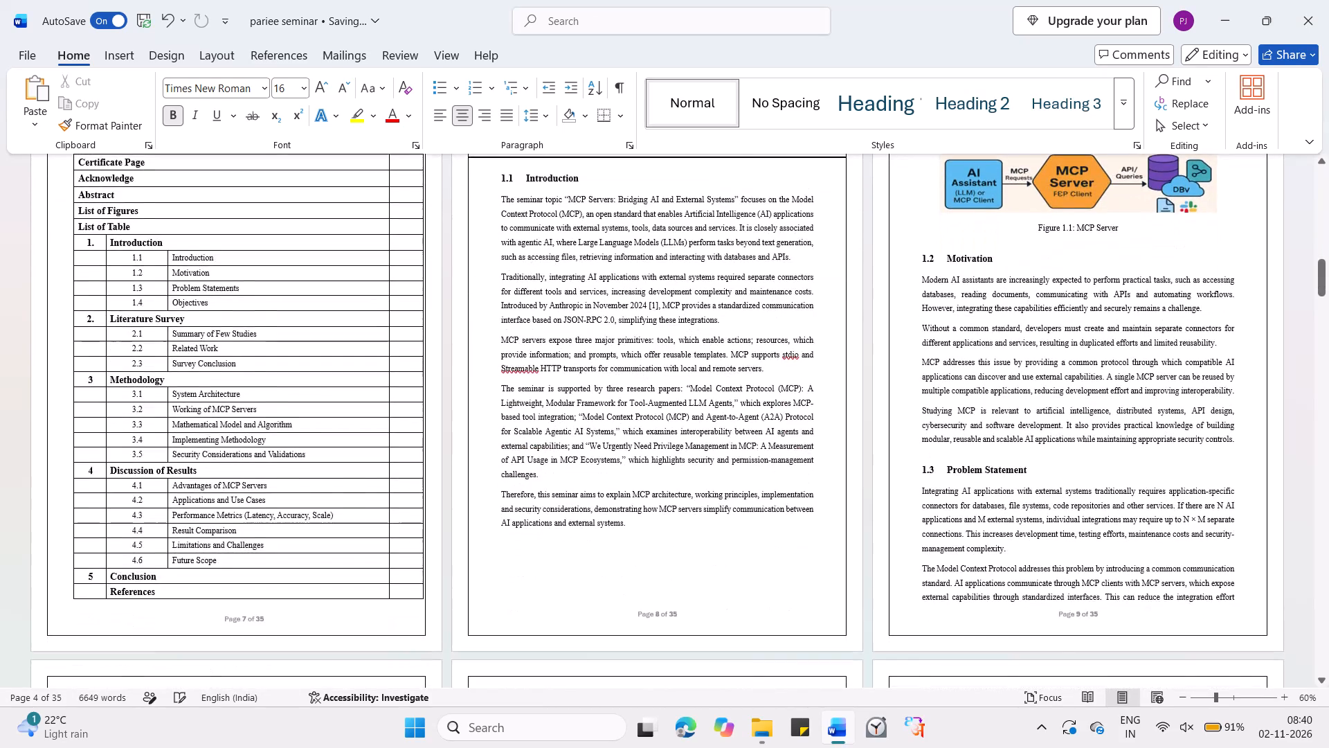
scroll(759, 454, "down", 3)
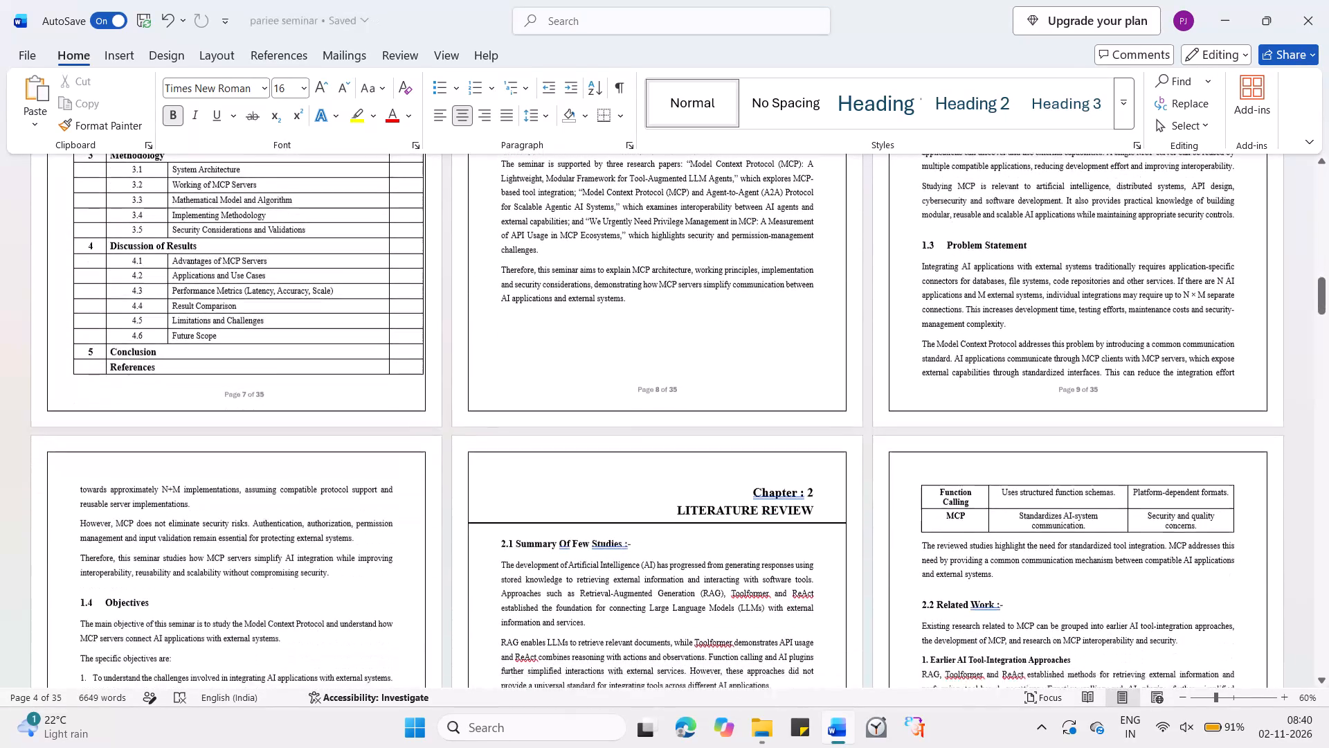
scroll(759, 454, "down", 2)
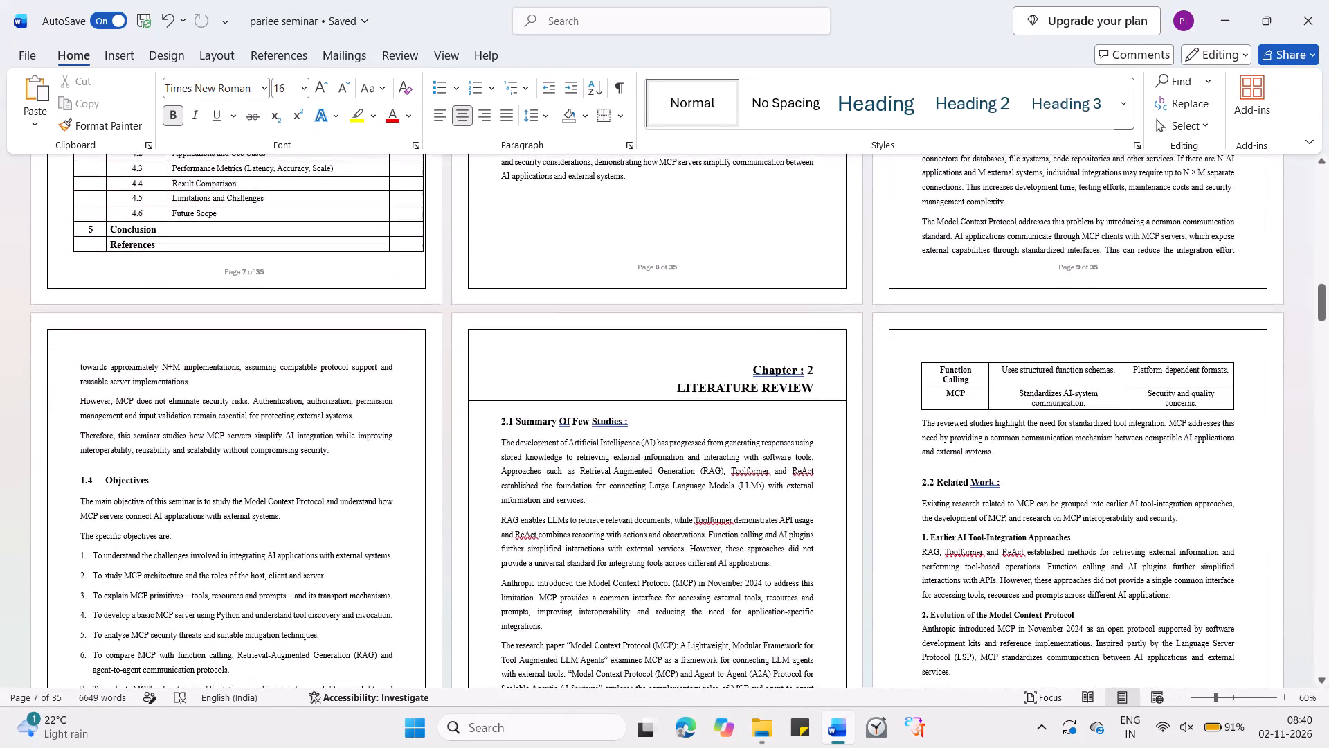
scroll(759, 454, "down", 2)
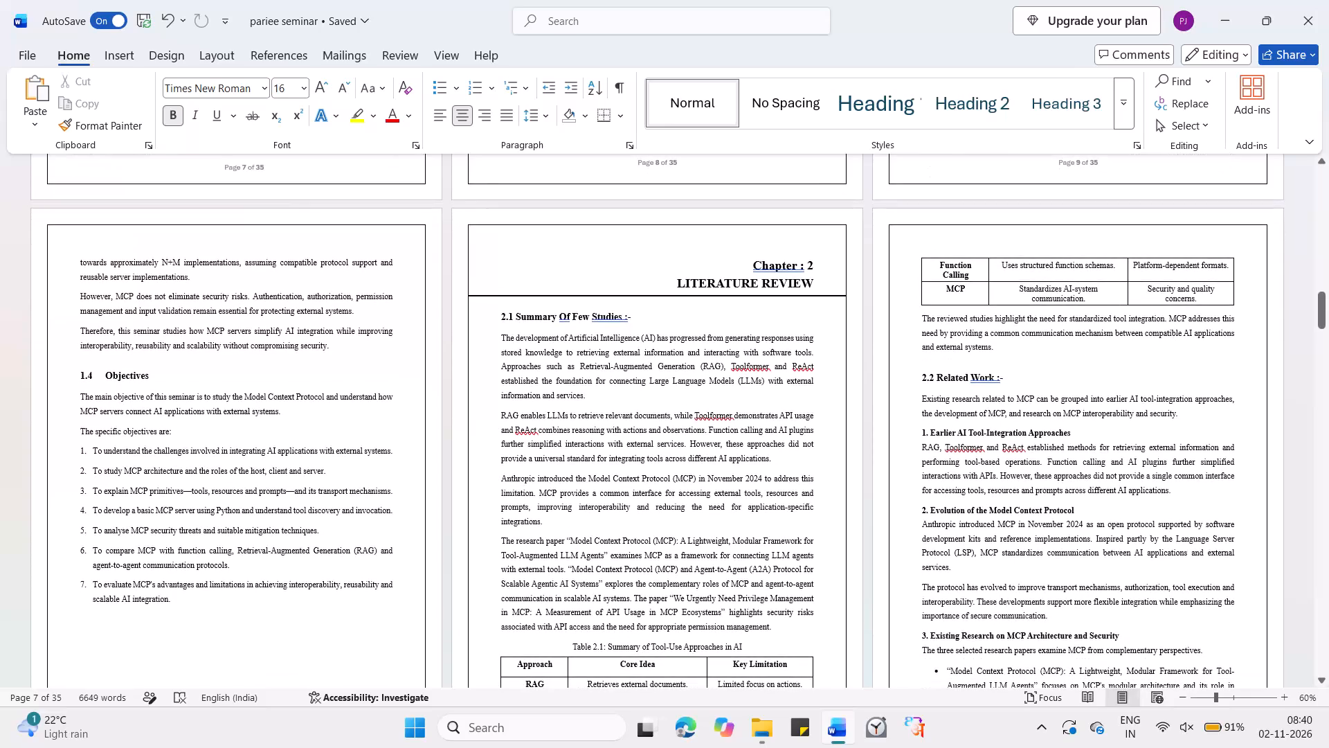
scroll(759, 454, "down", 1)
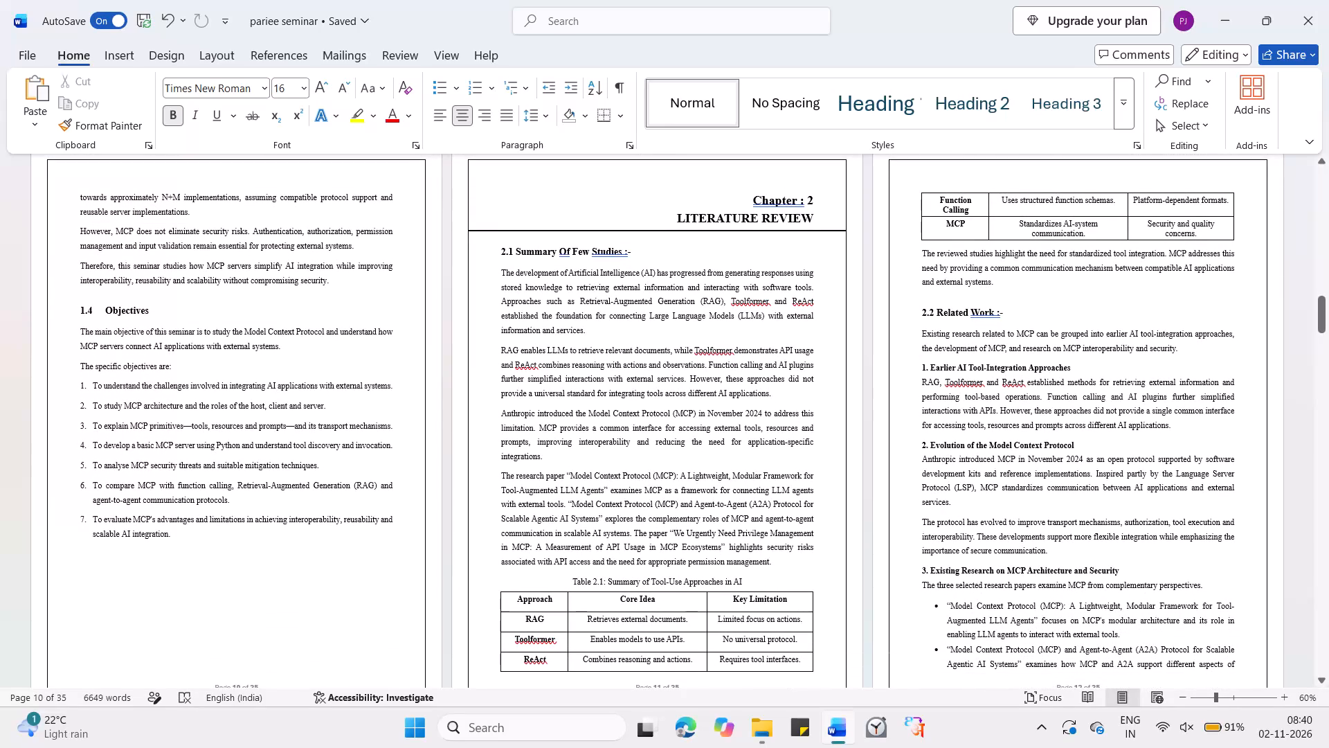
Change "Of" to lowercase "of" in the "2.1 Summary Of Few Studies" heading.
left_click(570, 249)
key("Left")
key("BackSpace")
key("o")
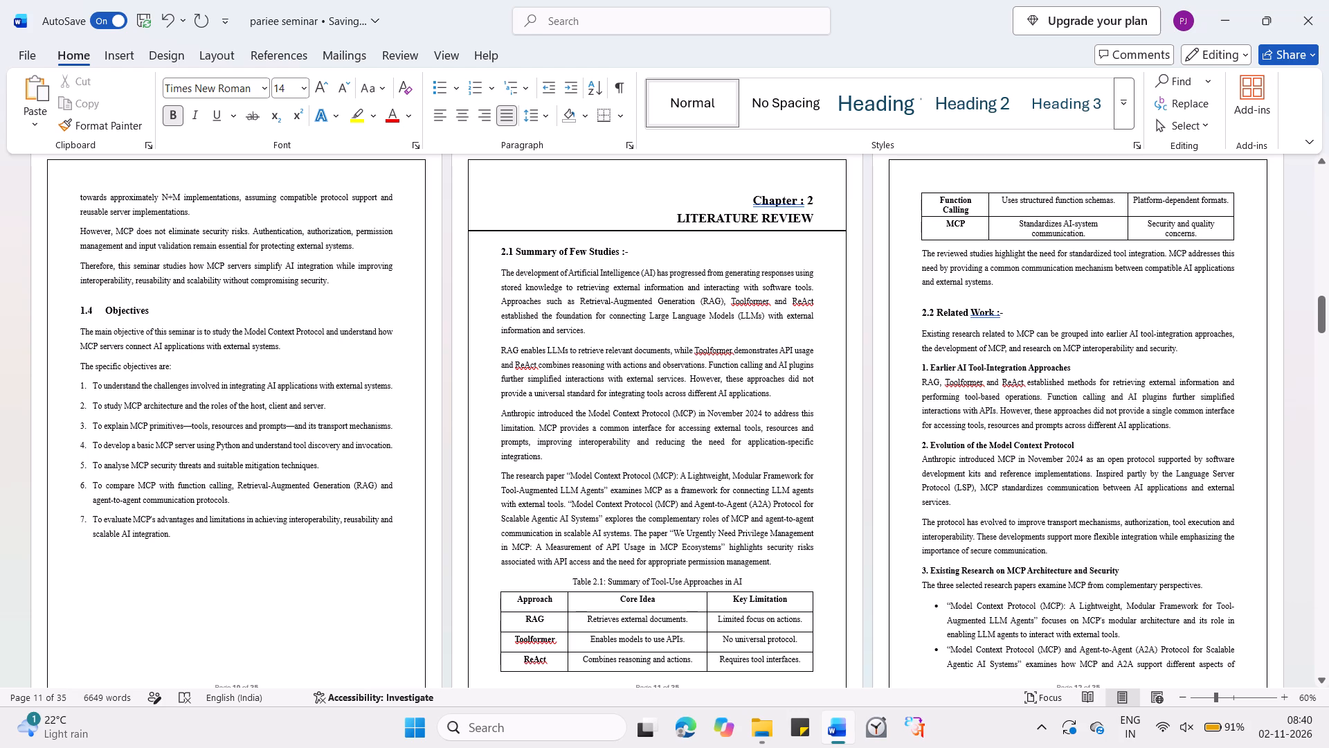
Review the Chapter 2 literature review pages, including Tables 2.1 and 2.2, the survey conclusion and the start of Chapter 3.
scroll(695, 429, "down", 1)
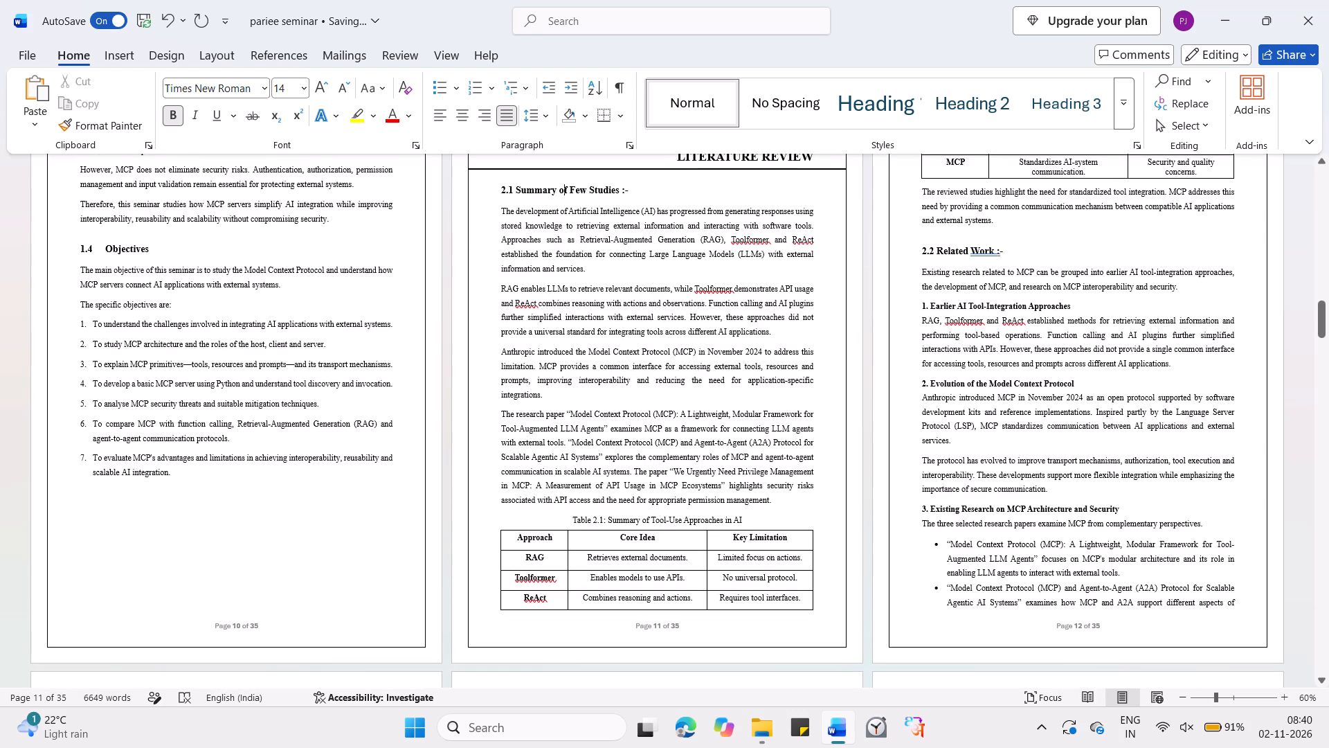
scroll(695, 429, "up", 2)
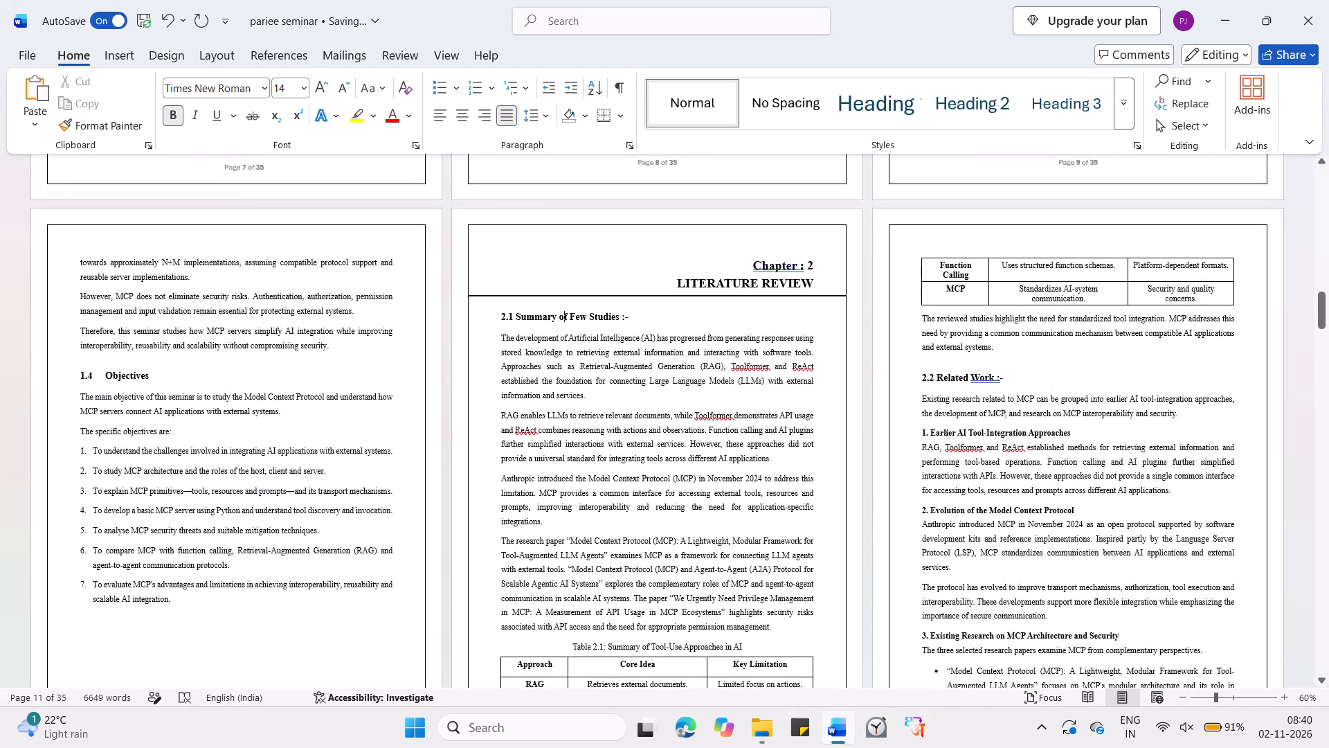
scroll(695, 429, "down", 2)
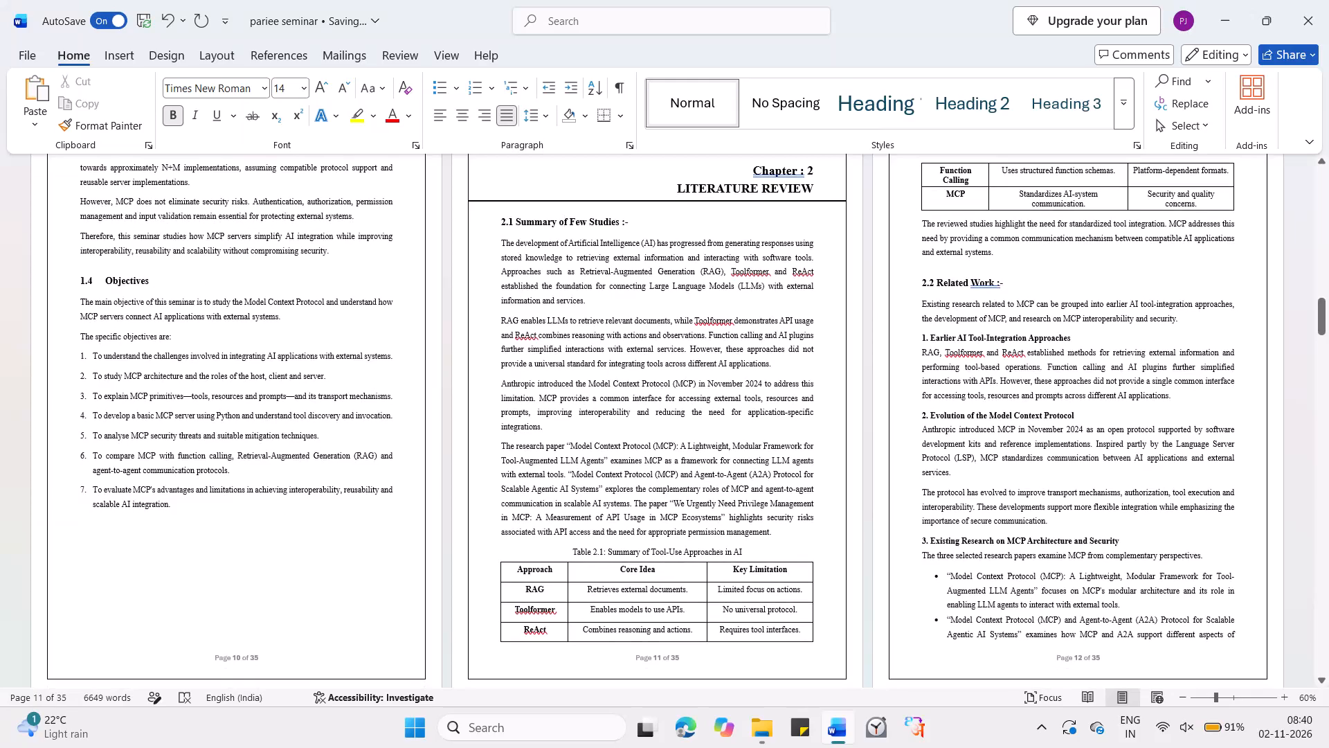
scroll(695, 429, "down", 1)
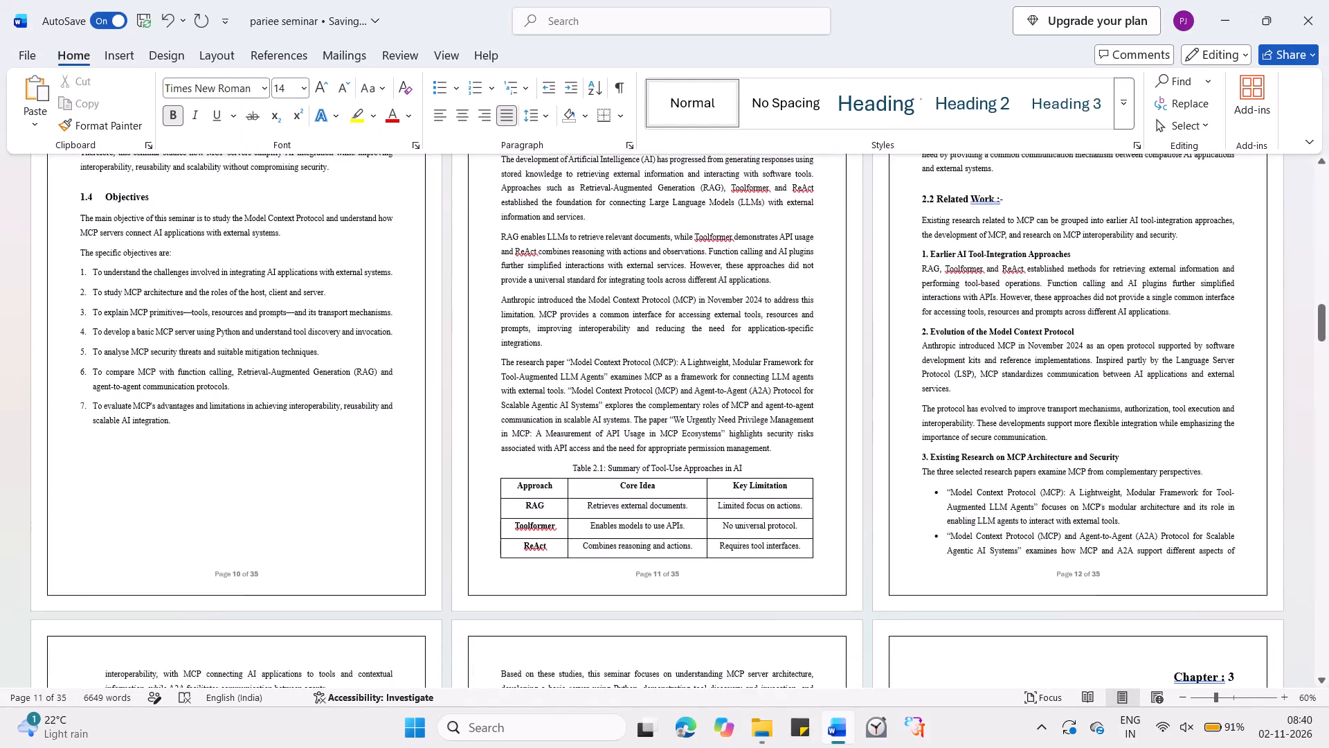
scroll(695, 429, "down", 2)
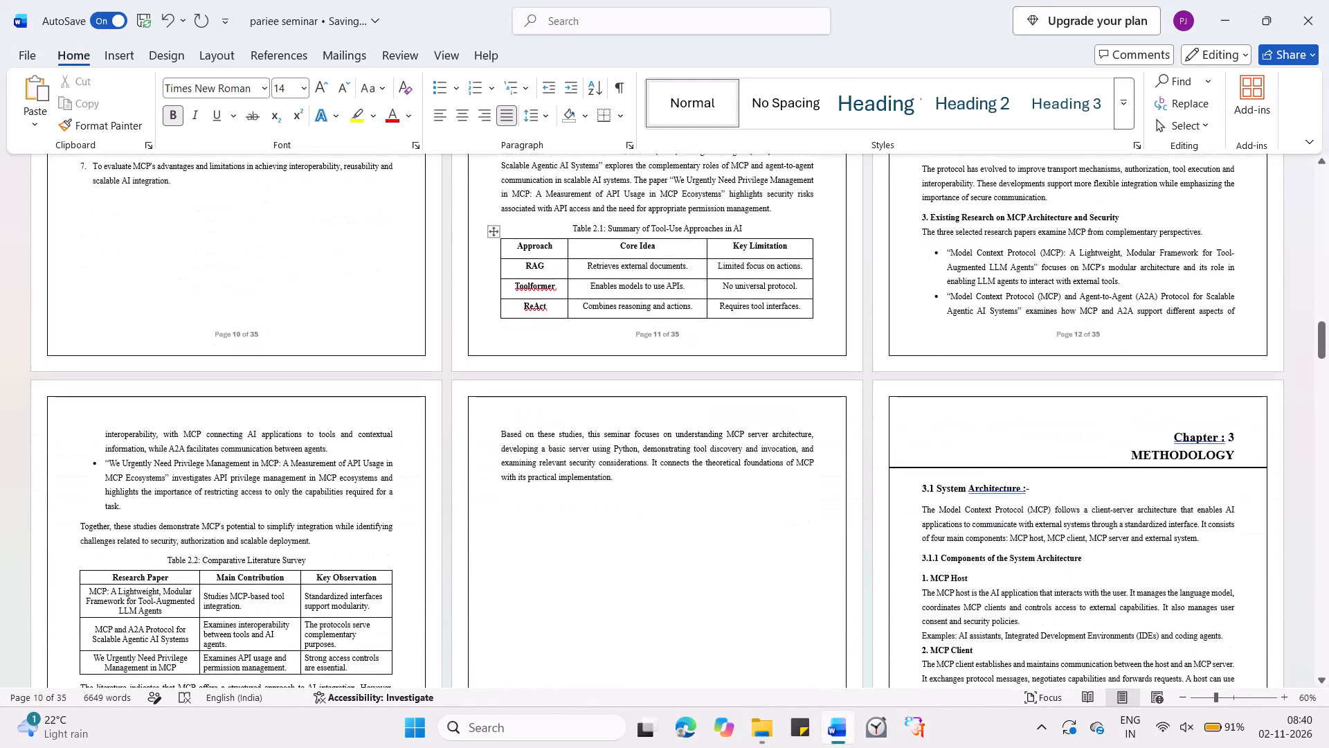
scroll(695, 429, "down", 2)
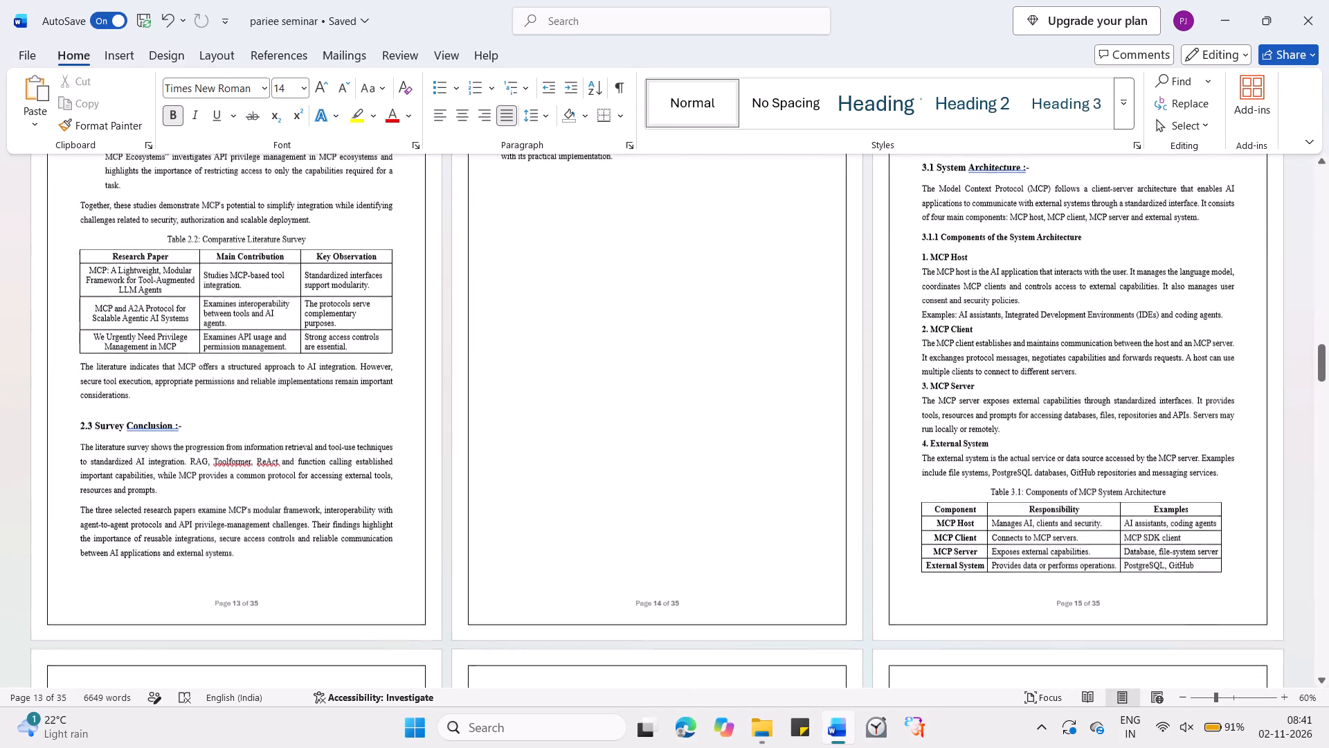
scroll(695, 429, "up", 1)
scroll(695, 429, "down", 1)
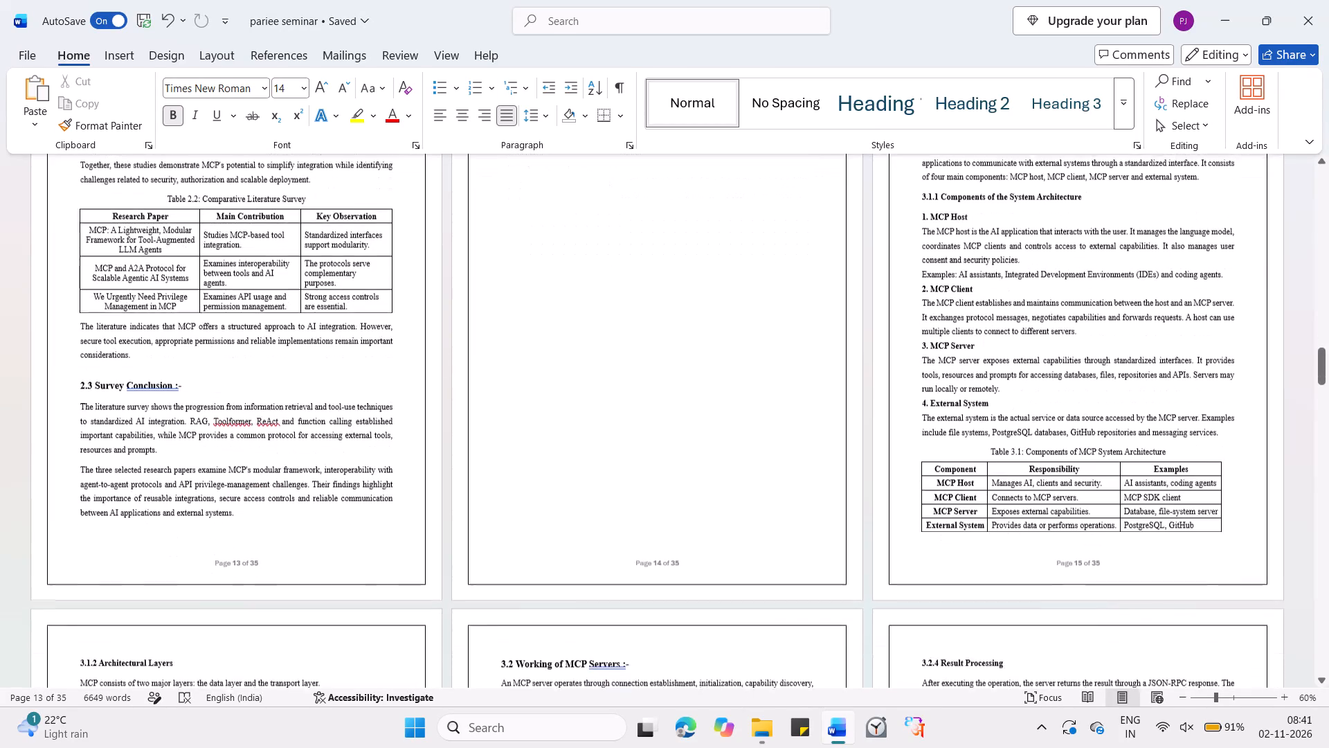
scroll(695, 429, "down", 1)
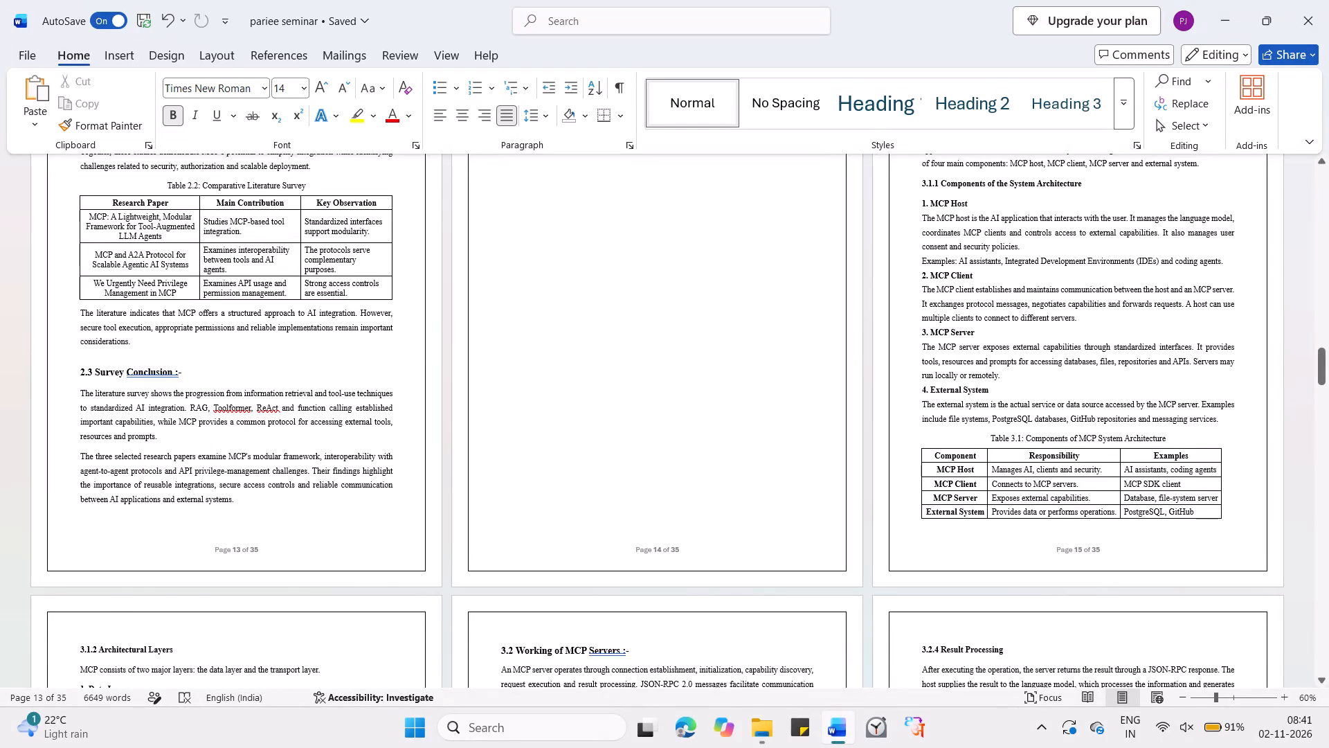
Delete the paragraph beginning "The three selected research papers examine MCP's modular framework" from section 2.3 Survey Conclusion.
scroll(408, 467, "up", 2)
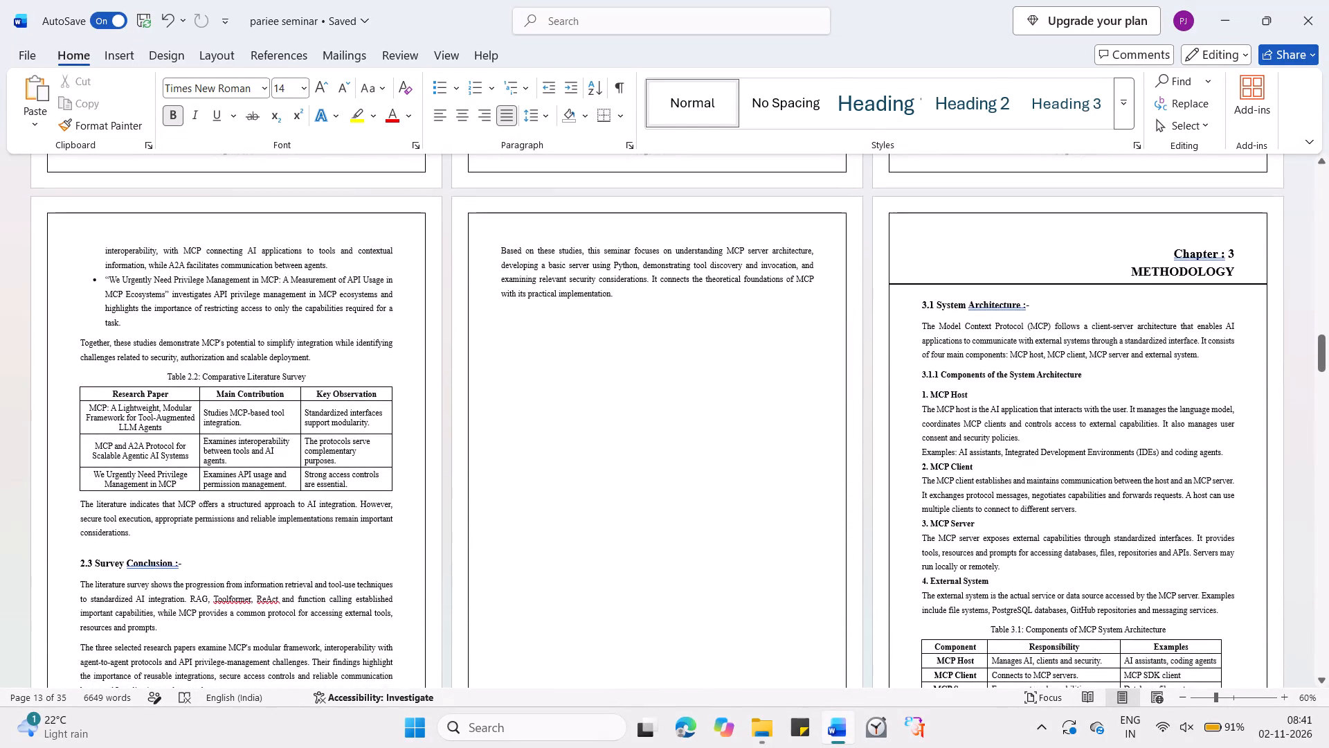
scroll(408, 467, "down", 3)
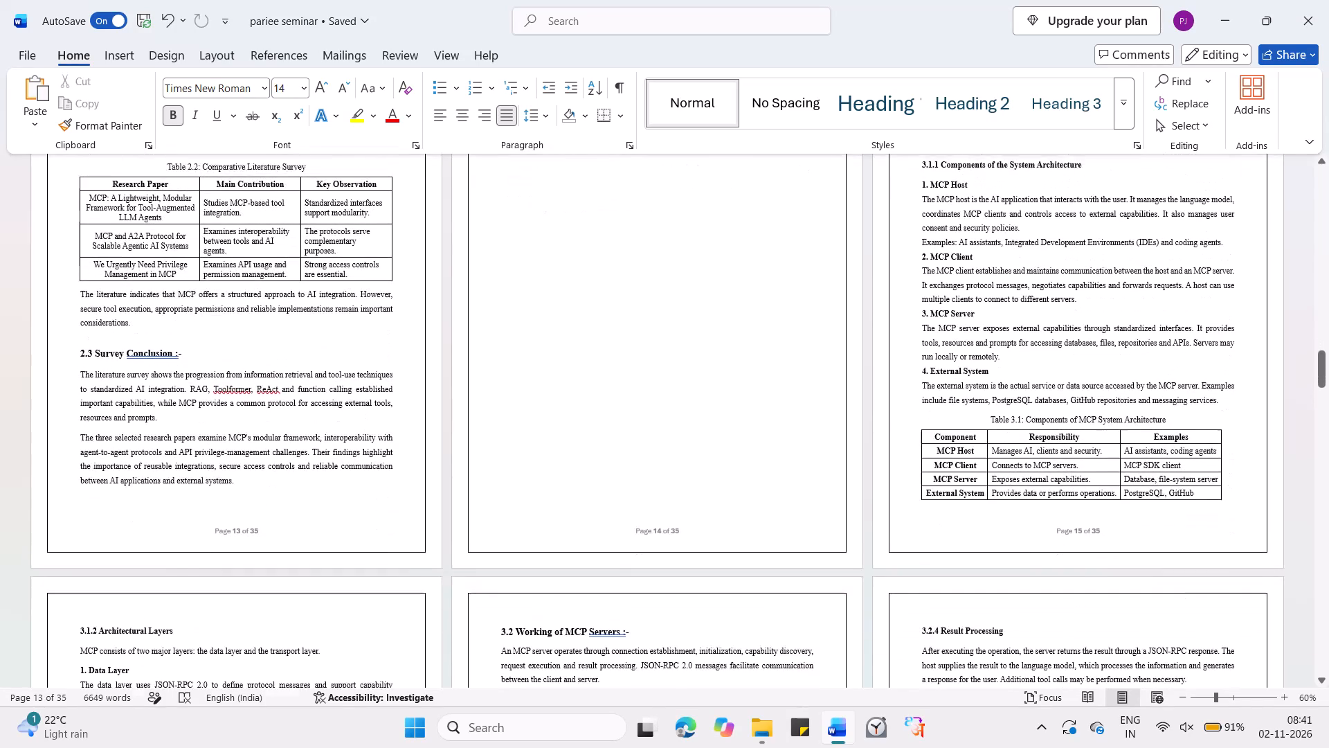
left_click_drag(237, 465, 72, 422)
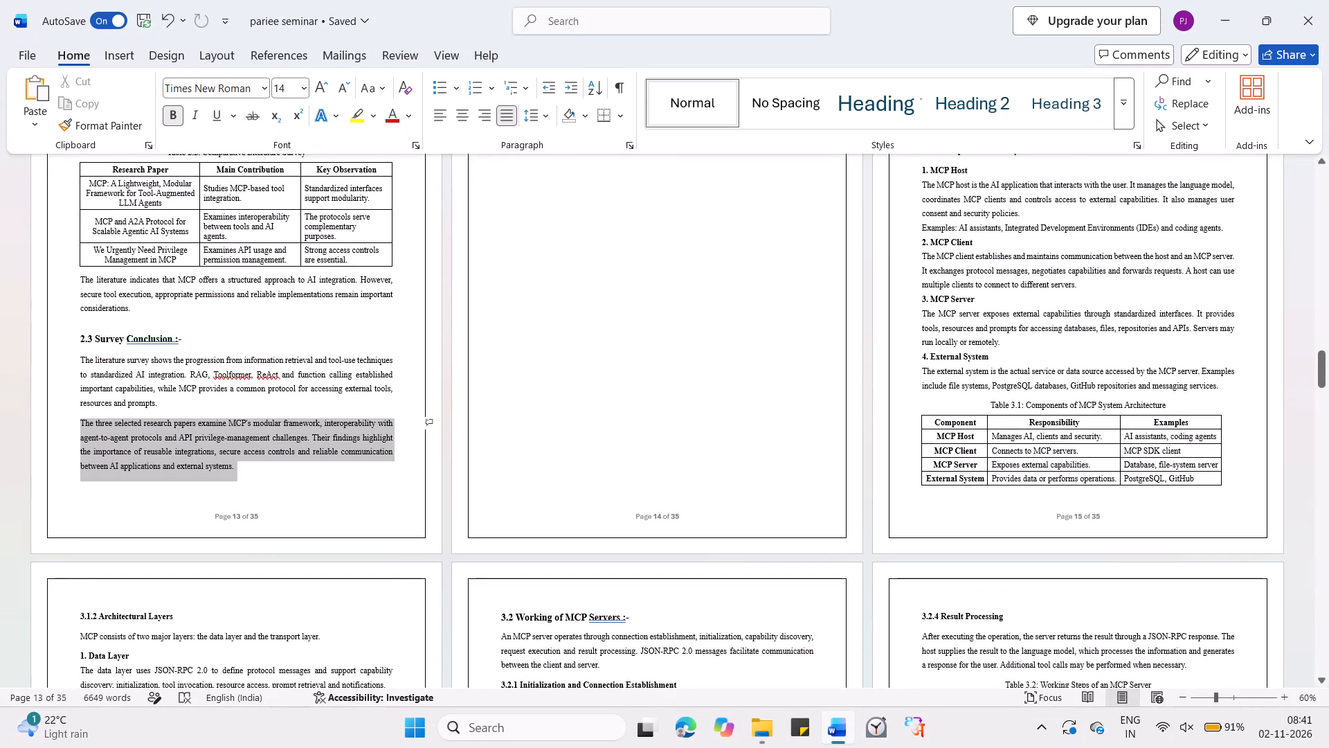
key("BackSpace")
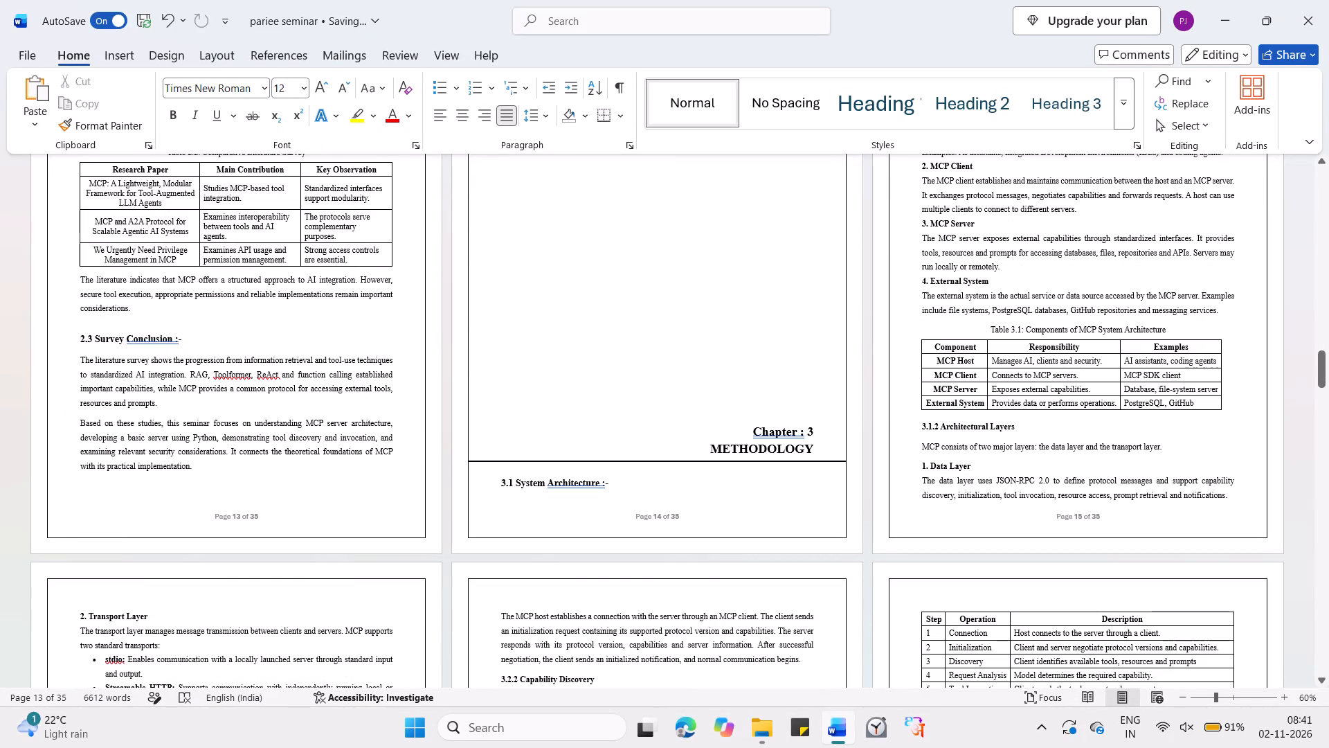
Remove the blank lines above the "Chapter : 3" heading so it sits at the top of its own page.
scroll(512, 391, "up", 1)
scroll(512, 391, "down", 1)
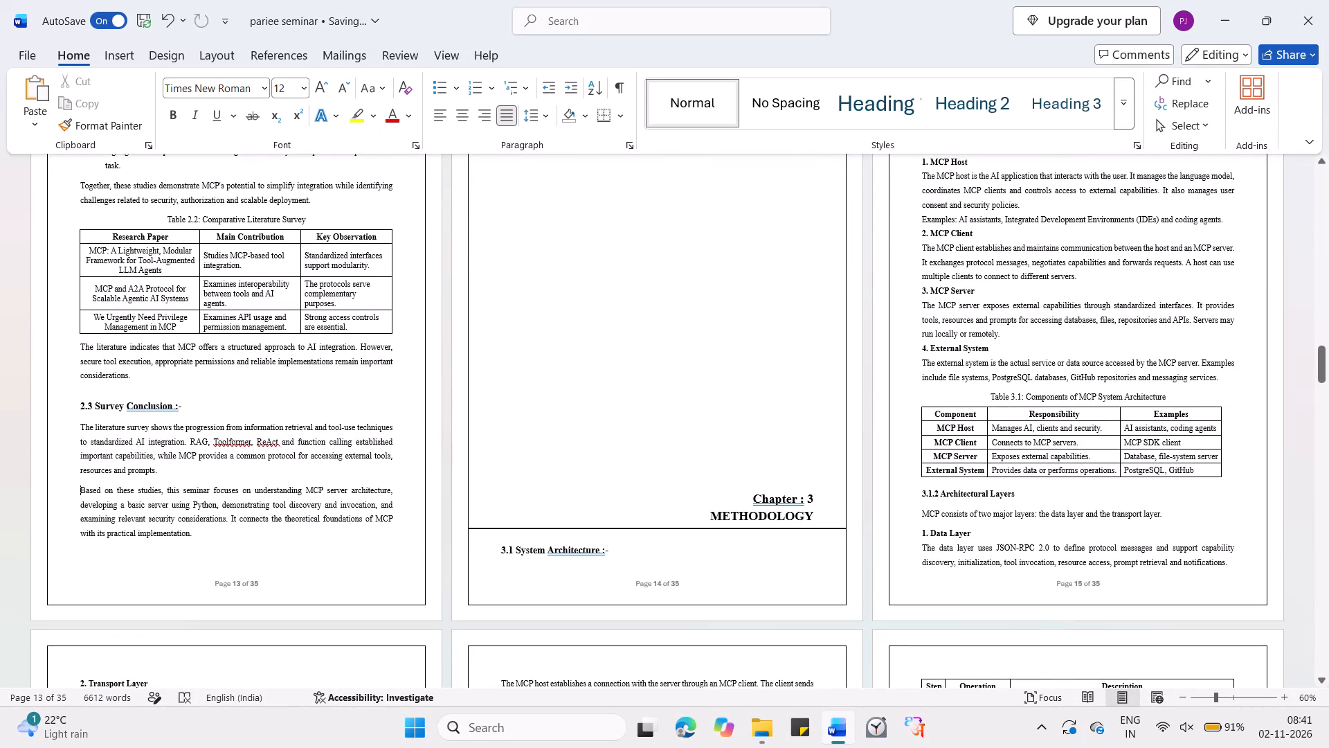
left_click(750, 500)
key("BackSpace")
key("BackSpace")
key("BackSpace")
key("BackSpace")
key("BackSpace")
key("BackSpace")
key("BackSpace")
key("BackSpace")
key("BackSpace")
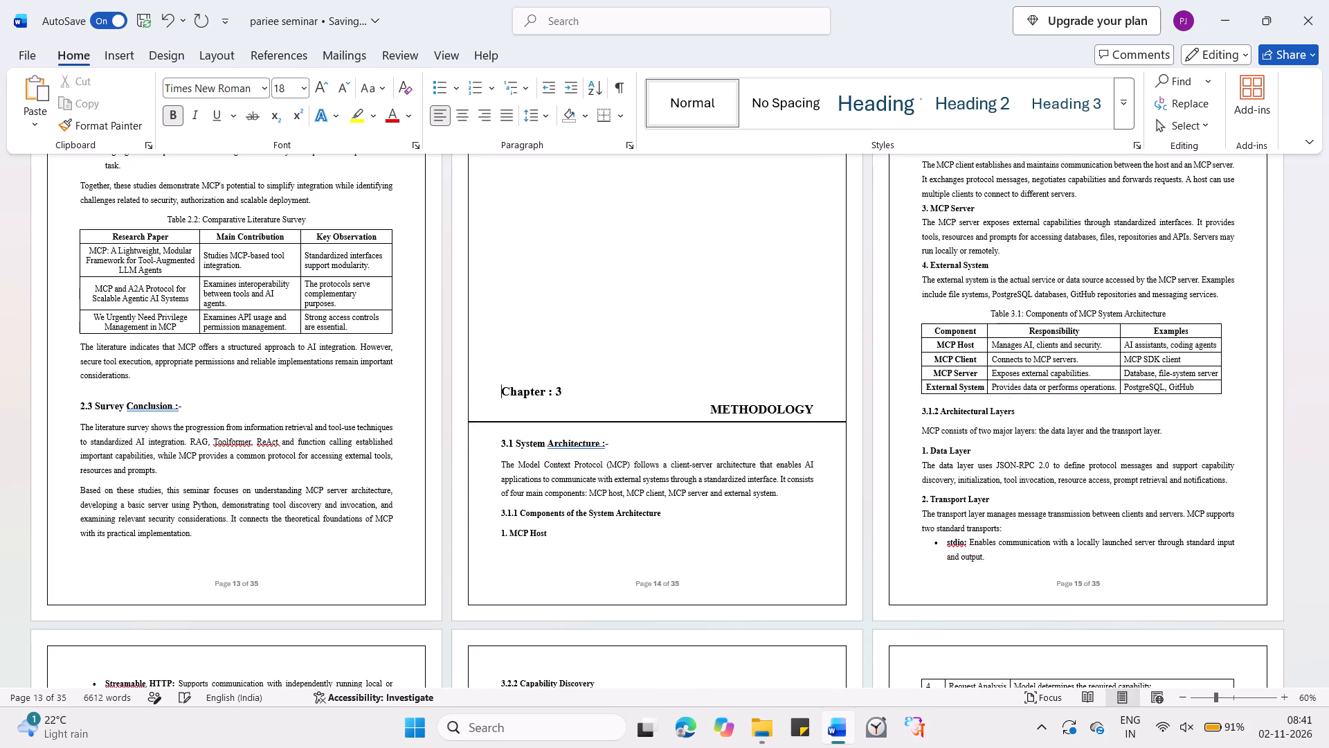
key("BackSpace")
key("BackSpace")
scroll(750, 500, "up", 1)
key("BackSpace")
key("BackSpace")
key("BackSpace")
key("BackSpace")
key("BackSpace")
key("BackSpace")
key("BackSpace")
key("BackSpace")
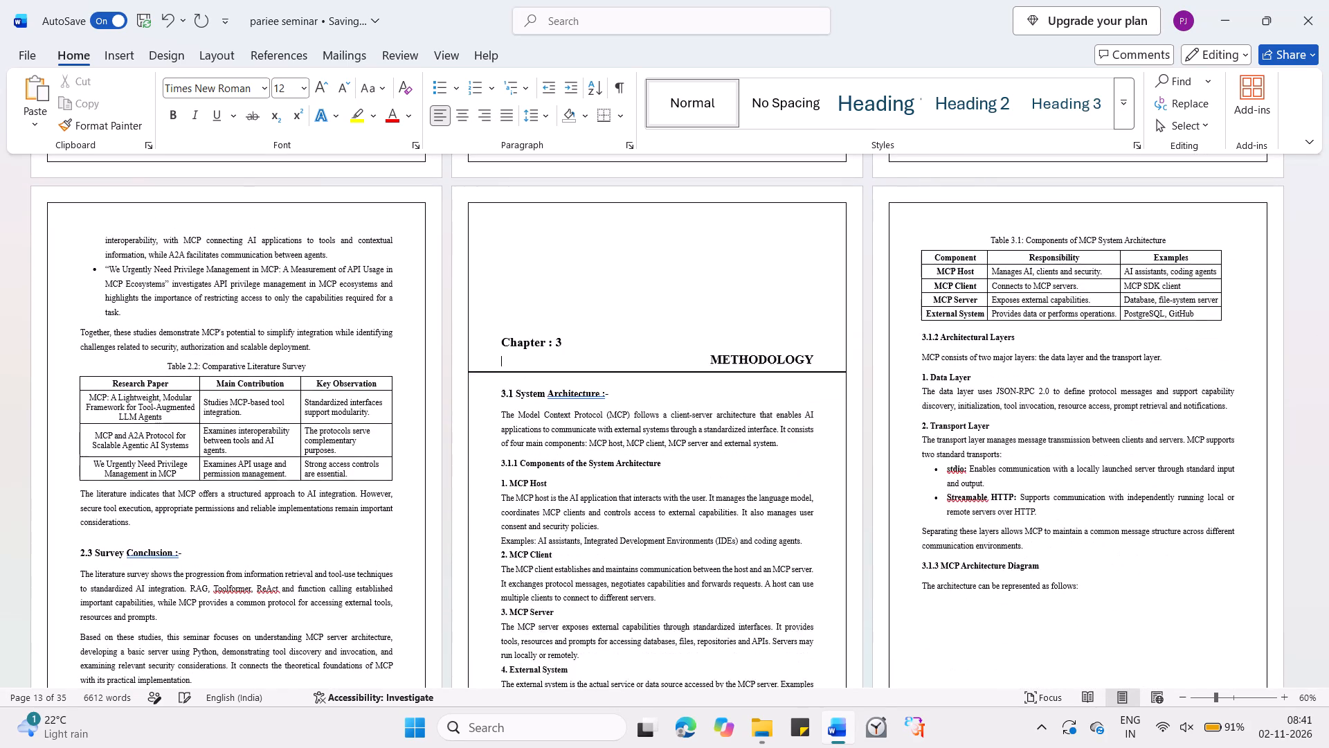
key("BackSpace")
key("BackSpace")
key("BackSpace")
key("BackSpace")
key("BackSpace")
key("BackSpace")
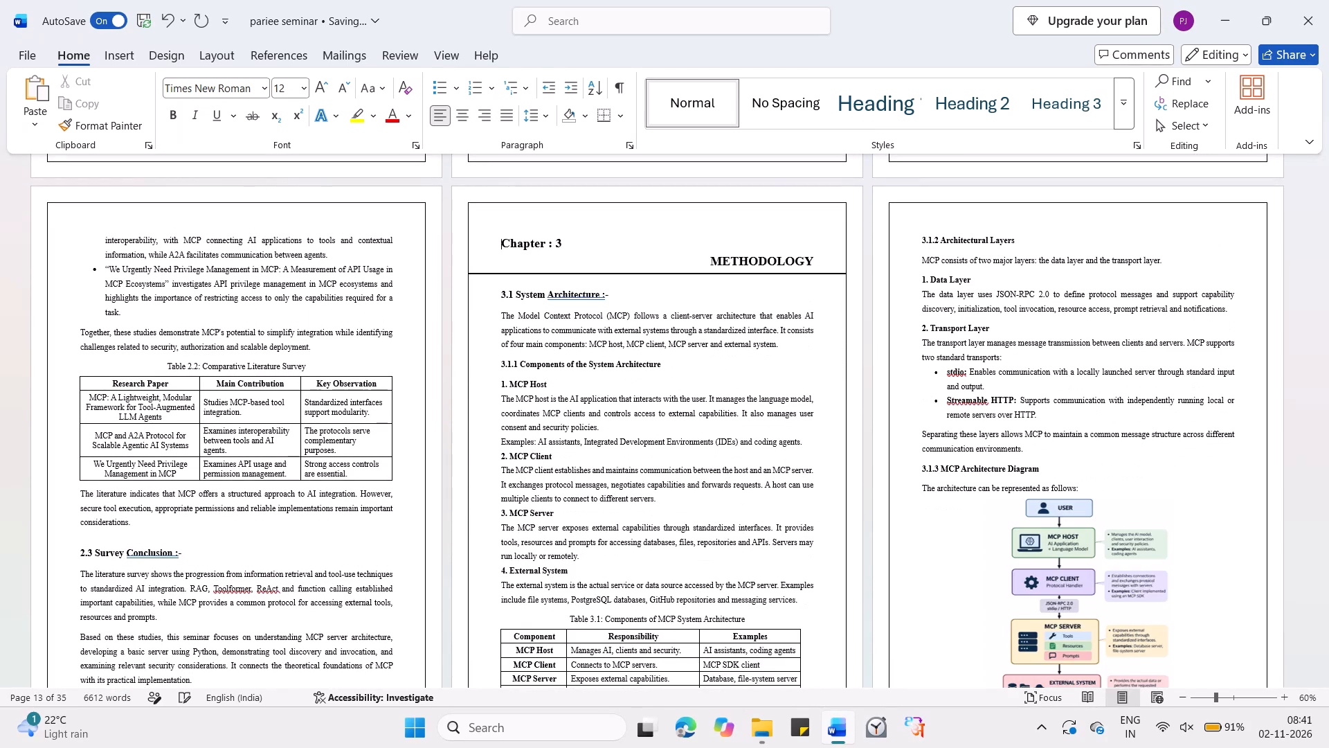
key("BackSpace")
key("ctrl+z")
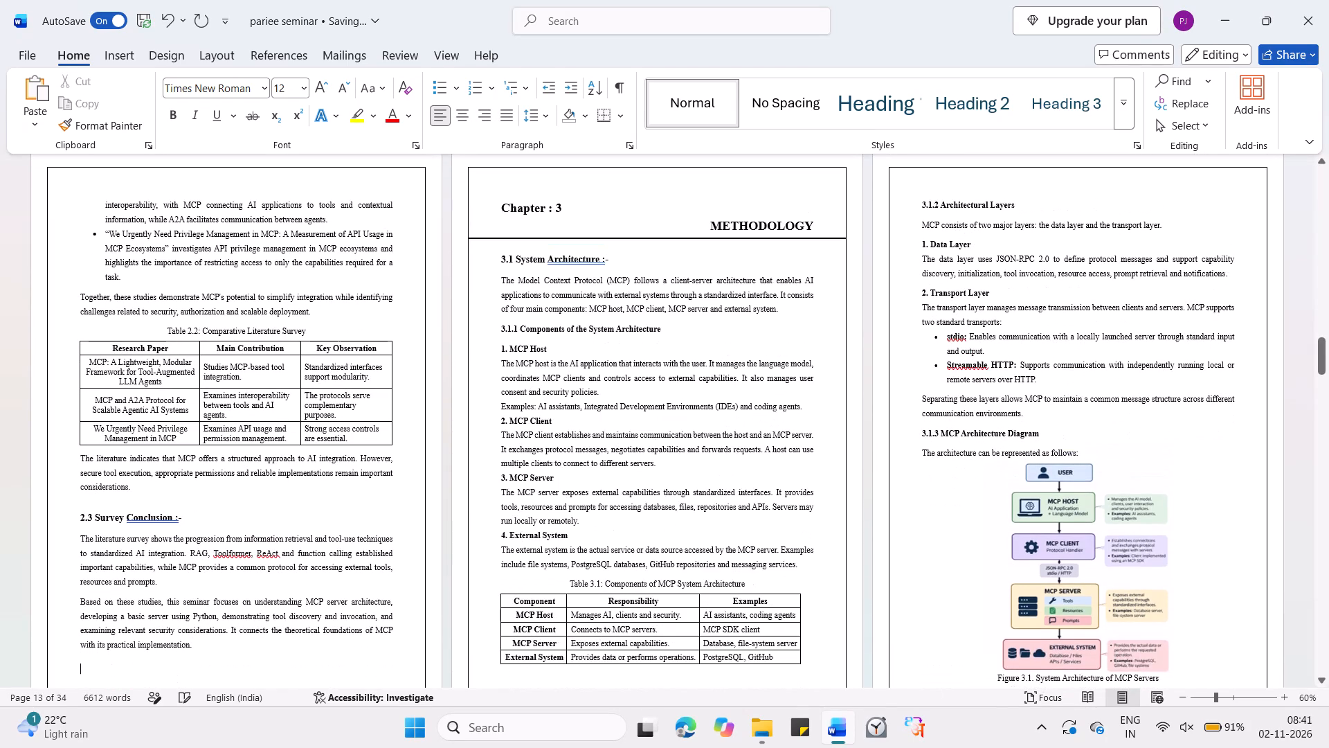
Right-align the "Chapter : 3" line above the METHODOLOGY title.
scroll(750, 500, "up", 1)
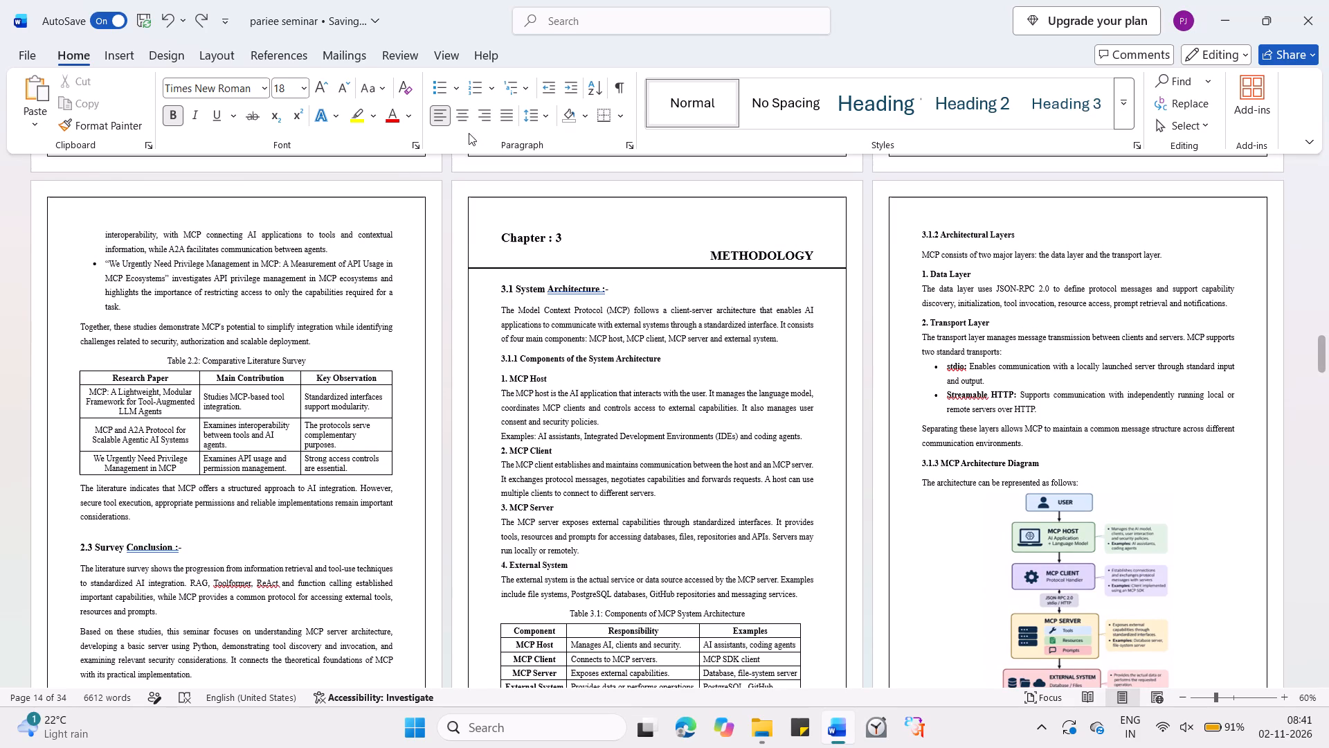
left_click(493, 115)
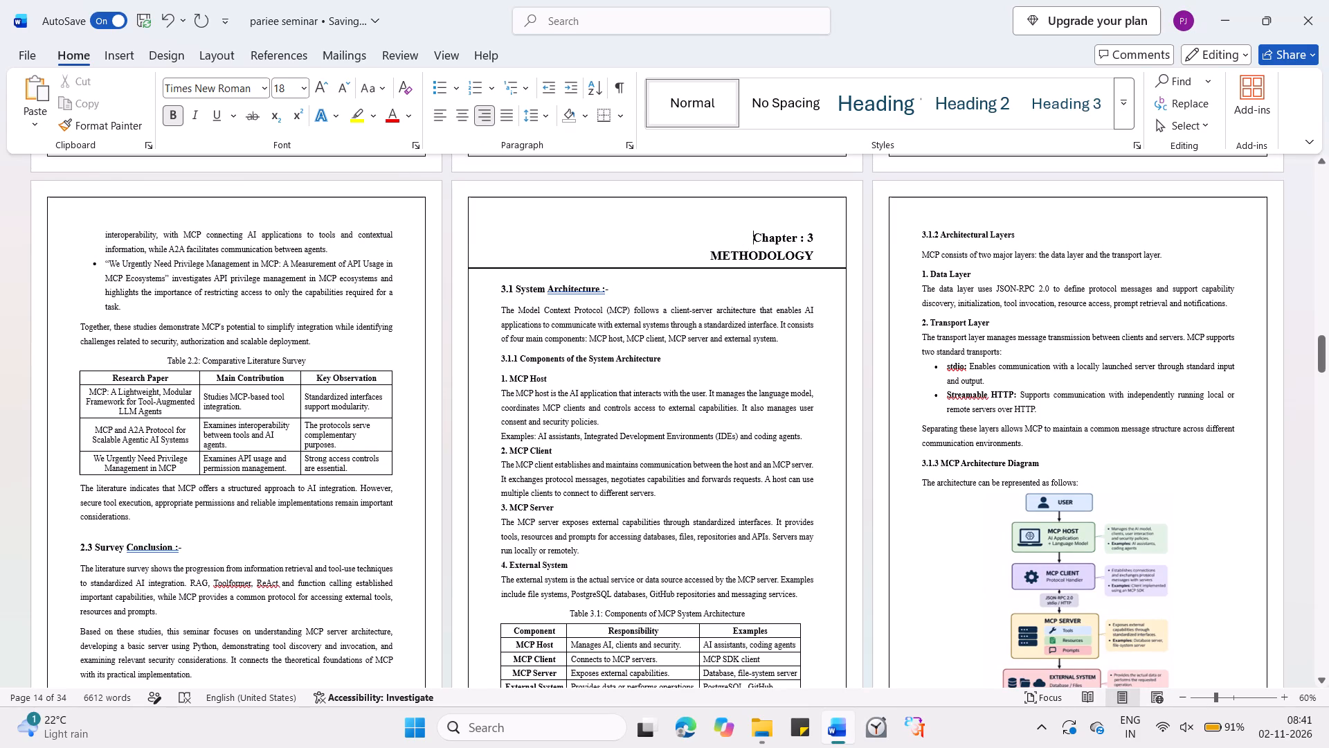
Review sections 3.1 System Architecture and 3.2 Working of MCP Servers, including Tables 3.1 and 3.2 and their diagrams.
scroll(750, 398, "down", 1)
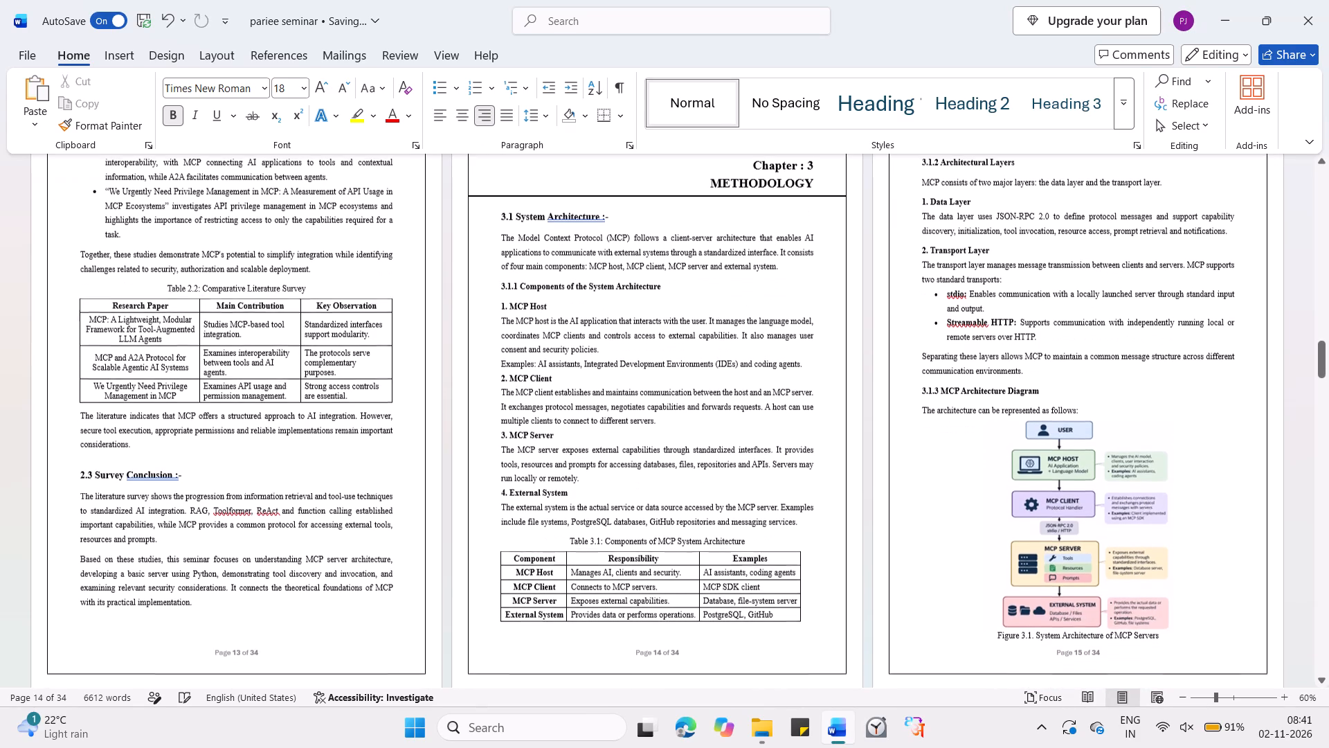
scroll(750, 398, "down", 1)
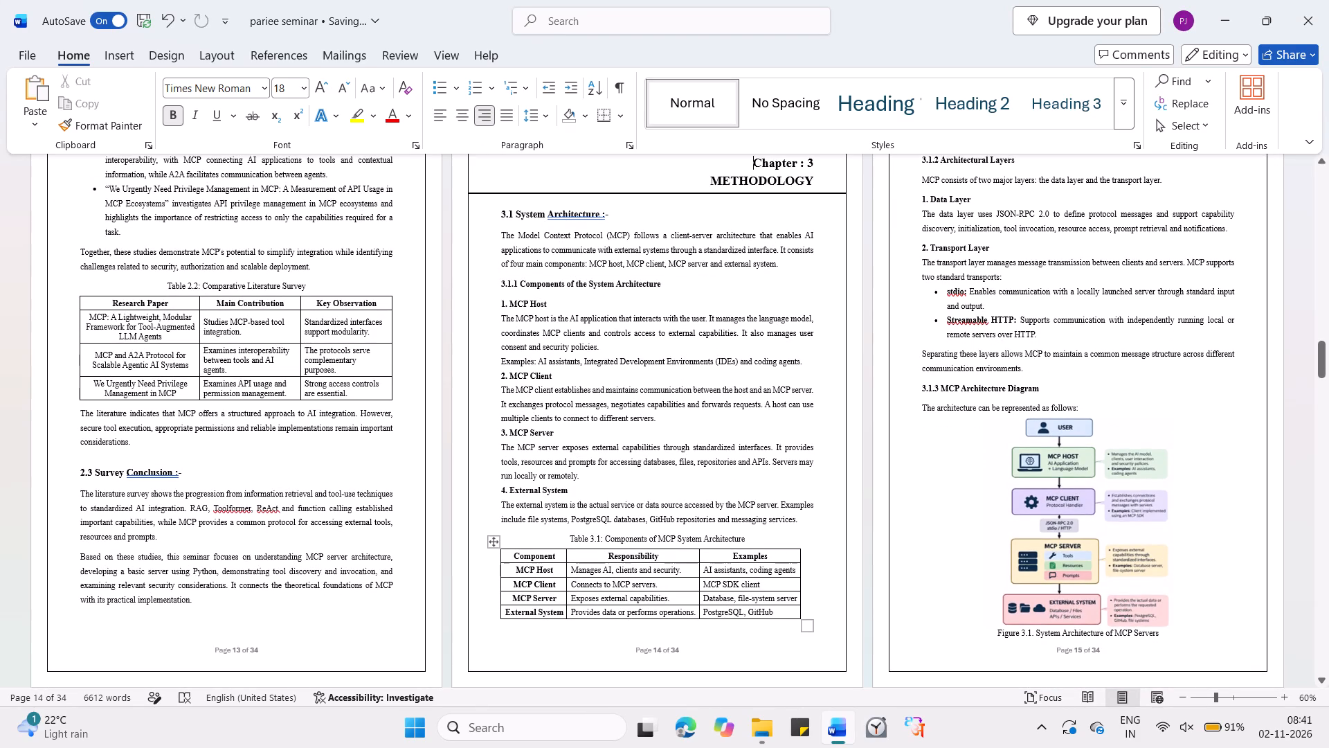
left_click(553, 599)
scroll(1033, 411, "up", 1)
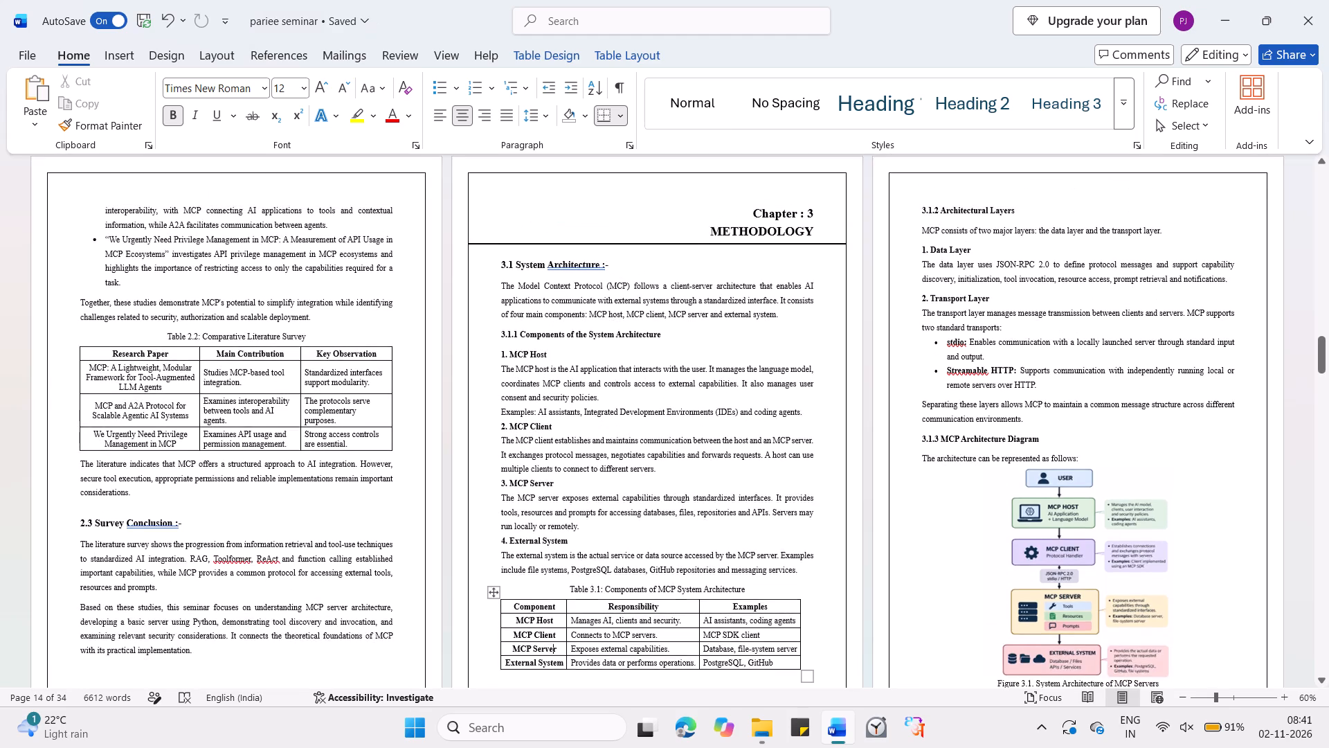
scroll(1033, 411, "up", 1)
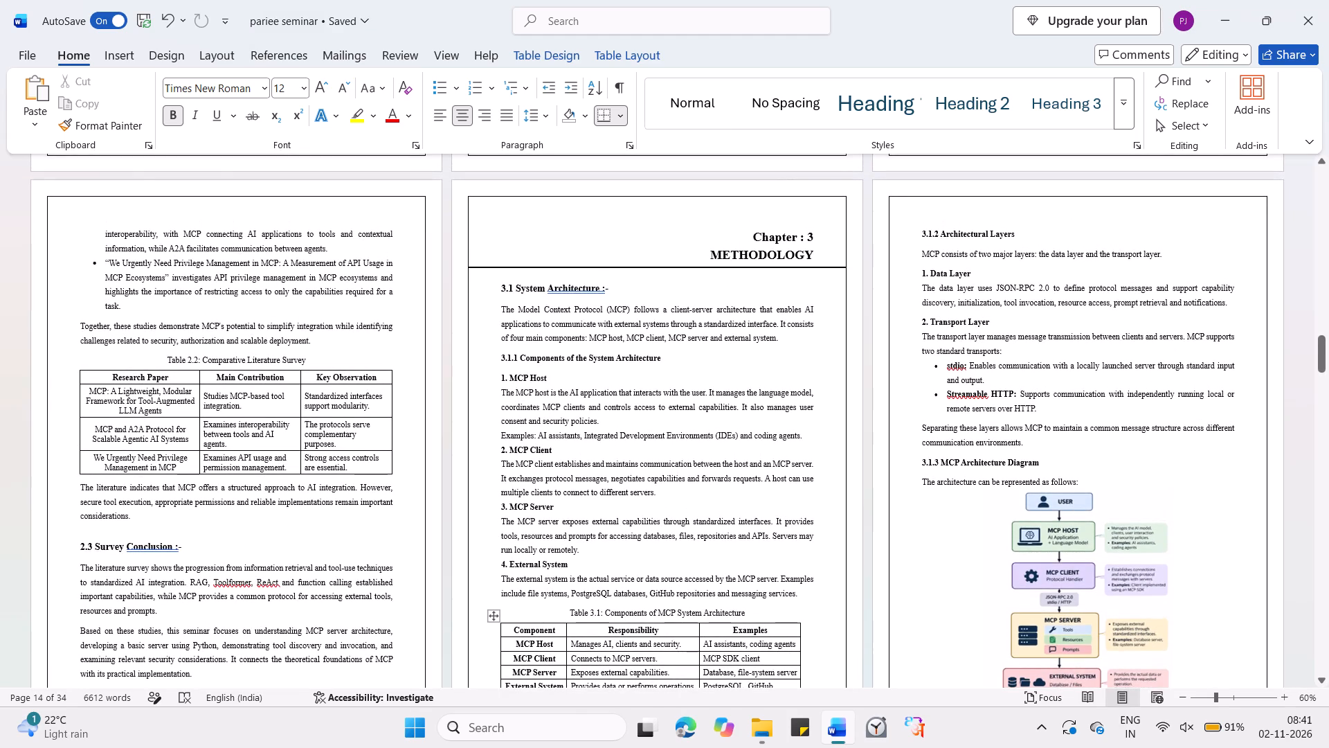
scroll(1033, 411, "down", 2)
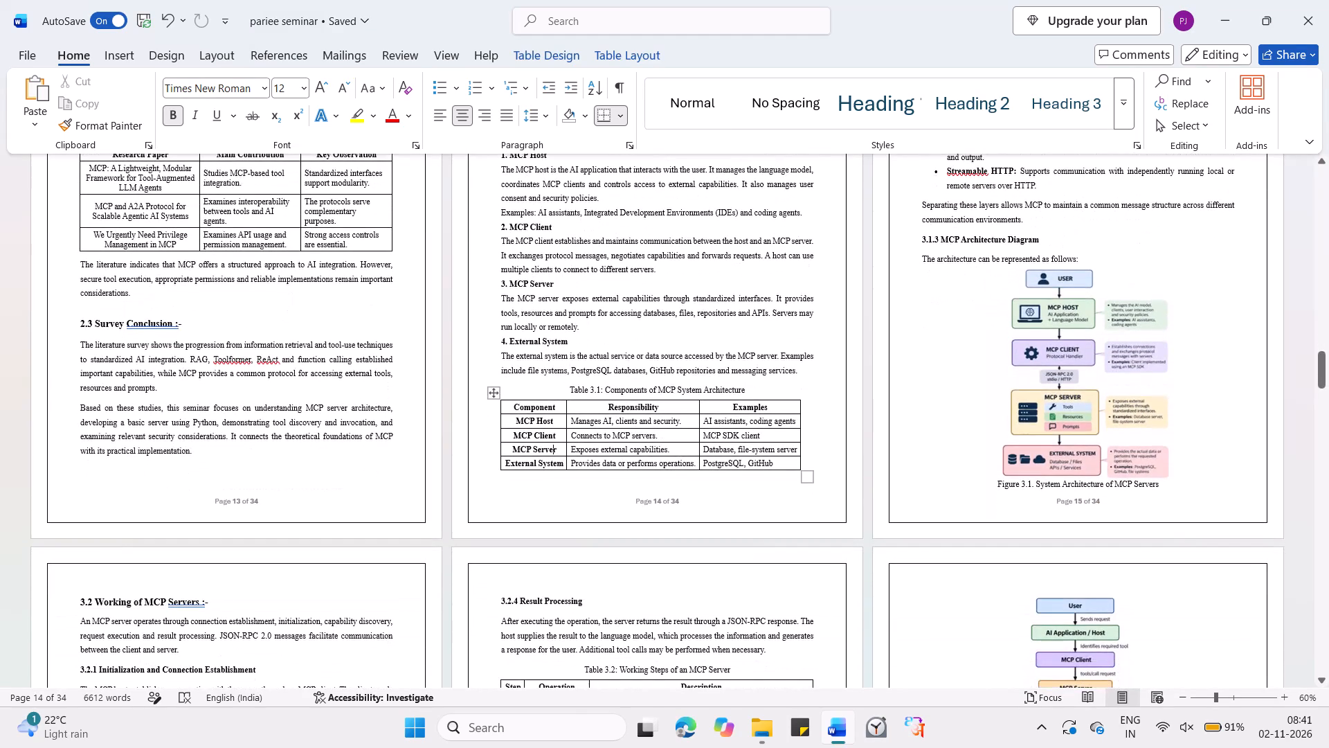
scroll(1033, 411, "down", 3)
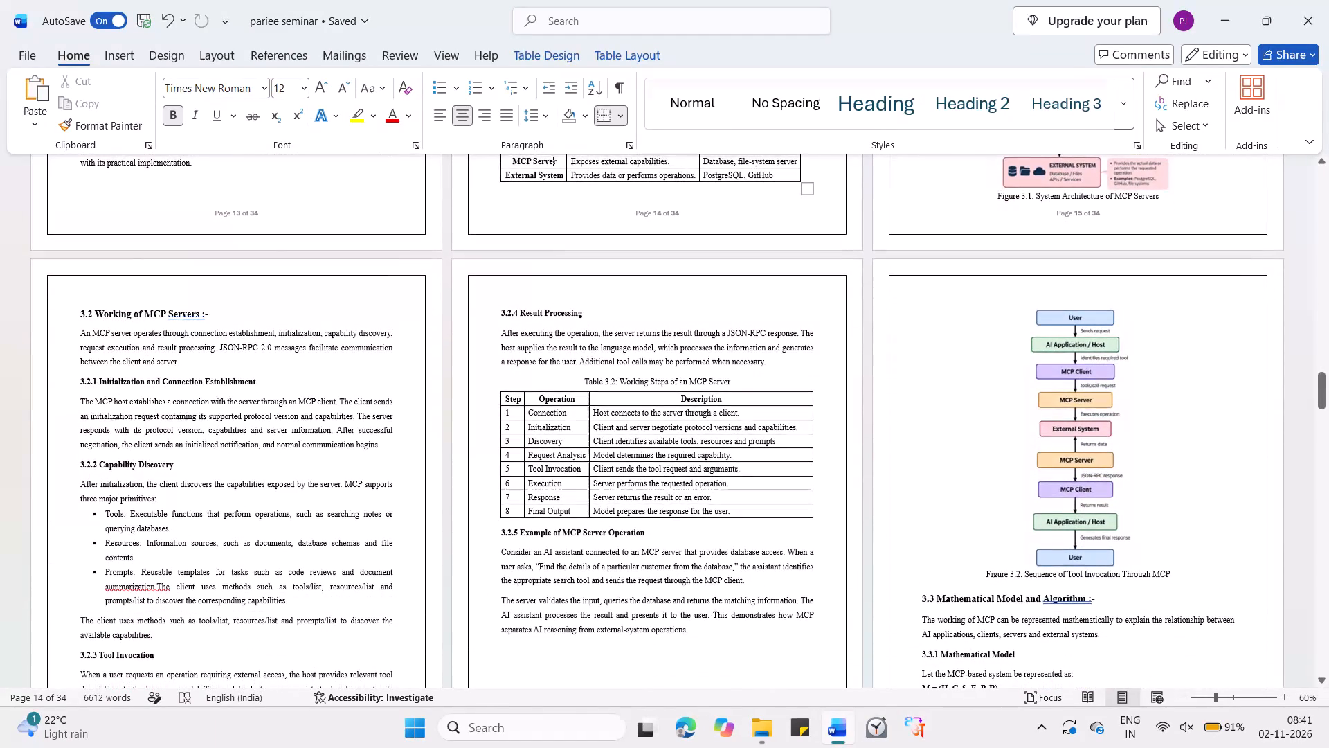
scroll(1033, 411, "down", 1)
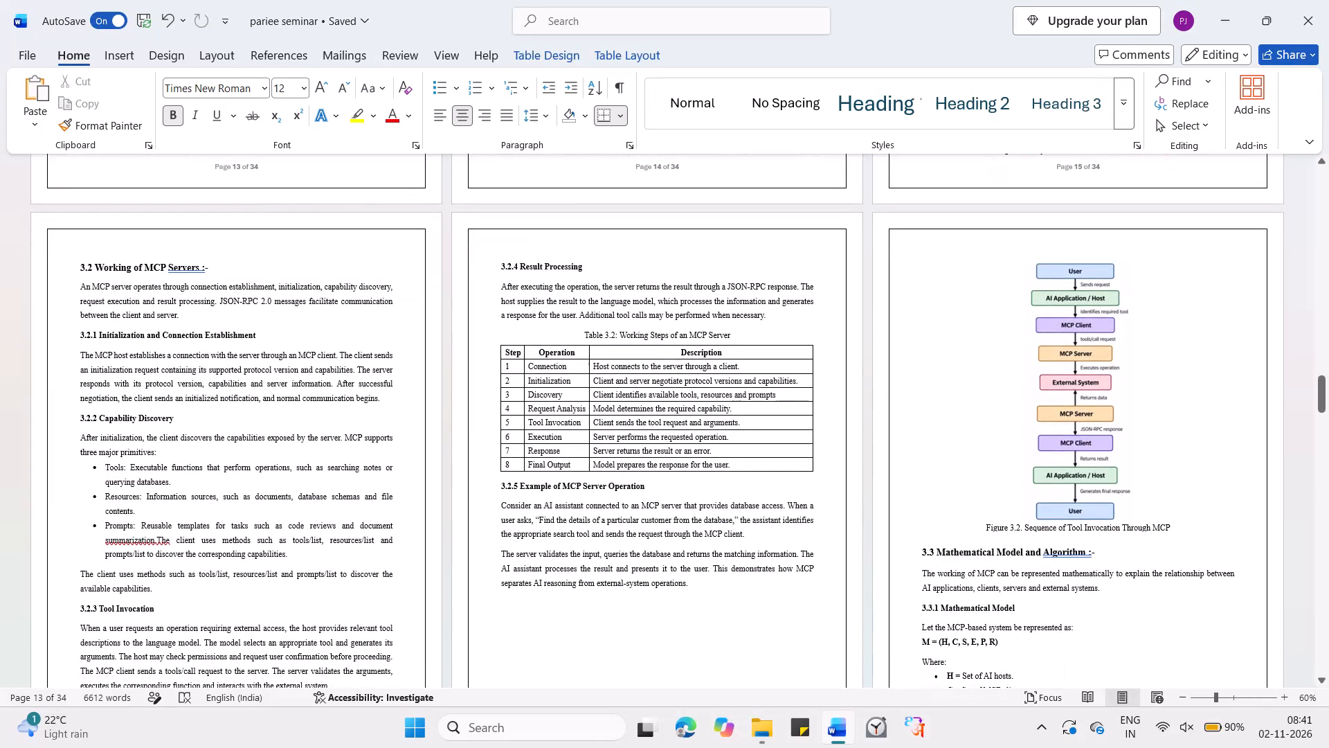
scroll(657, 504, "down", 1)
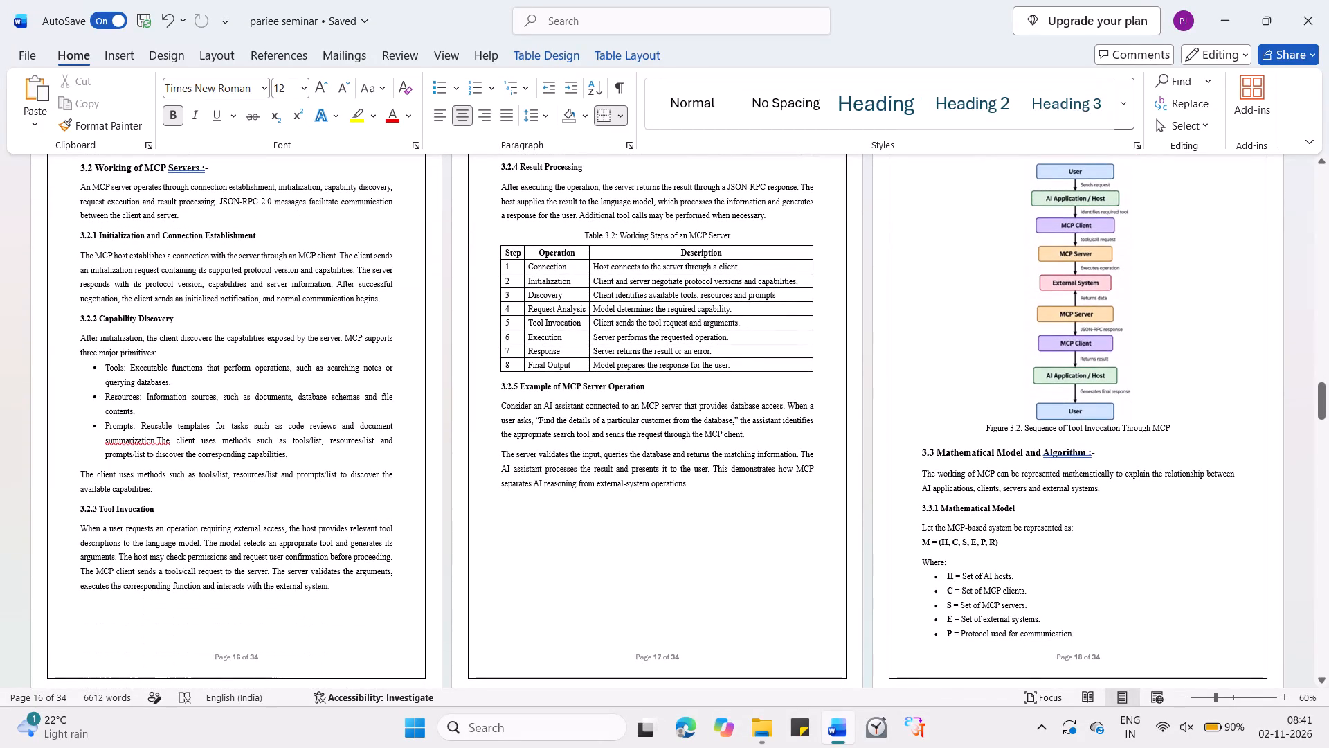
Review section 3.3 Mathematical Model and Algorithm, including the formulas, numbered steps and algorithm flowchart, through the start of section 3.4.
scroll(657, 504, "down", 2)
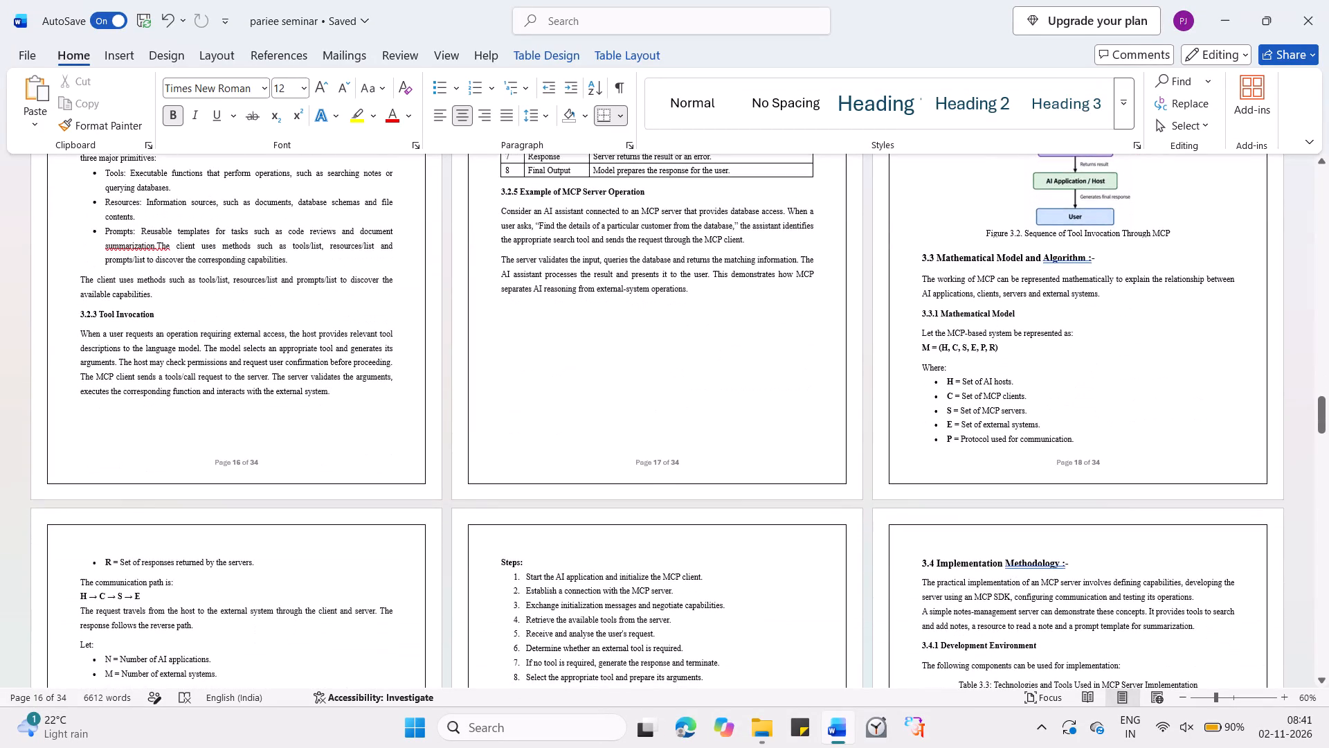
scroll(657, 504, "down", 2)
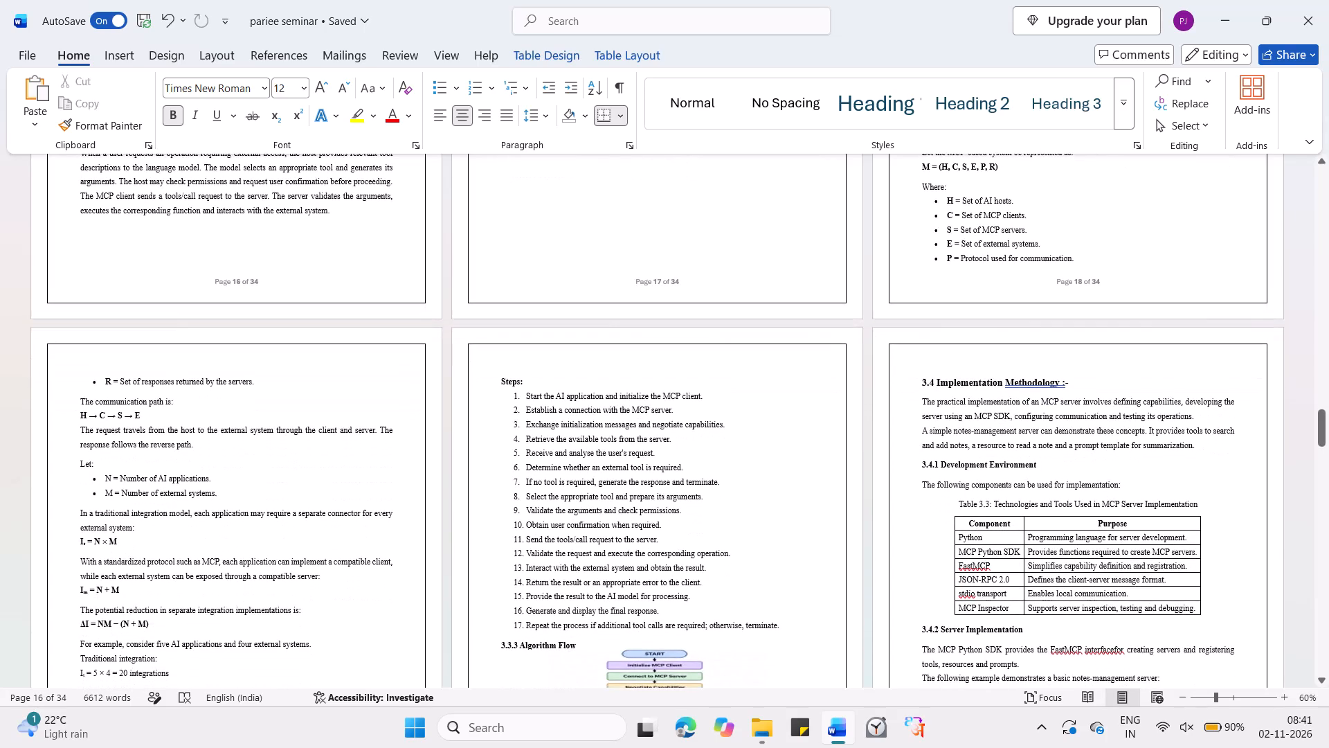
scroll(657, 504, "down", 3)
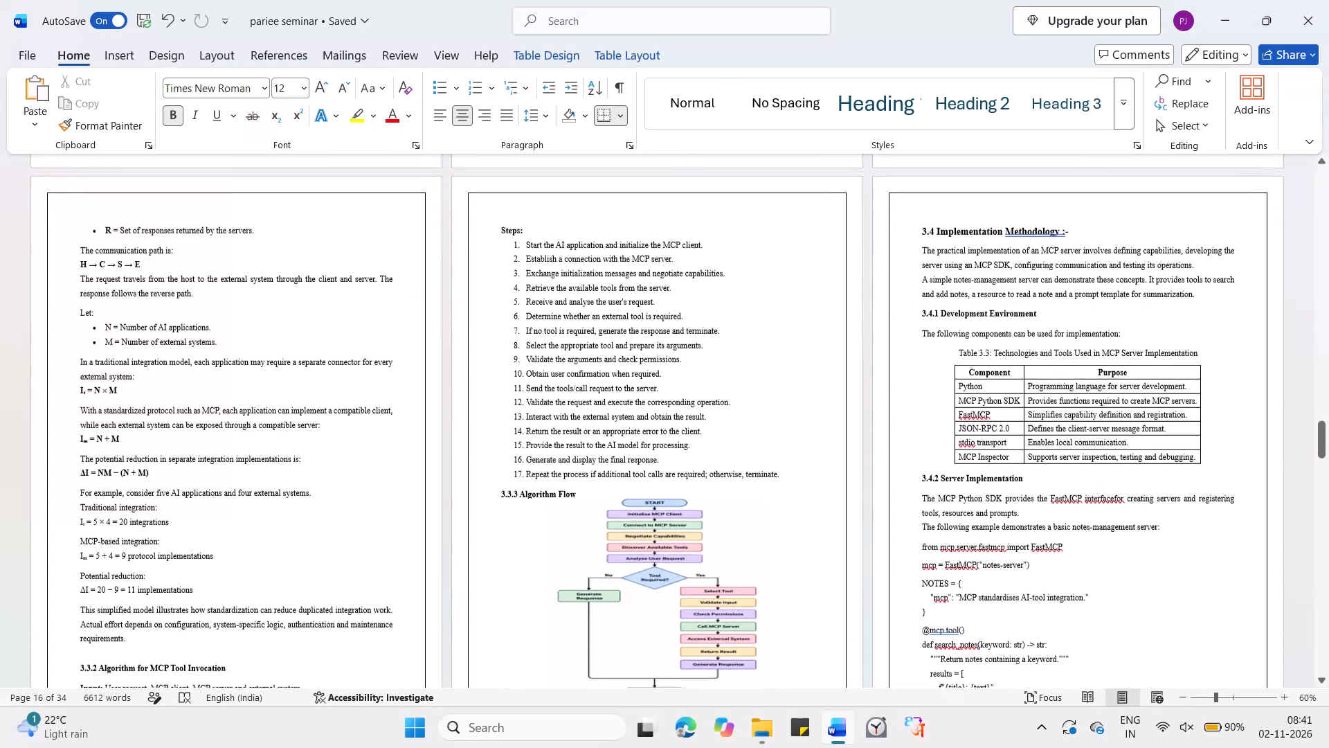
scroll(657, 504, "down", 3)
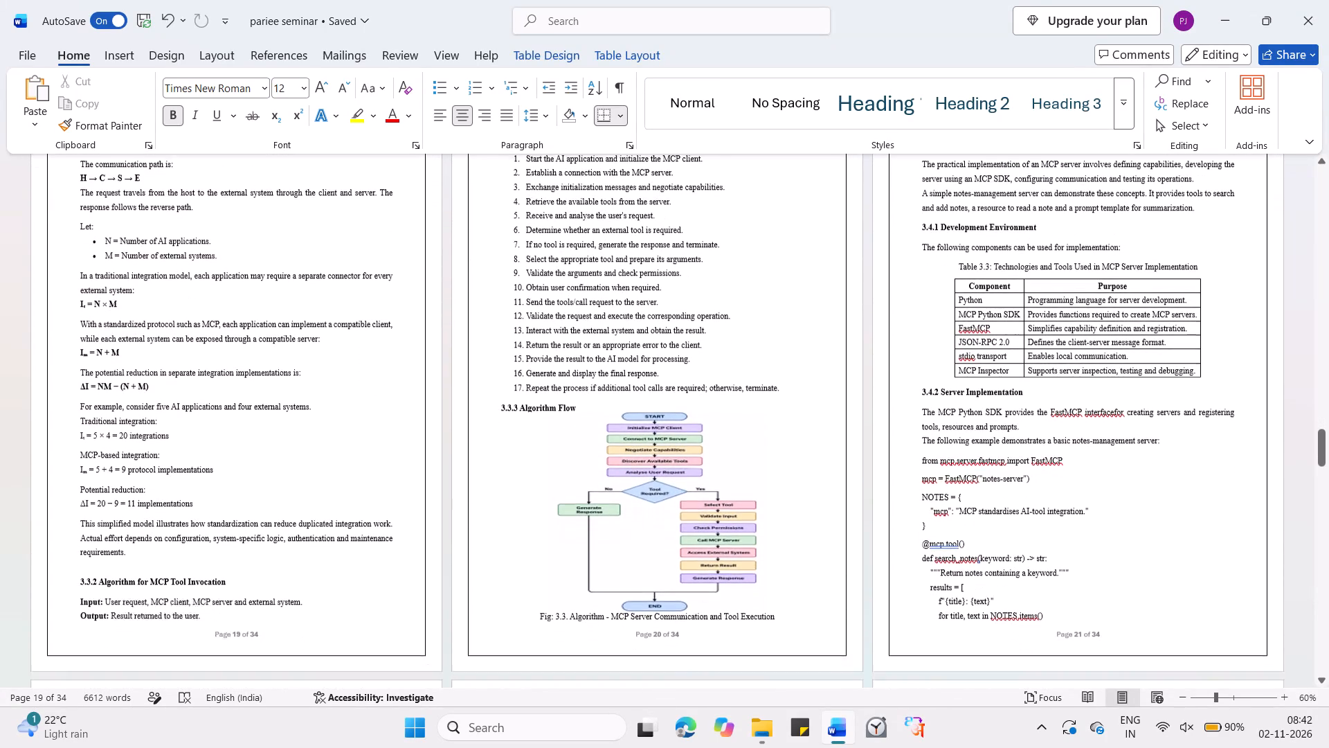
scroll(657, 504, "down", 1)
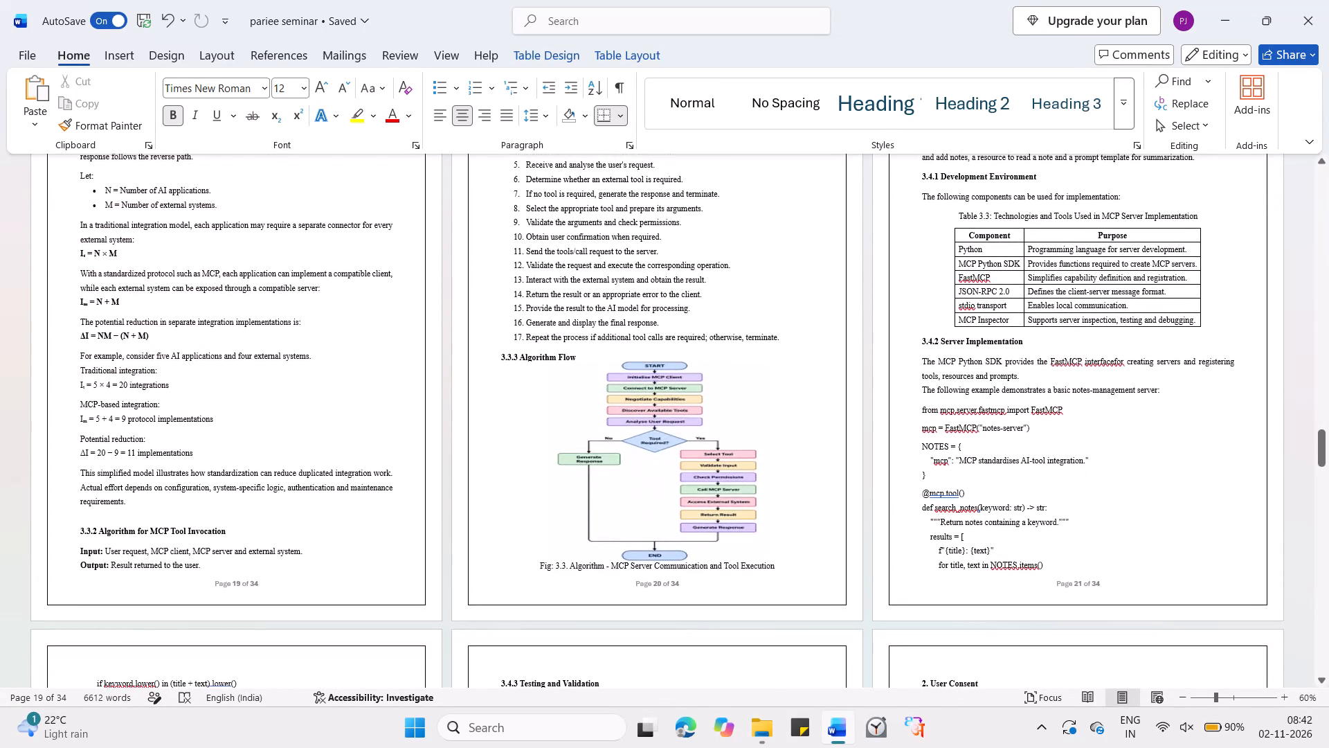
scroll(657, 504, "up", 2)
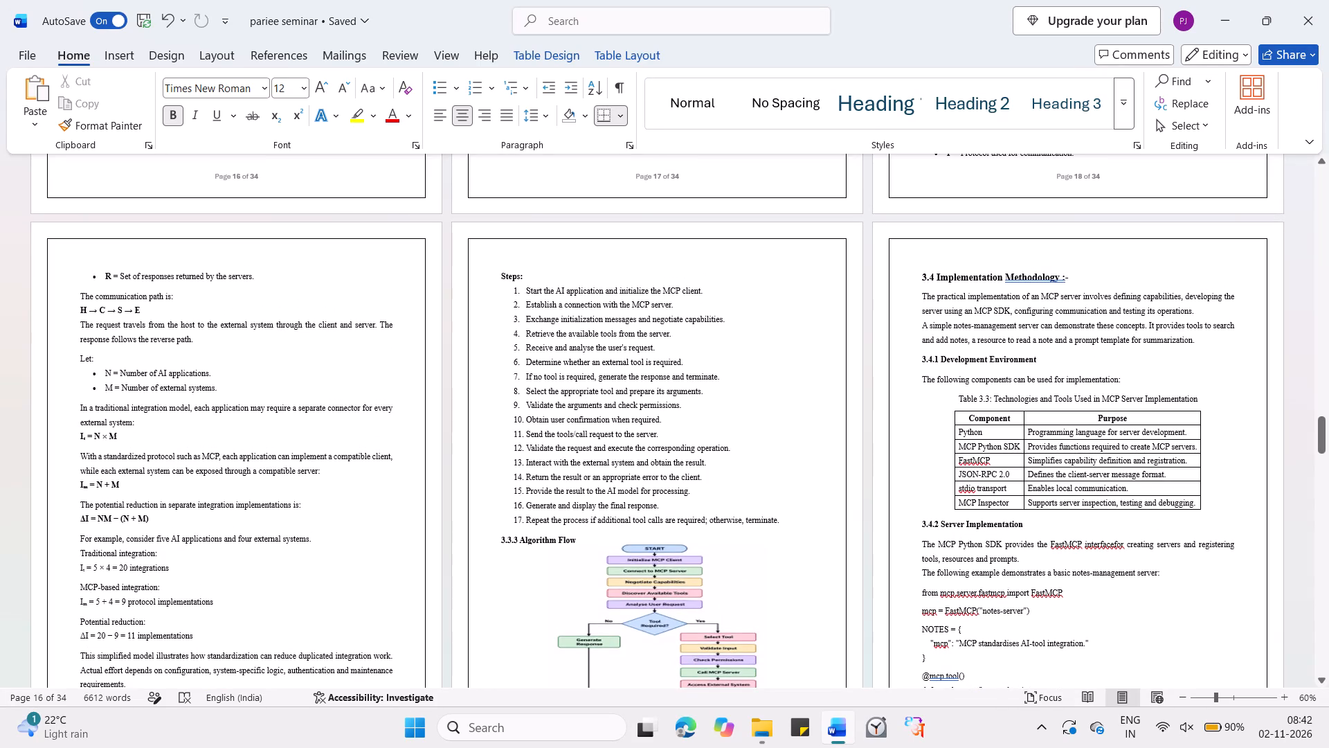
Check the line spacing of the "Steps:" line and of the first numbered algorithm step below it.
left_click(508, 279)
left_click(536, 121)
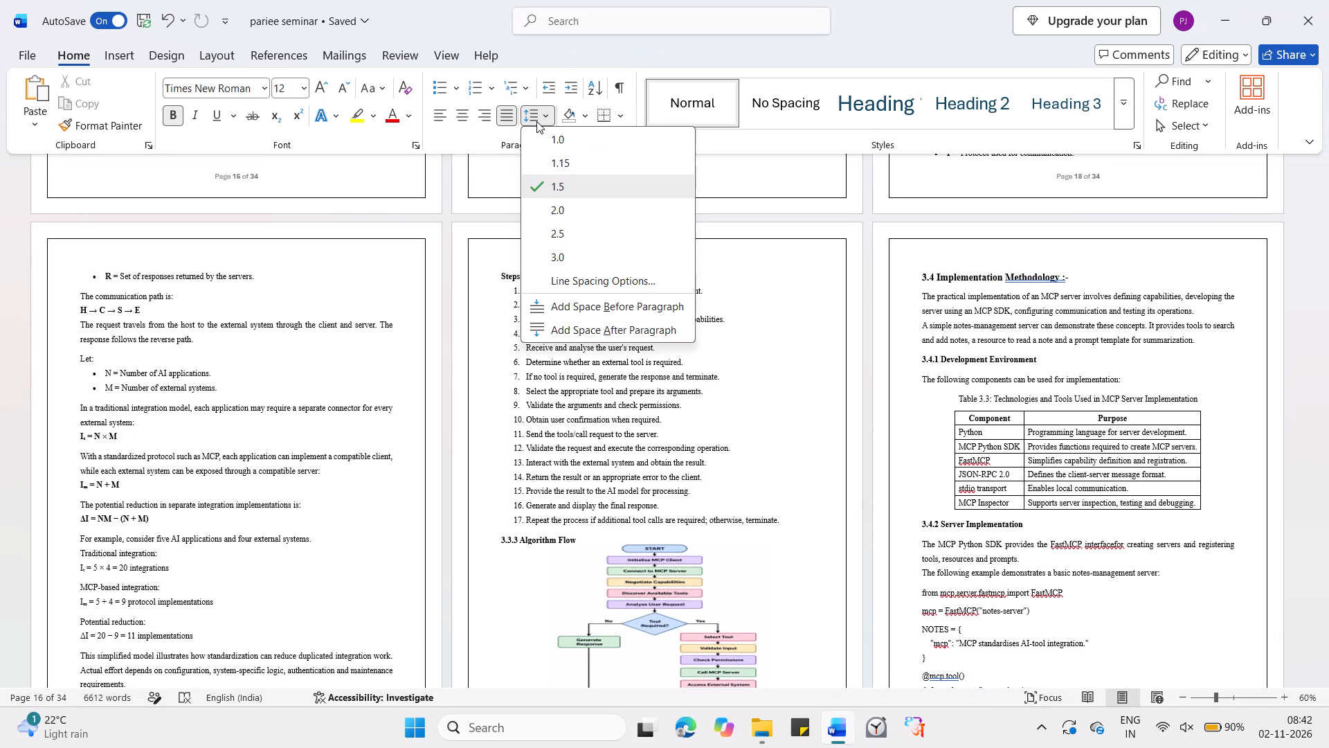
left_click(561, 348)
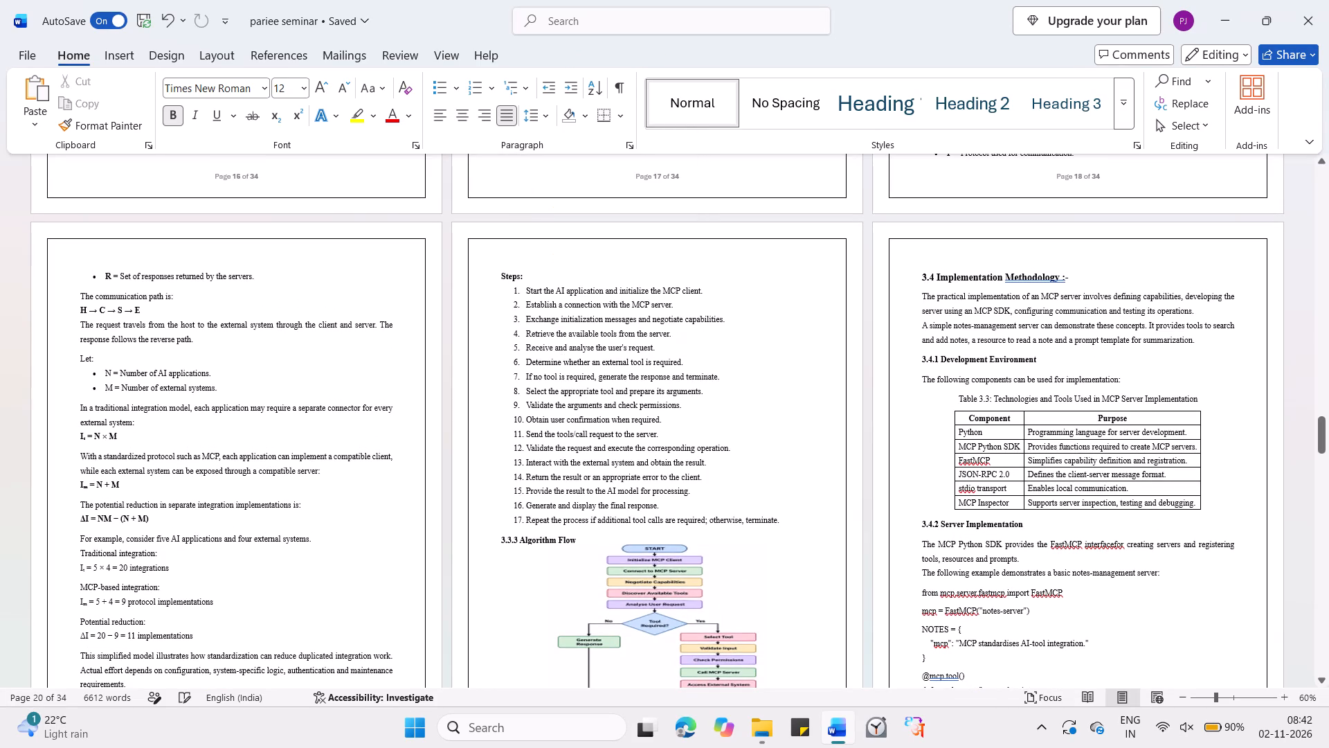
left_click(536, 288)
left_click(543, 115)
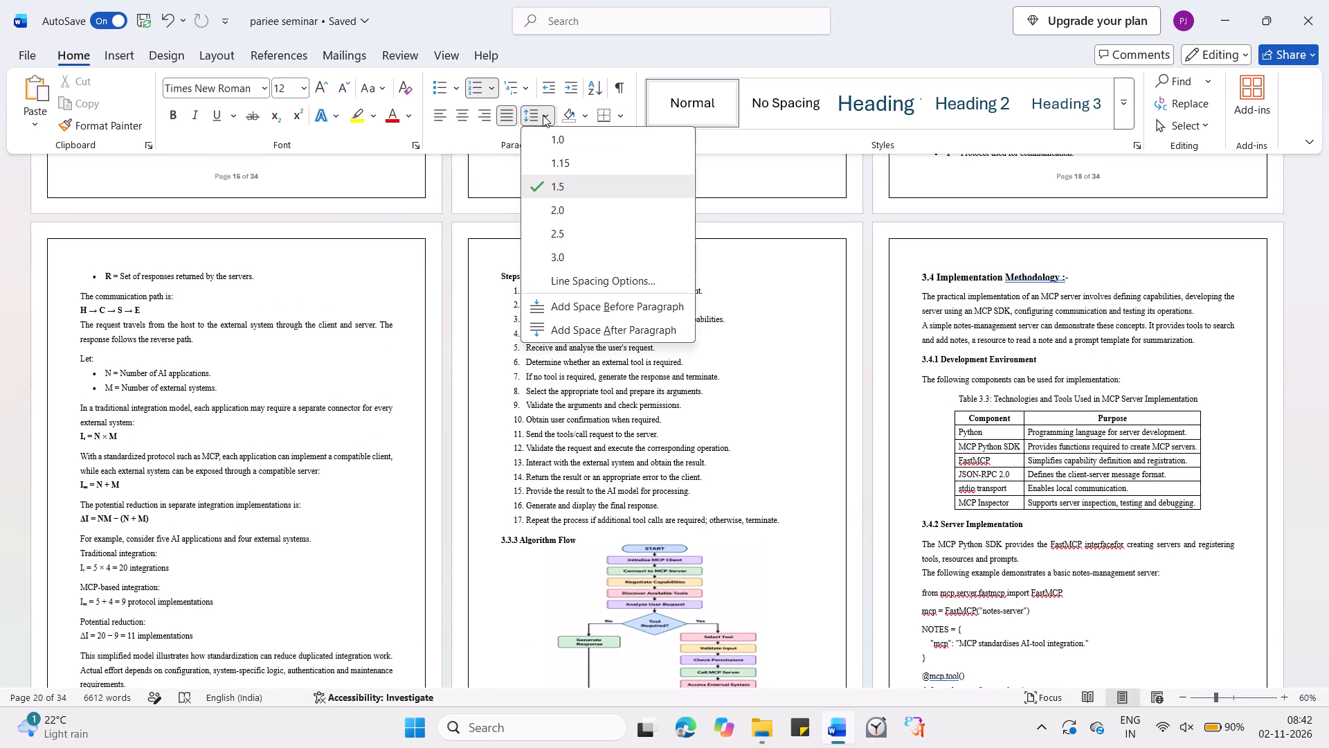
left_click(525, 444)
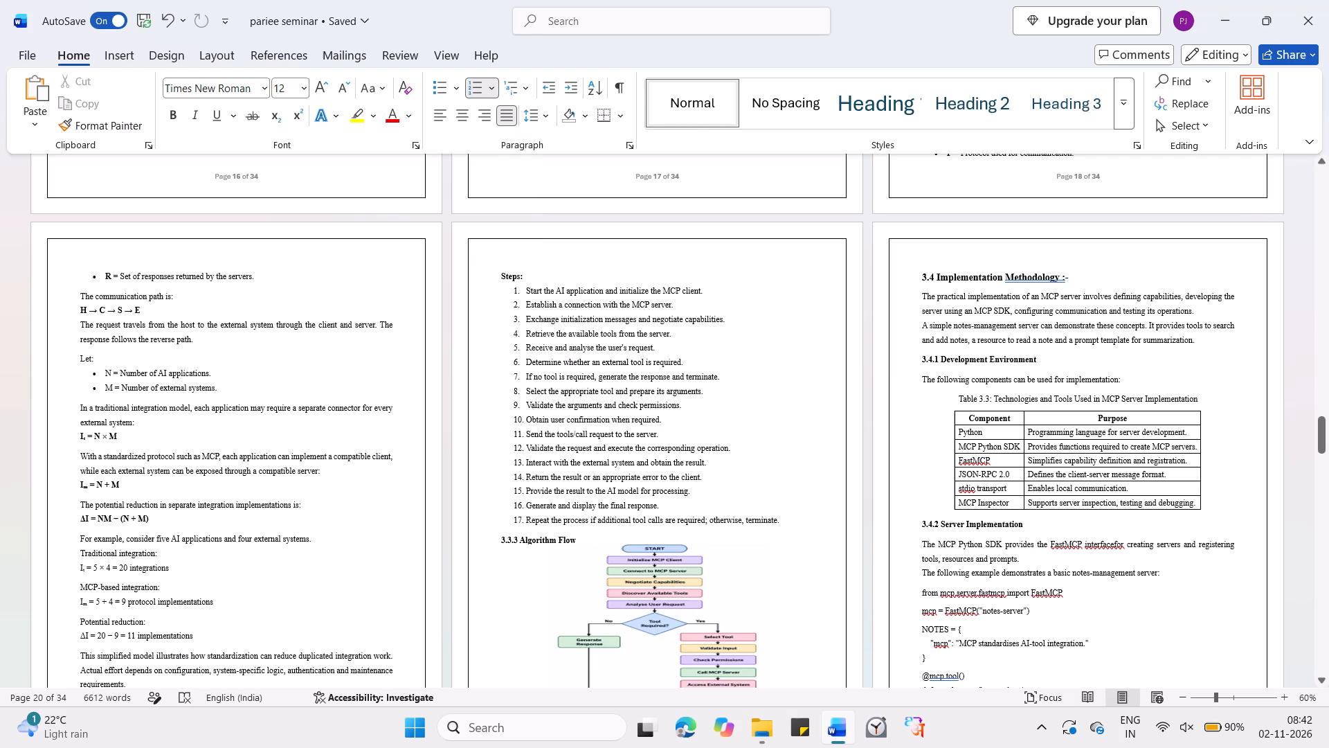
Review sections 3.4 Implementation Methodology and 3.5 Security Considerations and Validation, including the code listing and Tables 3.3 to 3.5.
scroll(984, 497, "down", 1)
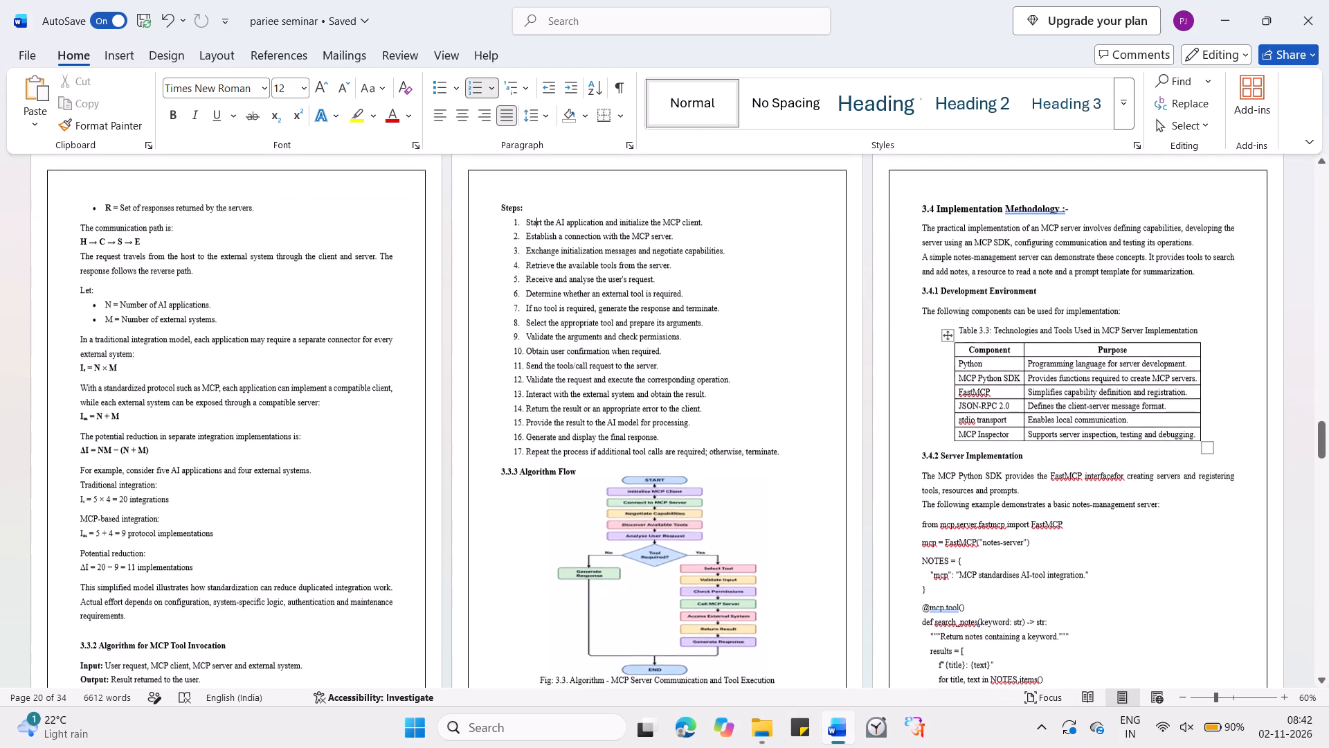
scroll(984, 497, "down", 2)
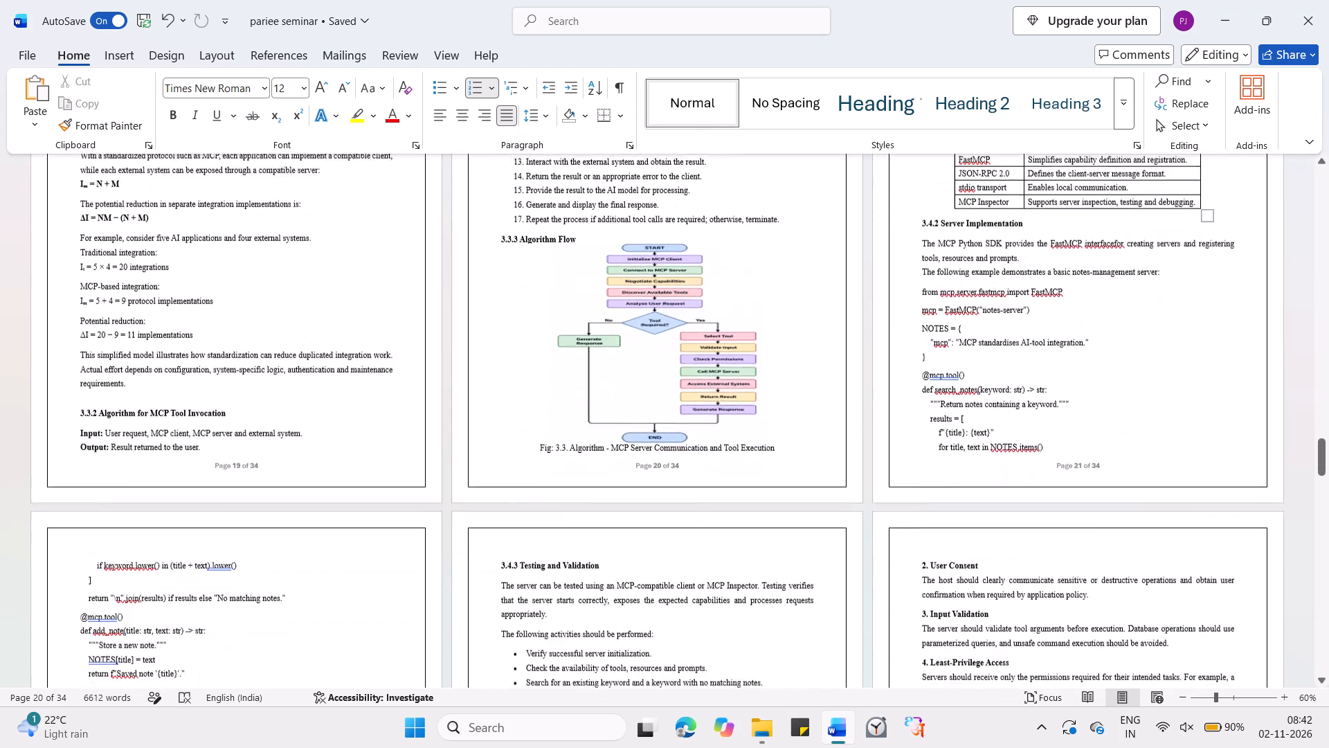
scroll(984, 497, "down", 3)
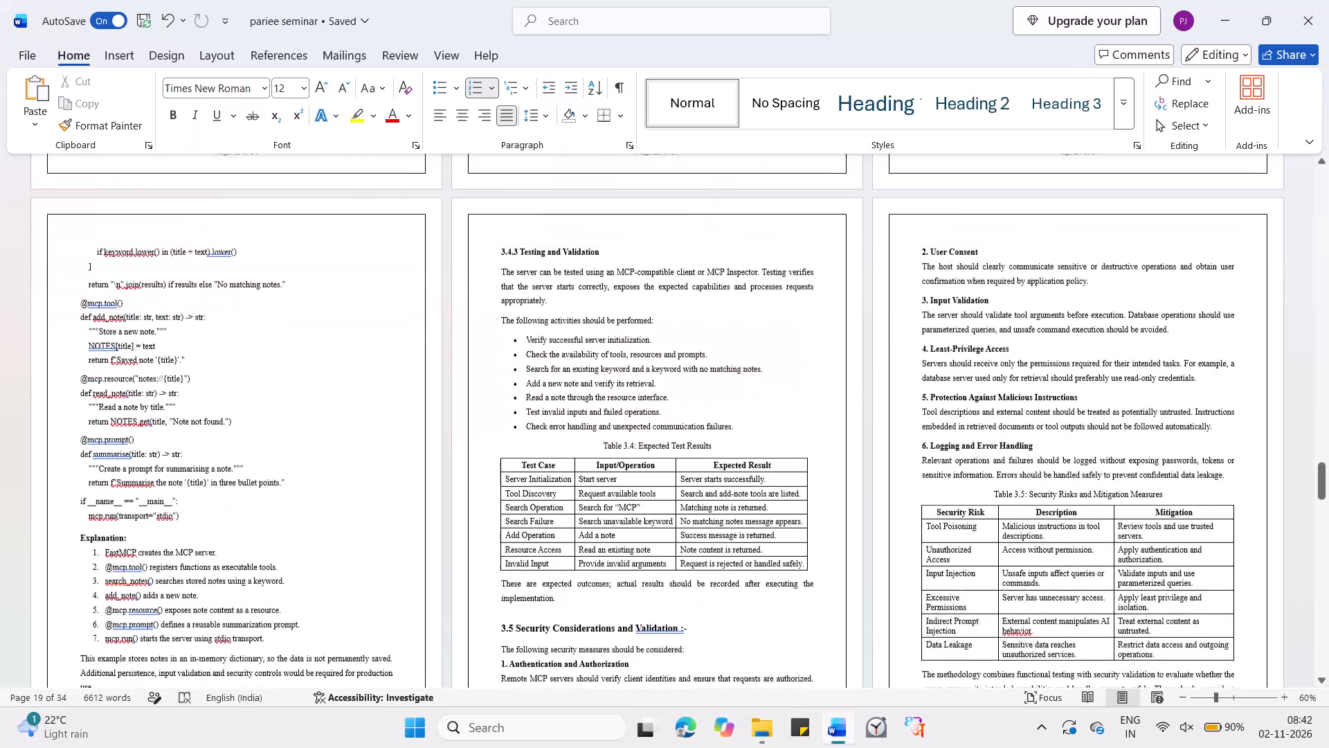
scroll(984, 497, "down", 2)
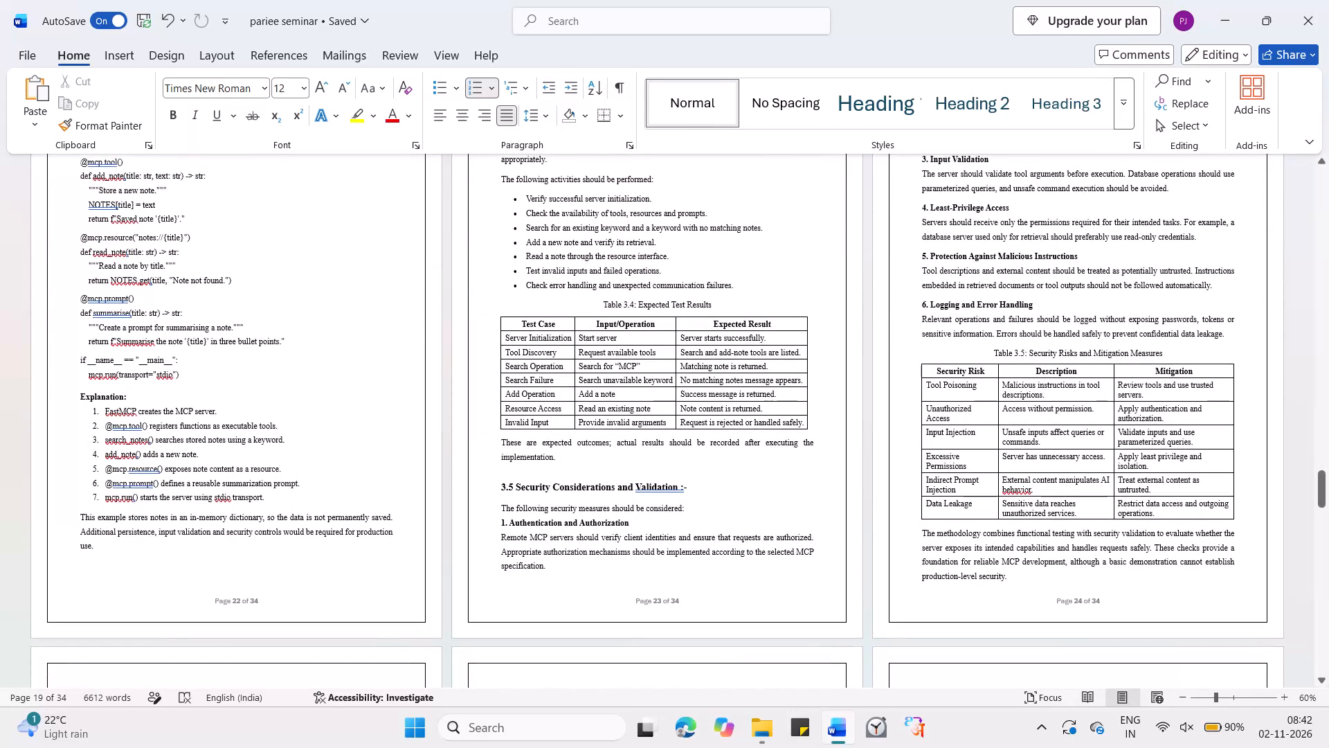
scroll(984, 497, "down", 1)
Review the Chapter 4 Discussion of Results pages, from the MCP advantages and applications to performance metrics, comparison, limitations and future scope.
scroll(984, 497, "down", 4)
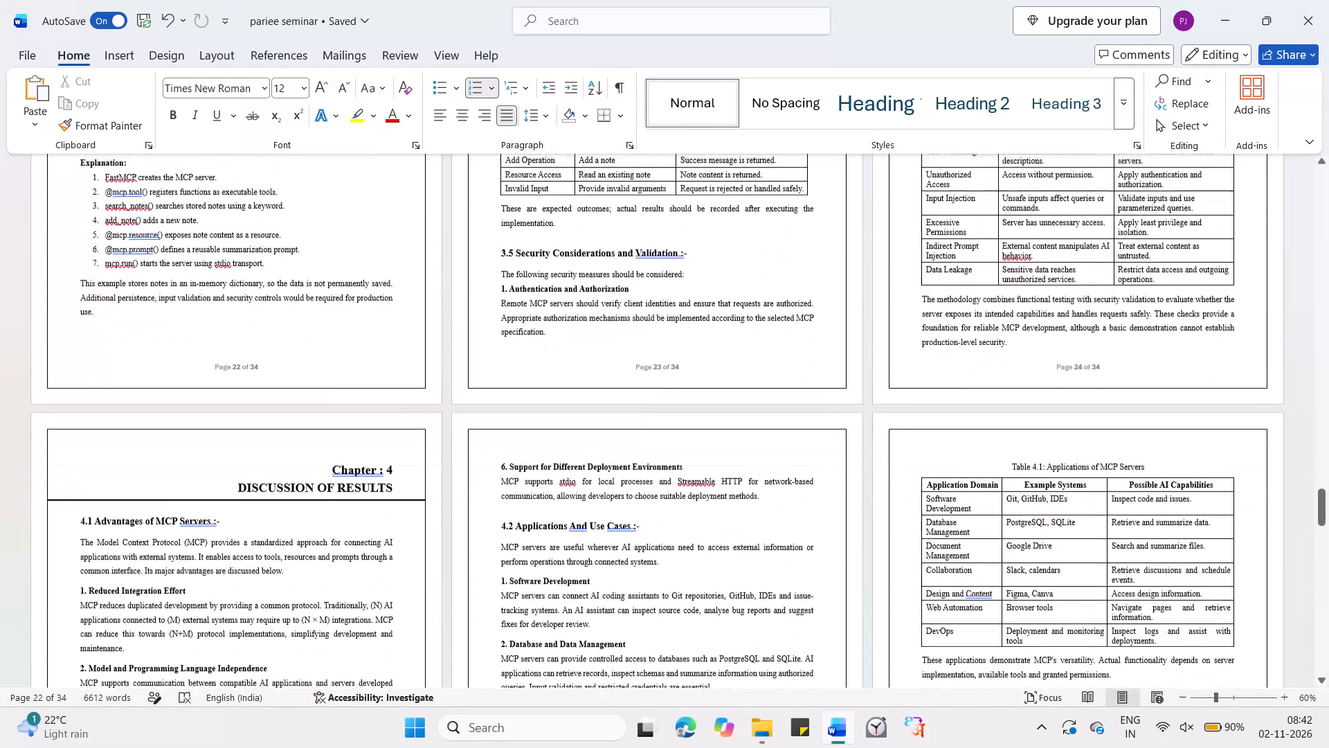
scroll(984, 497, "down", 3)
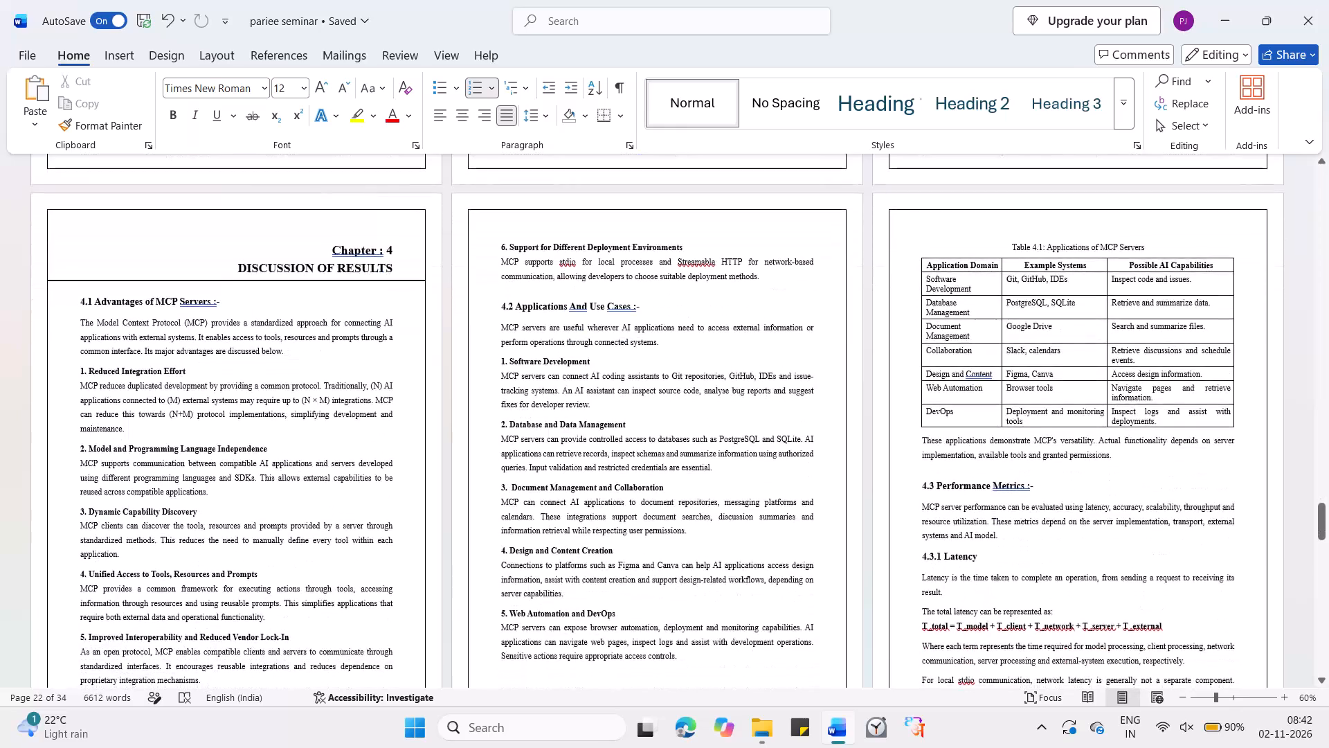
scroll(984, 497, "down", 4)
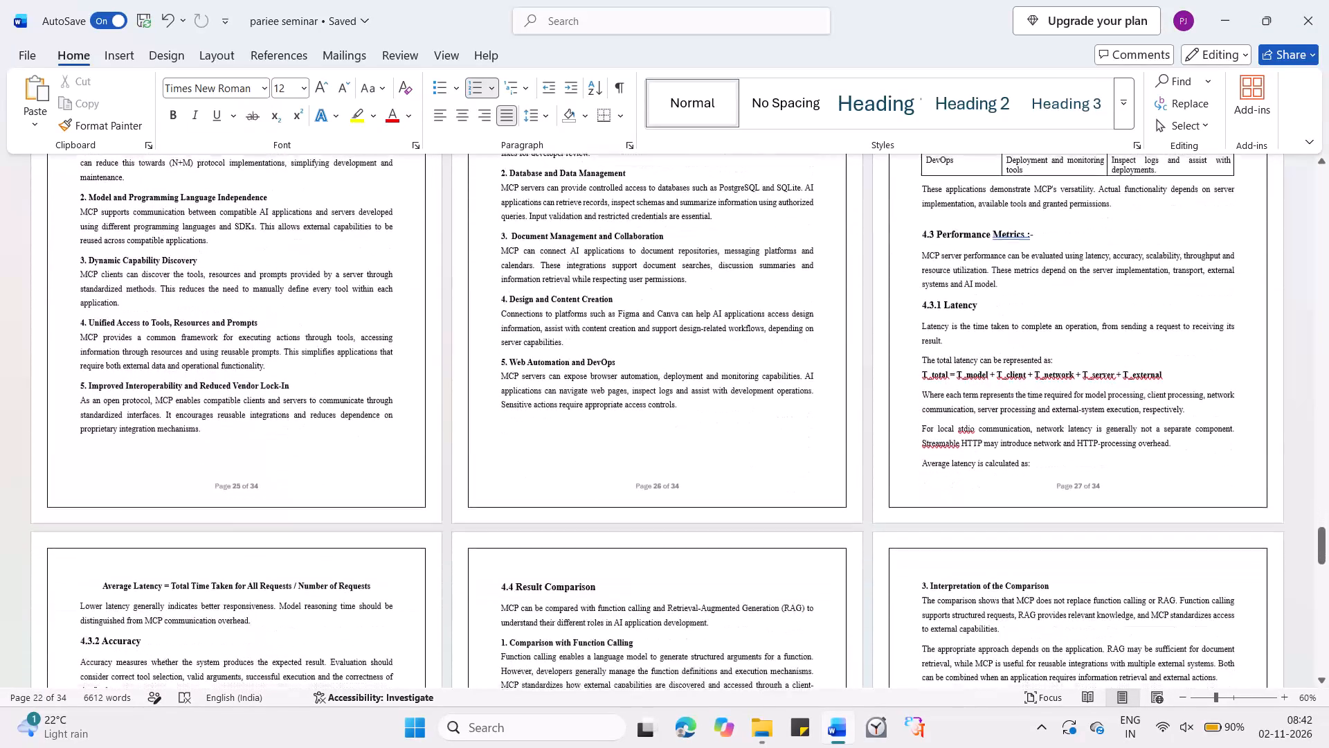
scroll(984, 497, "down", 3)
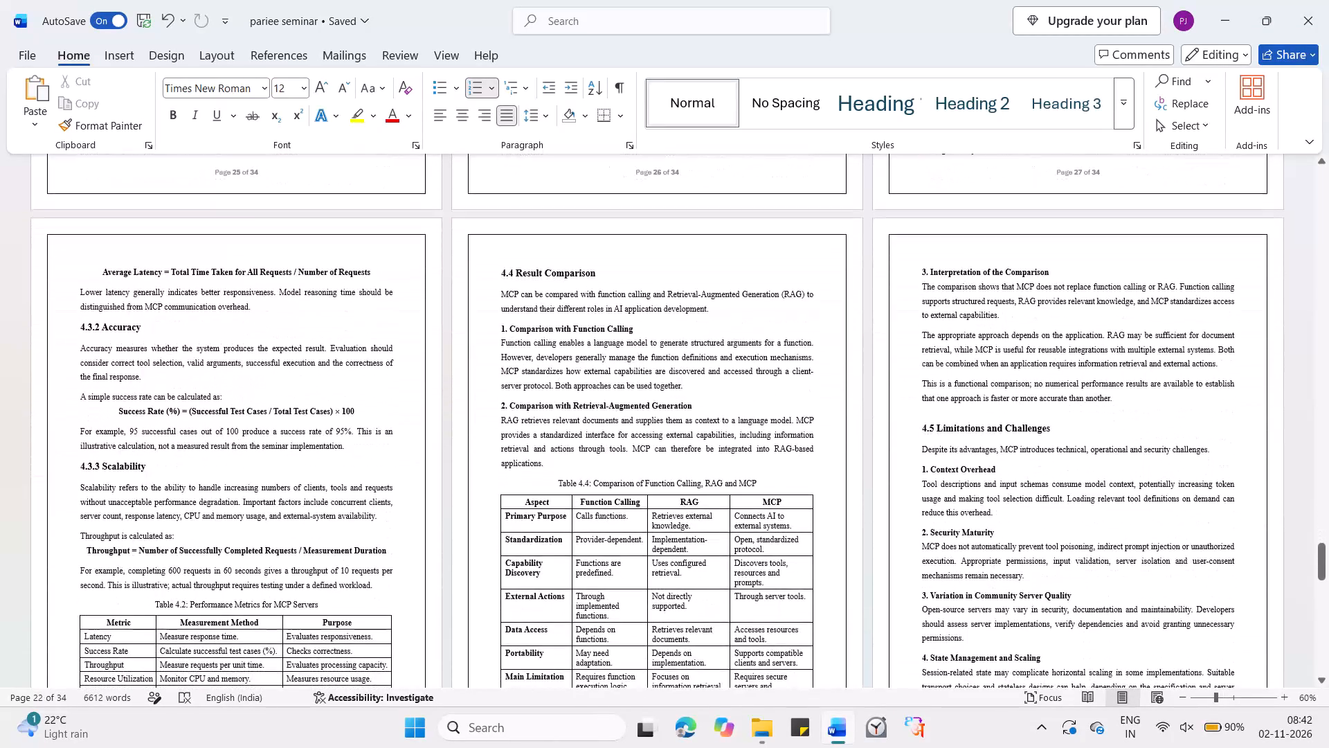
scroll(984, 497, "down", 4)
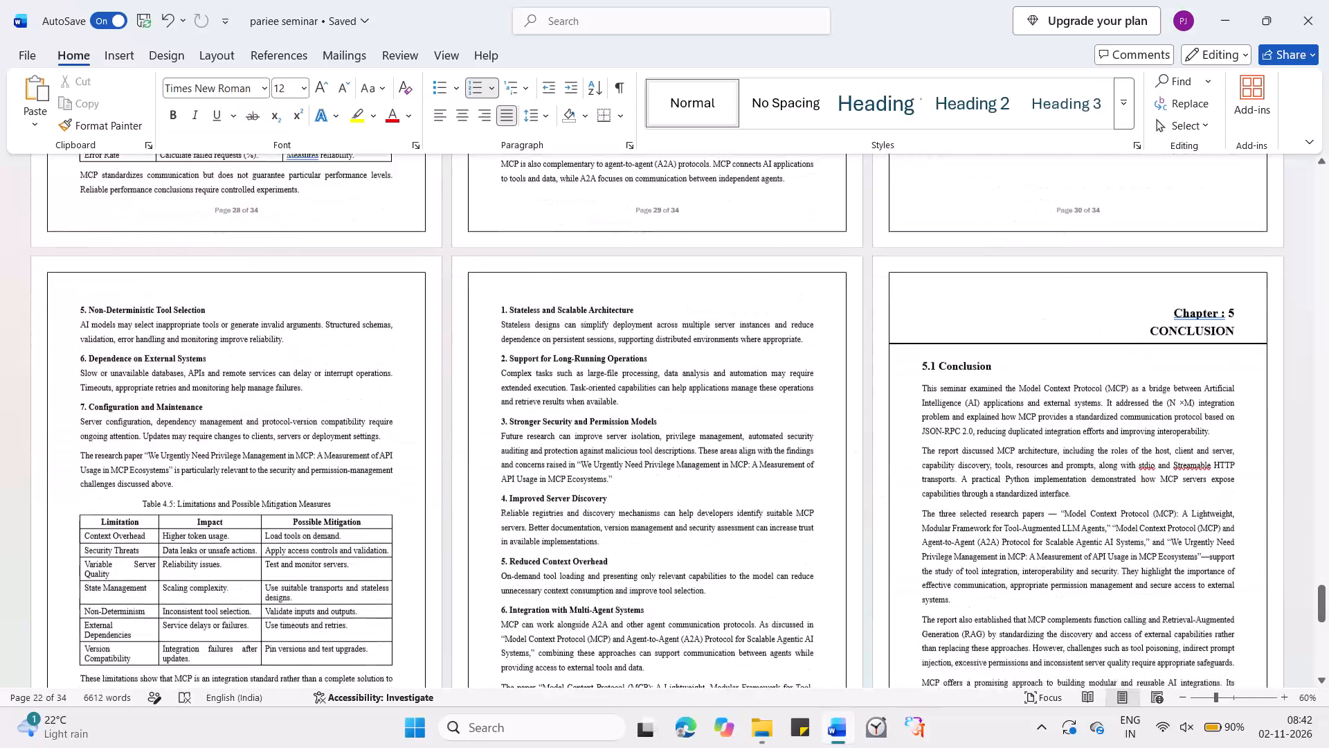
Review the Chapter 5 Conclusion and the entries on the References page at the end of the report.
scroll(984, 497, "down", 3)
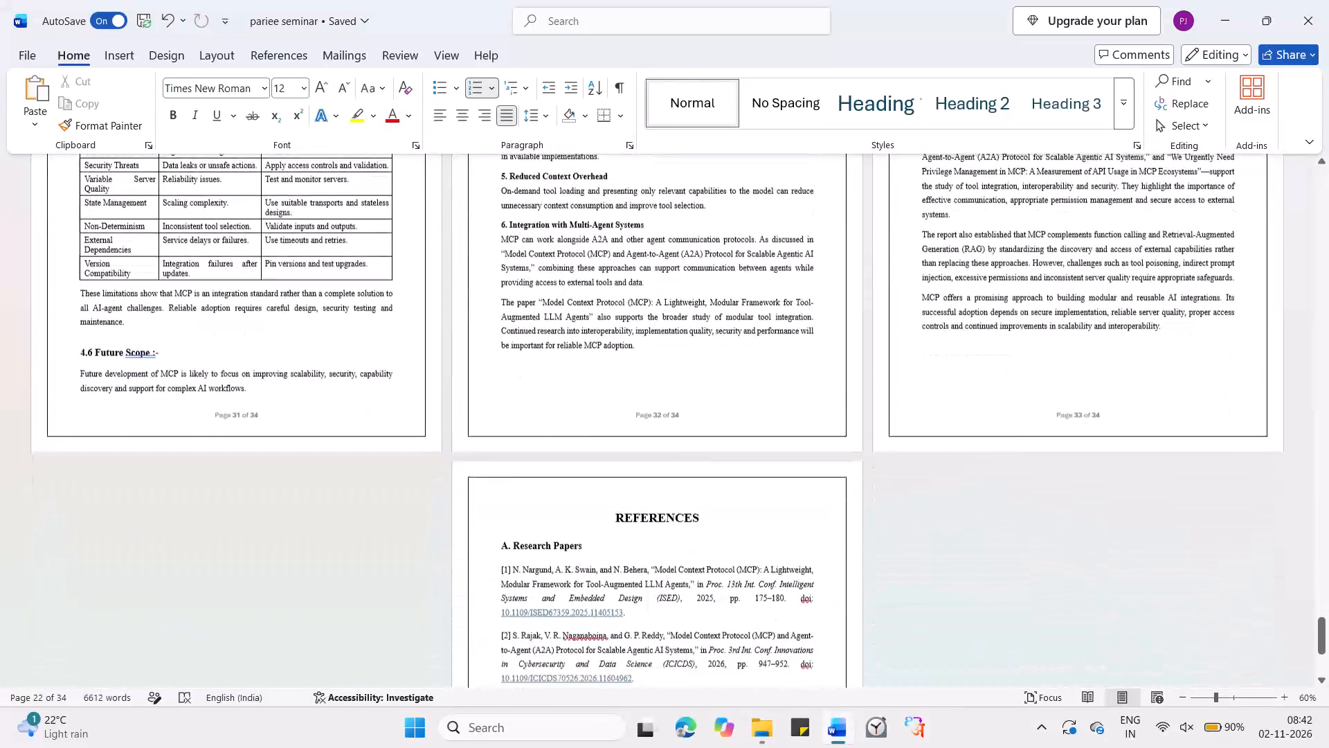
scroll(984, 497, "down", 4)
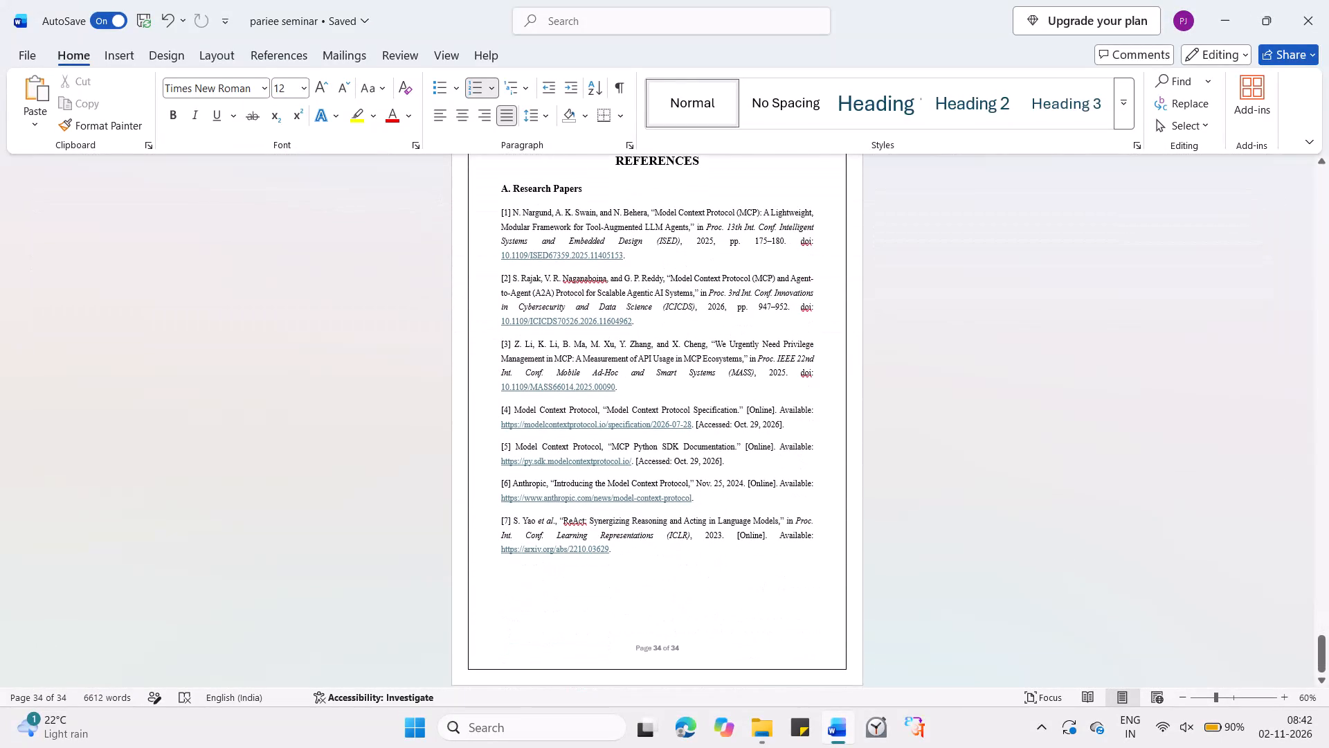
scroll(984, 497, "down", 2)
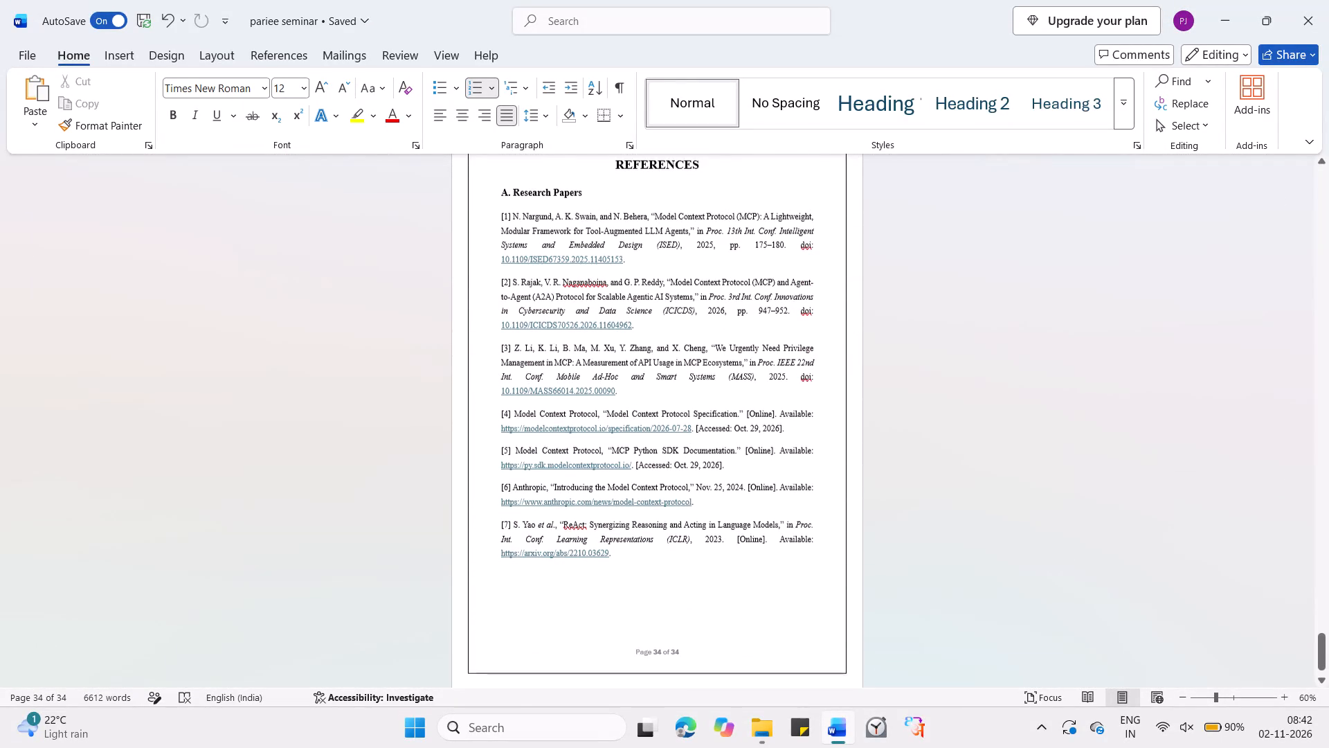
scroll(984, 497, "down", 1)
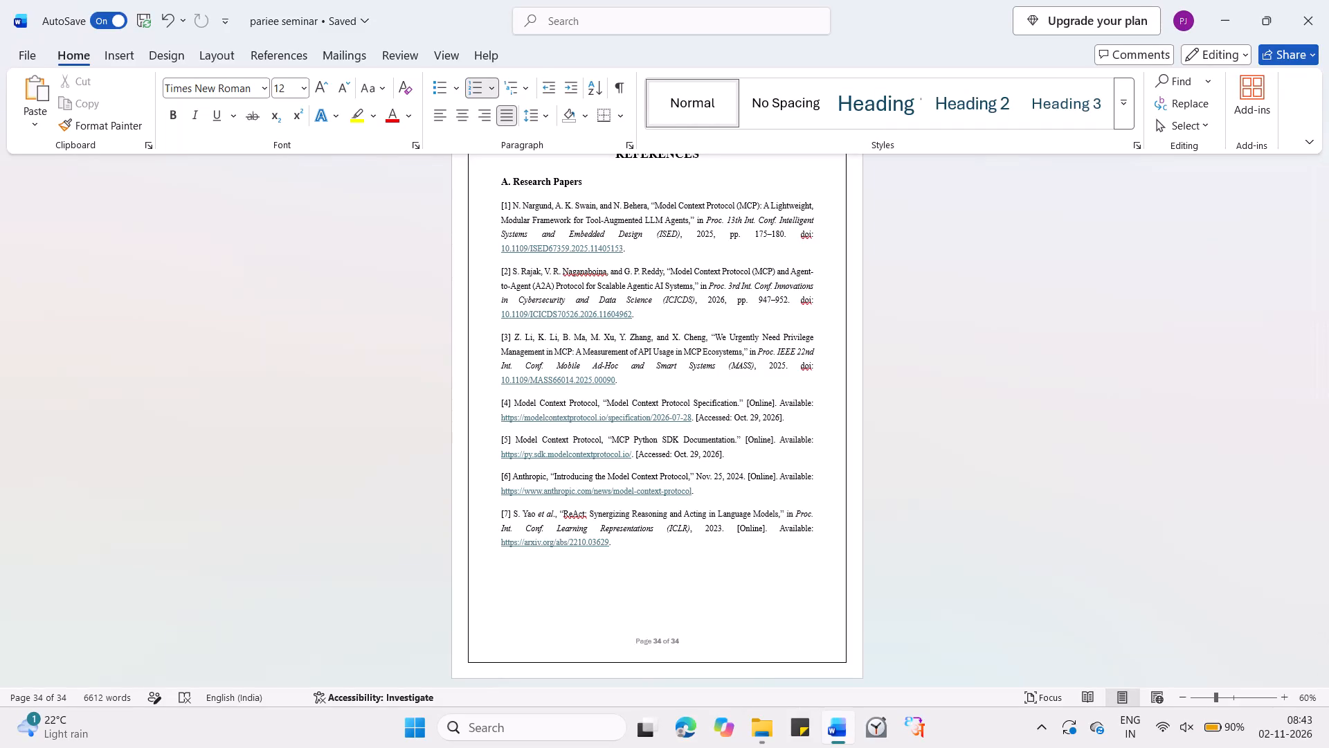
left_click(693, 737)
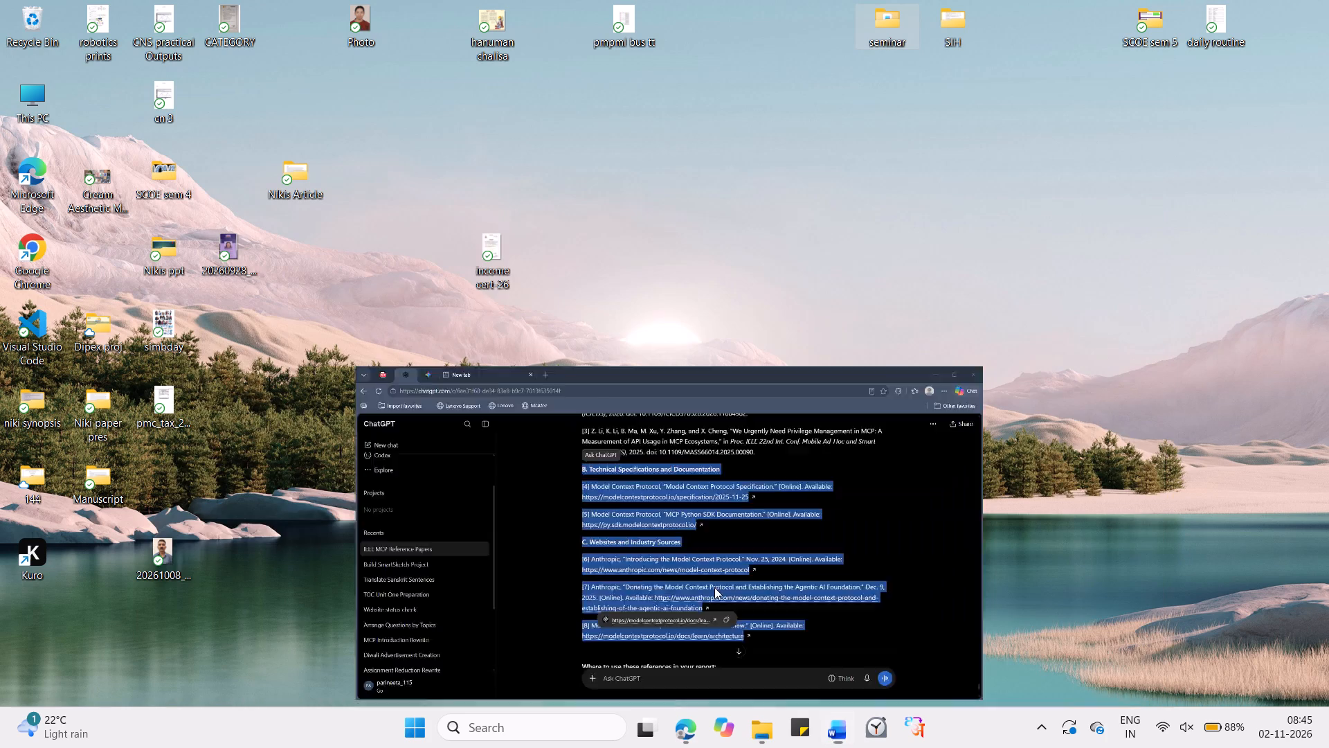
left_click(577, 731)
type("wh")
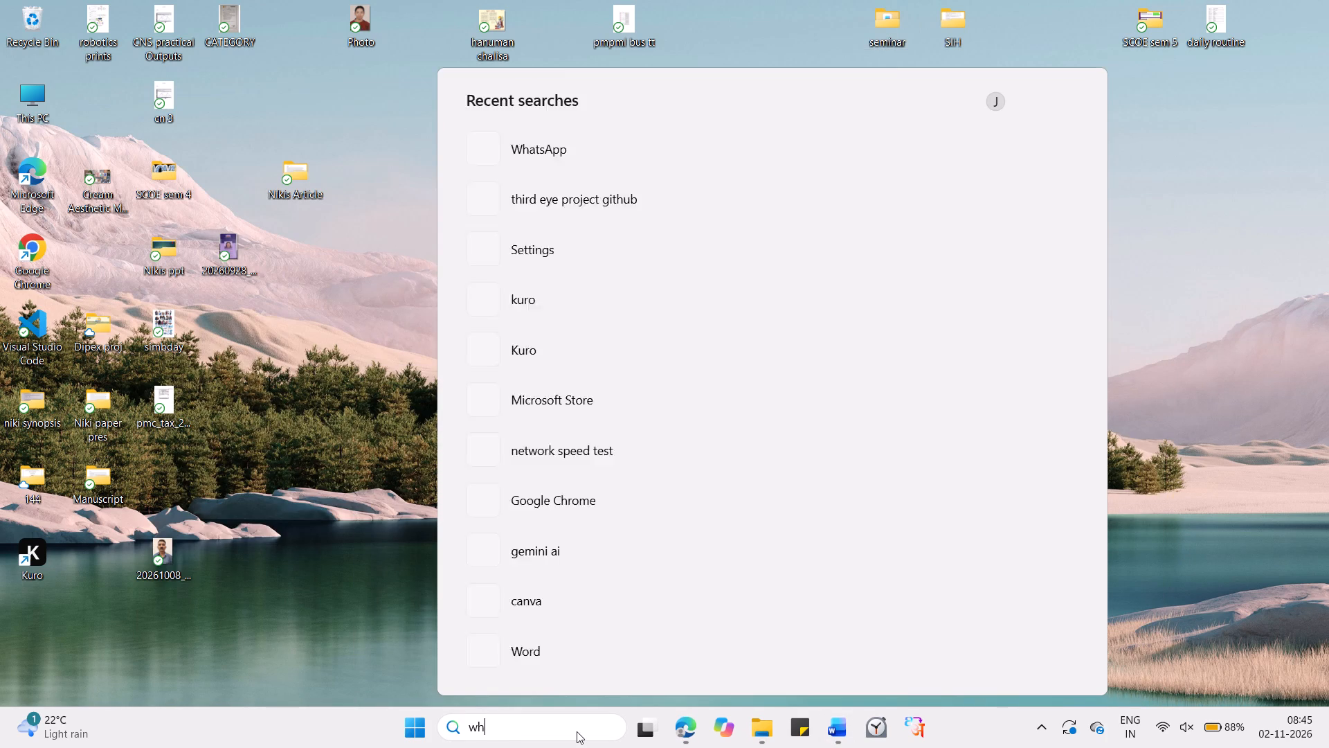
key("Return")
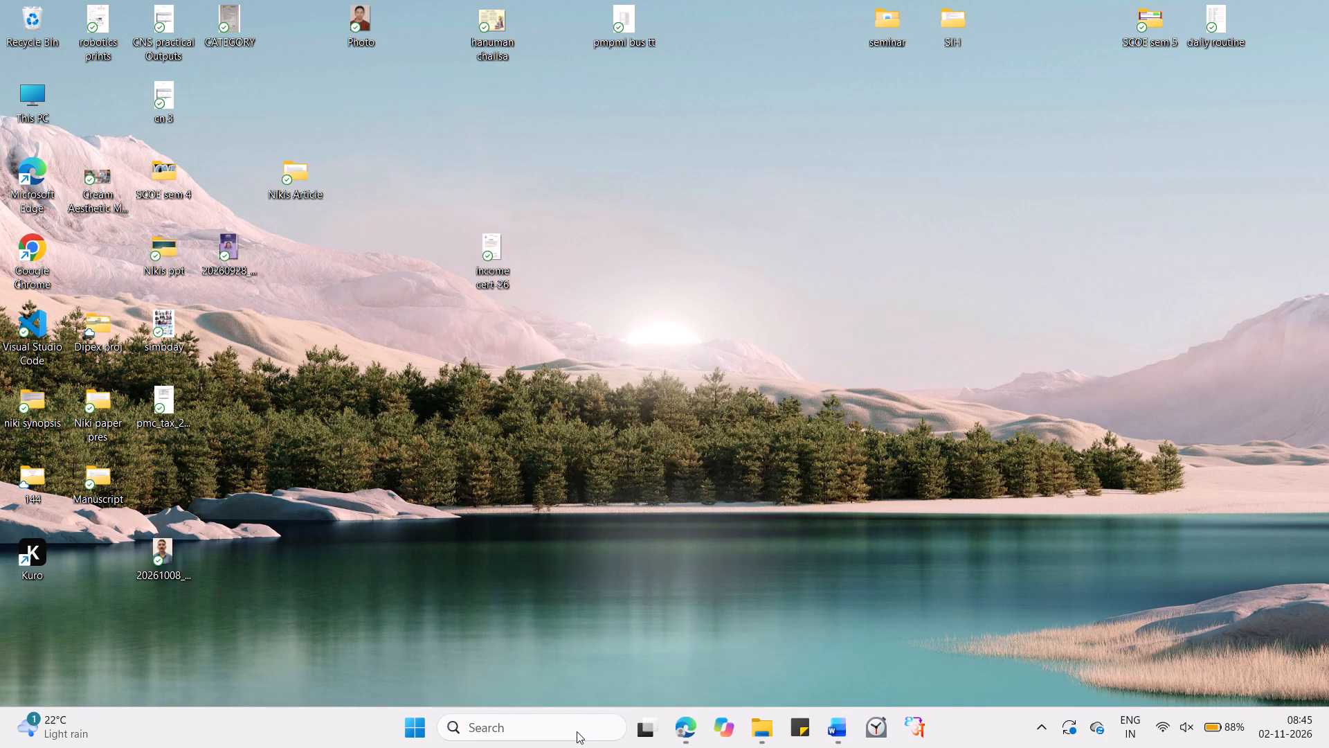
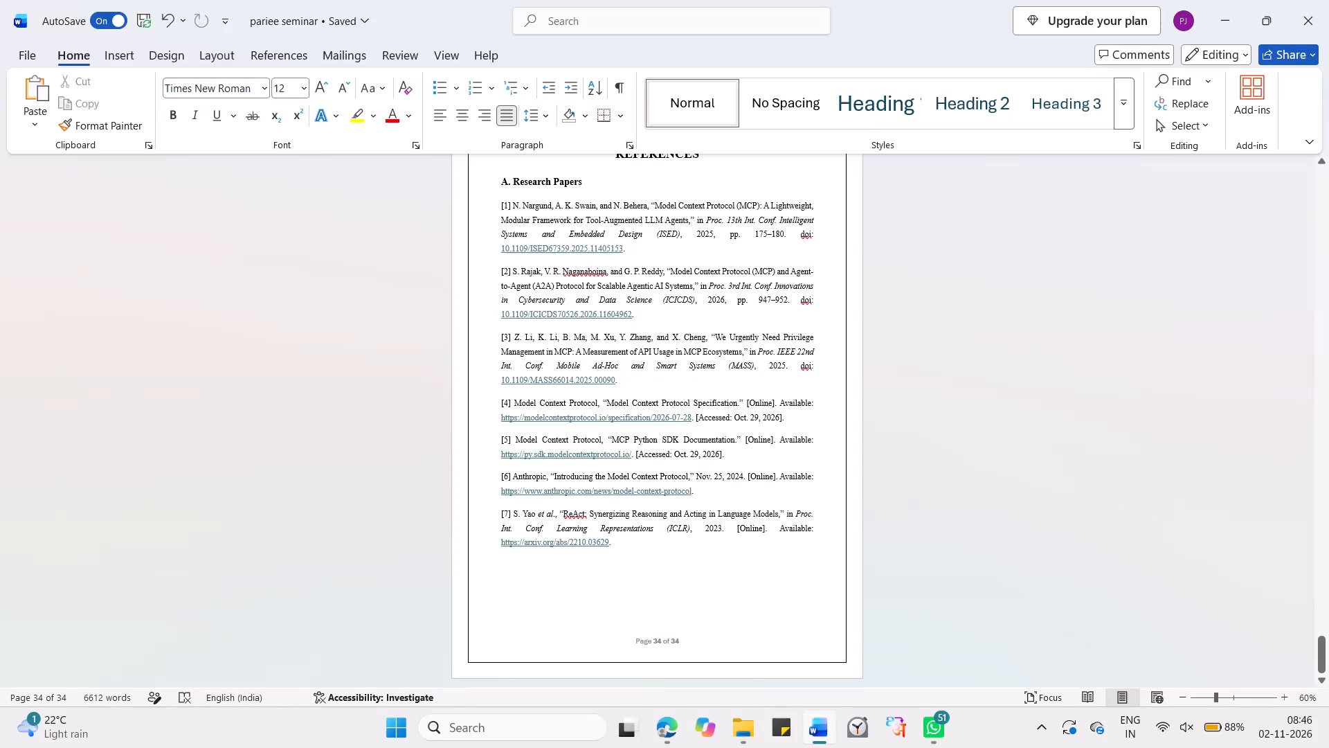
Replace references [4] to [7] on the References page with the copied sections B and C.
left_click_drag(629, 546, 492, 402)
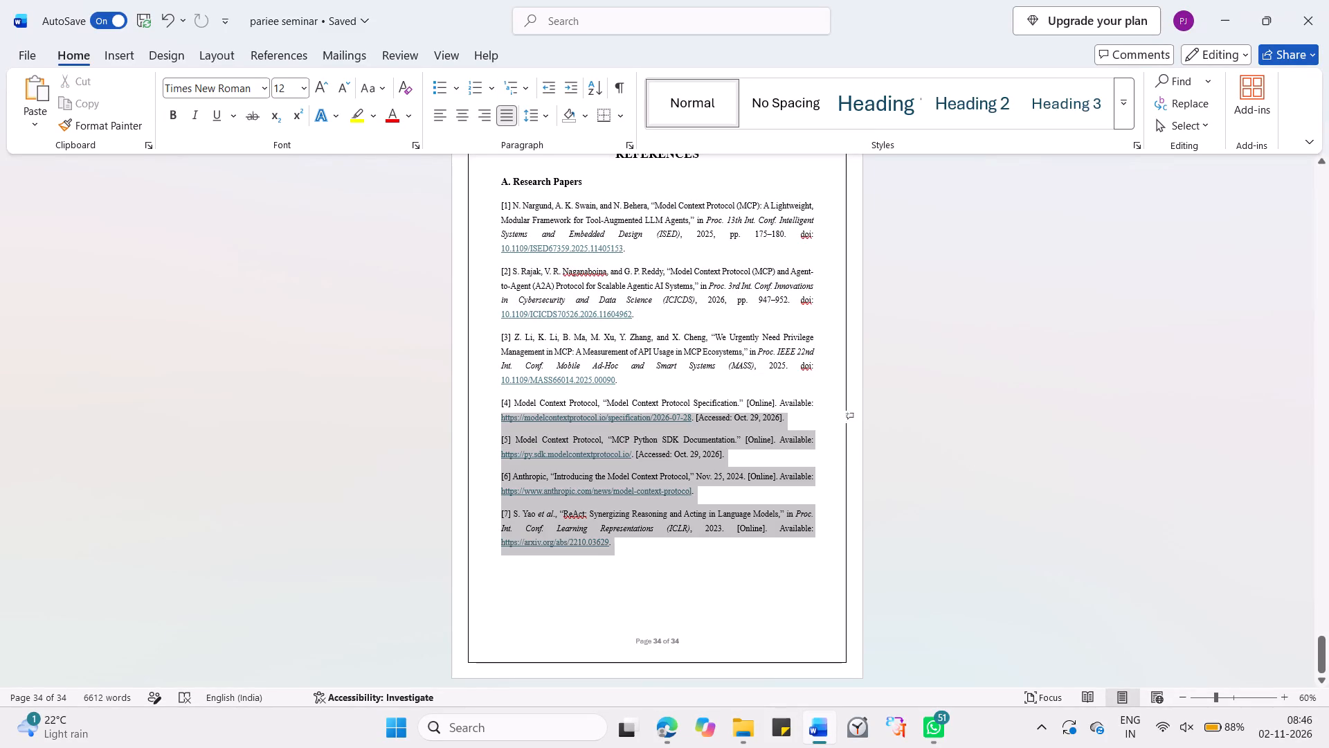
left_click_drag(492, 402, 490, 394)
key("ctrl+v")
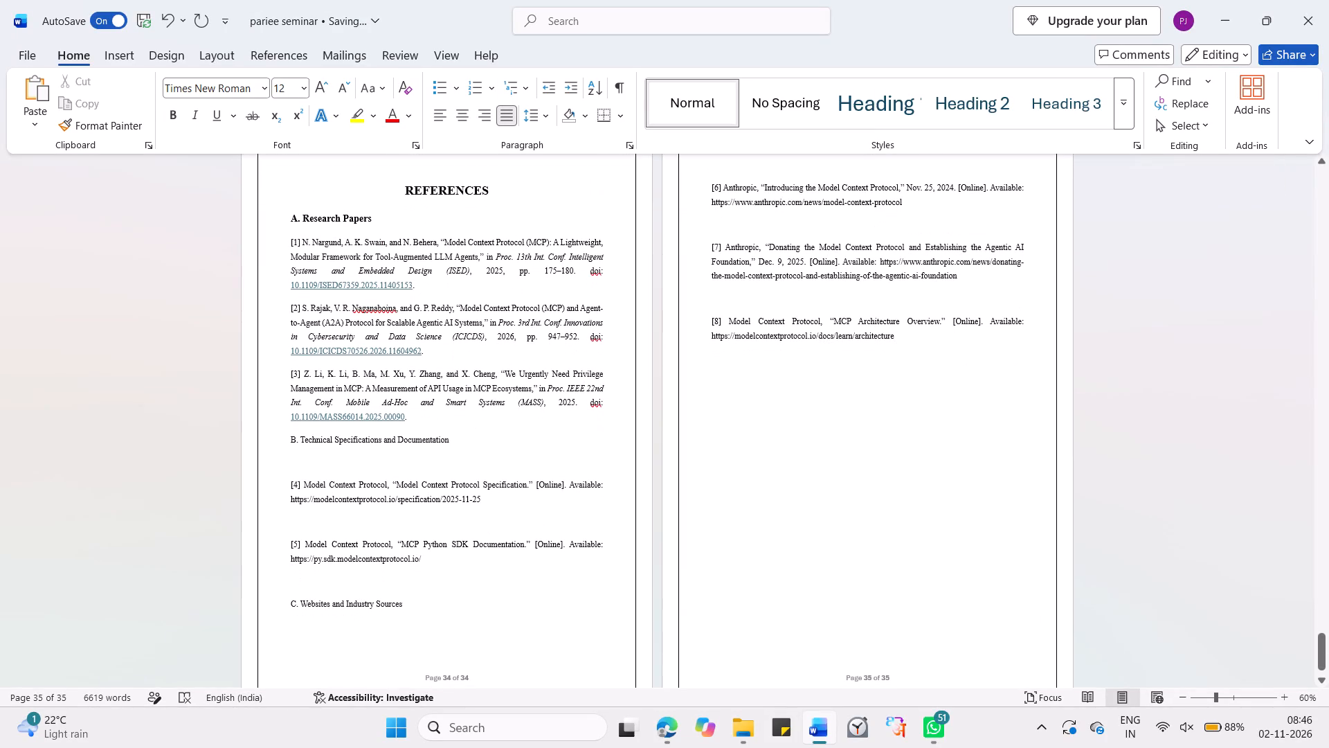
Make the heading "B. Technical Specifications and Documentation" bold.
left_click_drag(478, 442, 282, 446)
key("ctrl+b")
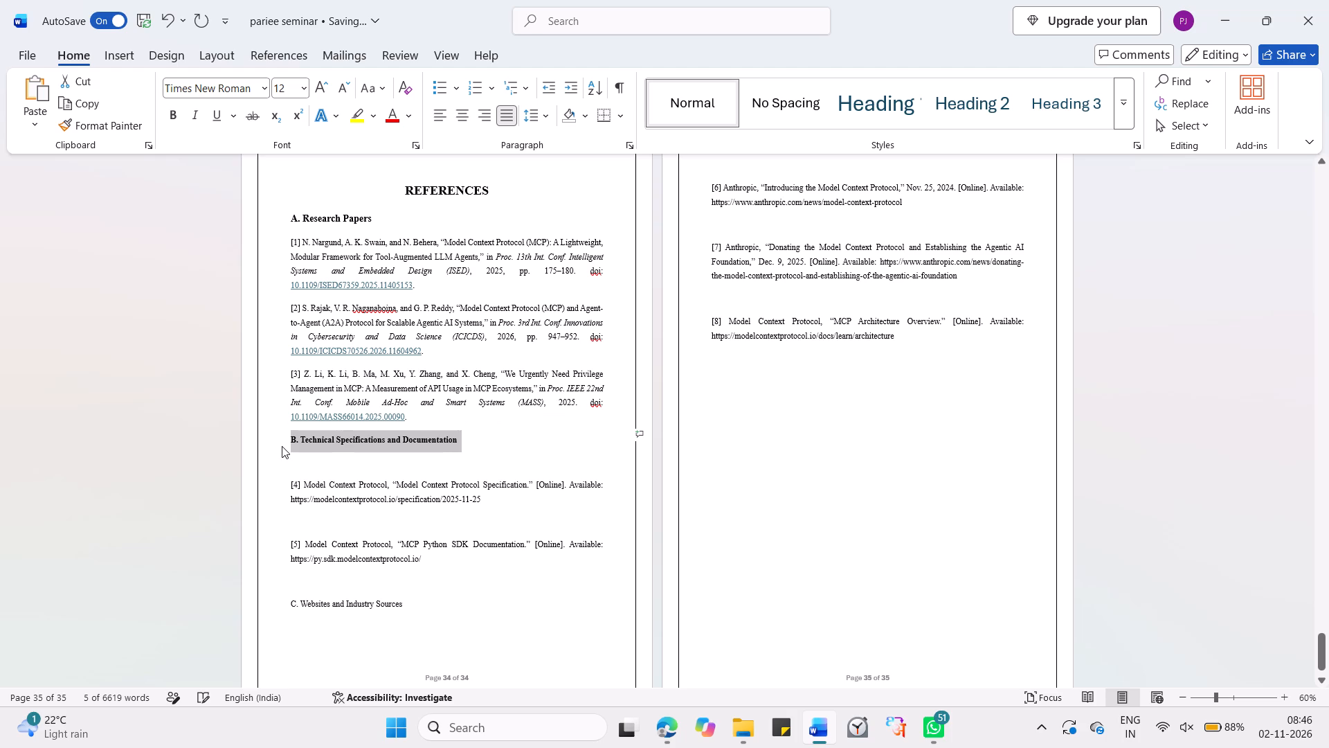
Delete the blank lines between the pasted section headings and references, from heading B down to reference [8].
left_click(336, 472)
key("BackSpace")
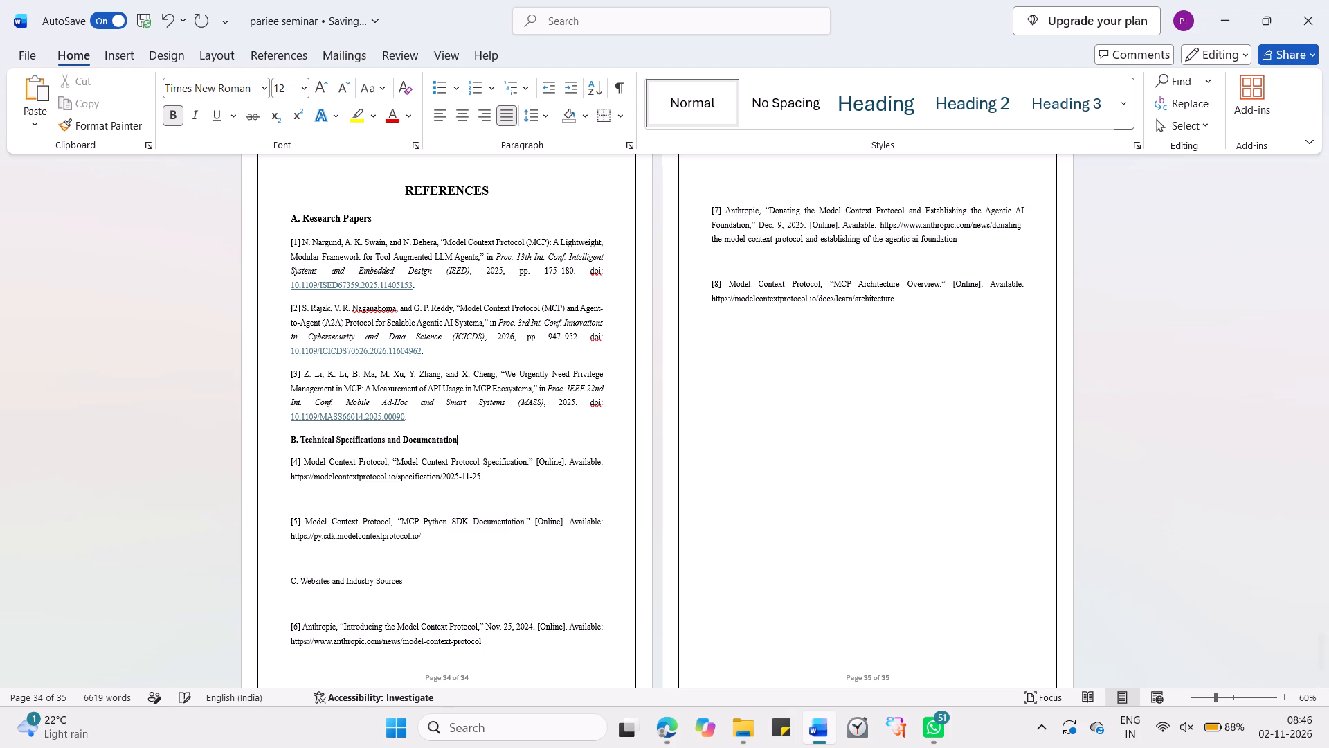
key("Down")
key("Down")
key("Down")
key("BackSpace")
key("Down")
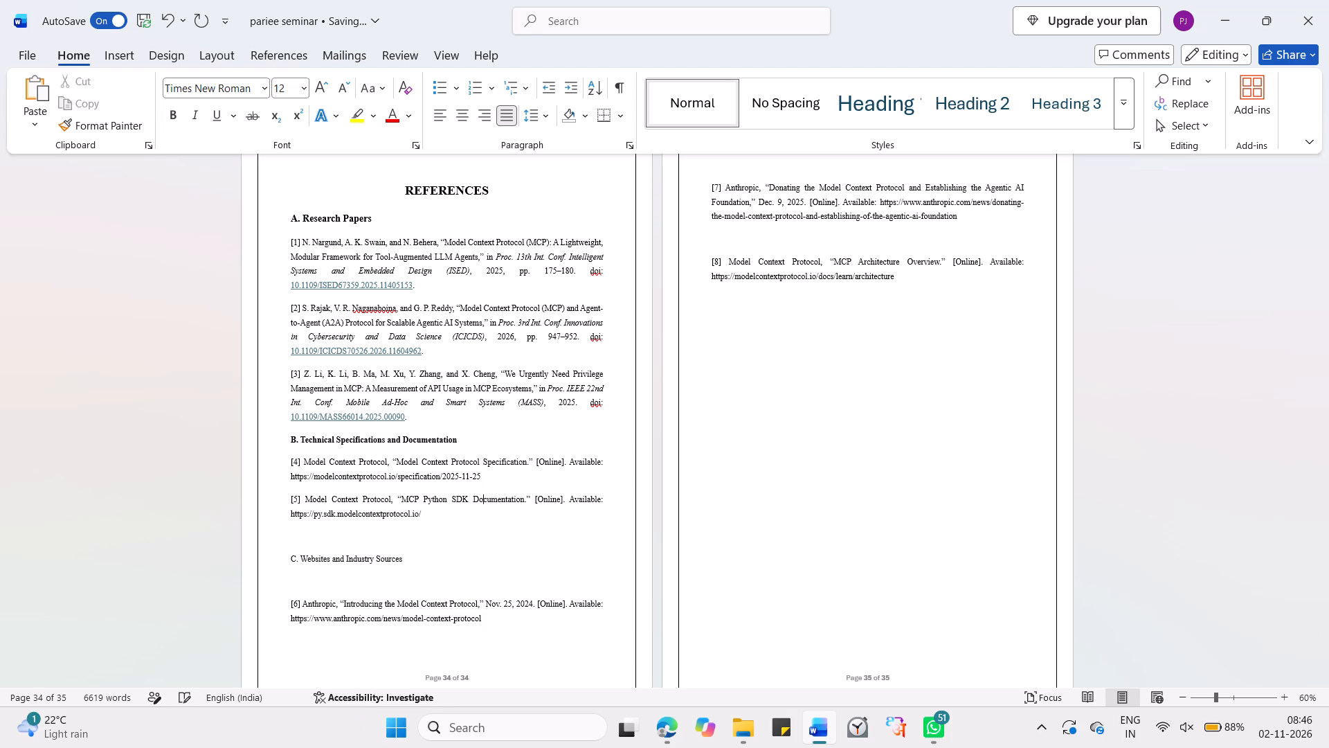
key("Down")
key("Down")
key("BackSpace")
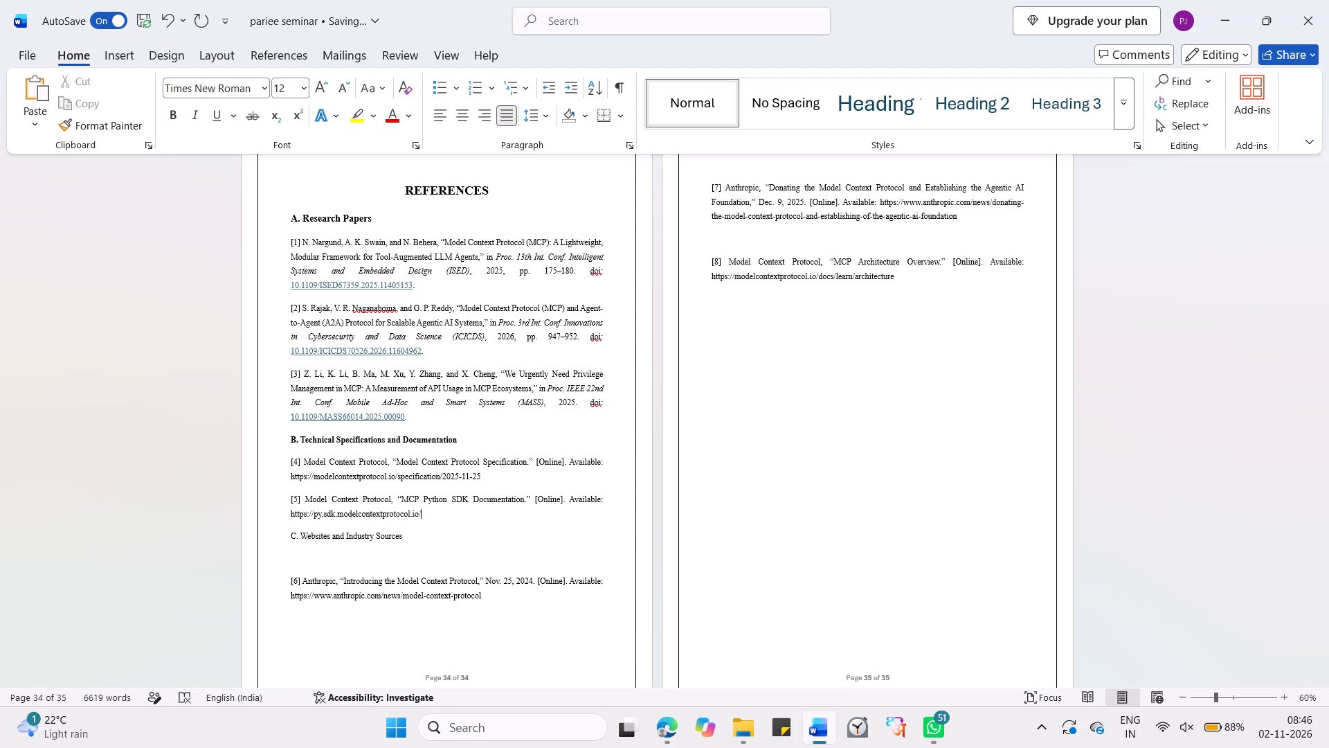
key("Down")
key("Down")
key("BackSpace")
key("Down")
key("Down")
key("Down")
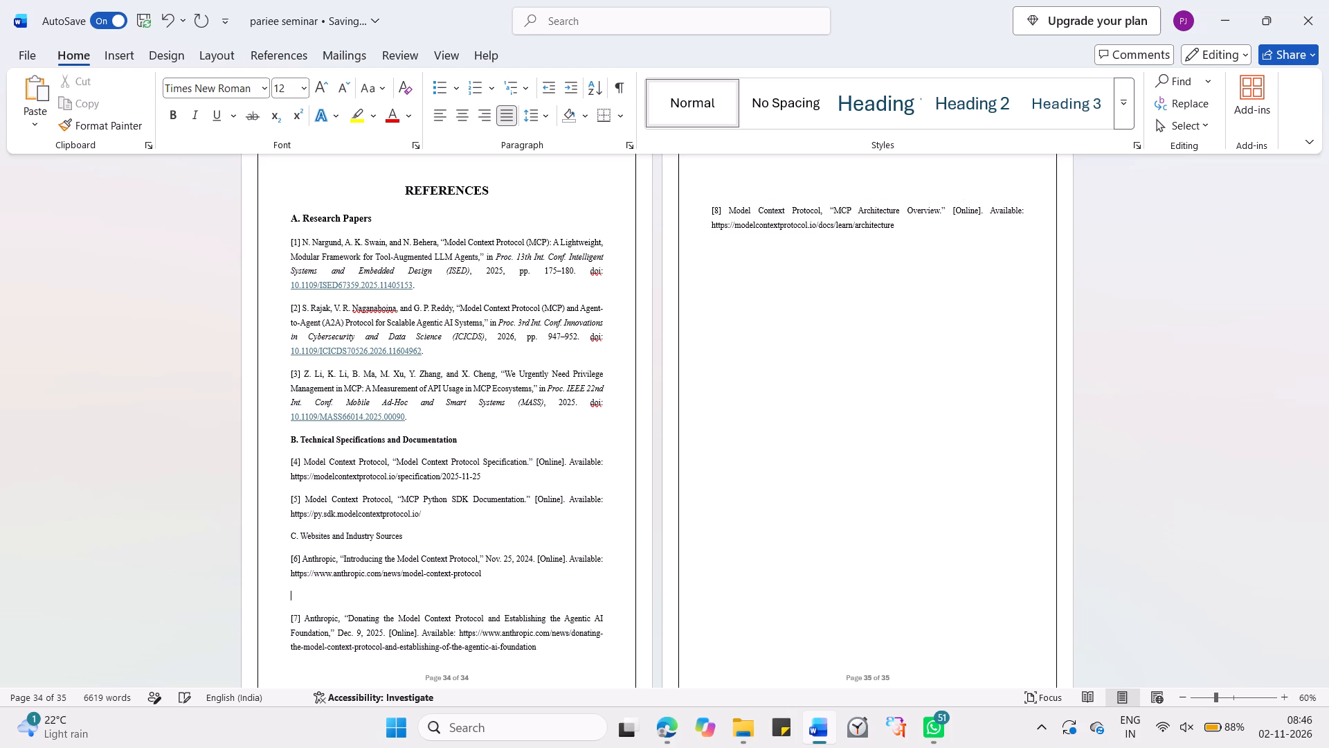
key("BackSpace")
key("Down")
key("Down")
key("Down")
key("Down")
key("BackSpace")
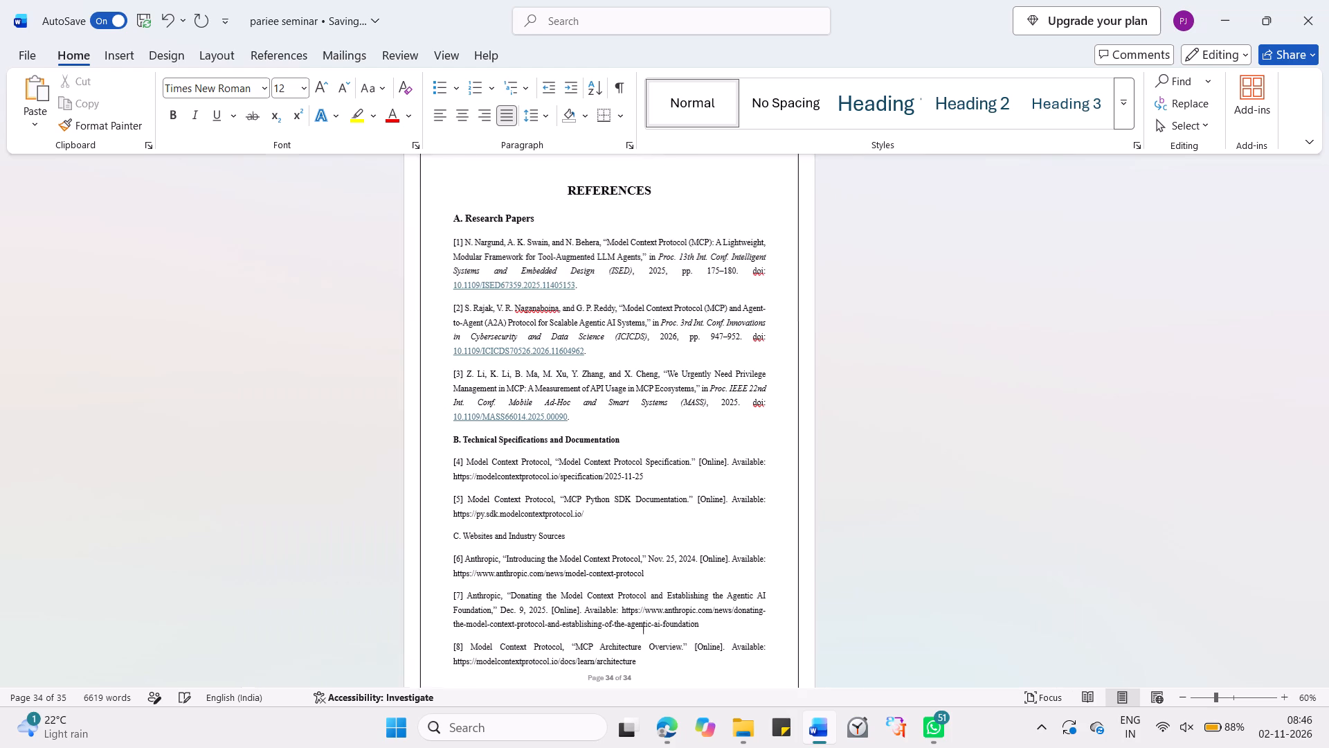
Make the heading "C. Websites and Industry Sources" bold.
scroll(494, 377, "down", 2)
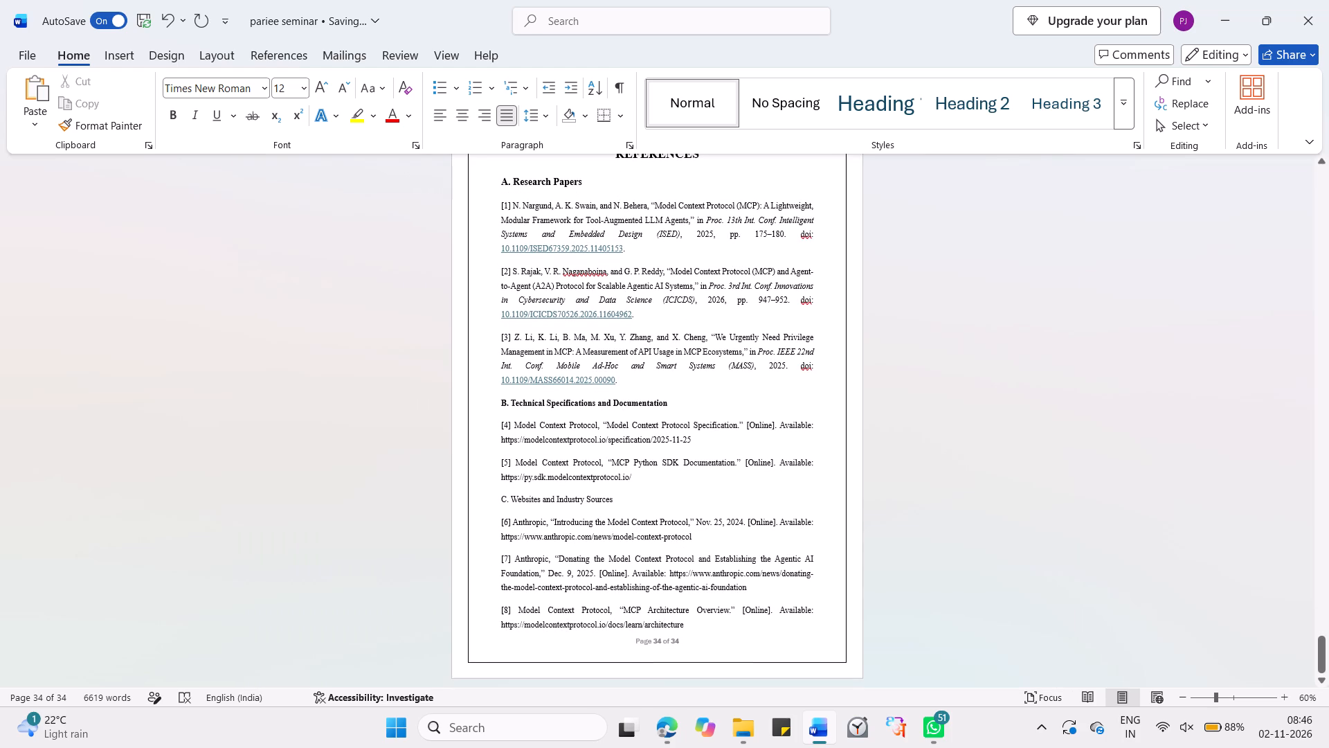
left_click_drag(624, 499, 590, 499)
left_click_drag(590, 499, 491, 497)
key("ctrl+b")
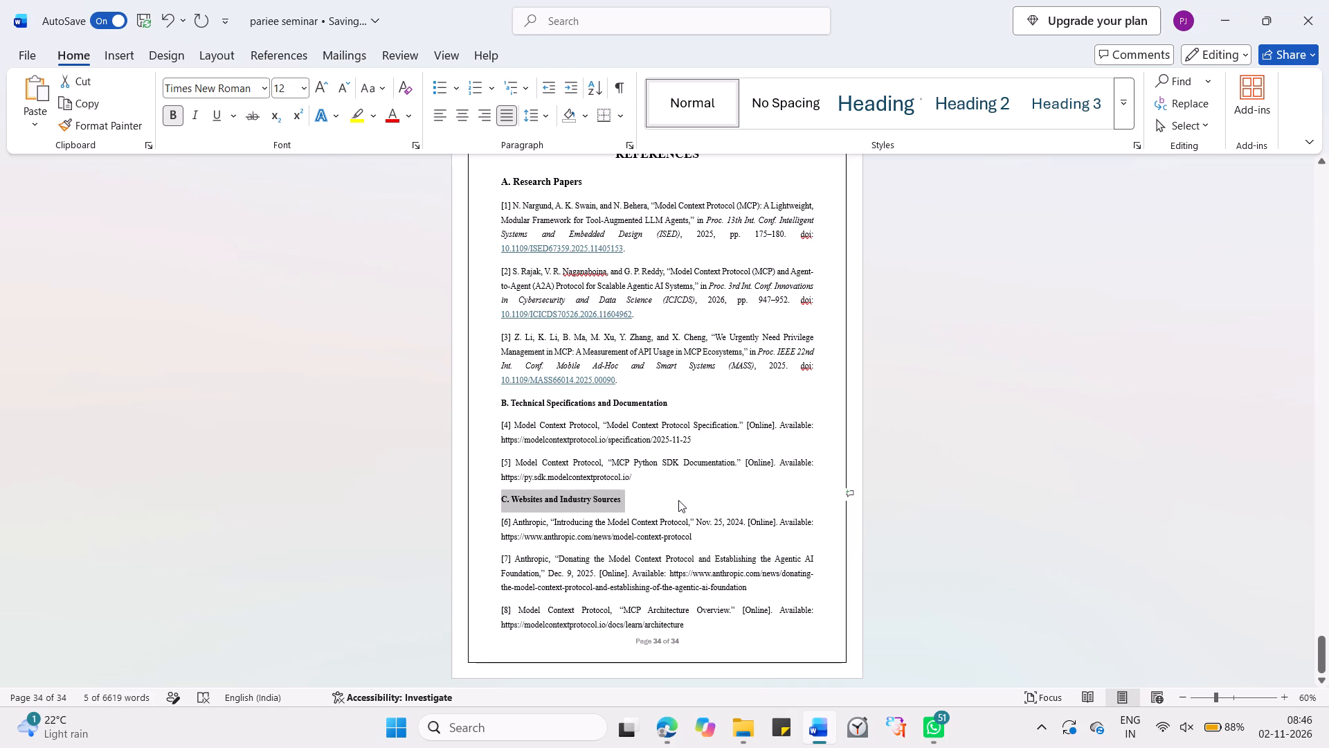
left_click(678, 500)
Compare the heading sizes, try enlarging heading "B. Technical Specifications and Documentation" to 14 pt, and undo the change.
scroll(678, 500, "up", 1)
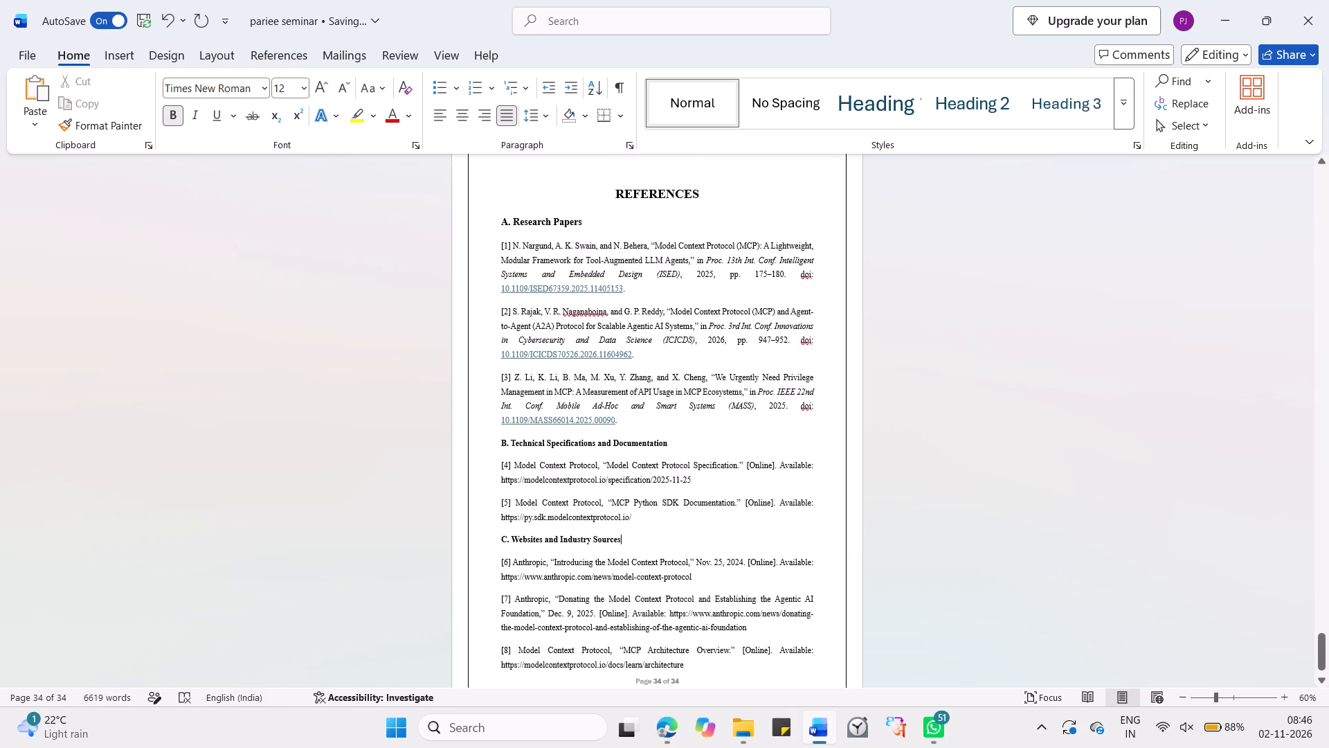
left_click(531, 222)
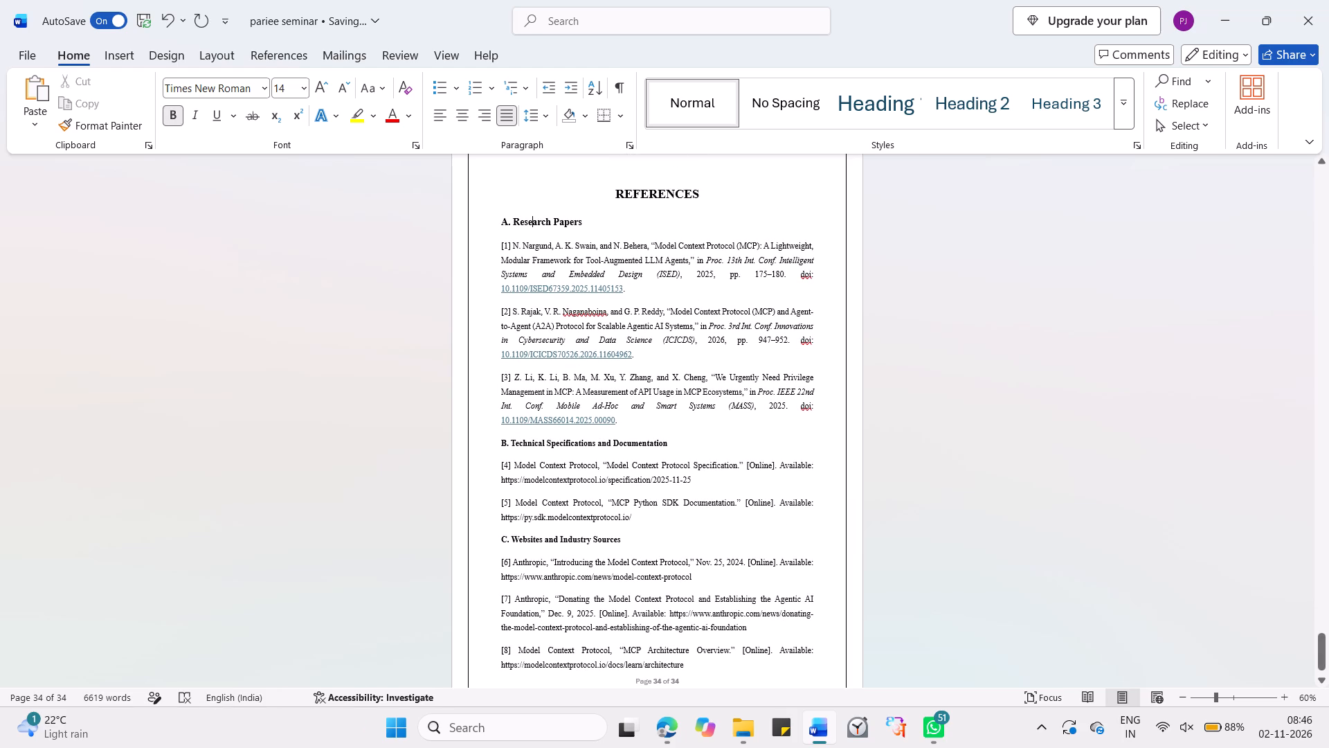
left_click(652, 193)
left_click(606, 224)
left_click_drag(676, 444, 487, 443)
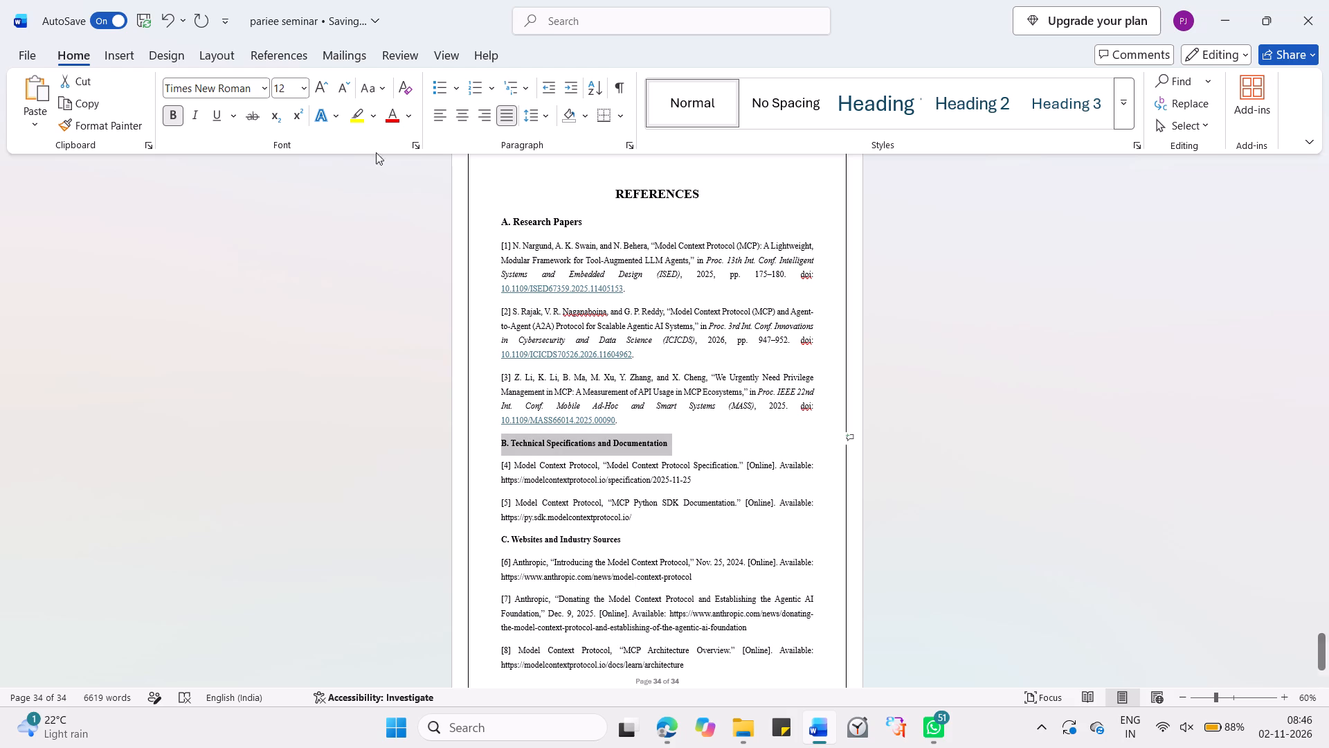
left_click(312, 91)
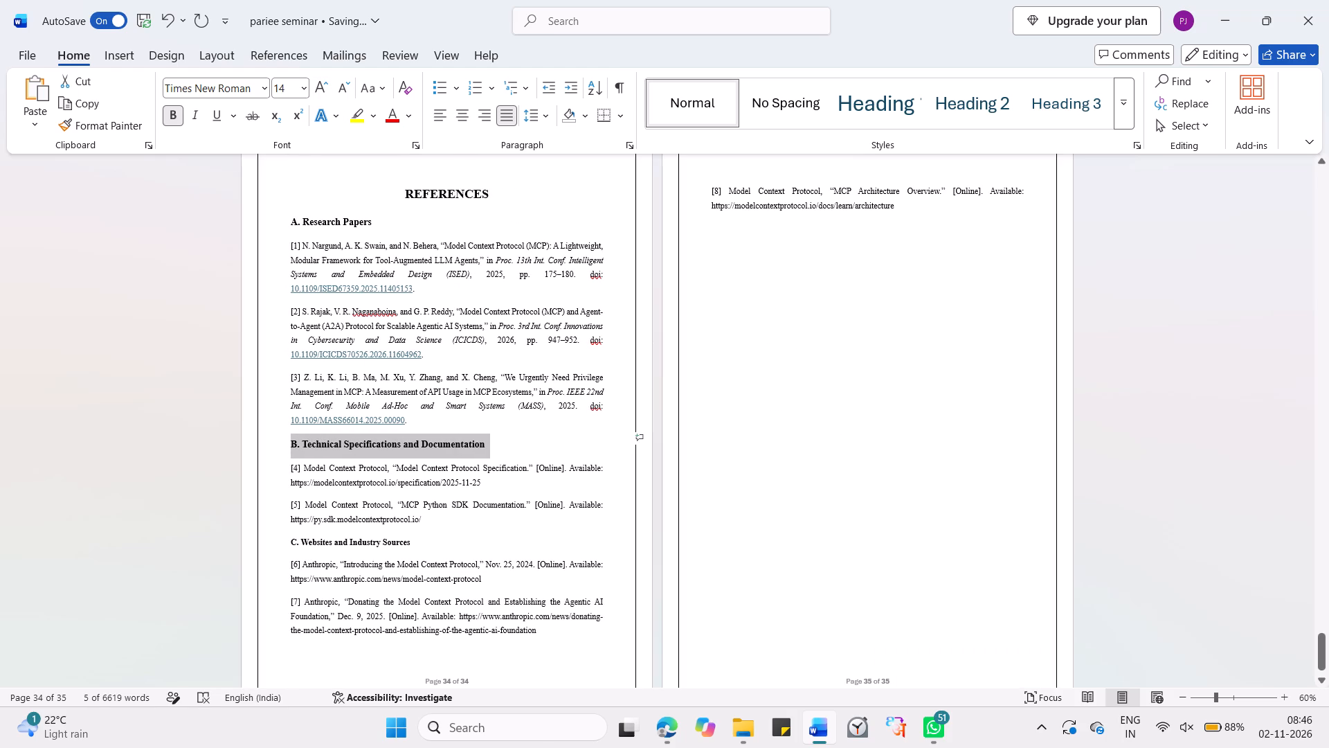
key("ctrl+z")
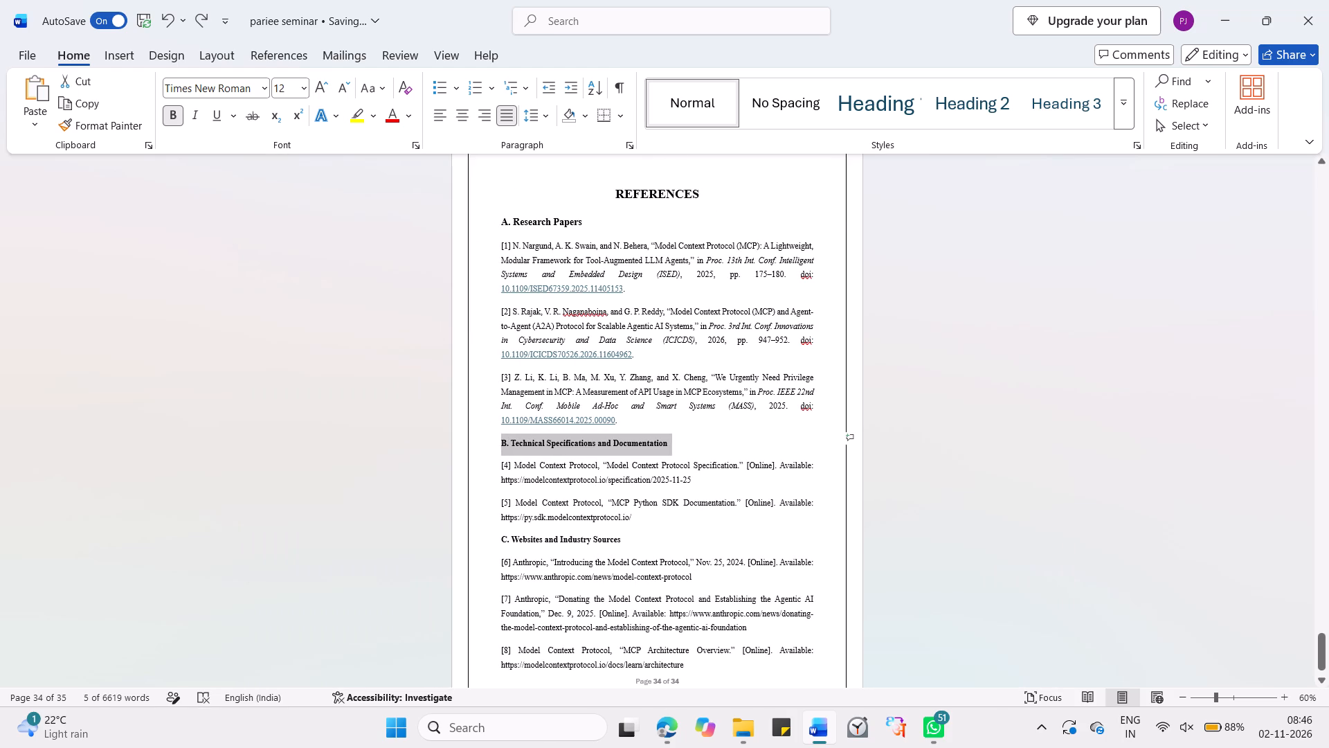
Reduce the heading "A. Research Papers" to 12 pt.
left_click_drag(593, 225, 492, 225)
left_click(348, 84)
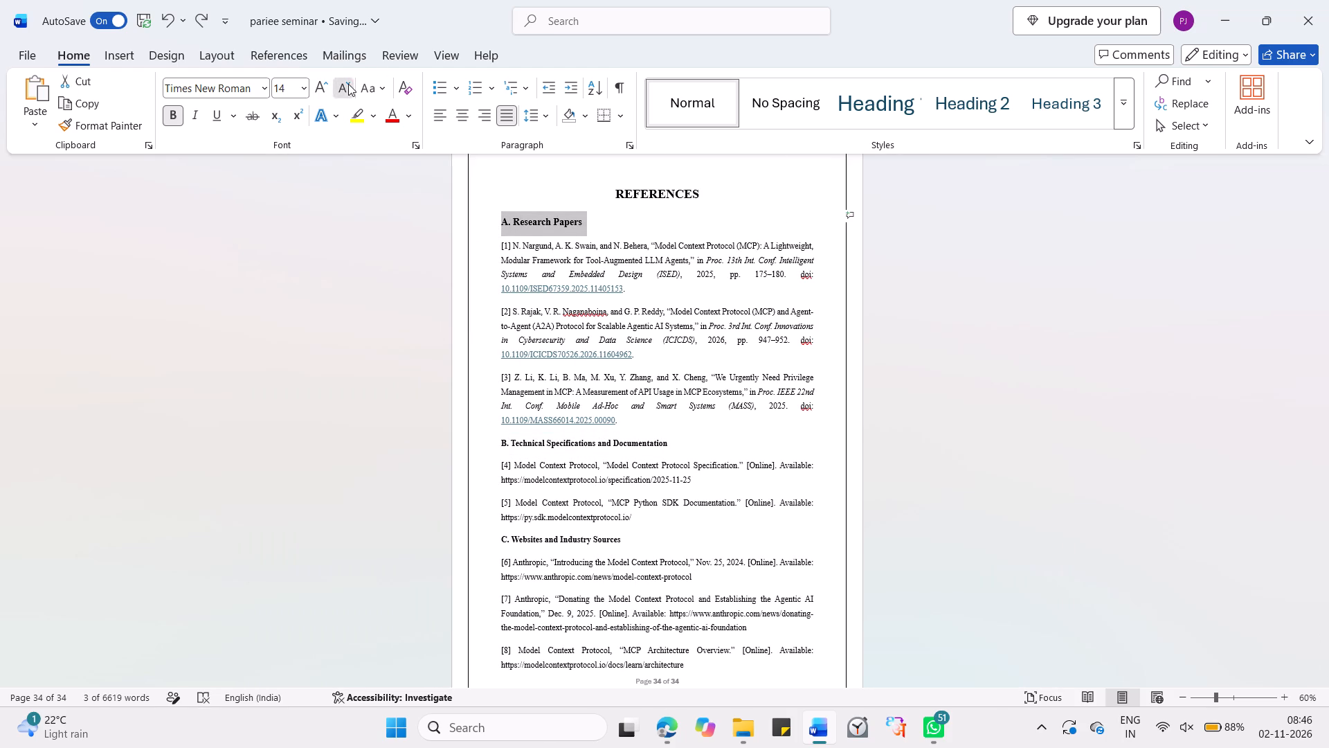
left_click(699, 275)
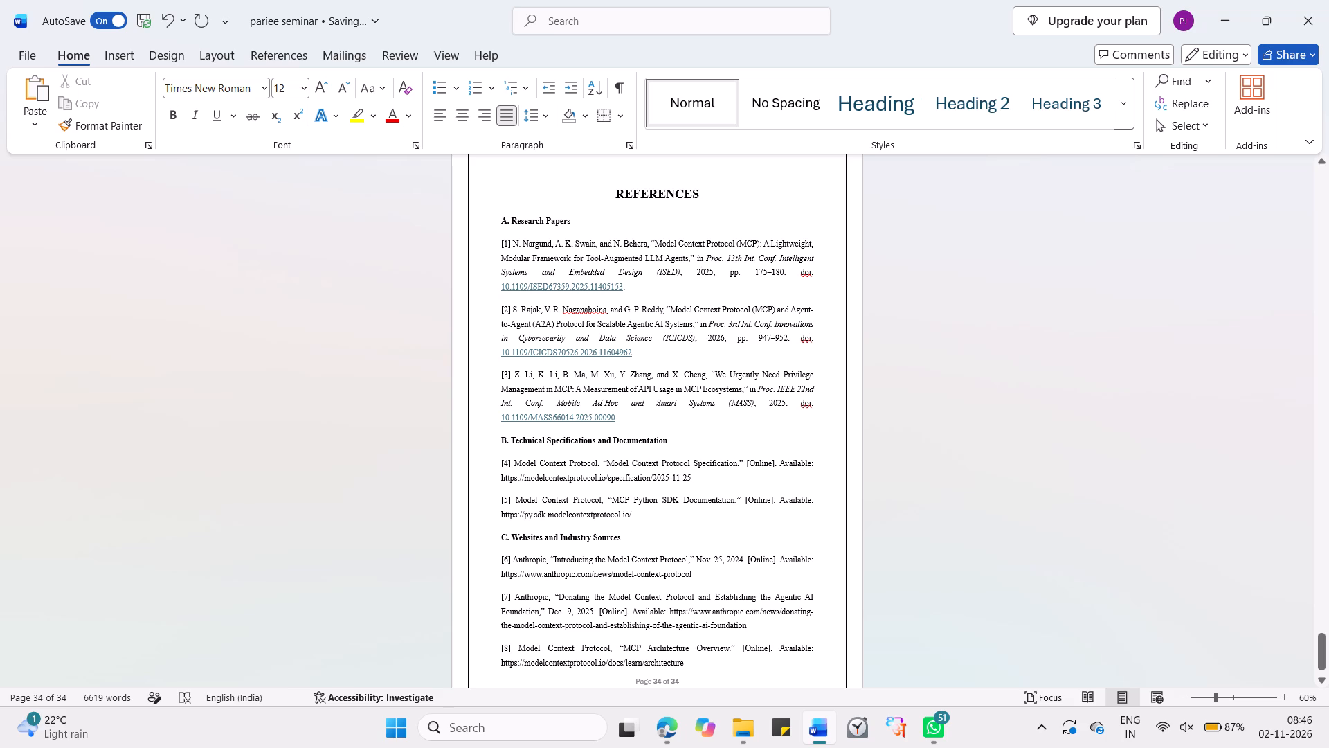
Remove the space before and after all paragraphs from "A. Research Papers" through reference [8].
left_click_drag(499, 220, 699, 660)
left_click(538, 112)
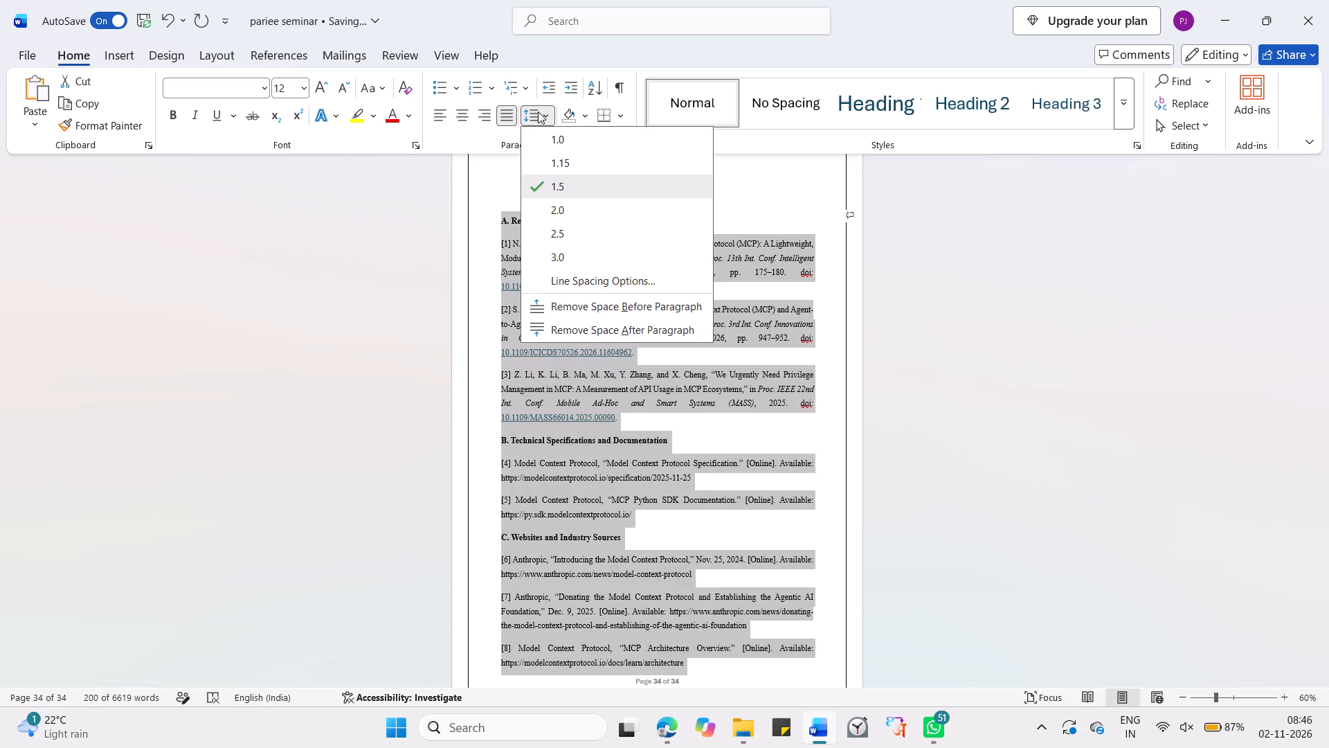
left_click(564, 304)
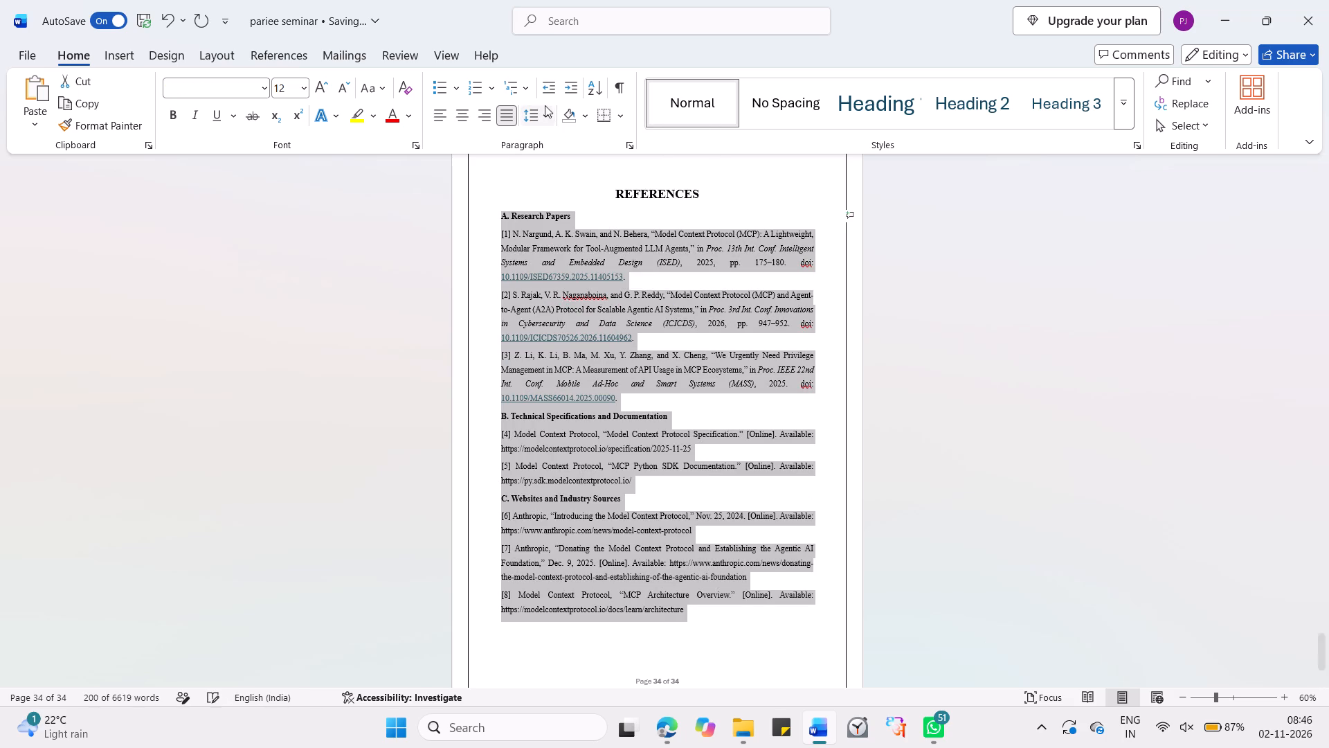
left_click(542, 110)
left_click(561, 335)
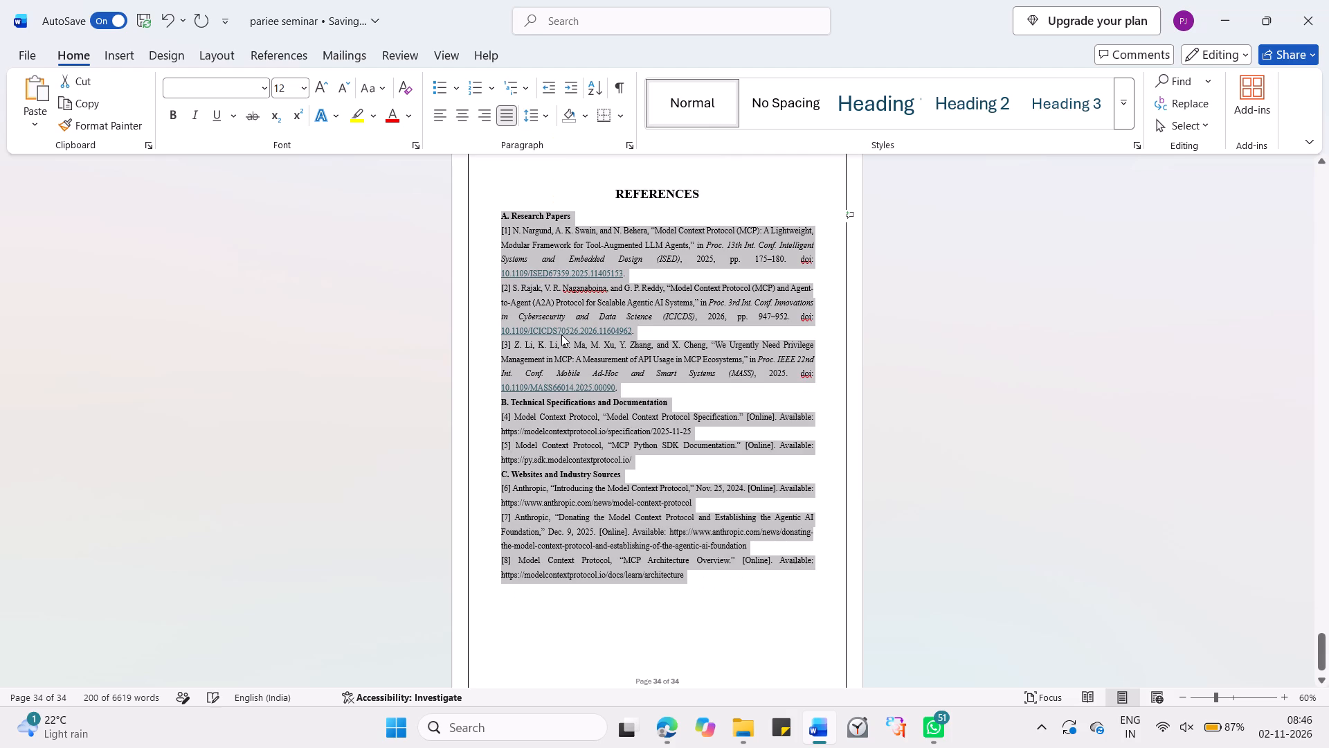
Apply 1.5 line spacing to the selected reference list and add space after its paragraphs.
left_click(533, 109)
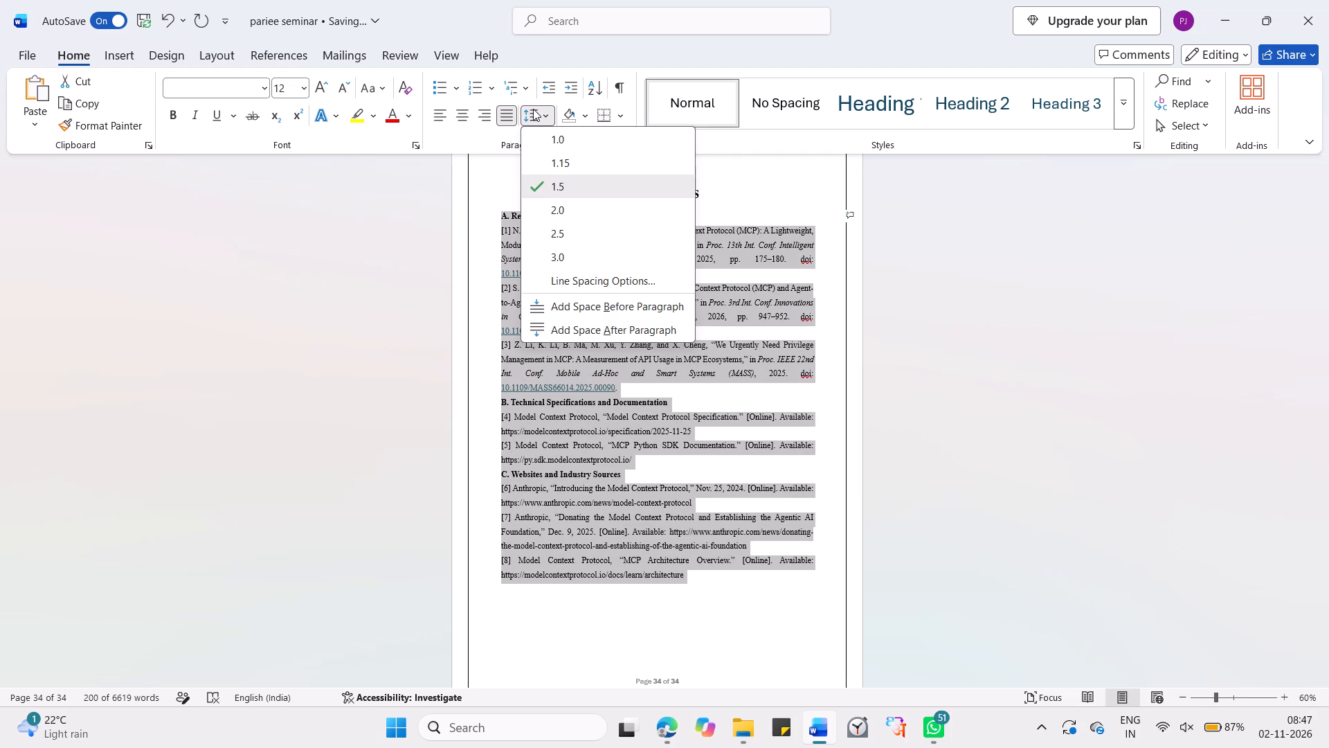
left_click(568, 187)
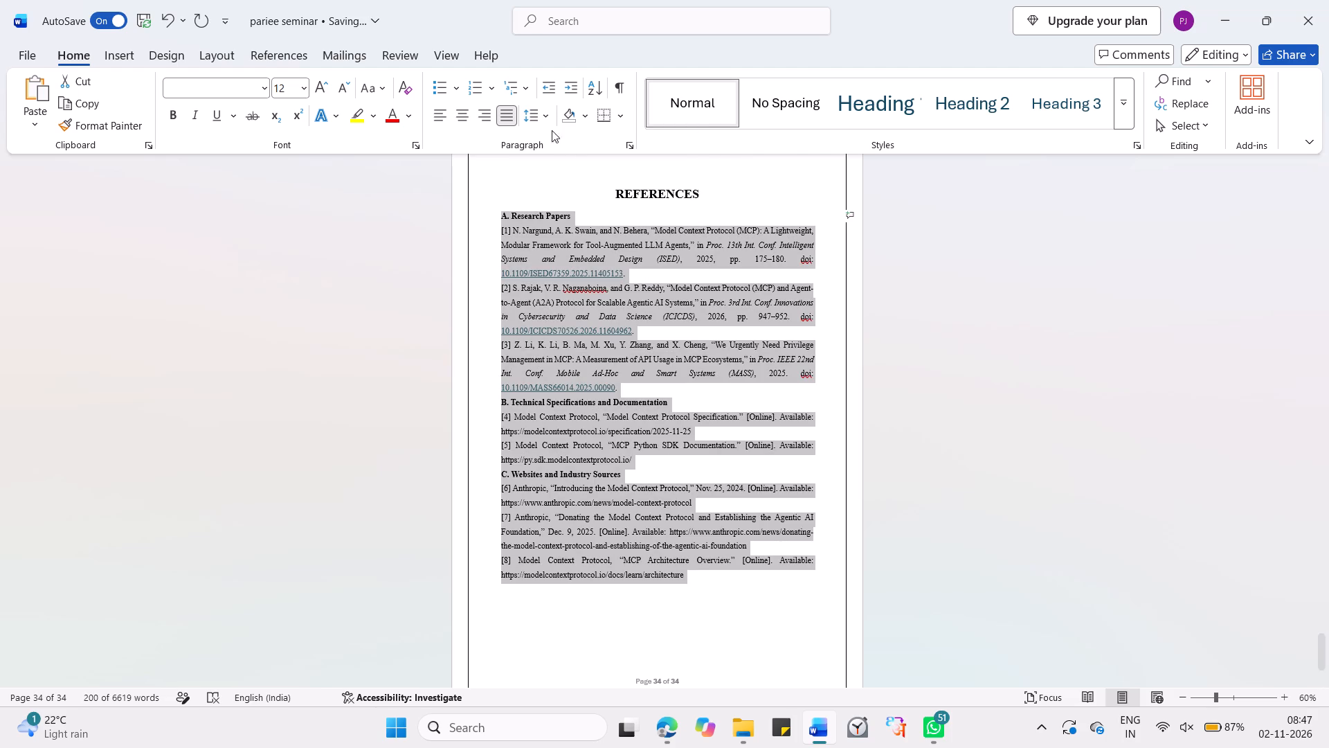
left_click(550, 114)
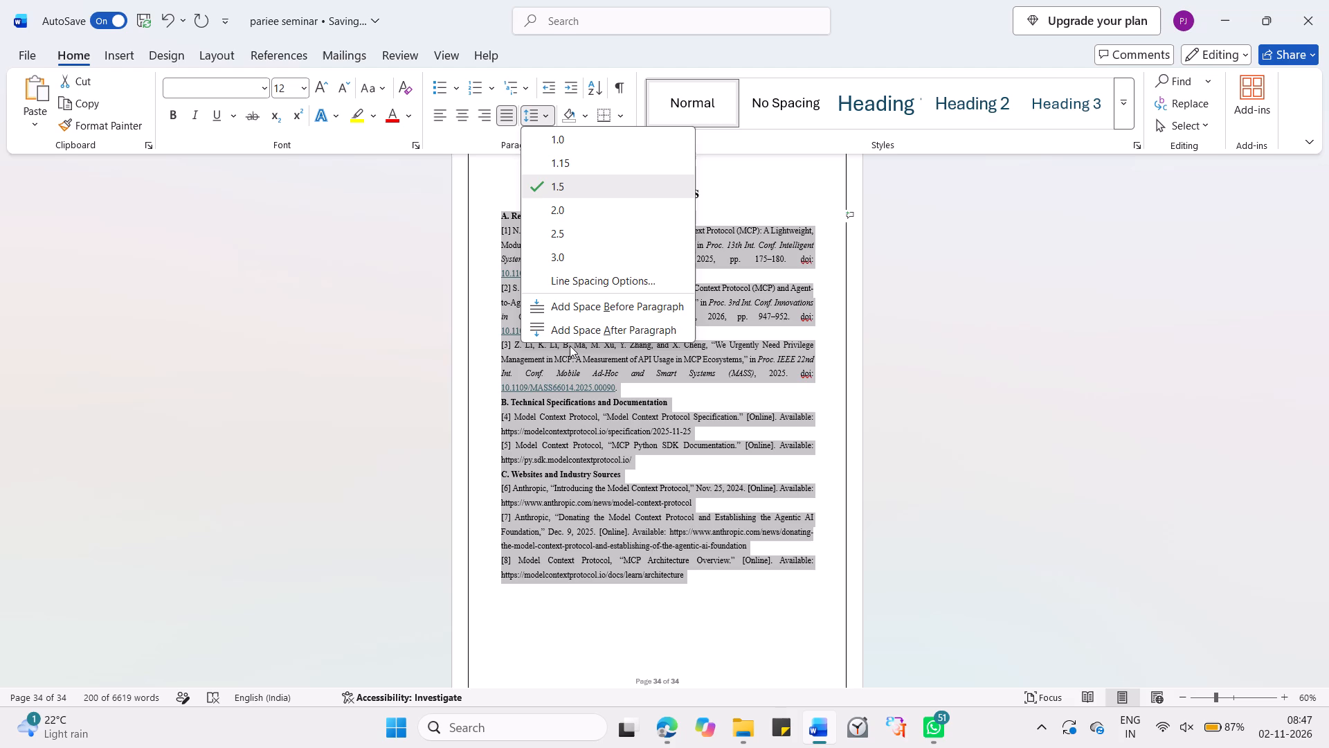
left_click(584, 324)
left_click(735, 391)
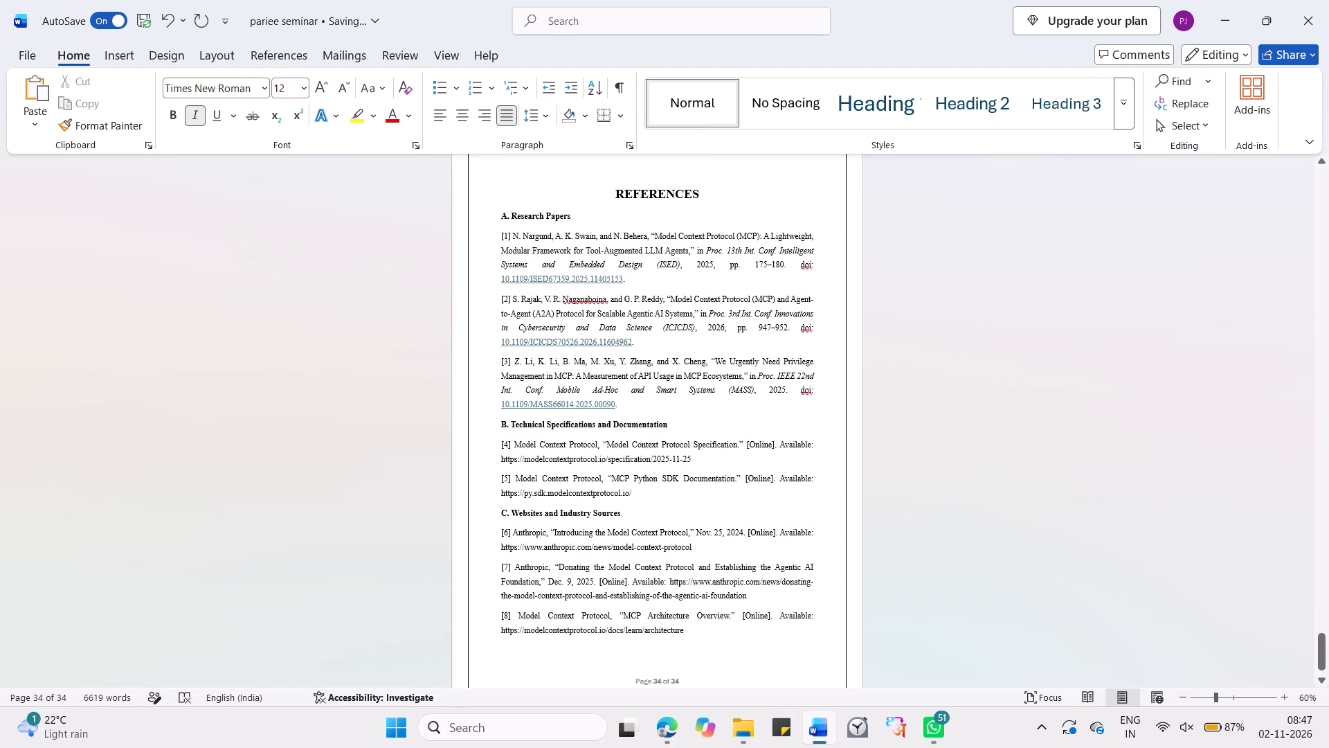
Enlarge the three section headings A, B and C on the References page to 14 pt.
left_click_drag(586, 220, 488, 216)
left_click(318, 89)
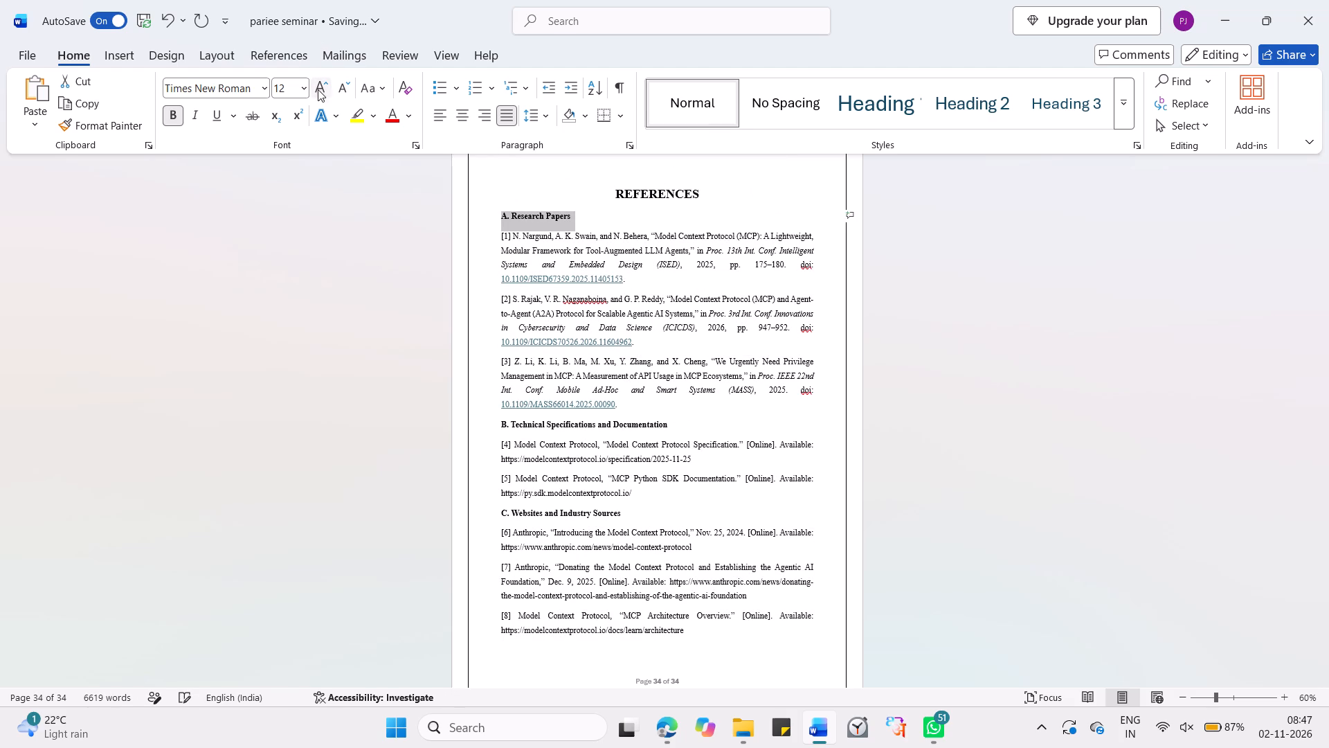
left_click_drag(680, 431, 501, 427)
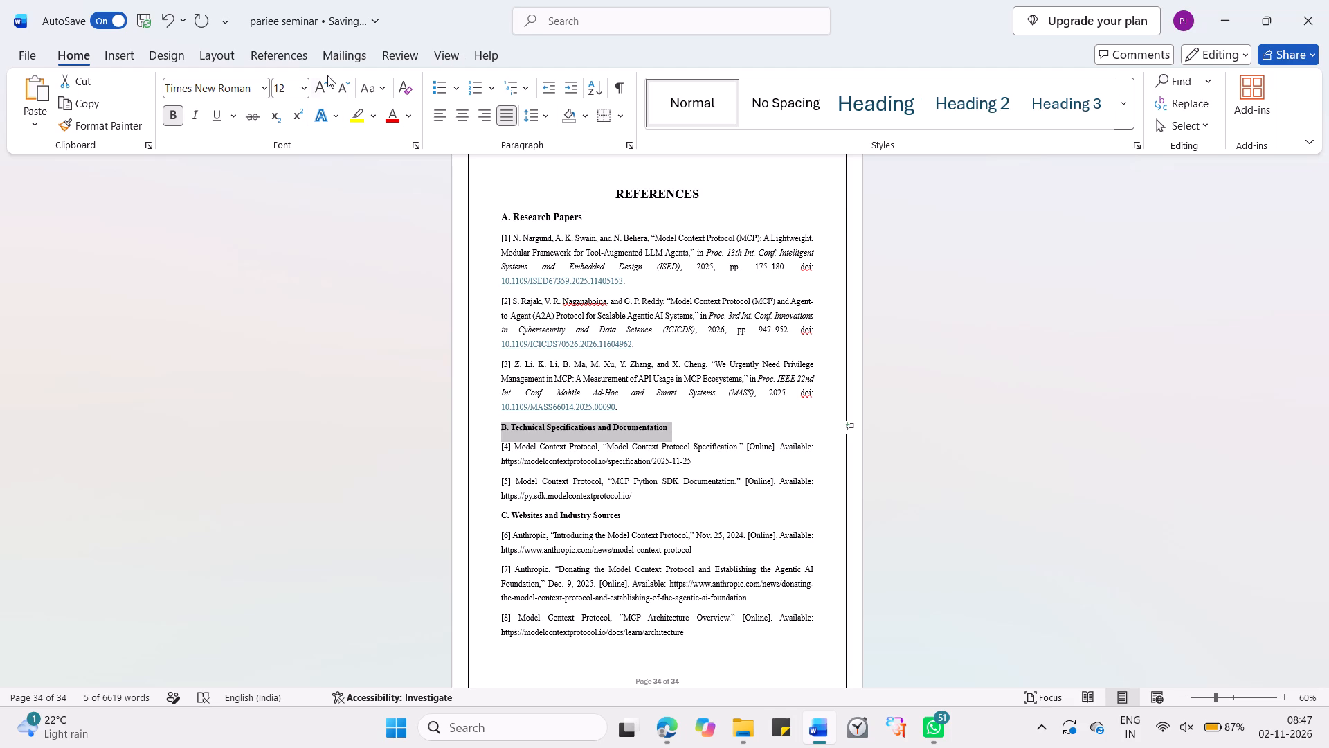
left_click(322, 81)
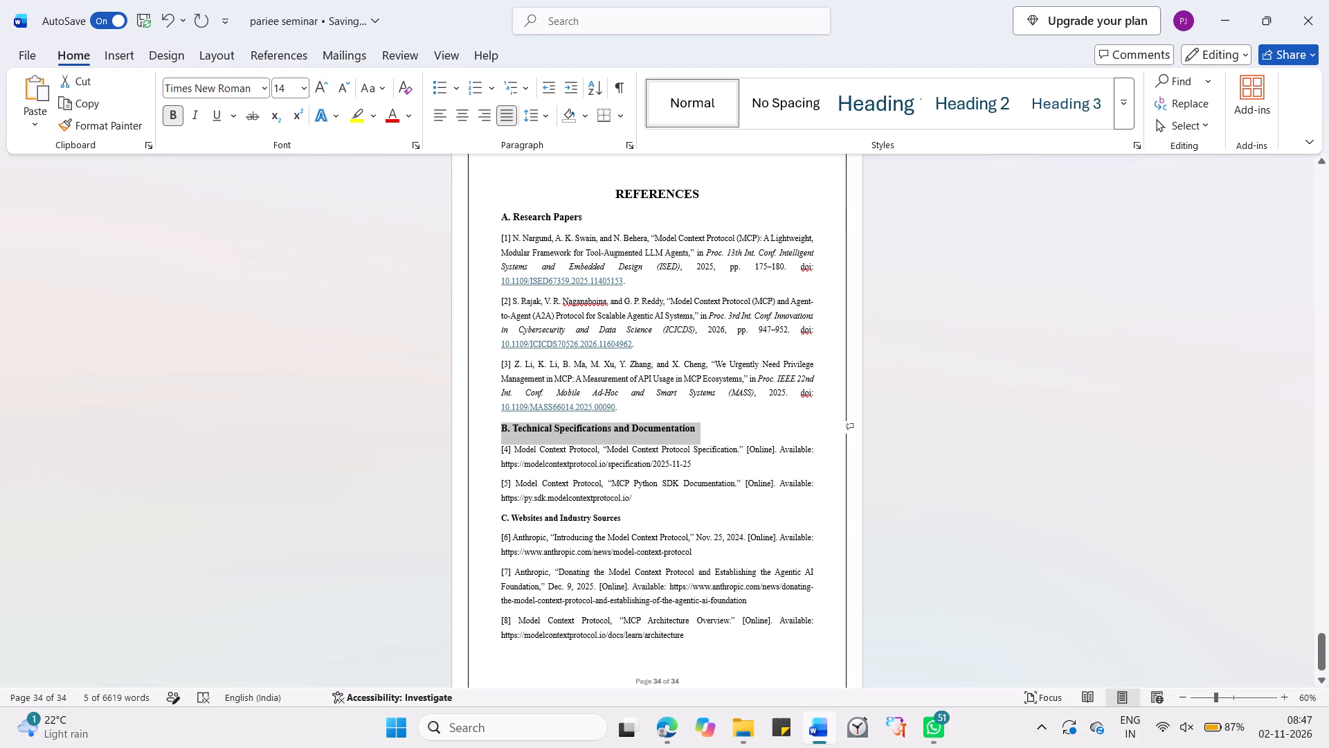
left_click_drag(635, 517, 491, 517)
left_click(321, 83)
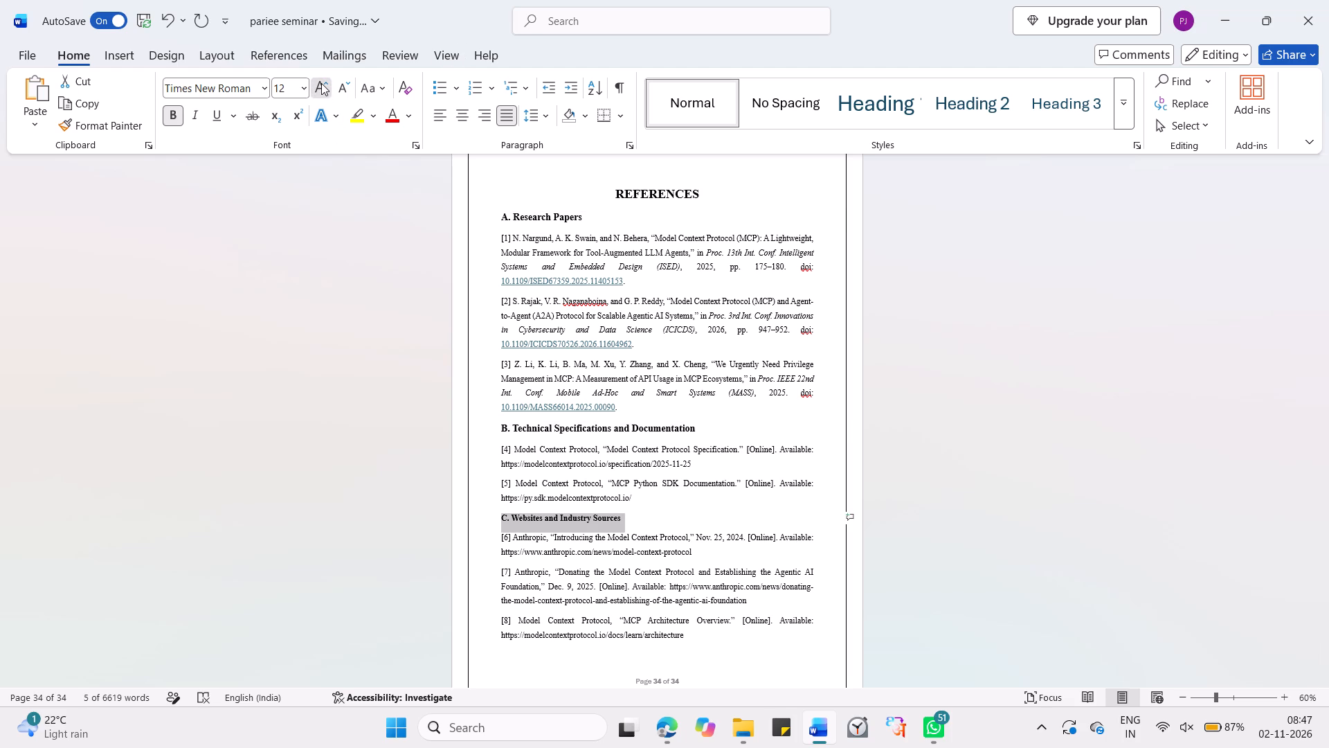
left_click(799, 502)
Review the layout of the References page alongside the Conclusion page at 80% zoom.
scroll(799, 502, "down", 1)
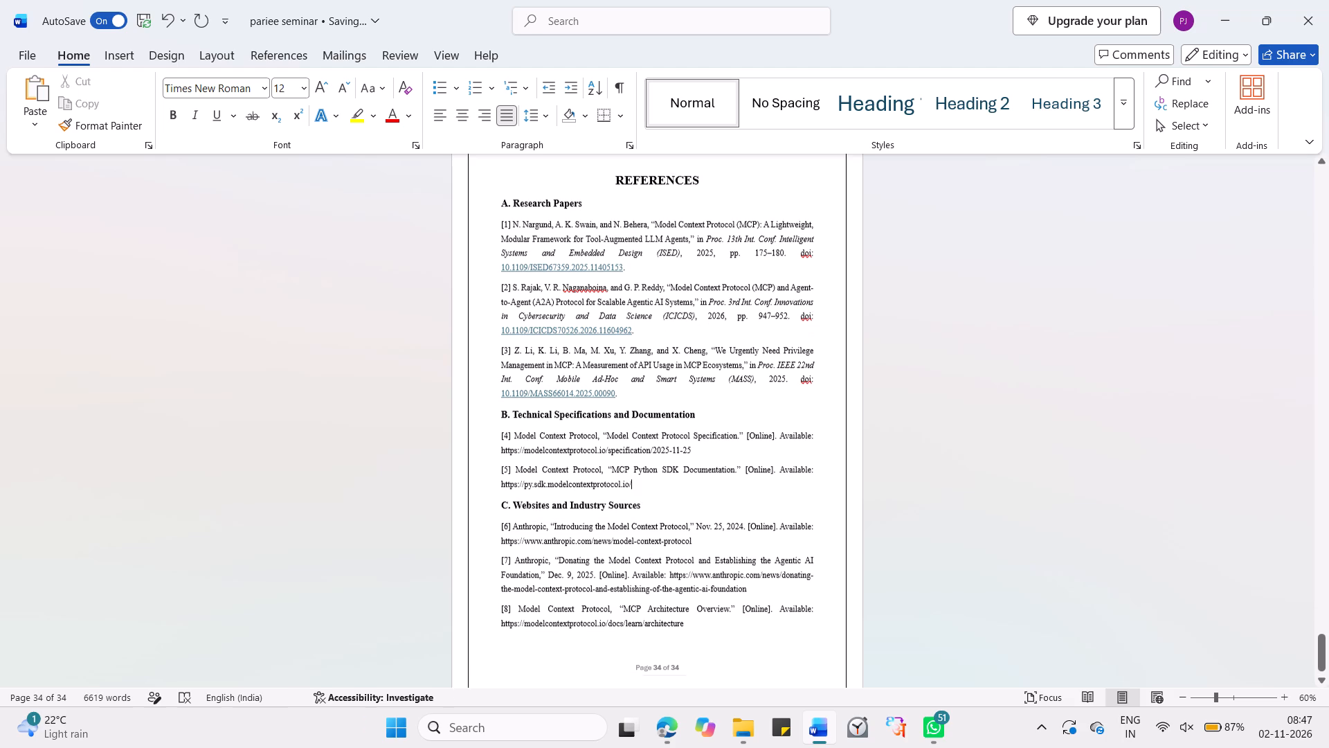
scroll(799, 502, "down", 1)
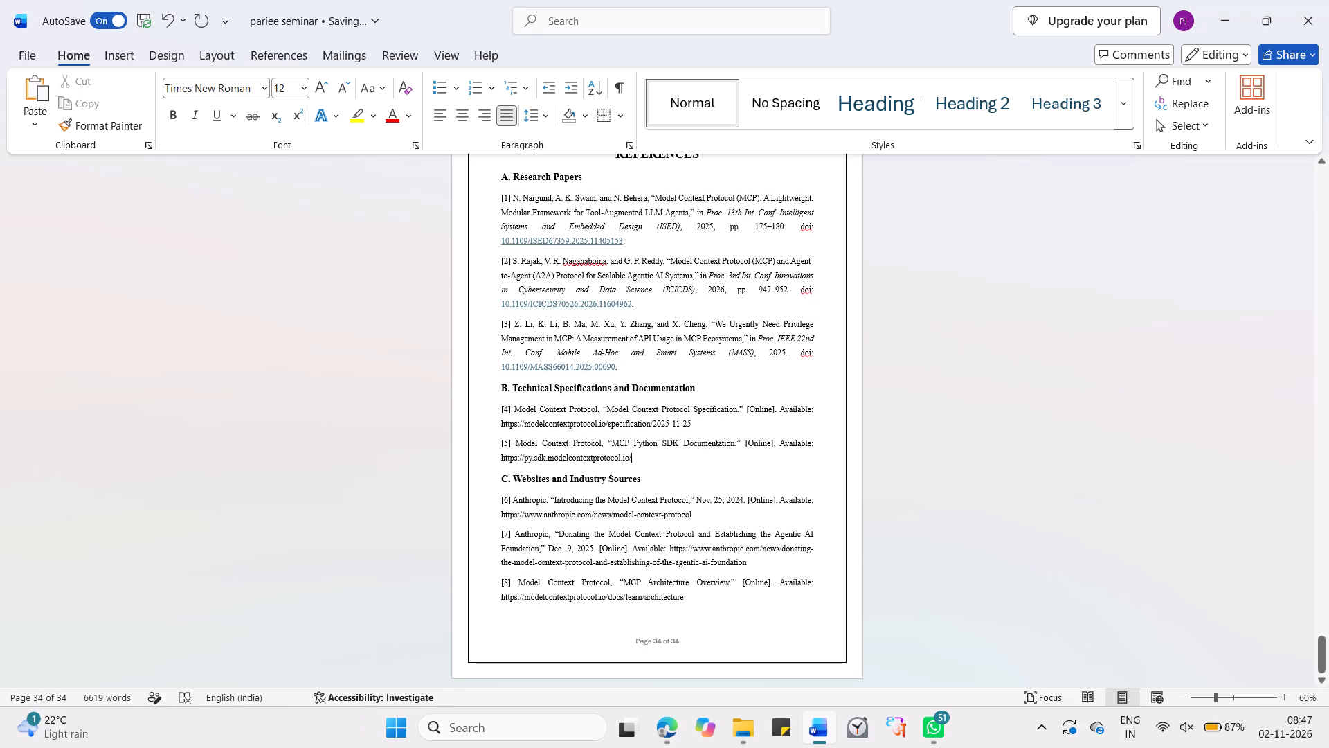
left_click(1285, 695)
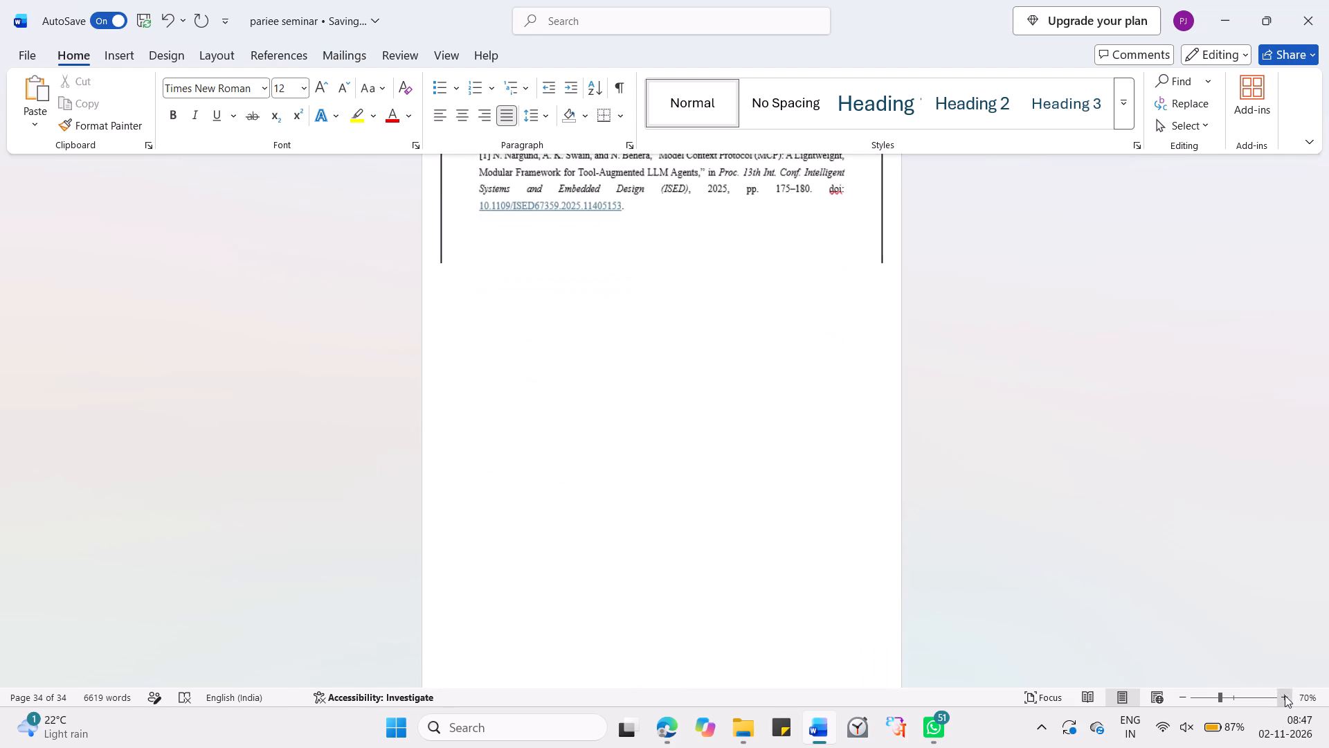
left_click(1285, 695)
scroll(984, 460, "up", 1)
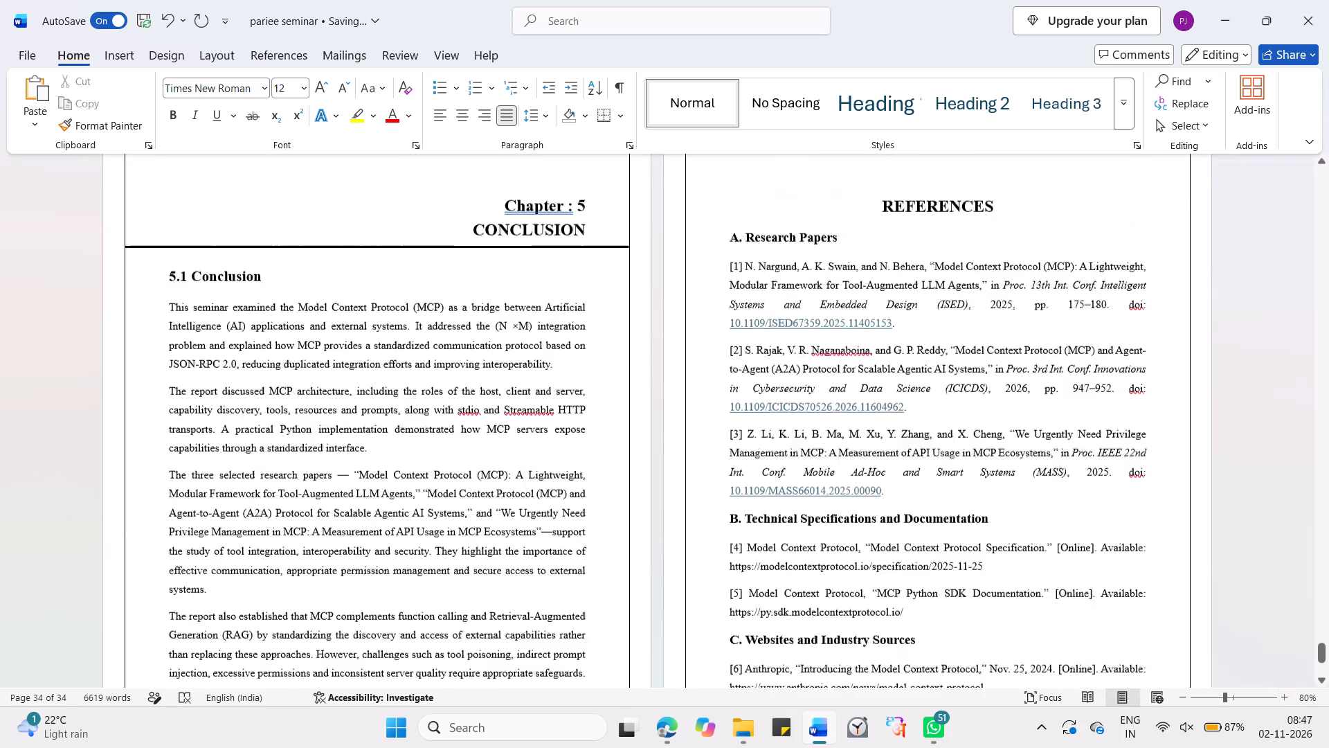
scroll(984, 460, "down", 2)
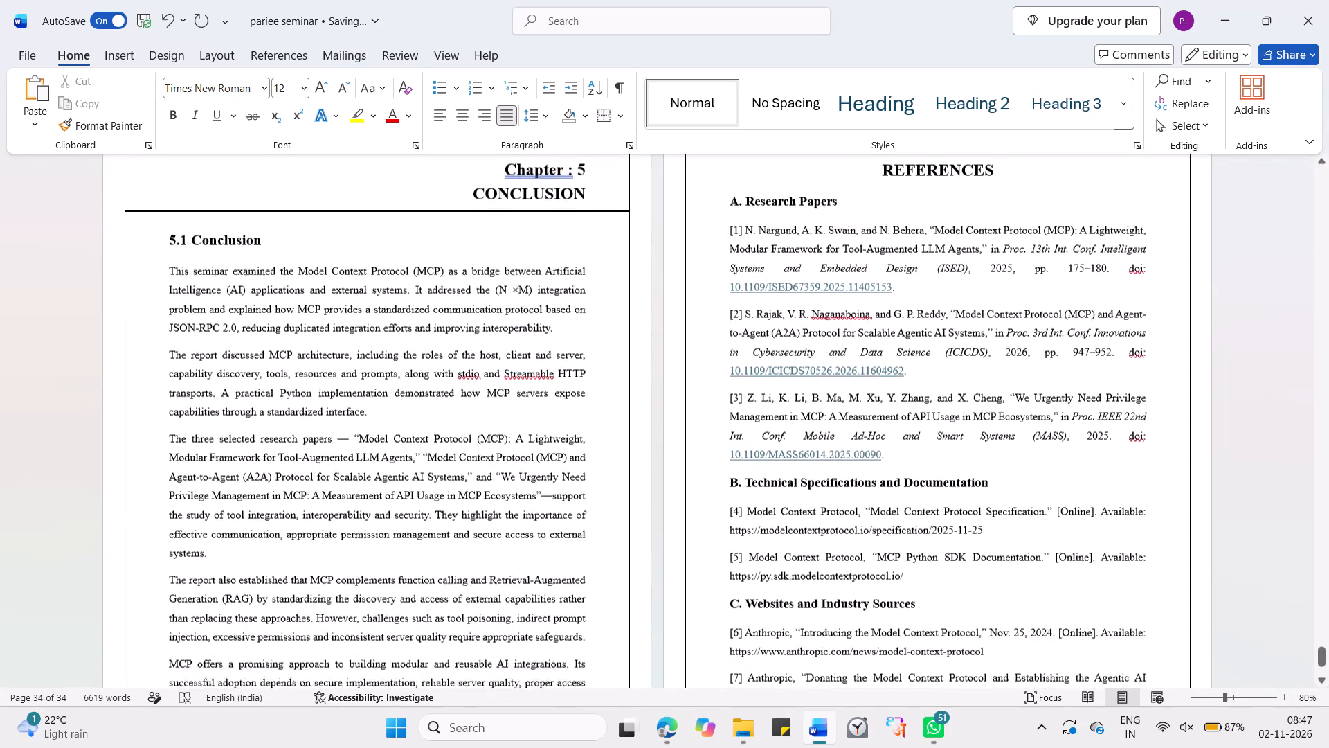
scroll(984, 460, "down", 3)
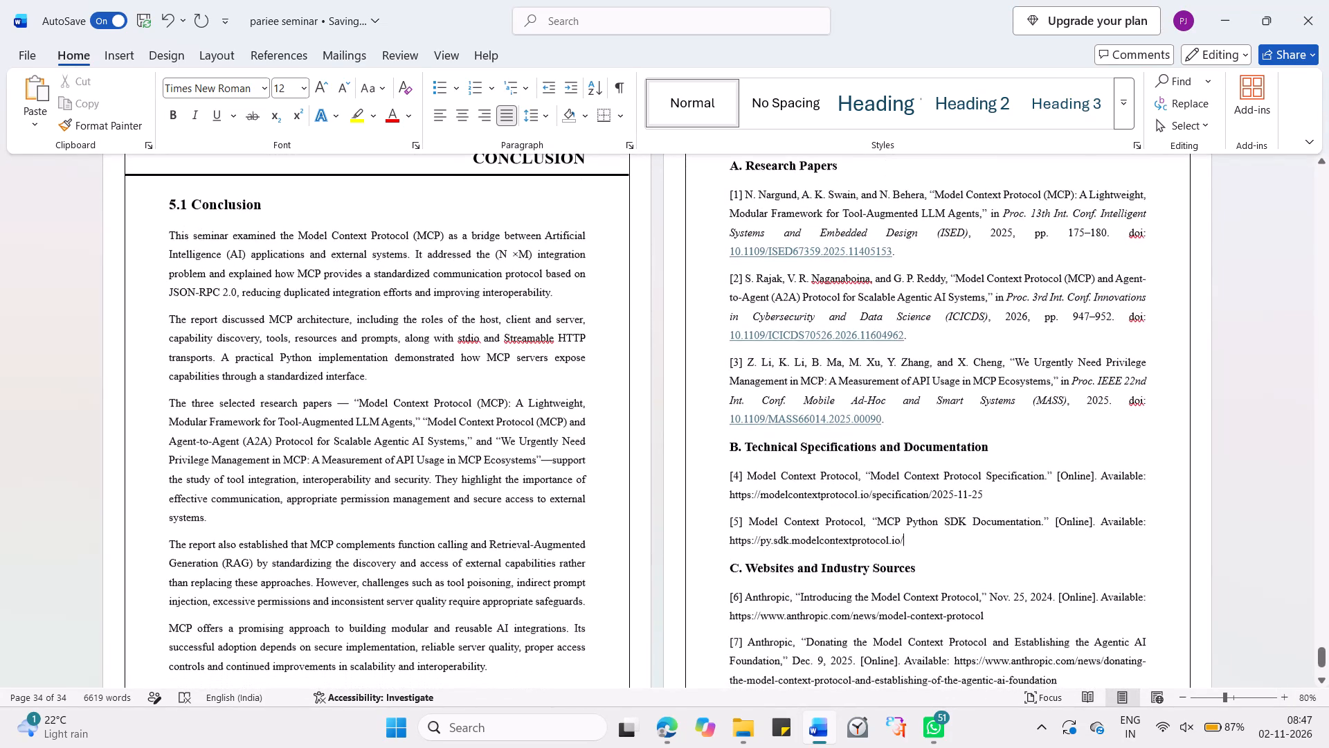
scroll(984, 460, "down", 2)
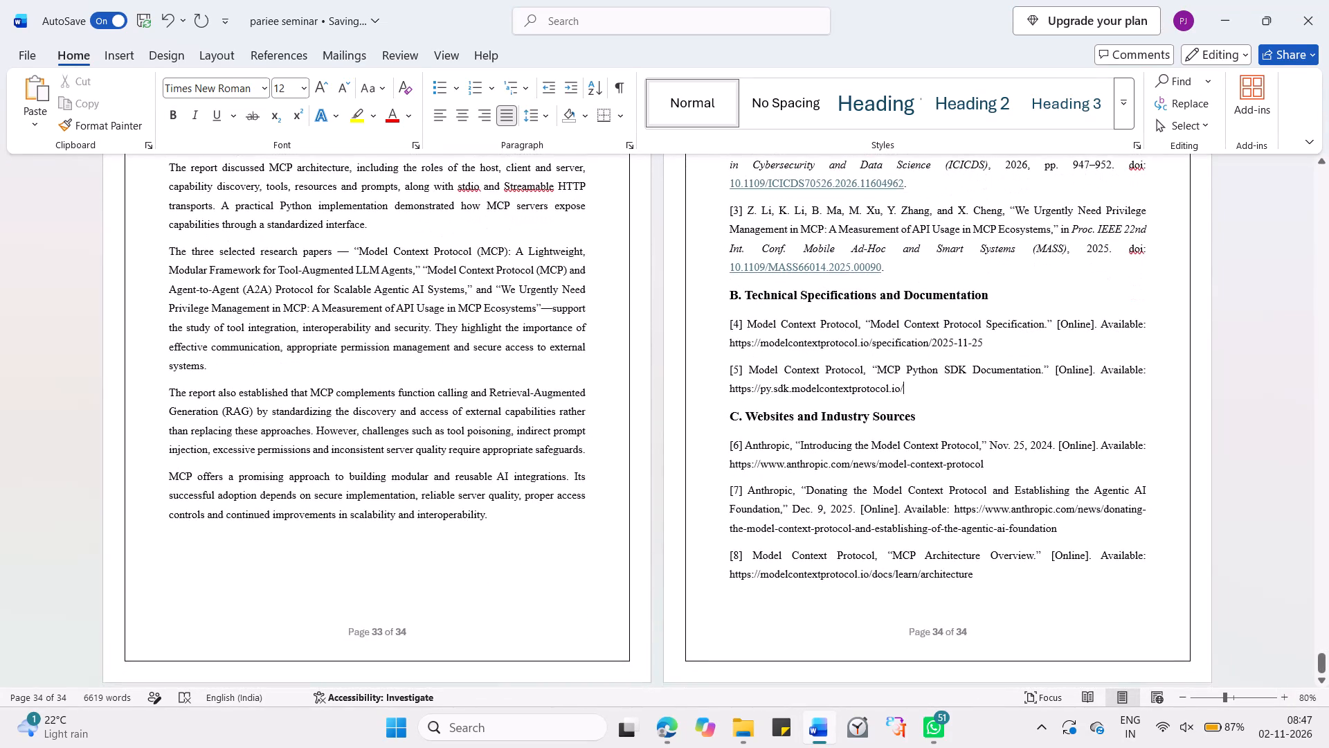
scroll(984, 460, "down", 1)
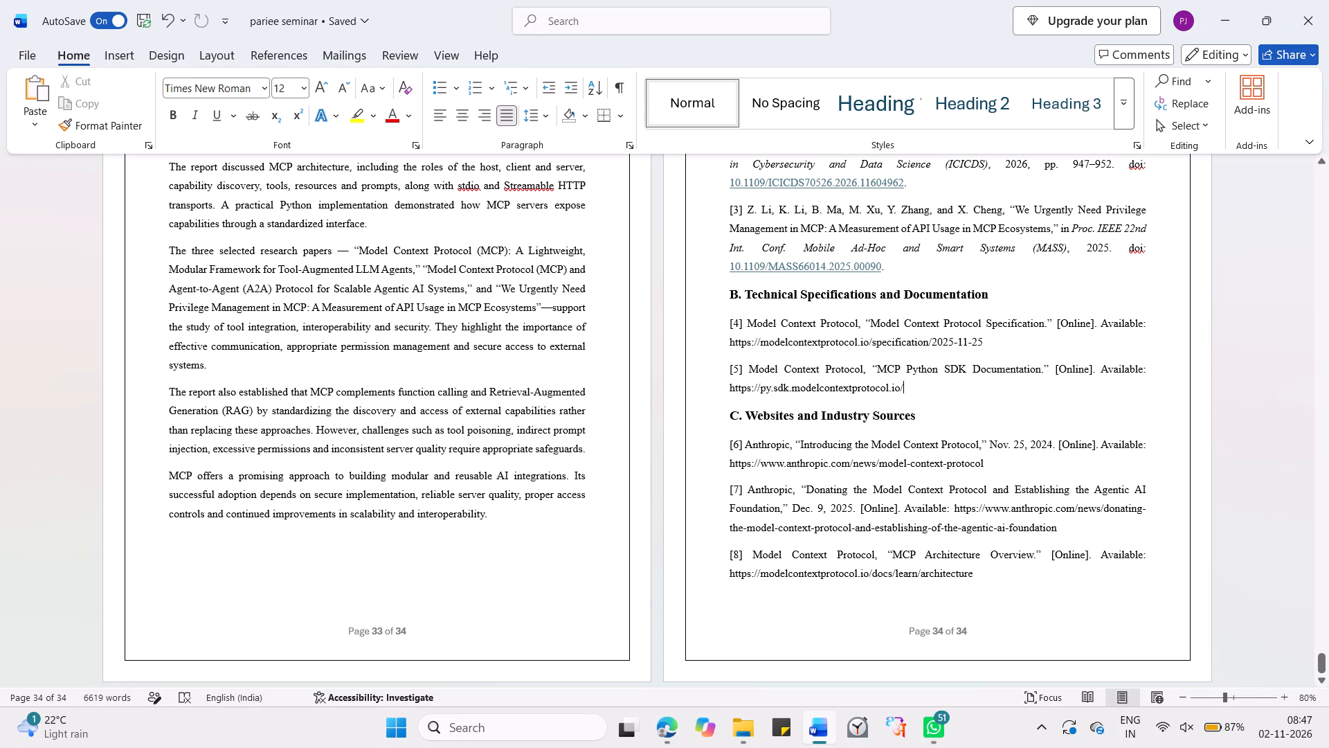
Look back through the whole report from the References page to the List of Figures and List of Tables pages.
scroll(763, 436, "up", 7)
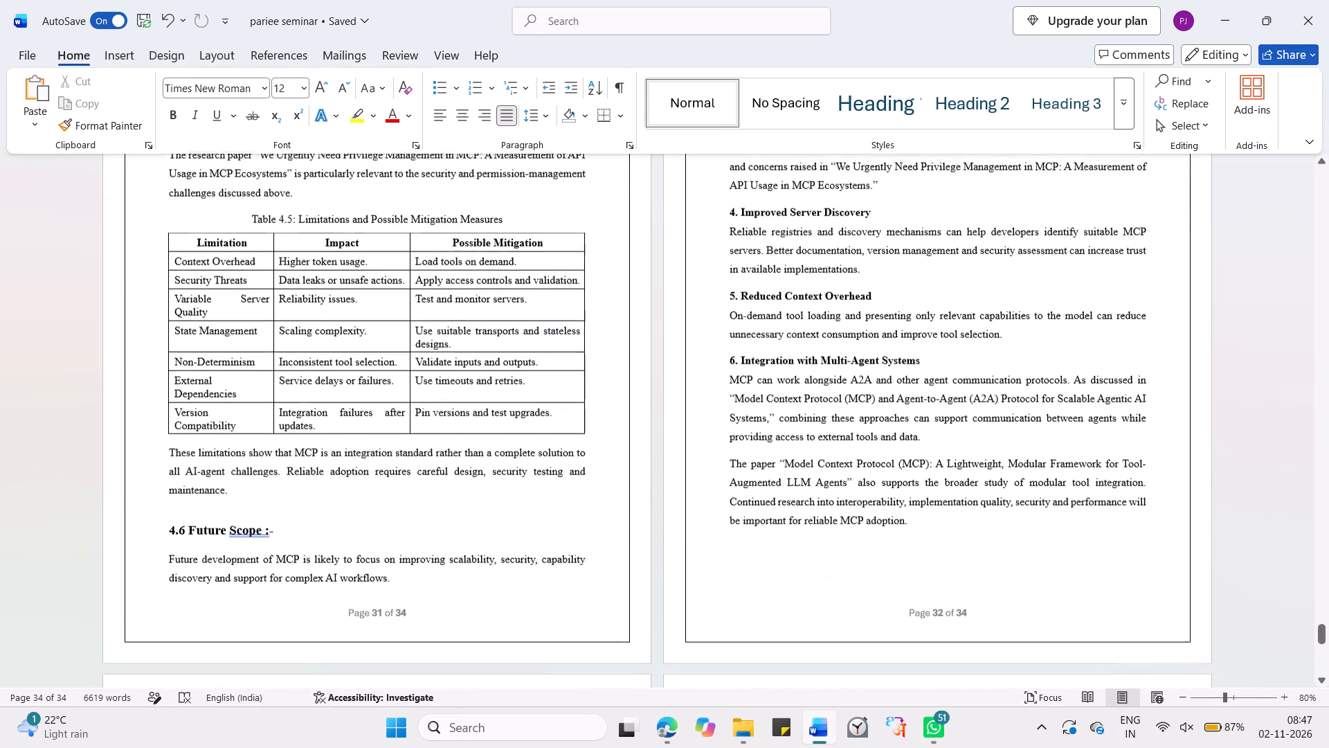
scroll(763, 436, "up", 2)
scroll(763, 436, "down", 2)
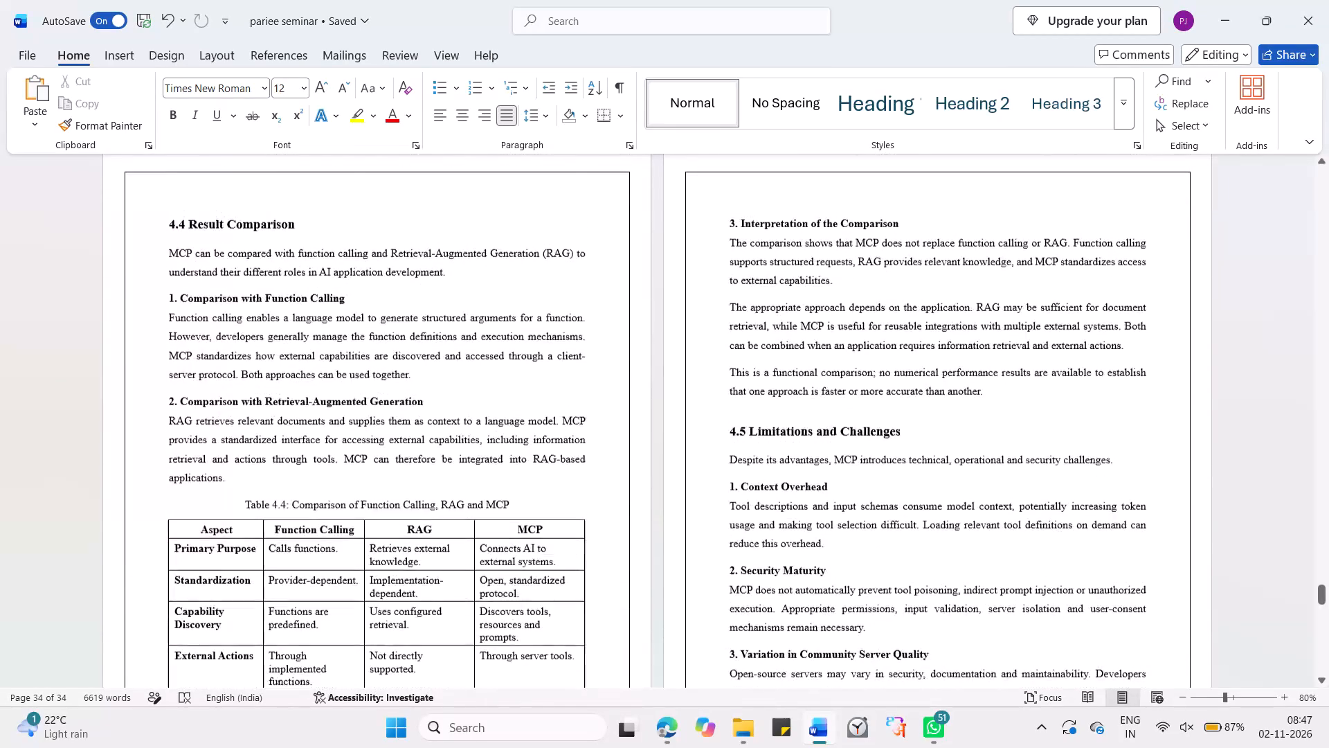
scroll(763, 436, "down", 6)
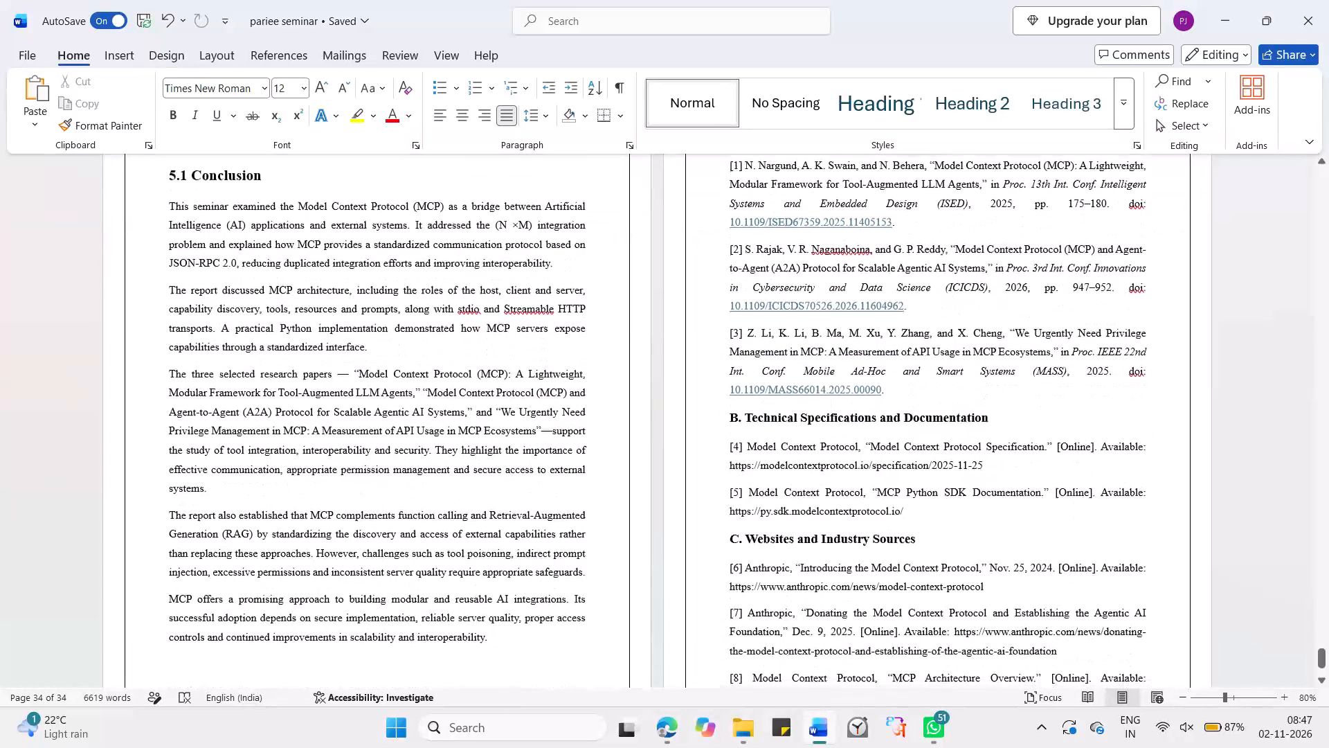
scroll(763, 436, "up", 5)
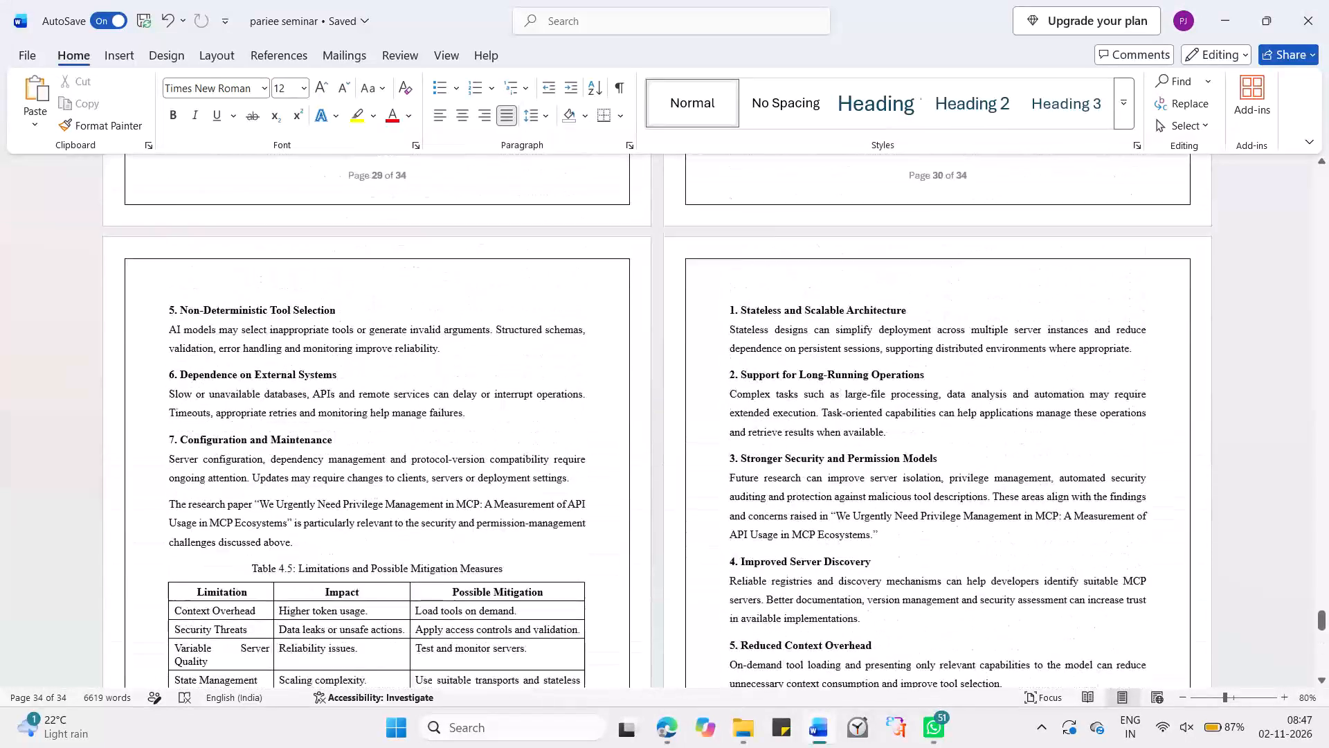
scroll(763, 436, "up", 5)
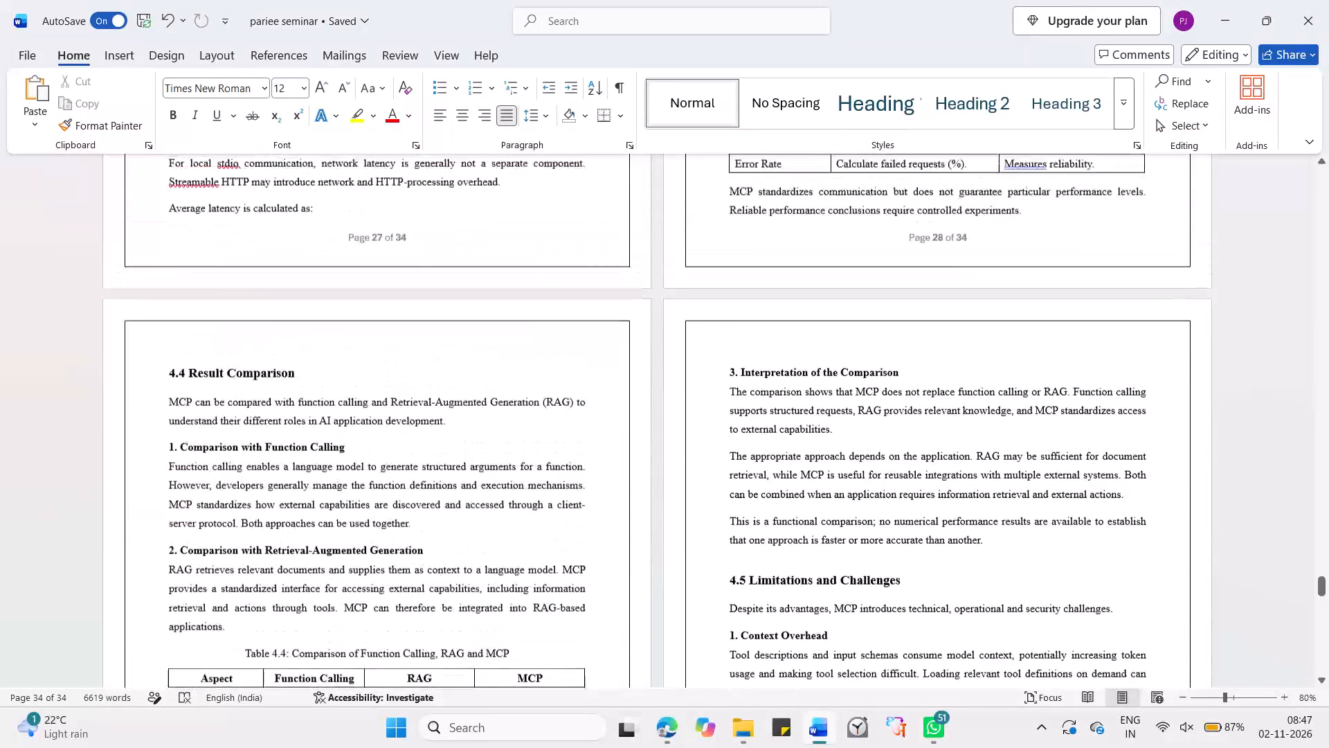
scroll(763, 436, "up", 5)
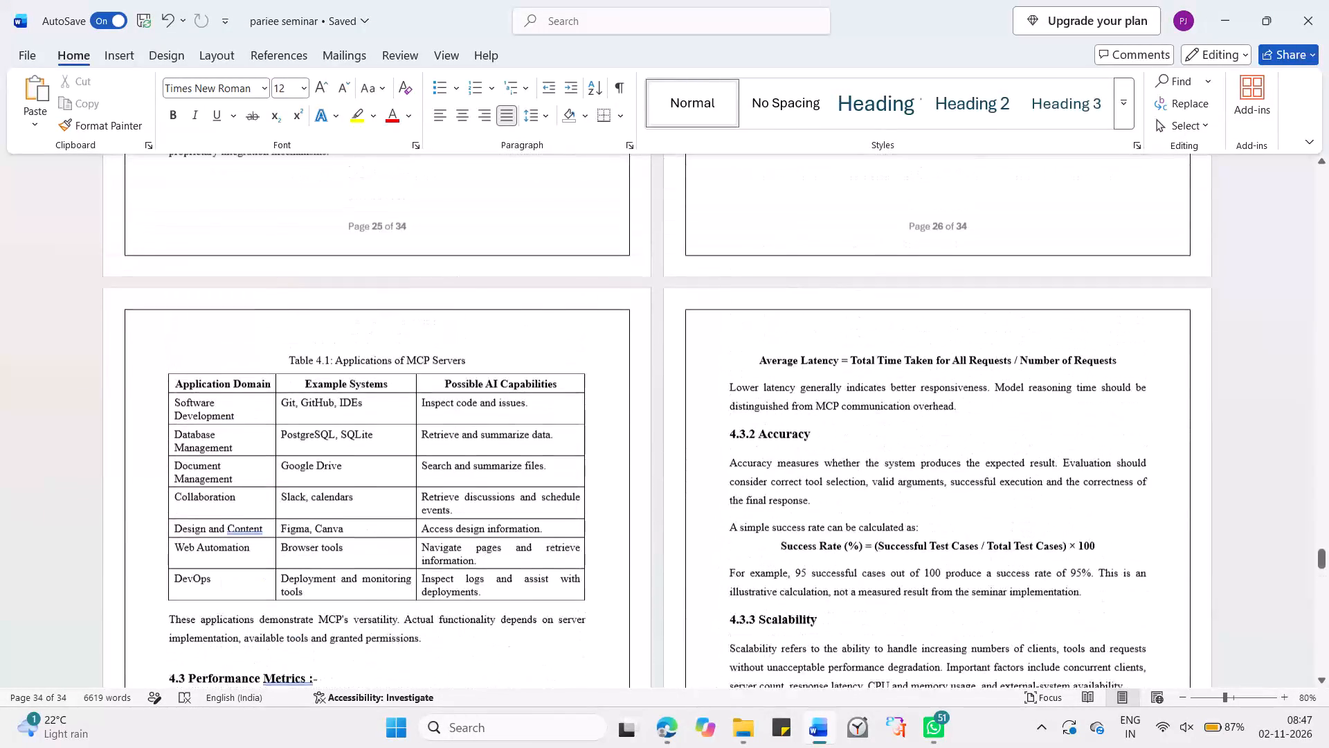
scroll(763, 436, "up", 5)
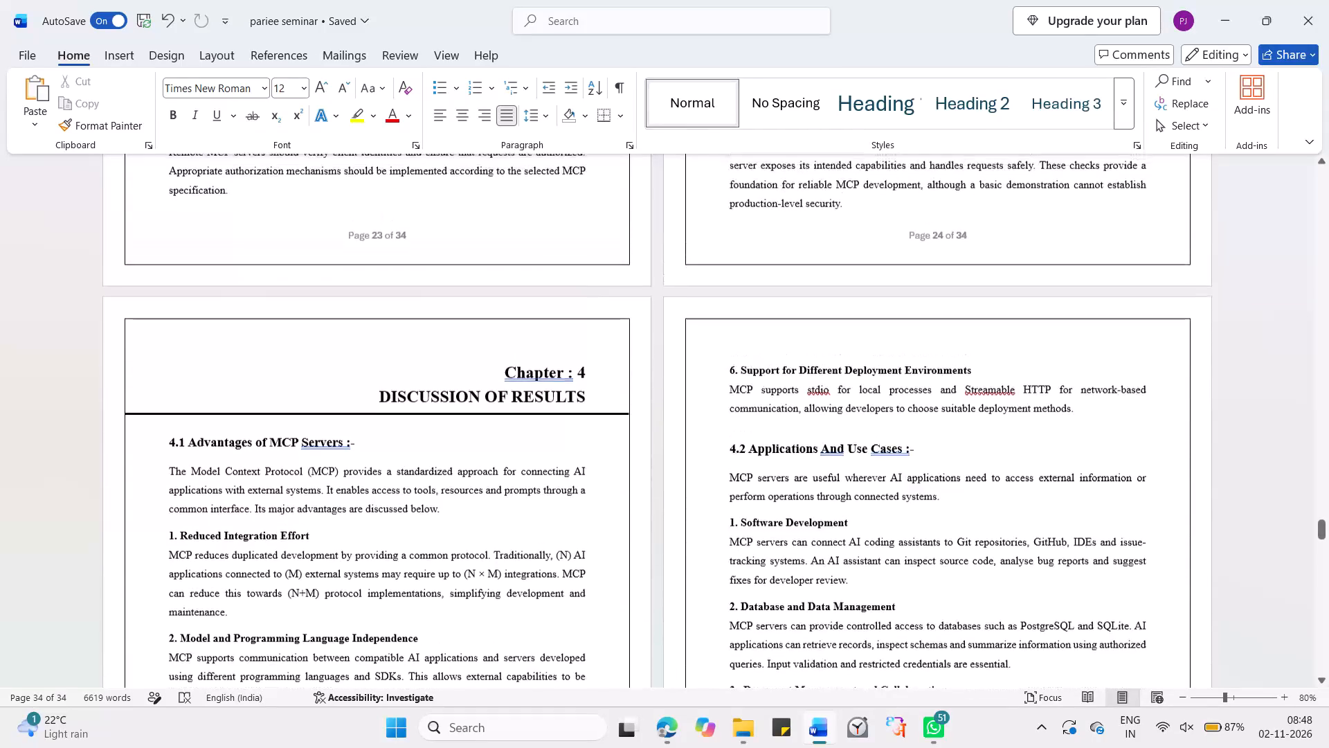
scroll(763, 436, "up", 9)
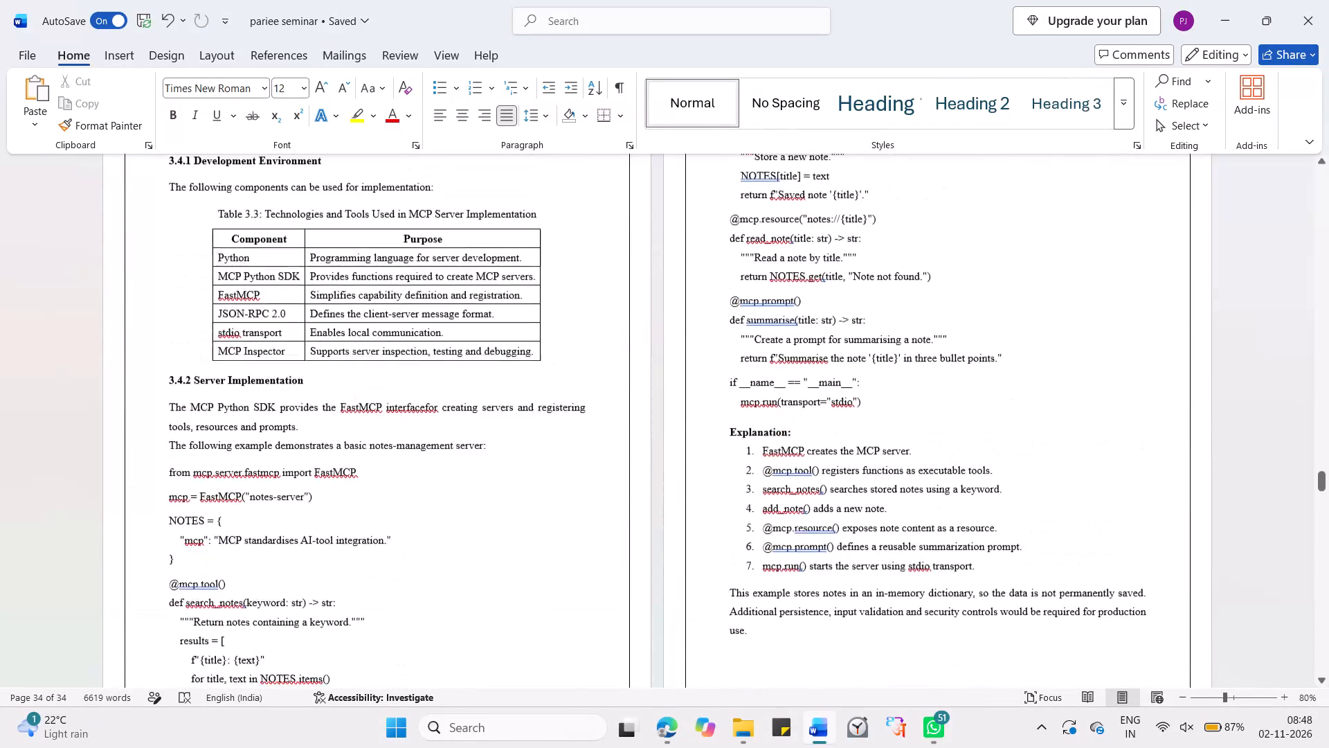
scroll(763, 436, "up", 5)
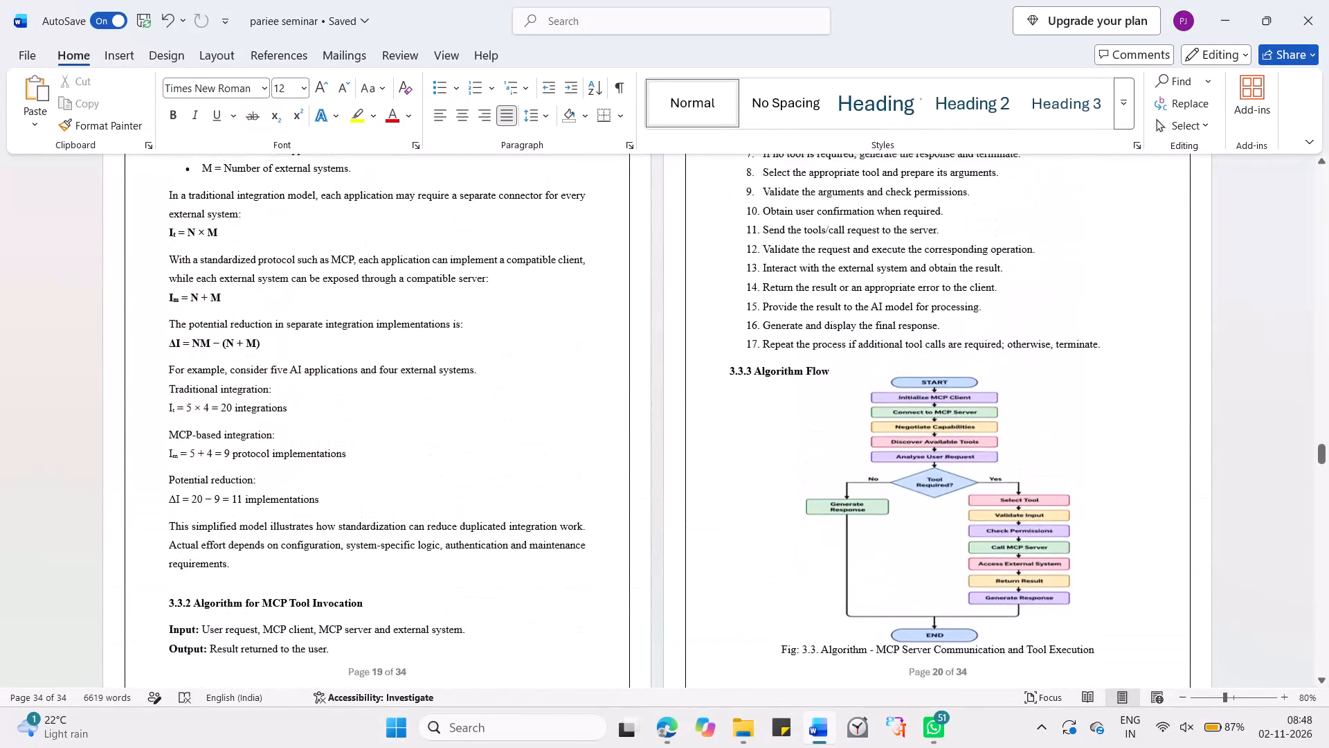
scroll(763, 436, "up", 4)
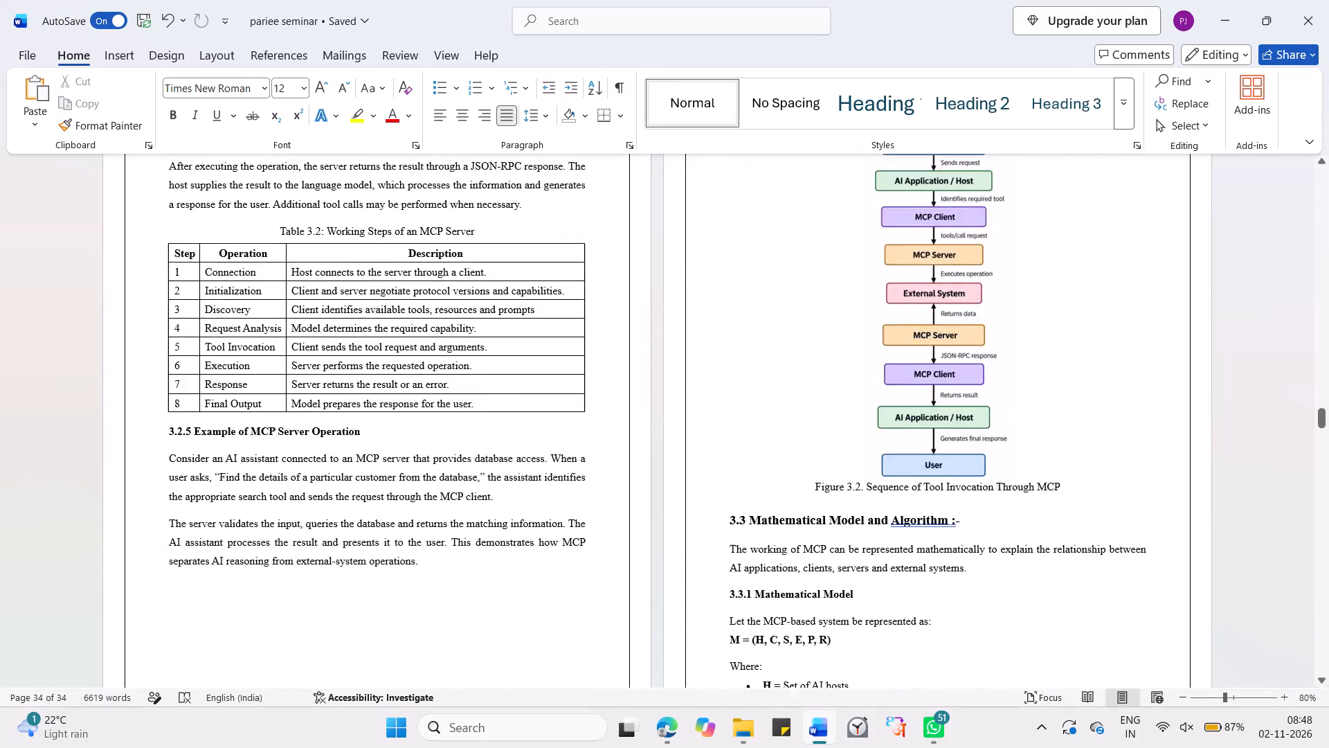
scroll(763, 436, "up", 4)
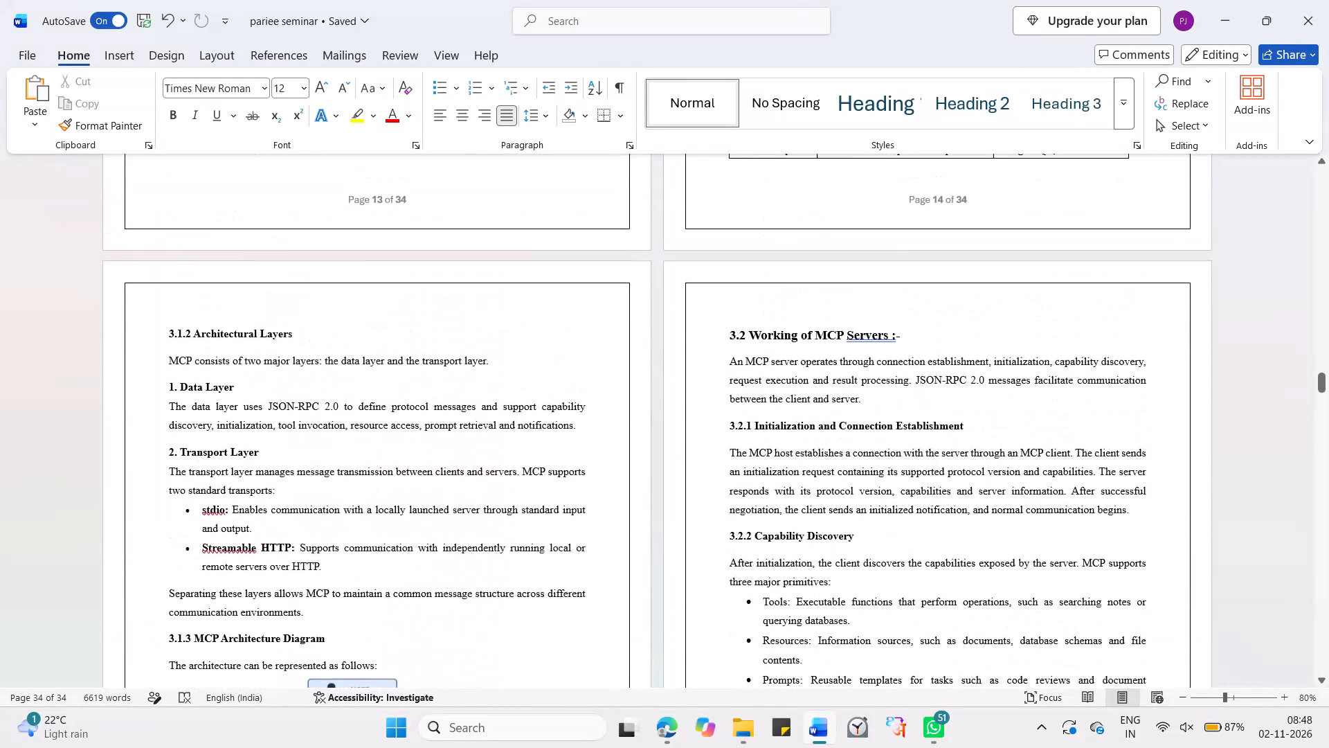
scroll(763, 436, "up", 3)
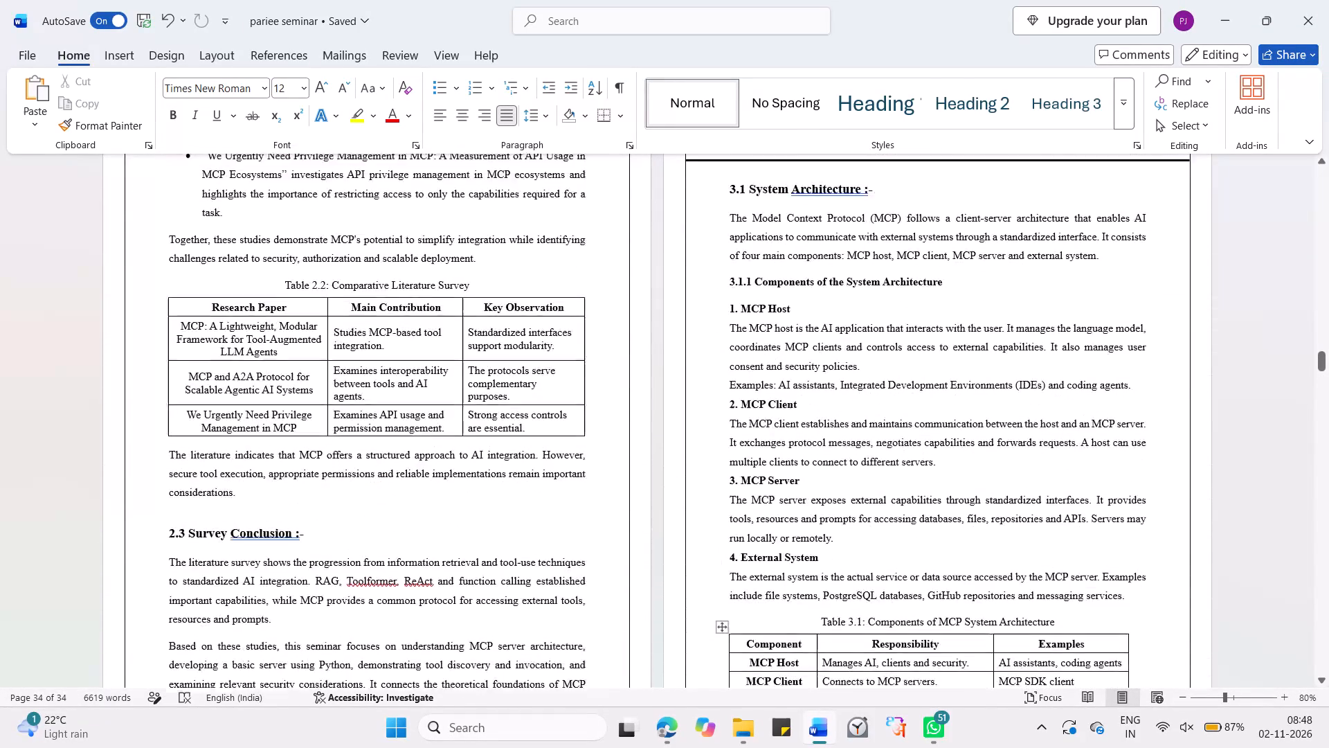
scroll(763, 436, "up", 3)
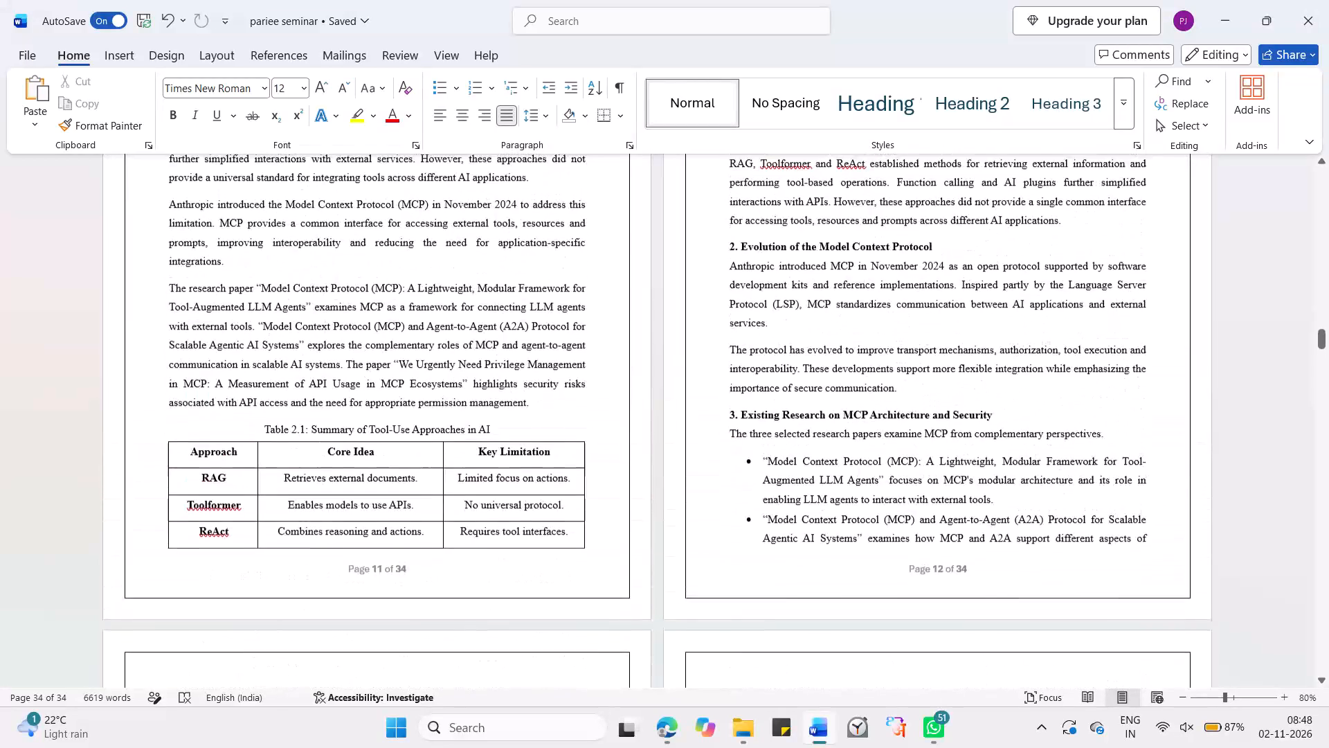
scroll(763, 436, "up", 16)
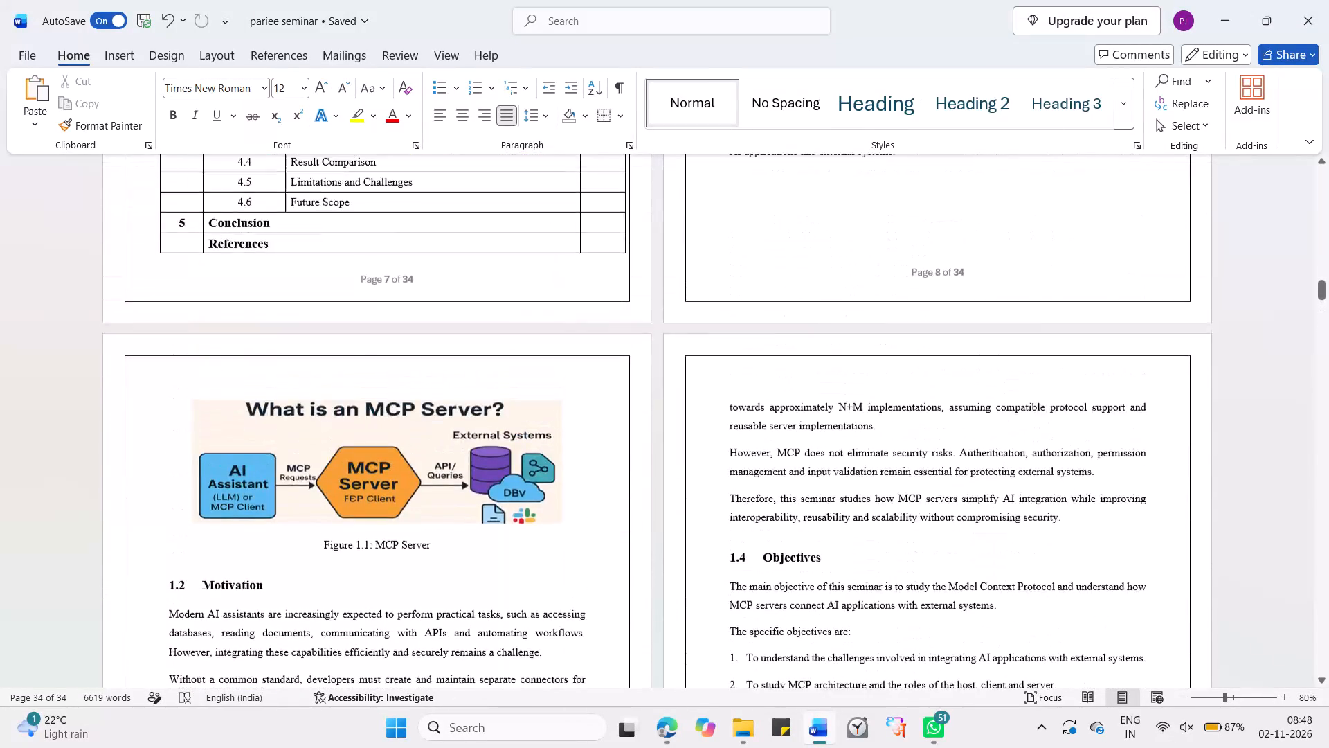
scroll(763, 436, "up", 4)
Remove the period after the numbers 2.1 and 2.2 in the List of Tables.
scroll(763, 436, "down", 8)
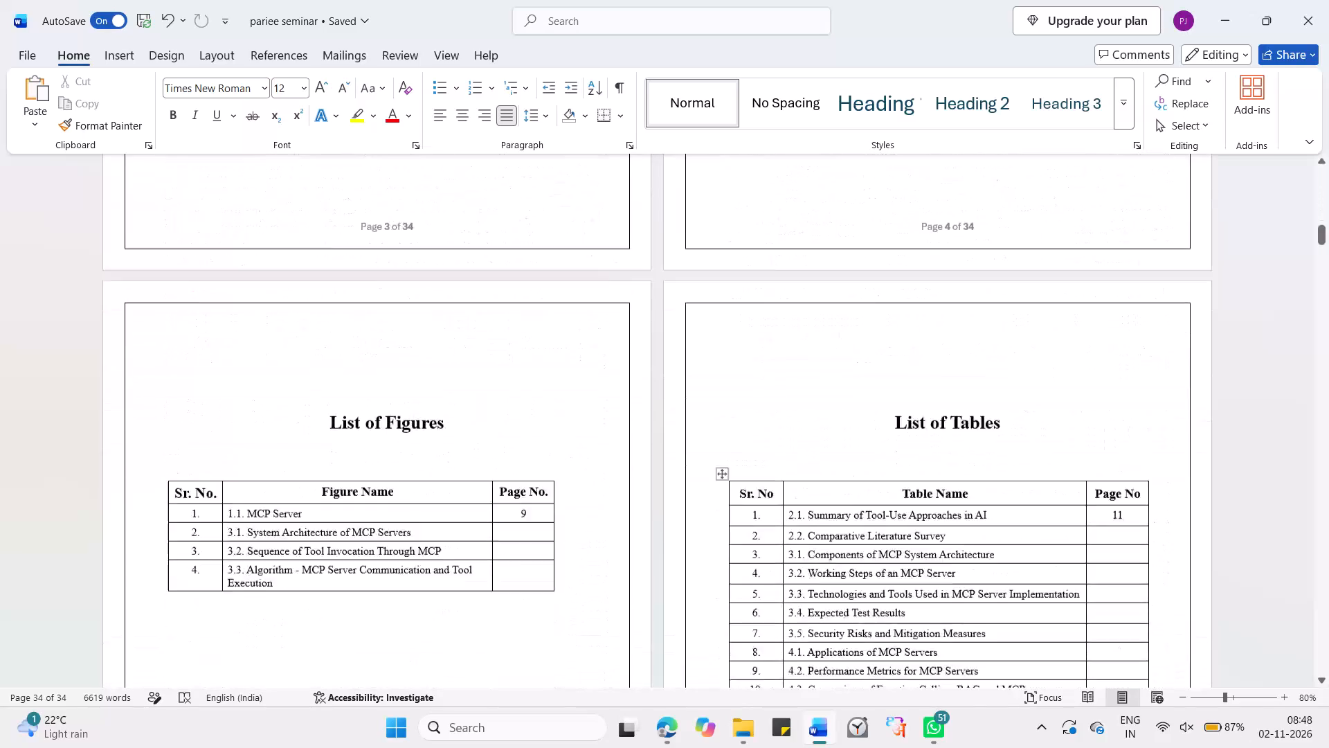
scroll(763, 436, "down", 6)
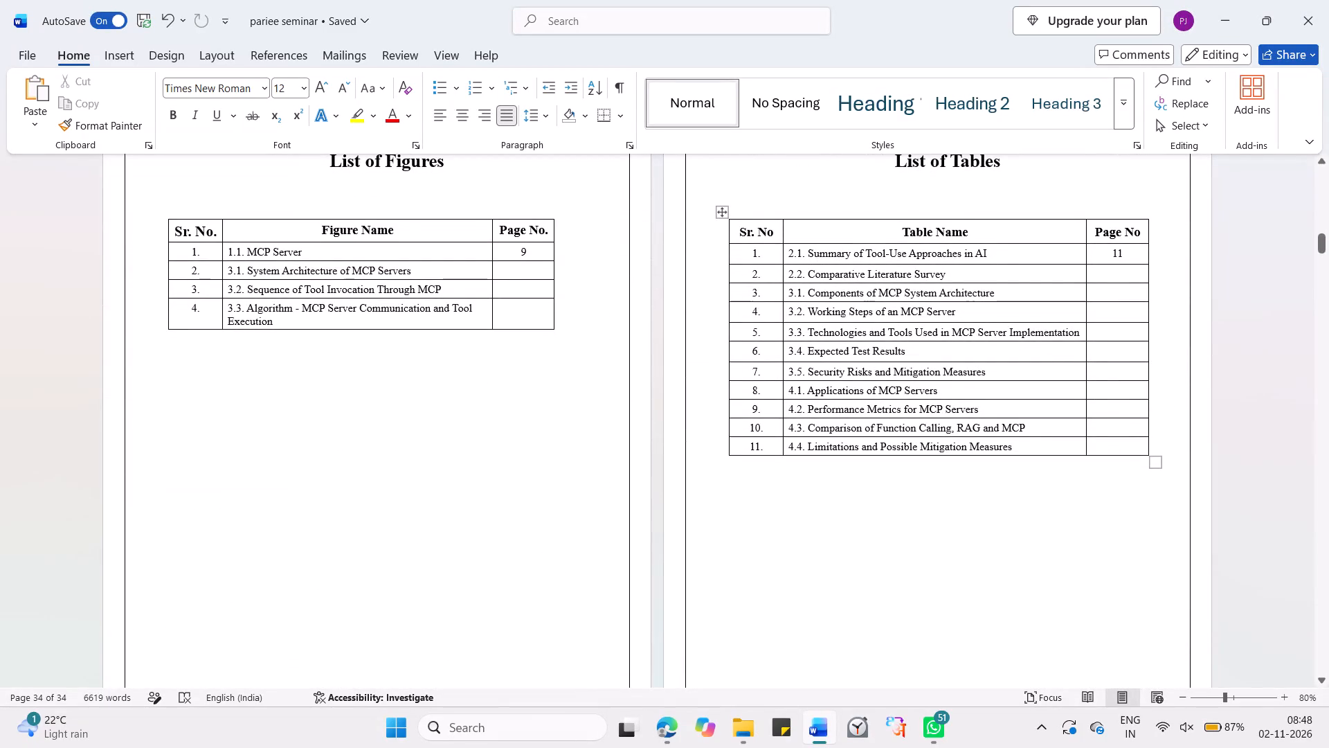
left_click(806, 251)
key("BackSpace")
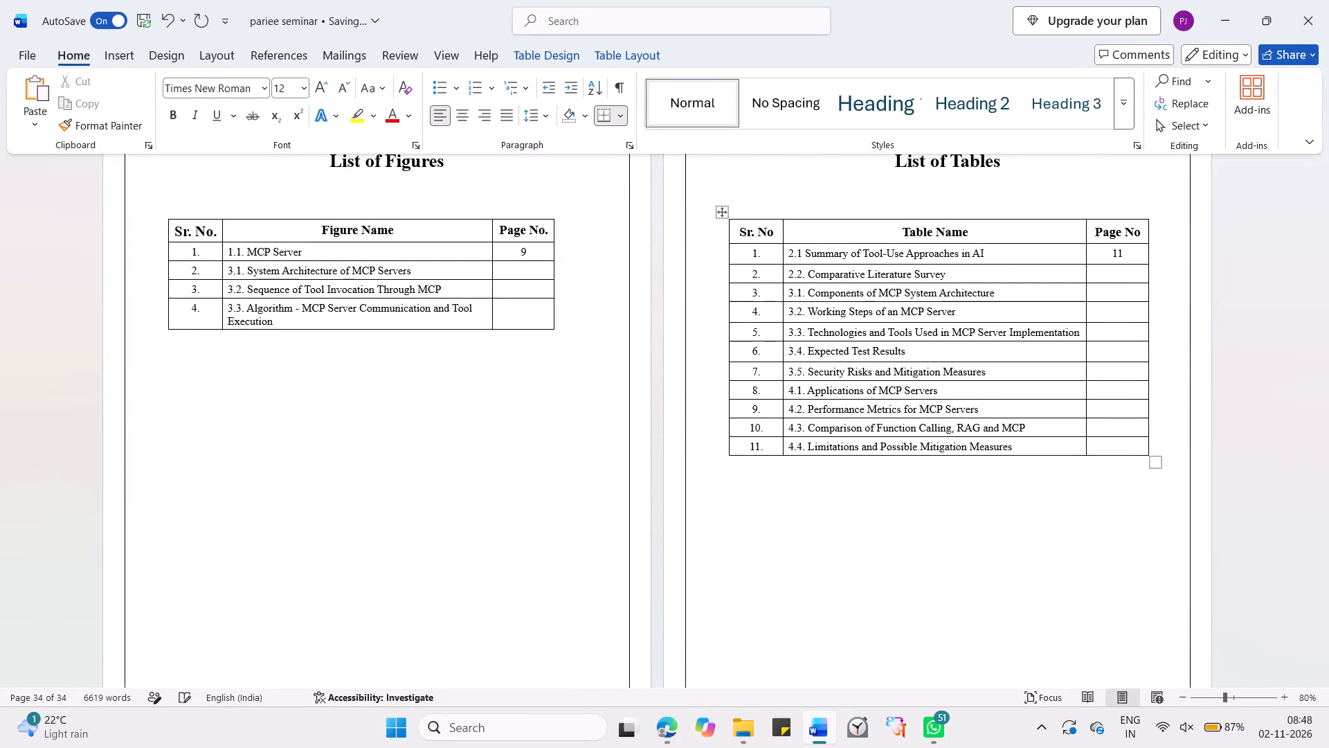
key("Down")
key("Right")
key("BackSpace")
Remove the period after the numbers 3.1 through 3.5 in the List of Tables.
key("Down")
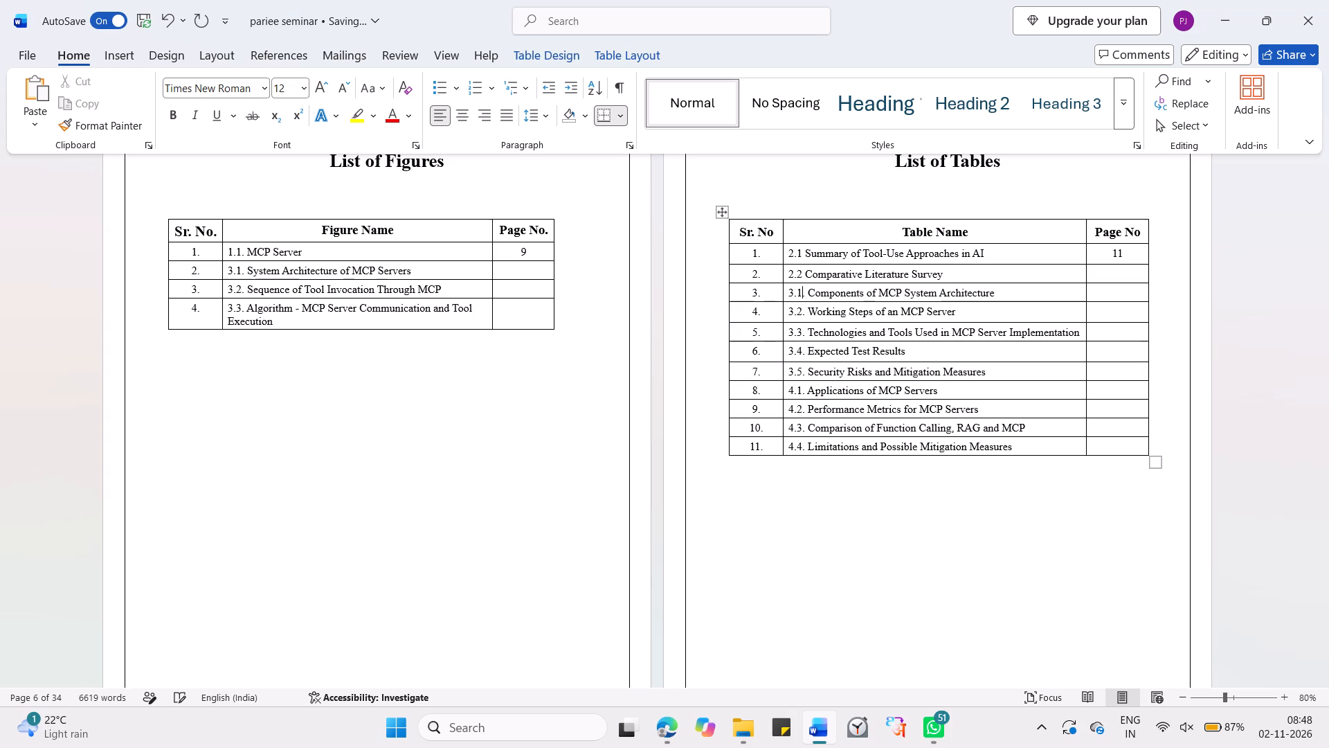
key("Right")
key("BackSpace")
key("Down")
key("Right")
key("BackSpace")
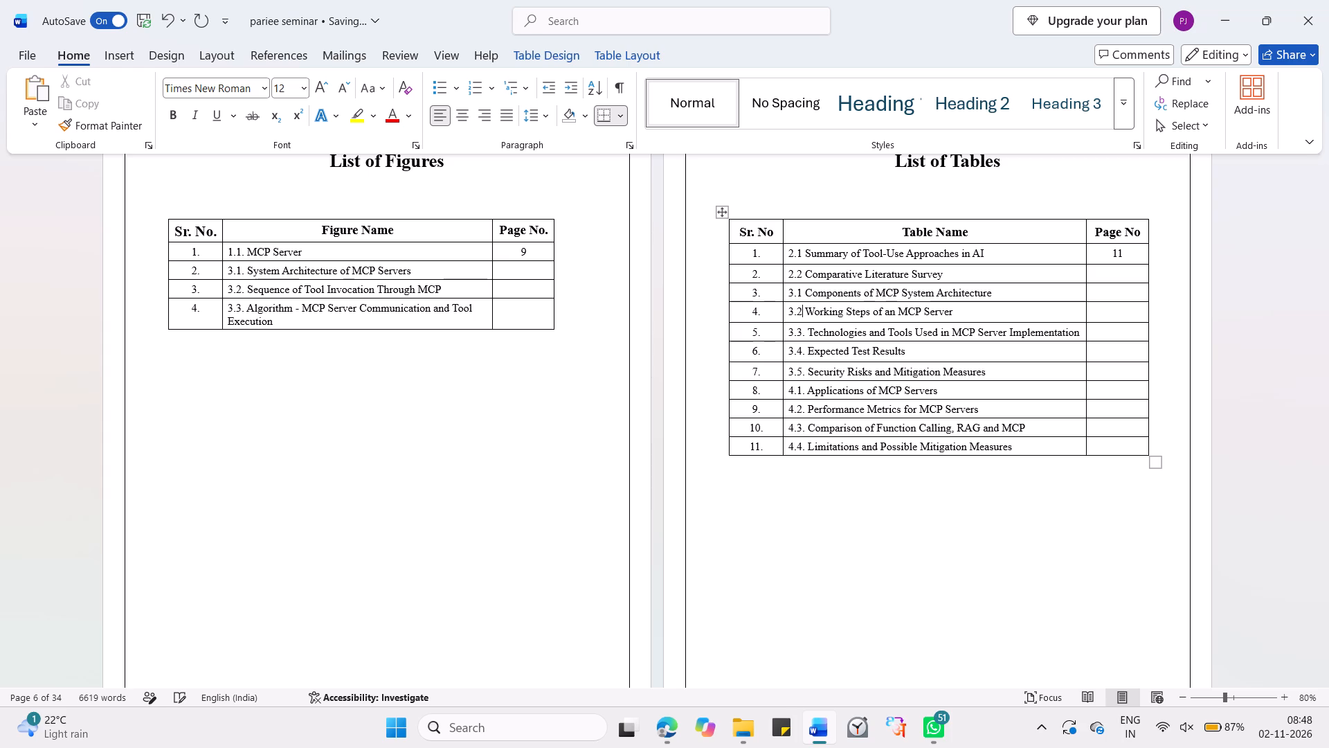
key("Down")
key("Right")
key("BackSpace")
key("Down")
key("Right")
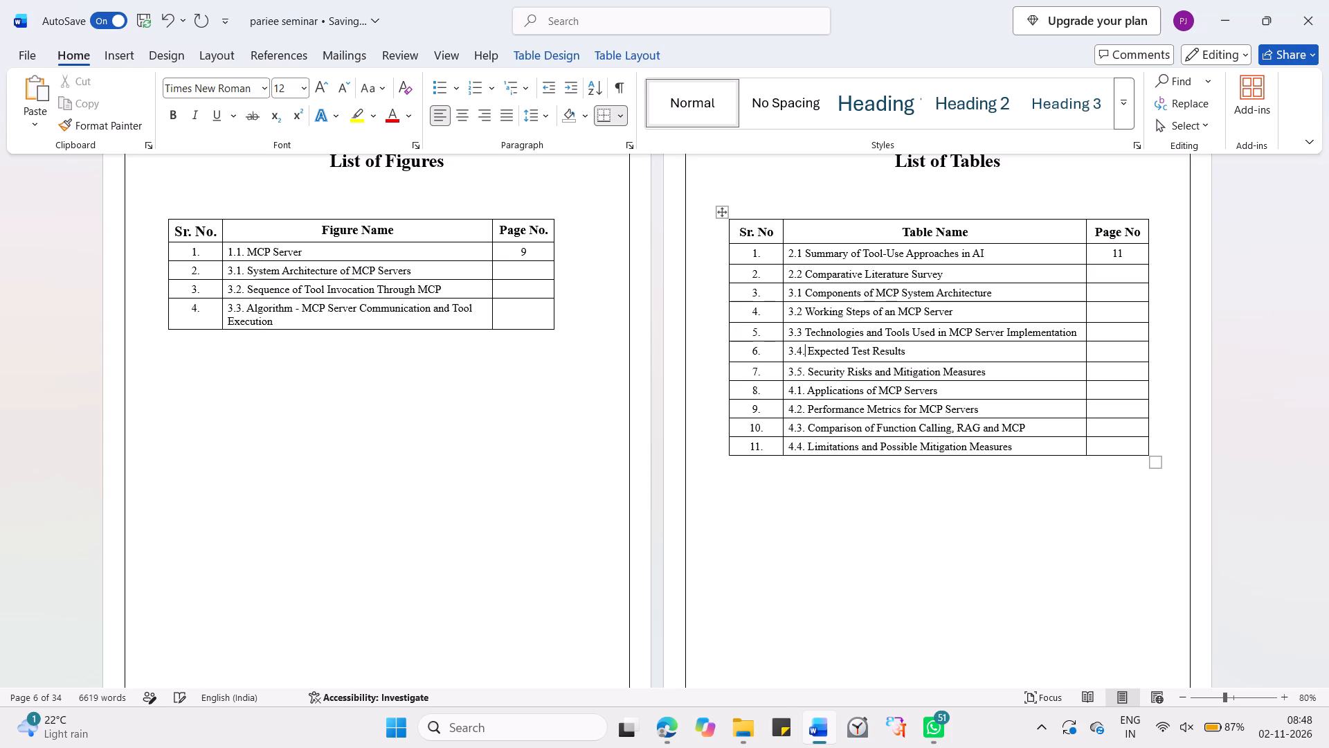
key("BackSpace")
key("Down")
key("Right")
key("BackSpace")
Remove the period after the numbers 4.1 through 4.4 in the List of Tables.
key("Down")
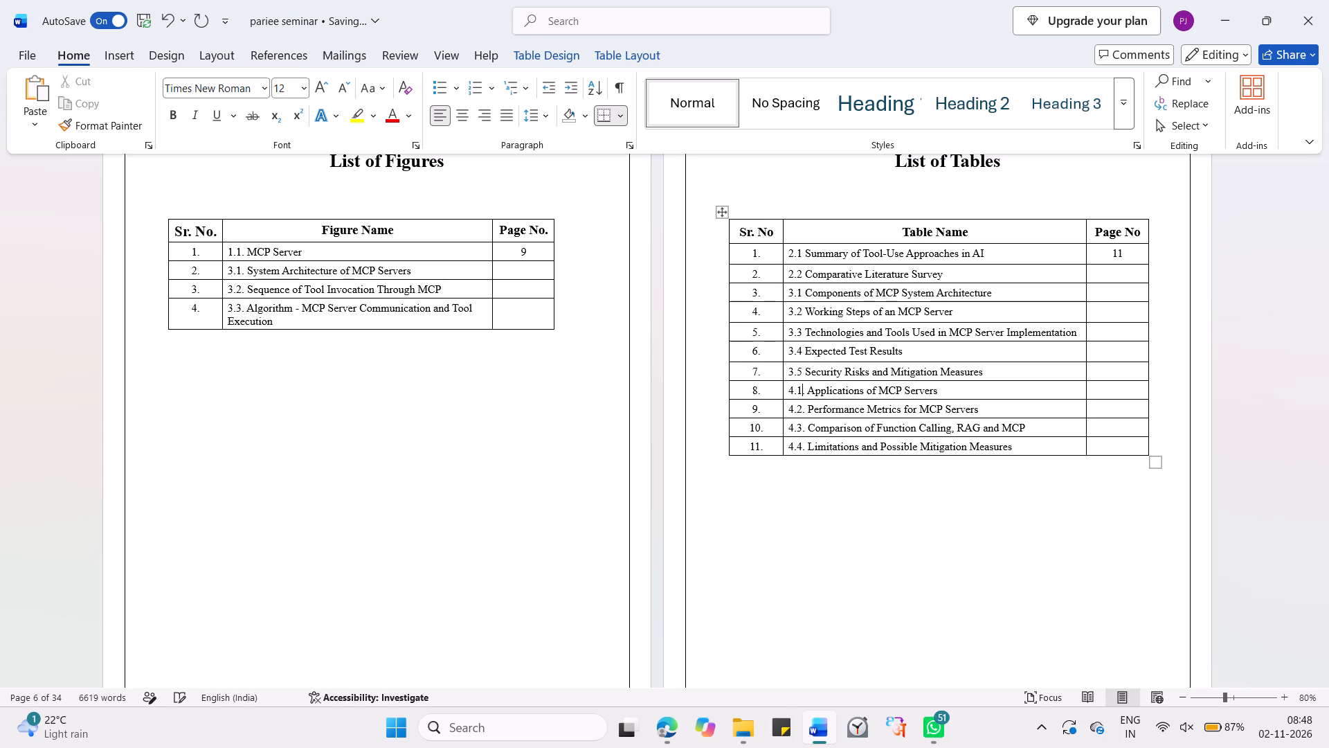
key("Right")
key("BackSpace")
key("Down")
key("Right")
key("BackSpace")
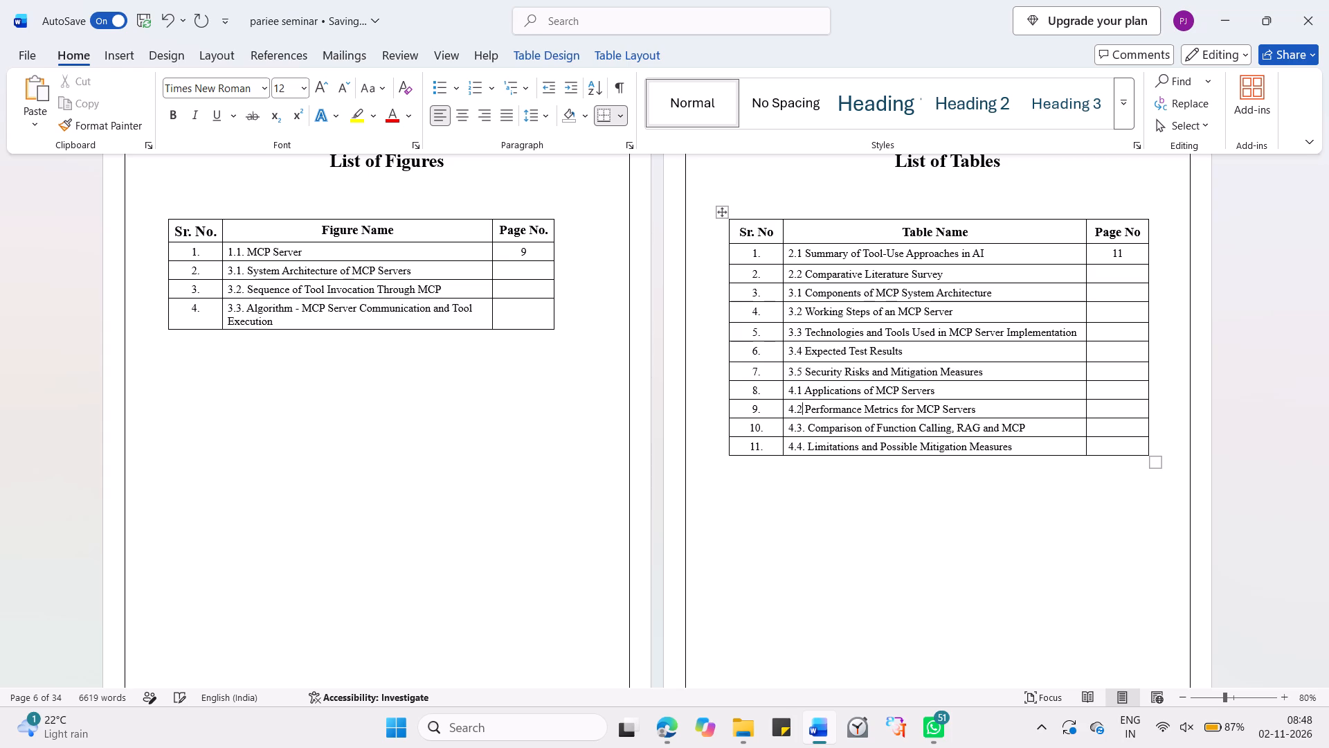
key("Down")
key("Right")
key("BackSpace")
key("Down")
key("Right")
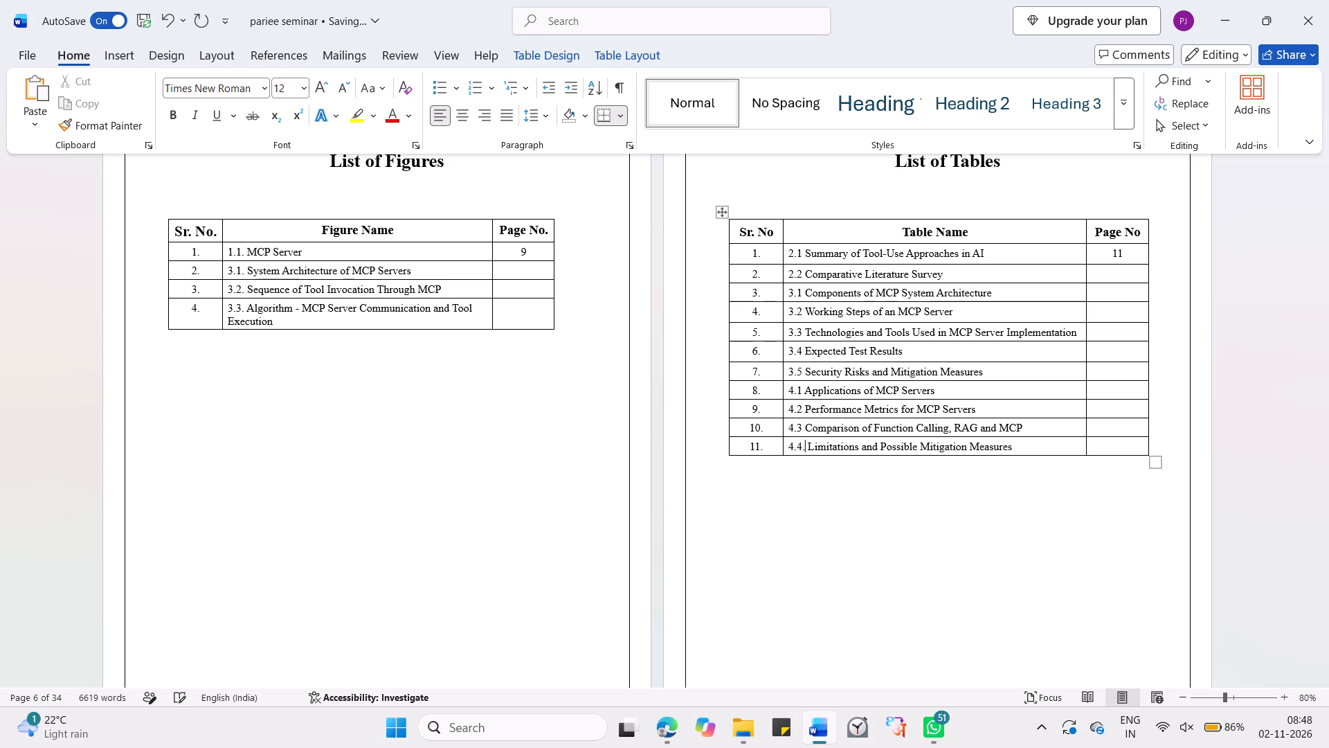
key("BackSpace")
Look through the whole report from the List of Tables to the References page and back to the title page.
scroll(570, 323, "down", 2)
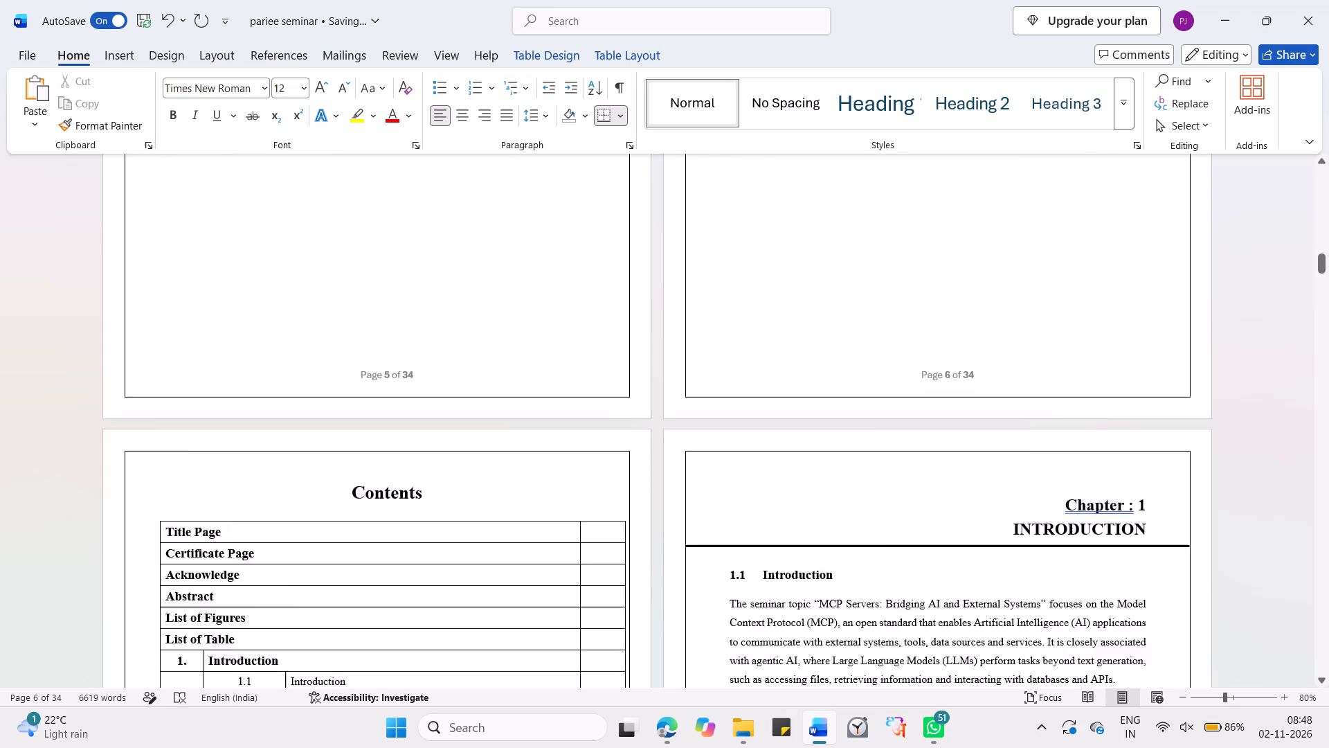
scroll(570, 323, "down", 9)
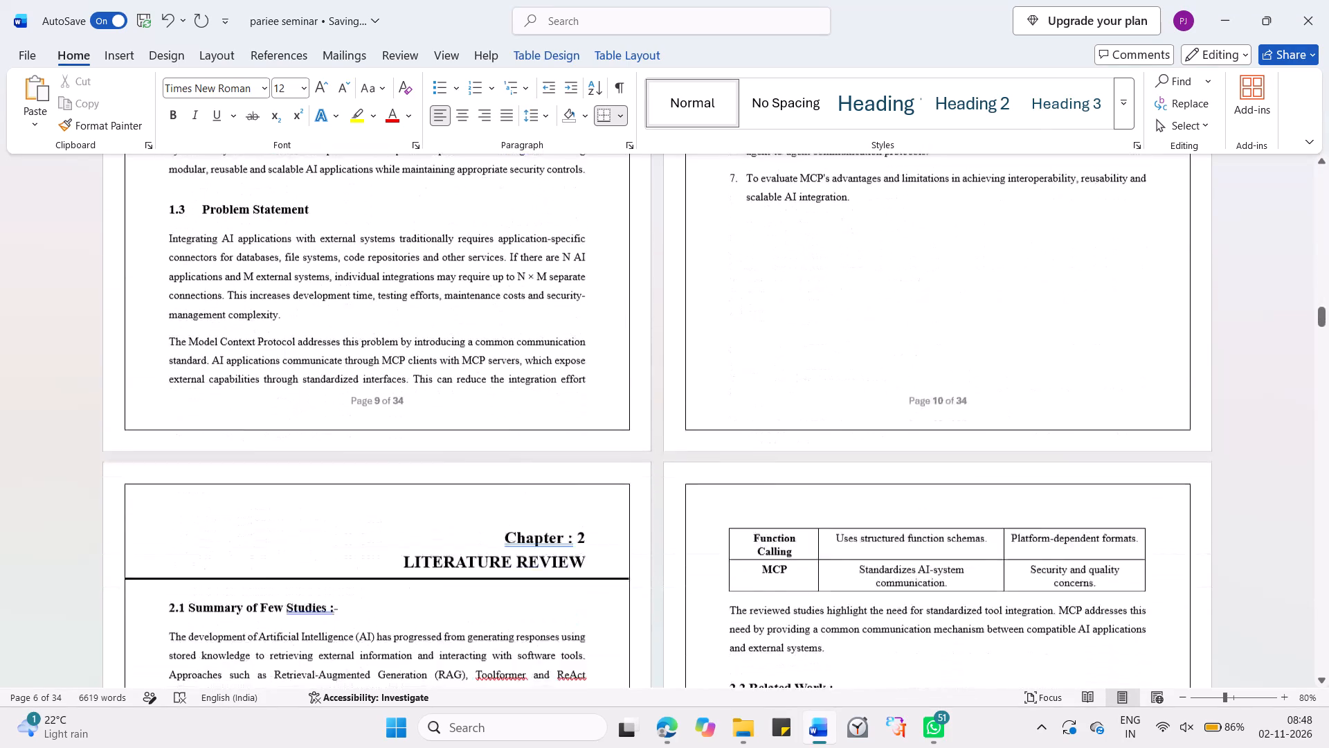
scroll(570, 323, "down", 9)
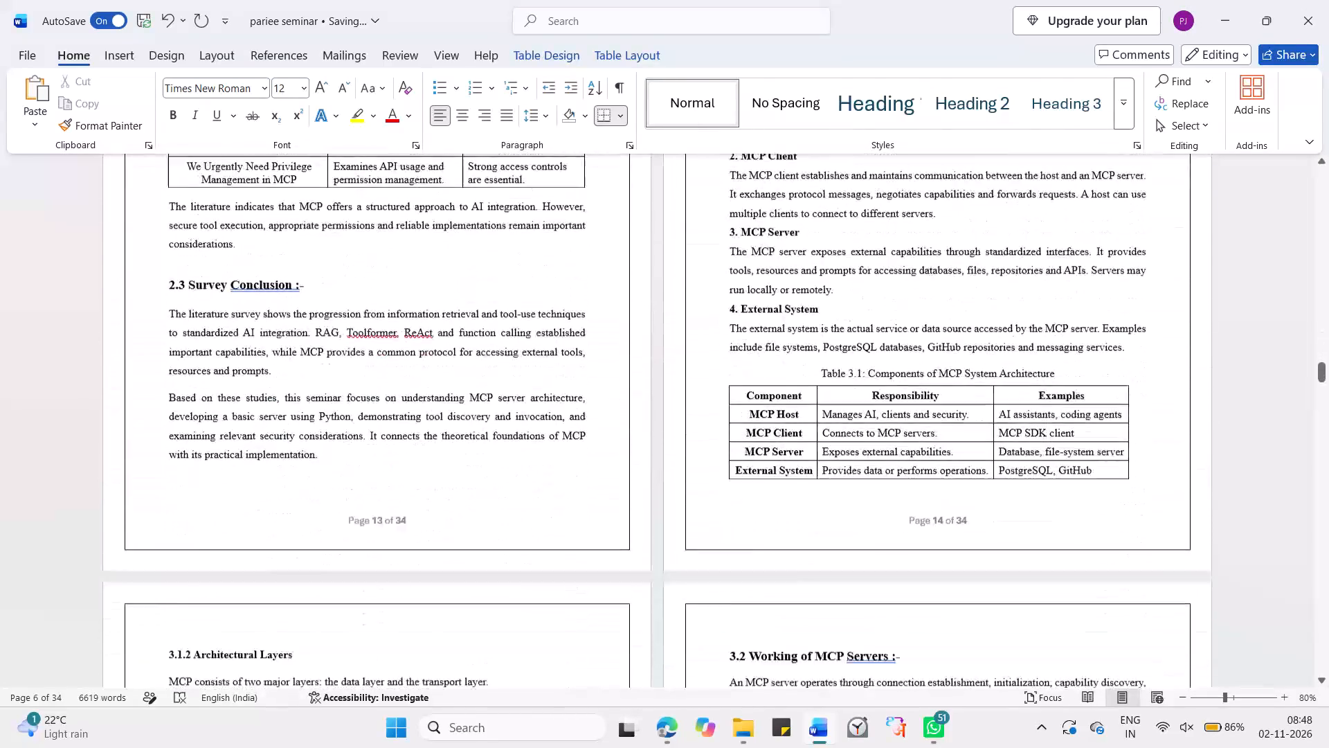
scroll(570, 323, "down", 9)
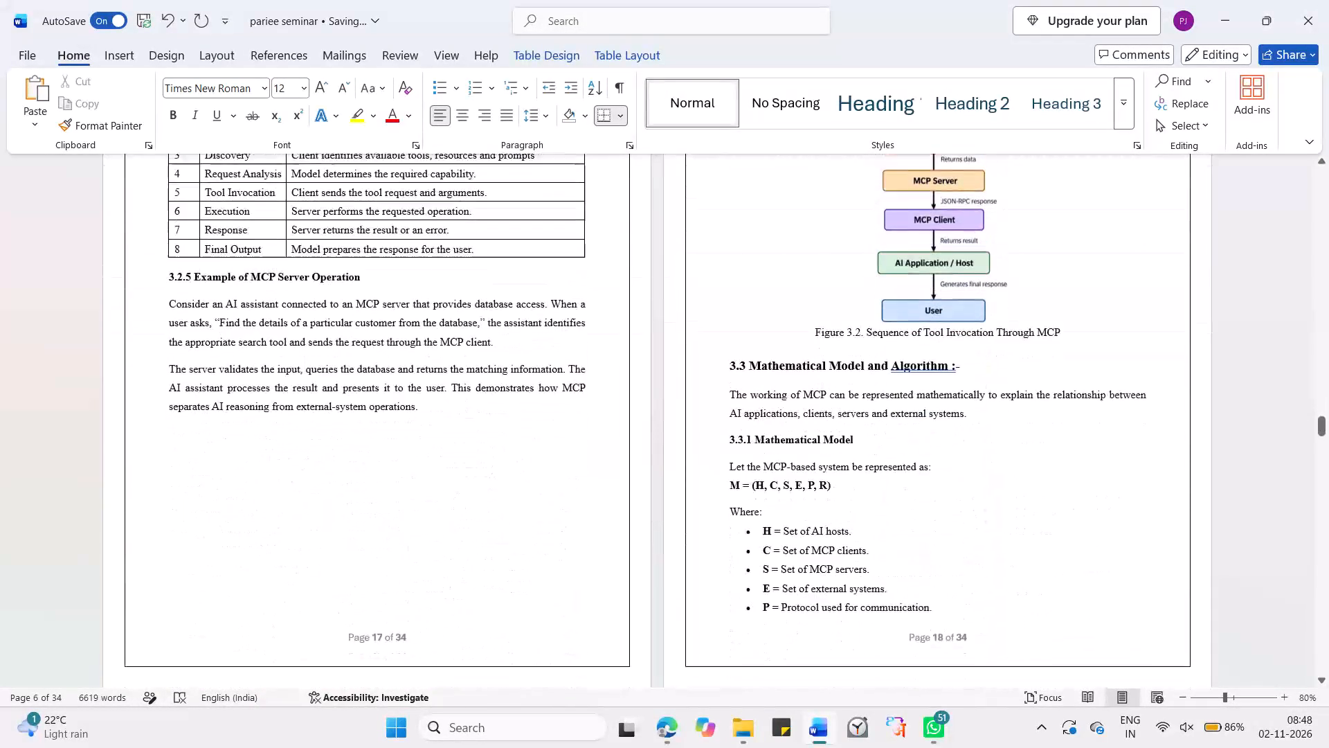
scroll(570, 323, "down", 7)
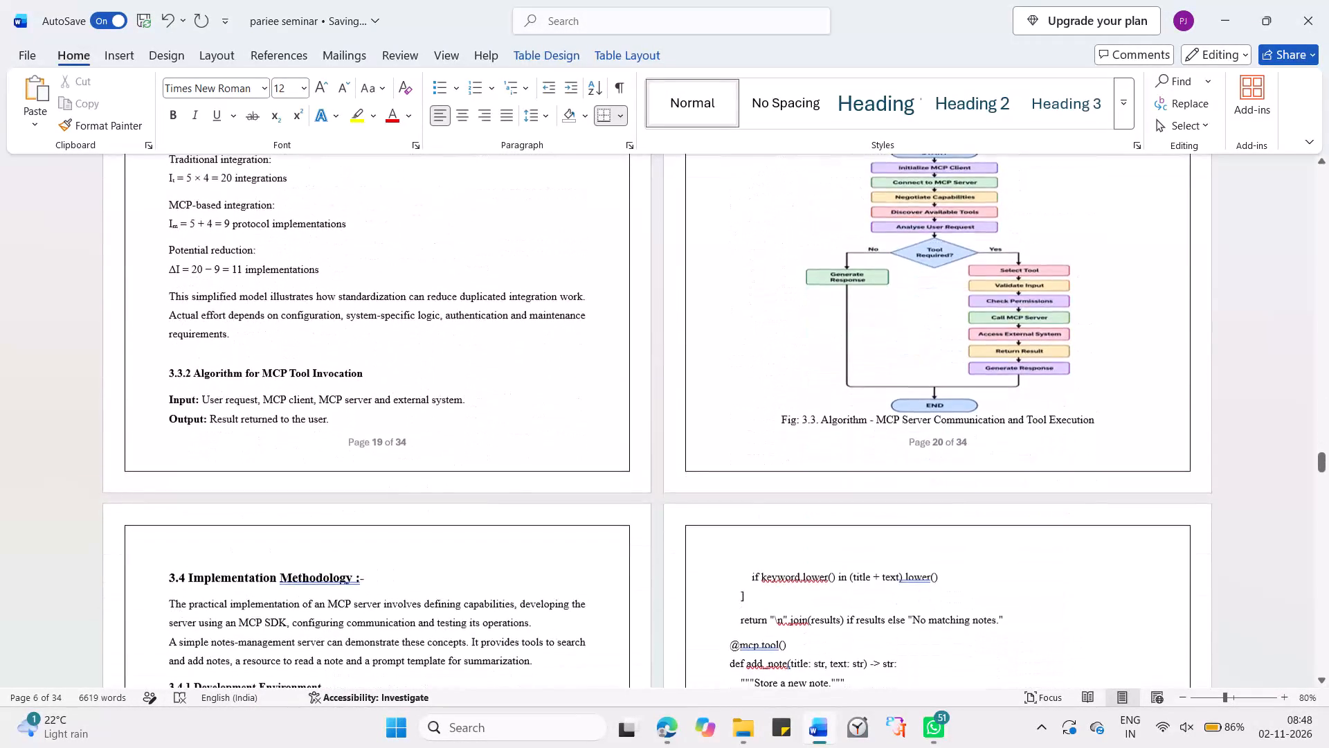
scroll(570, 323, "down", 5)
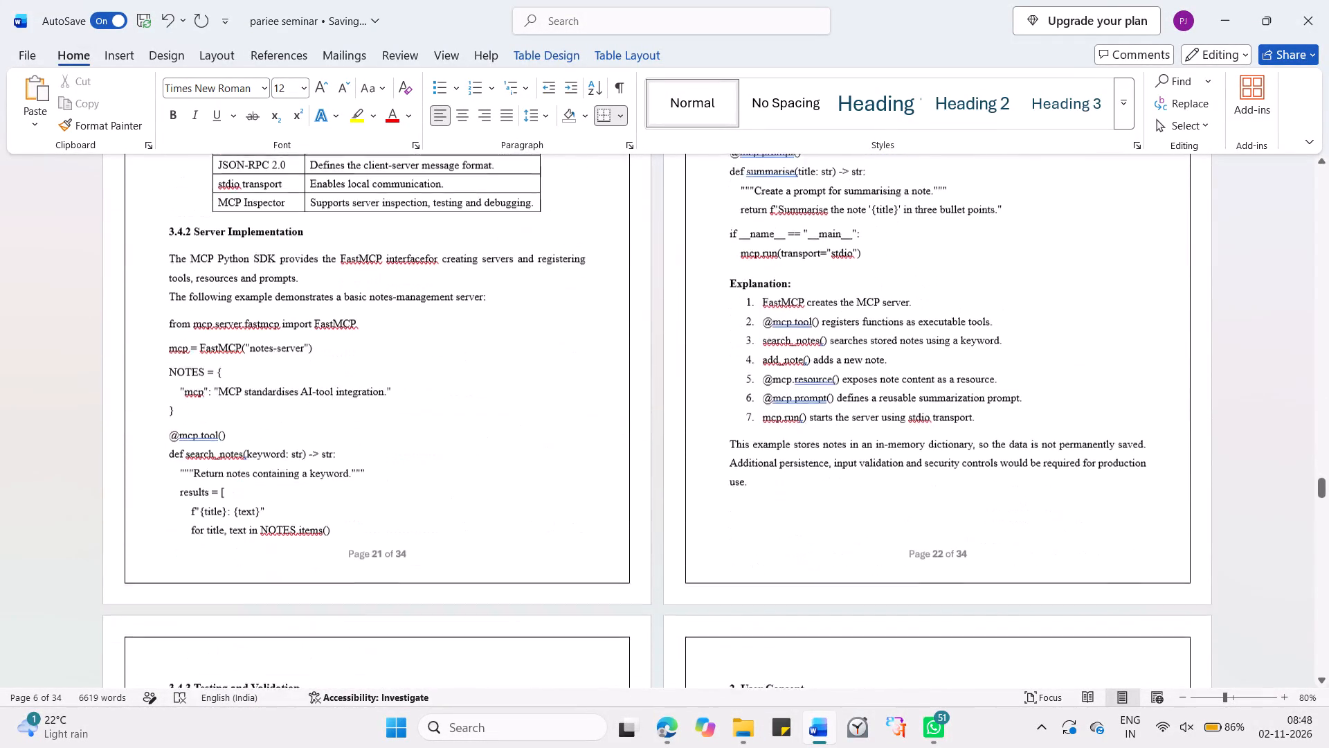
scroll(570, 323, "down", 14)
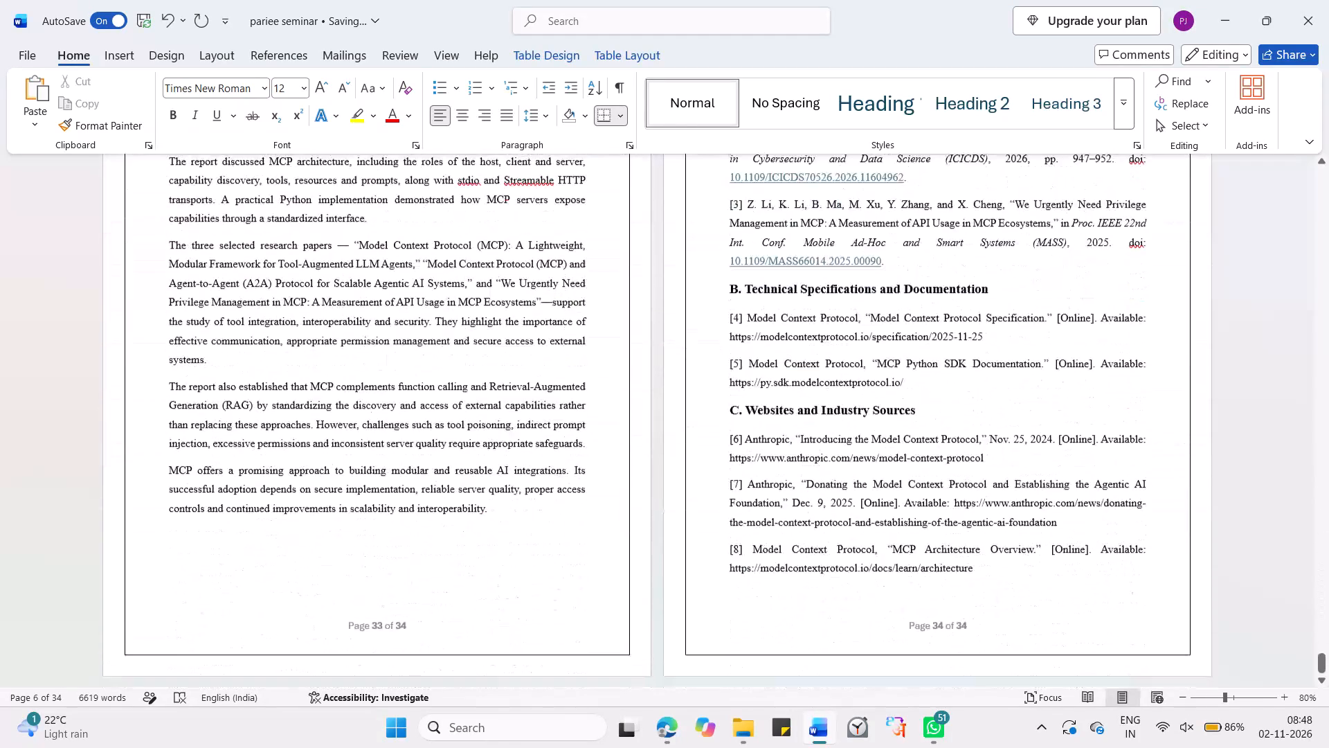
scroll(570, 323, "up", 20)
scroll(570, 323, "up", 13)
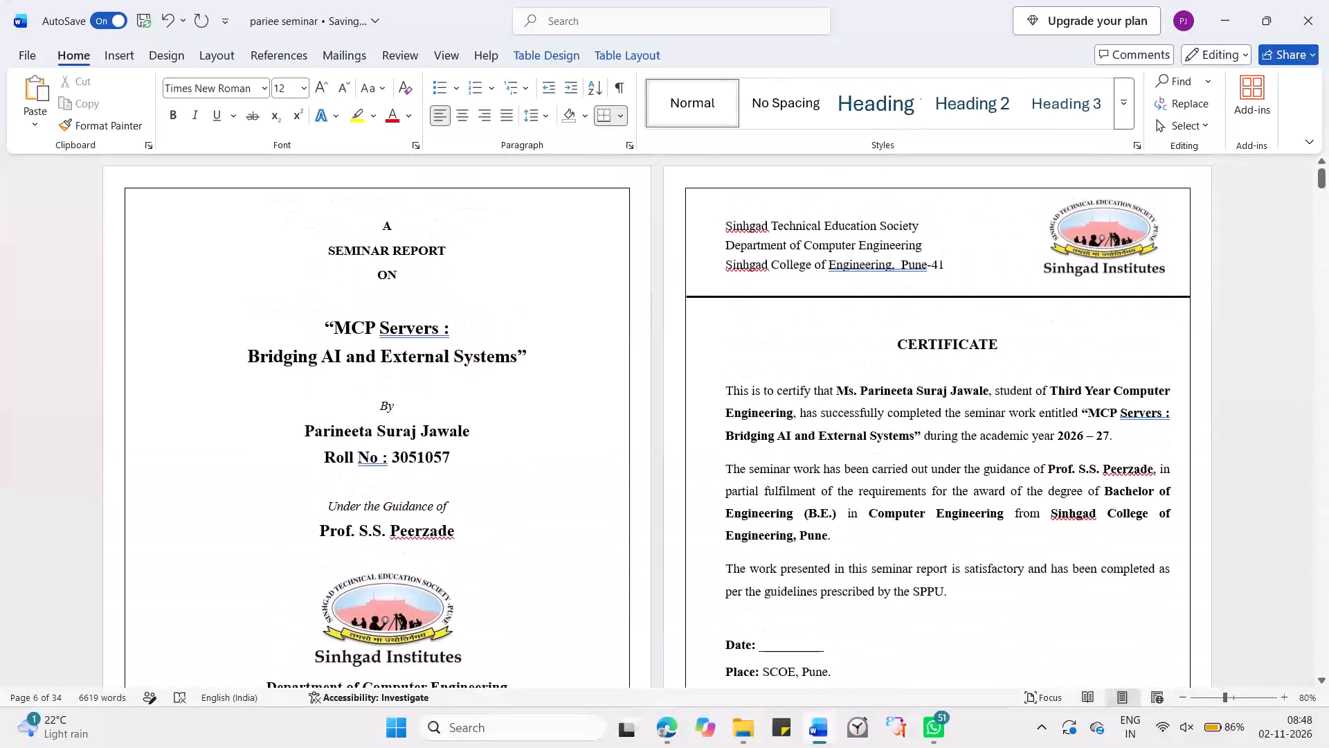
In the List of Figures, enter page number 15 for figure 3.1 and page number 18 for figure 3.2.
double_click(1284, 699)
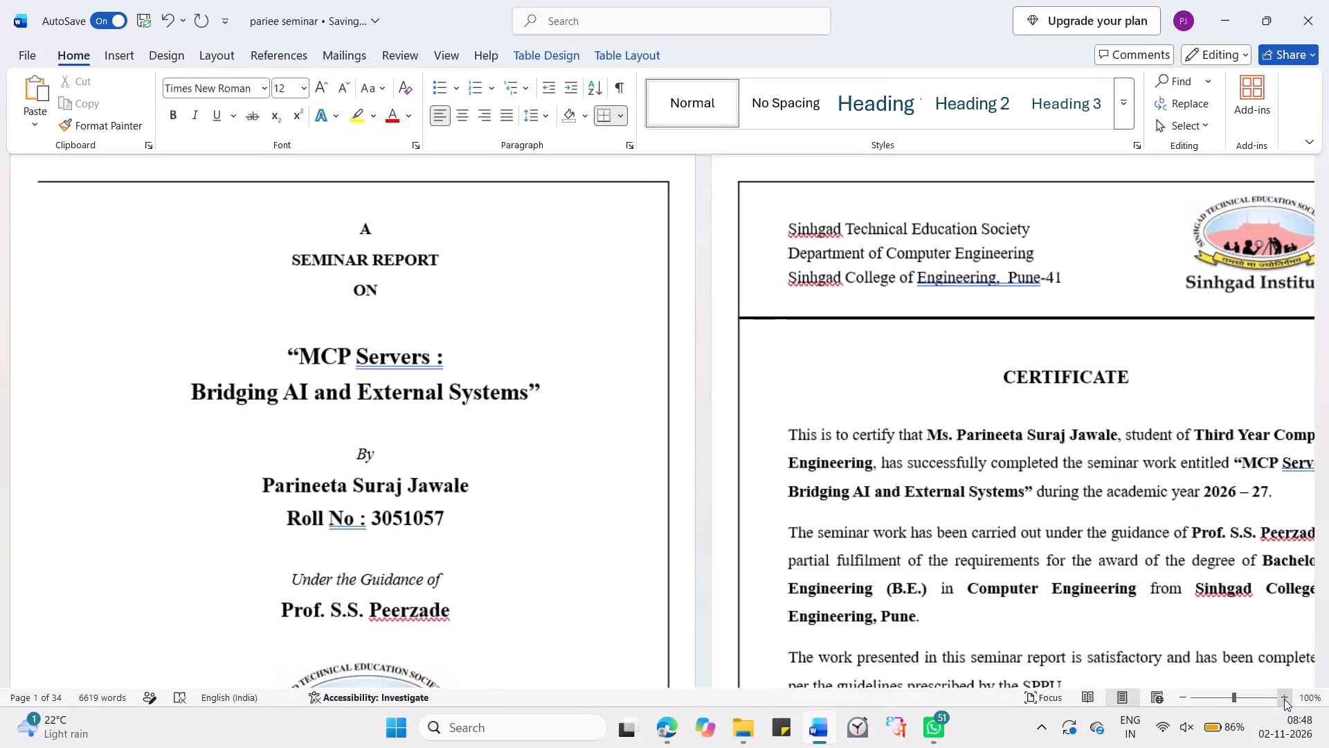
scroll(987, 526, "down", 4)
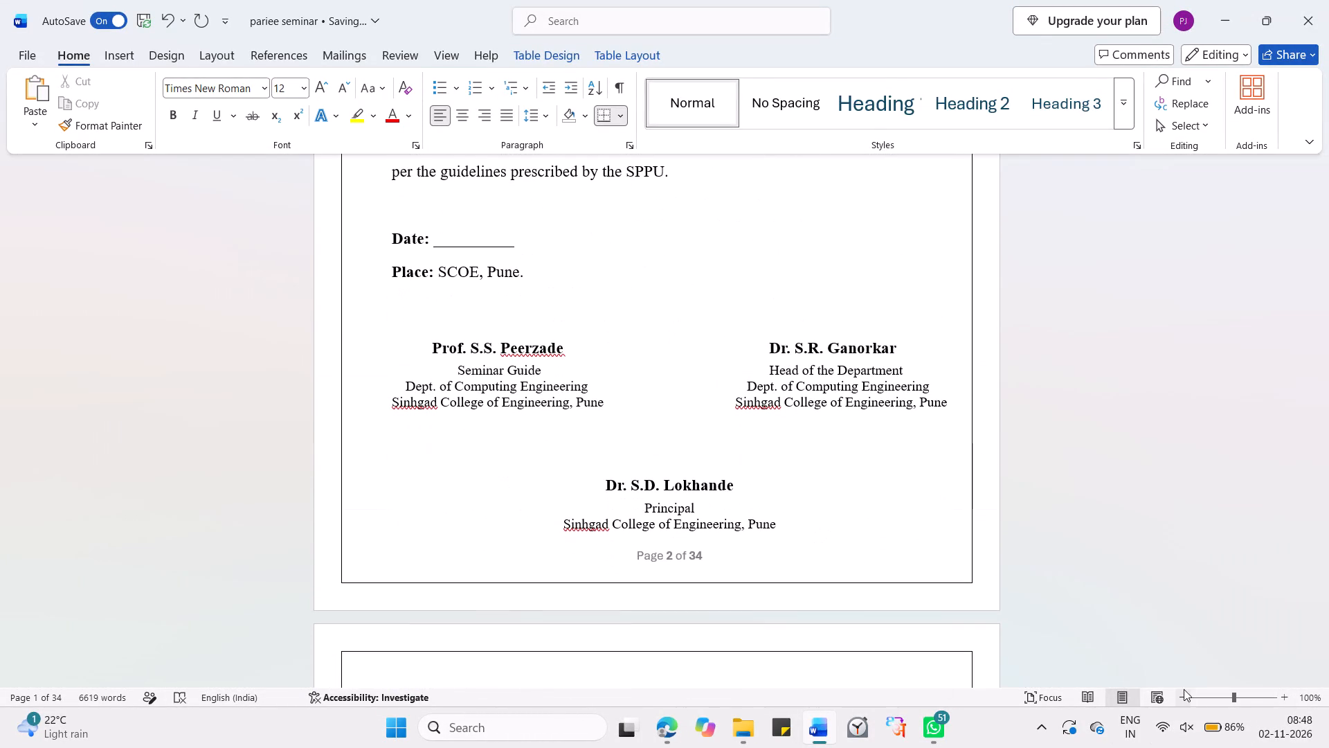
triple_click(1183, 697)
left_click(1183, 697)
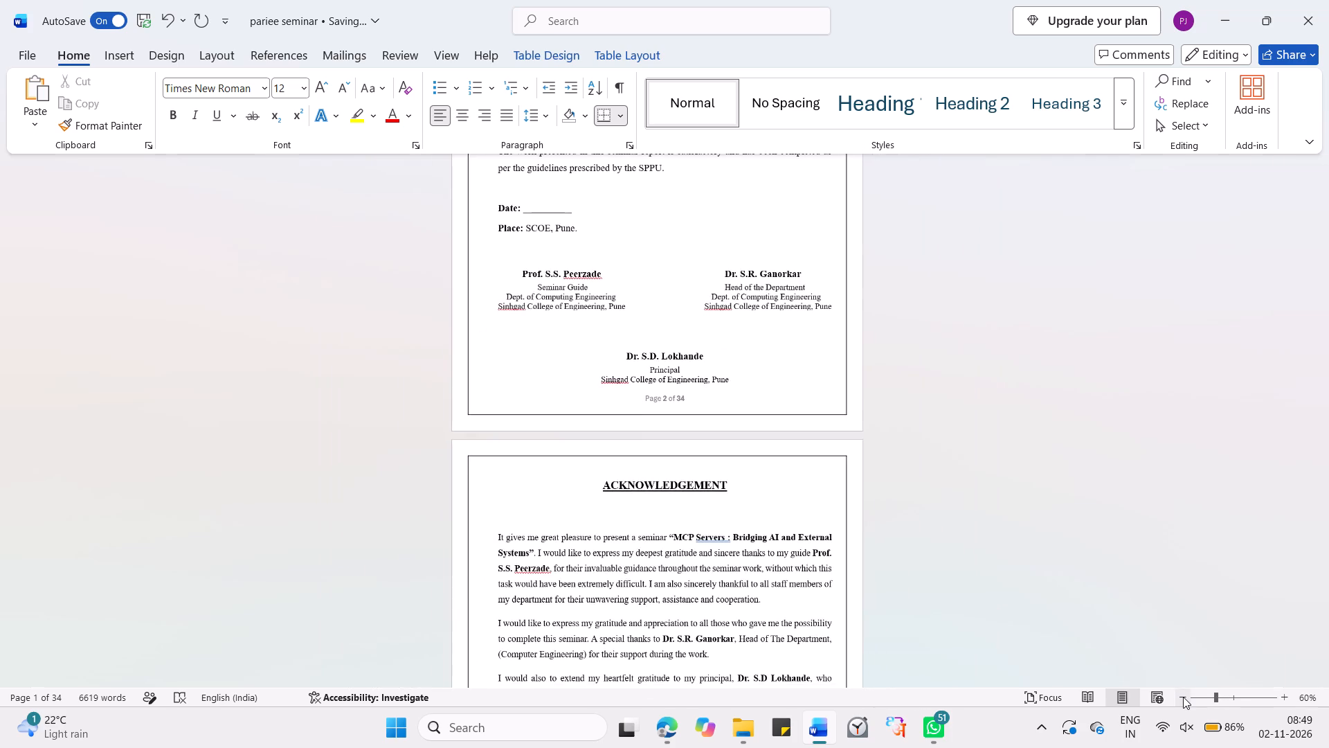
double_click(1183, 697)
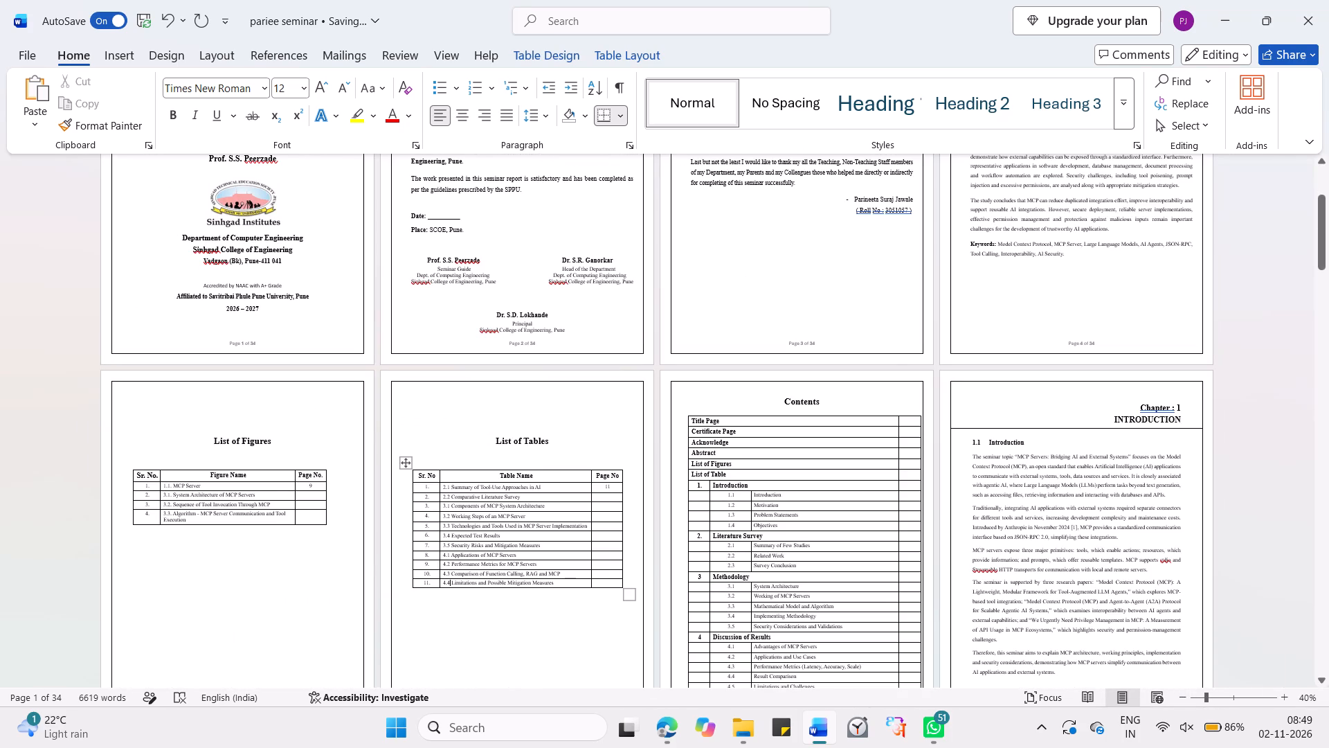
scroll(407, 533, "down", 2)
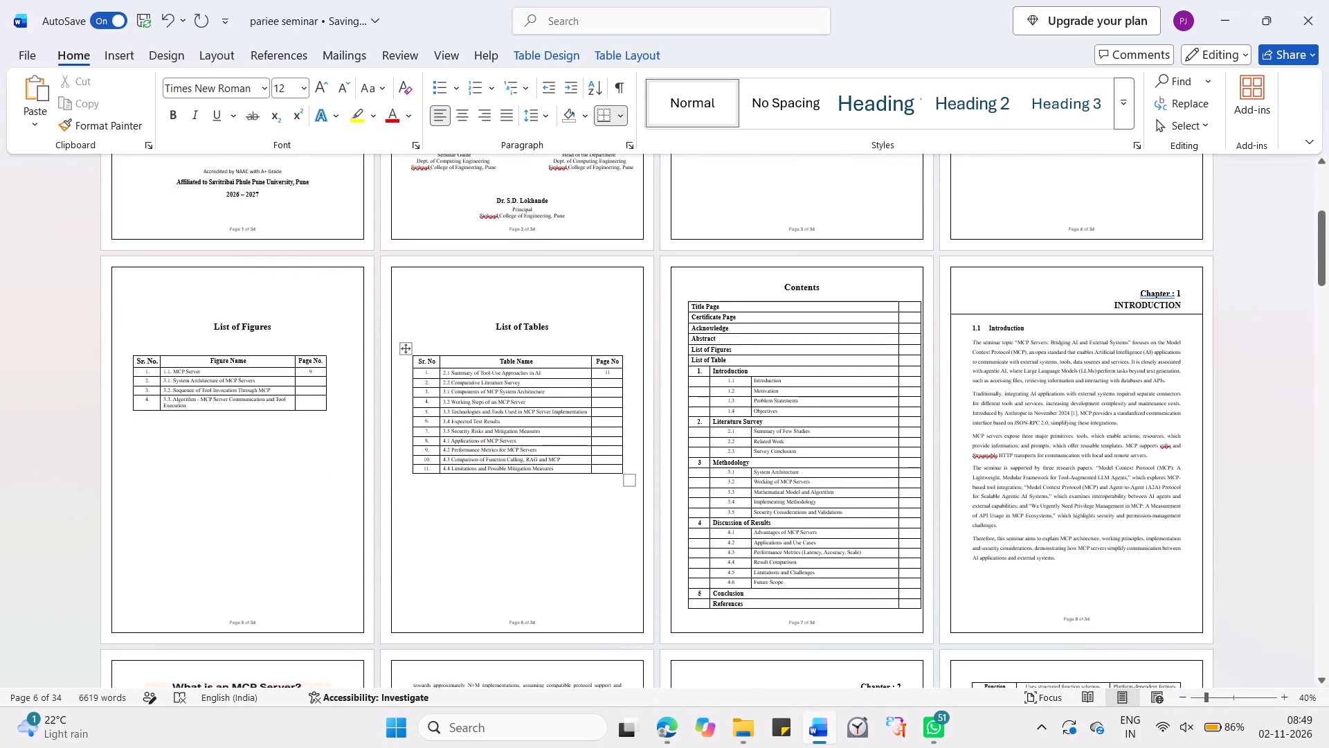
scroll(885, 498, "down", 7)
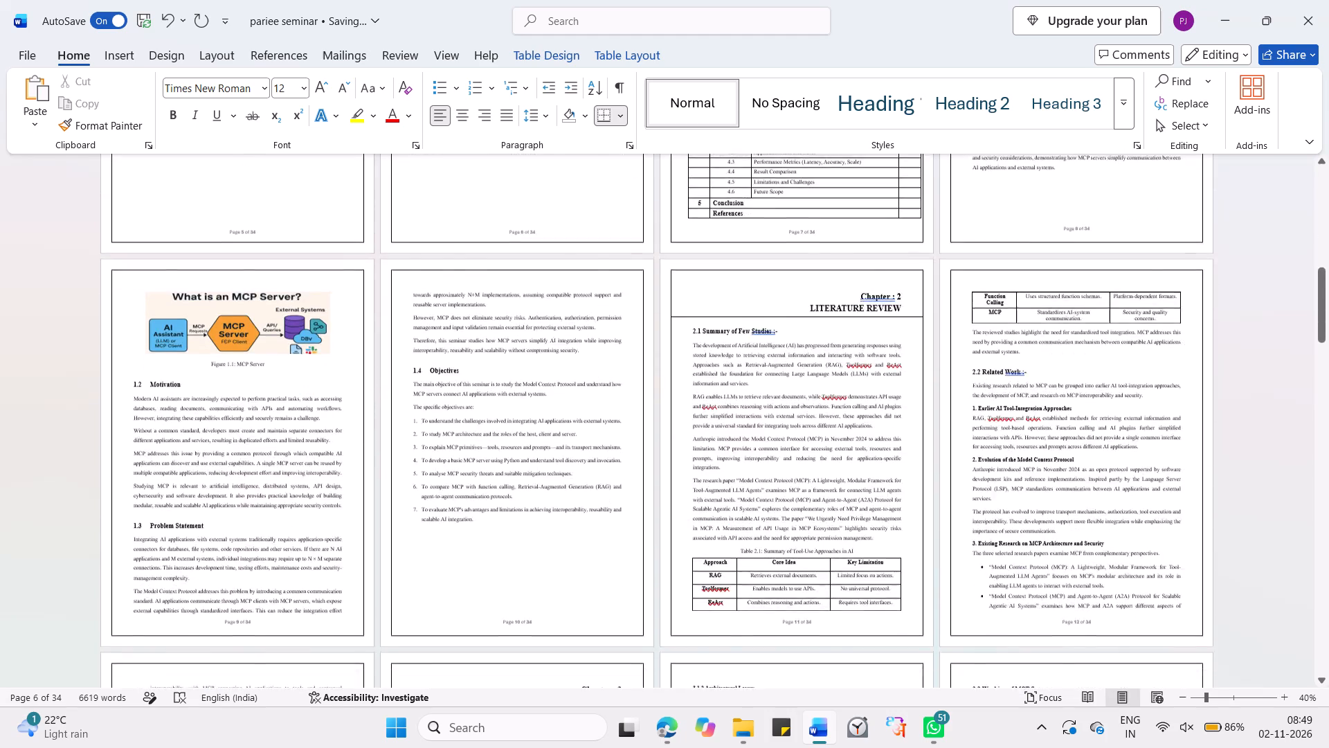
scroll(885, 498, "down", 9)
scroll(885, 498, "up", 3)
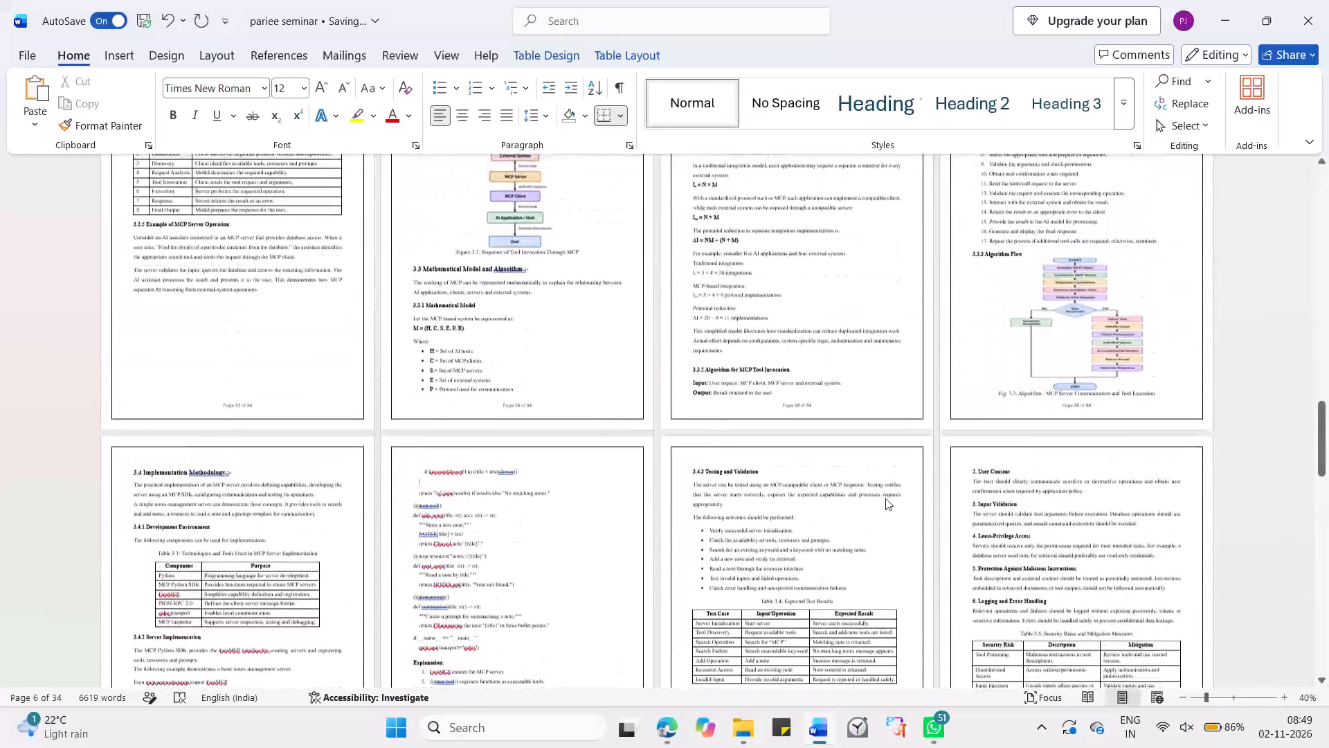
scroll(885, 498, "up", 3)
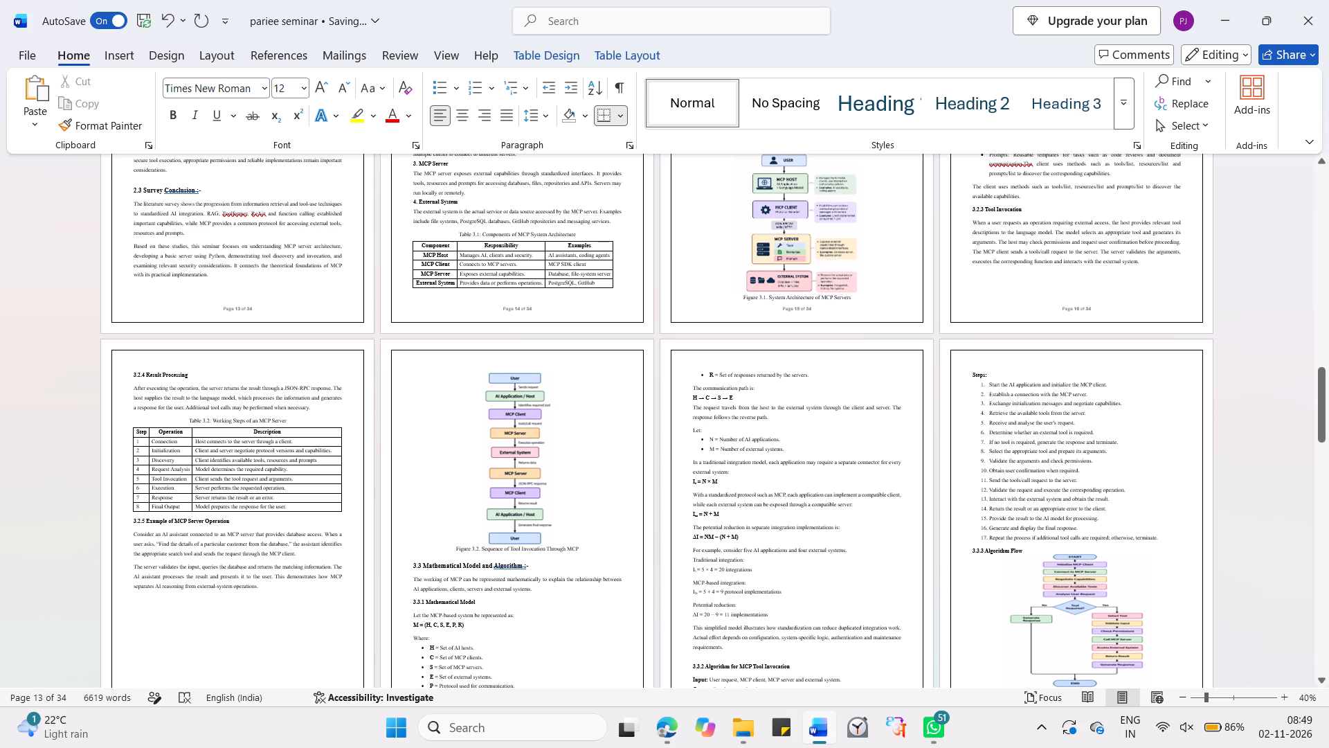
scroll(698, 541, "down", 2)
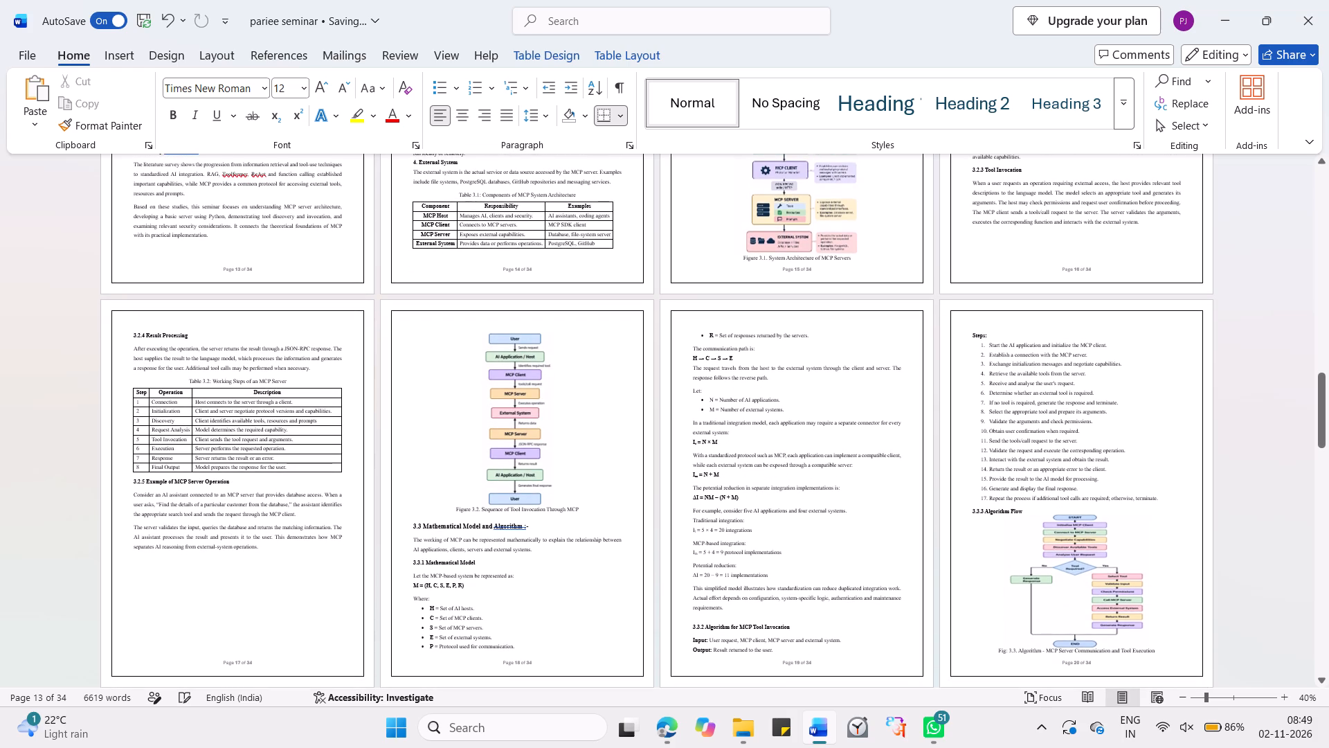
scroll(698, 541, "down", 1)
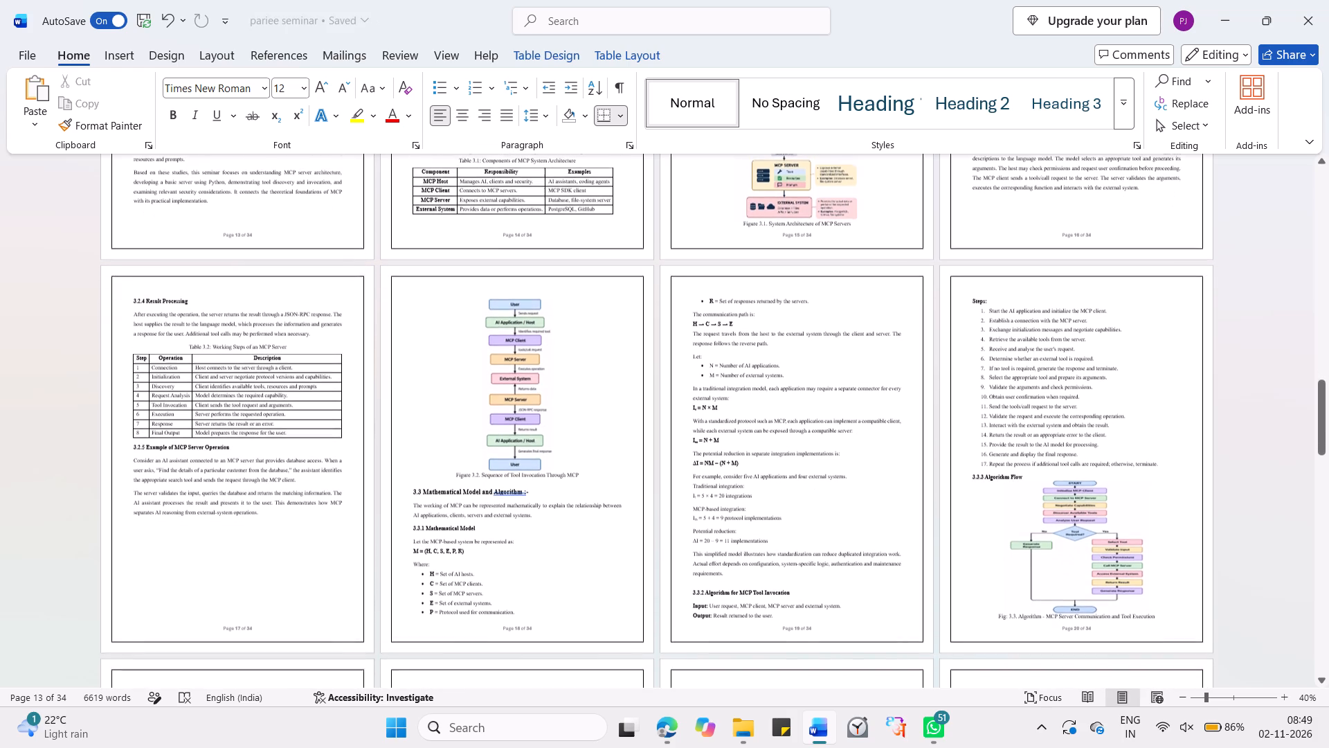
scroll(698, 541, "down", 1)
scroll(698, 541, "up", 15)
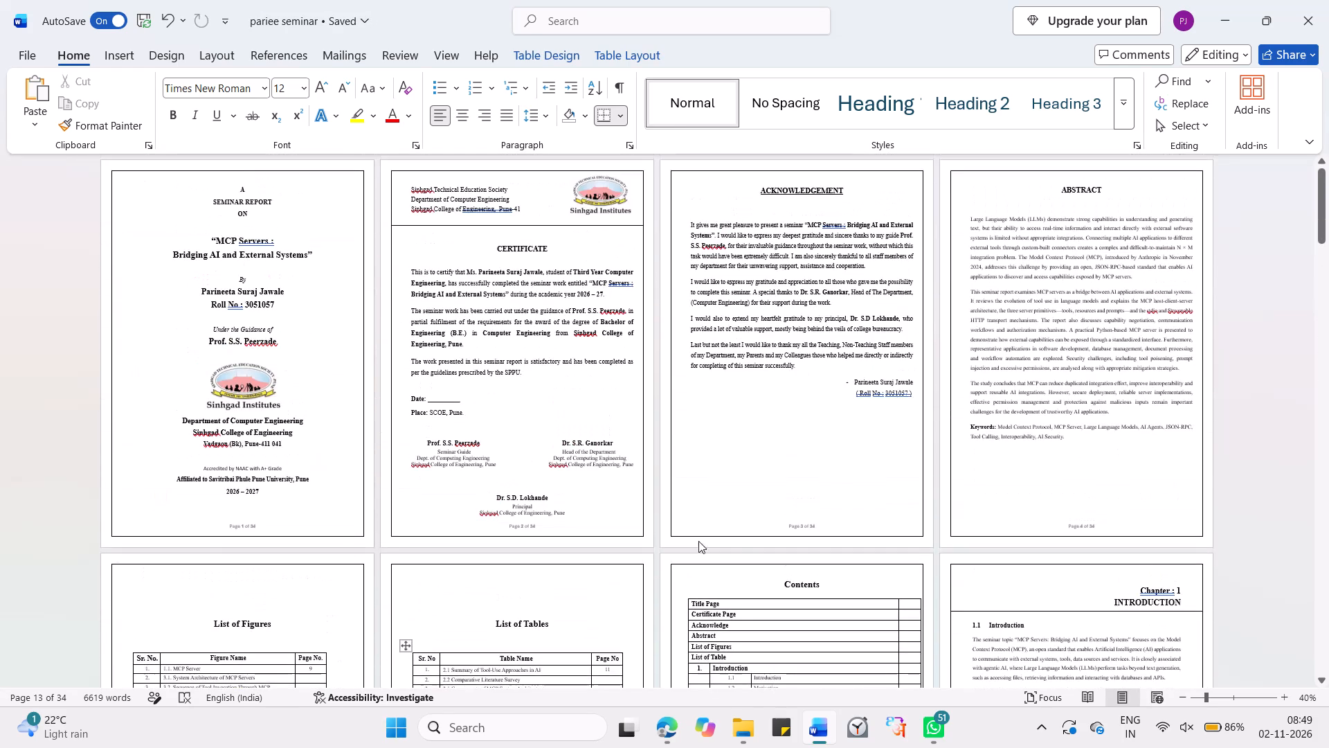
scroll(480, 643, "down", 1)
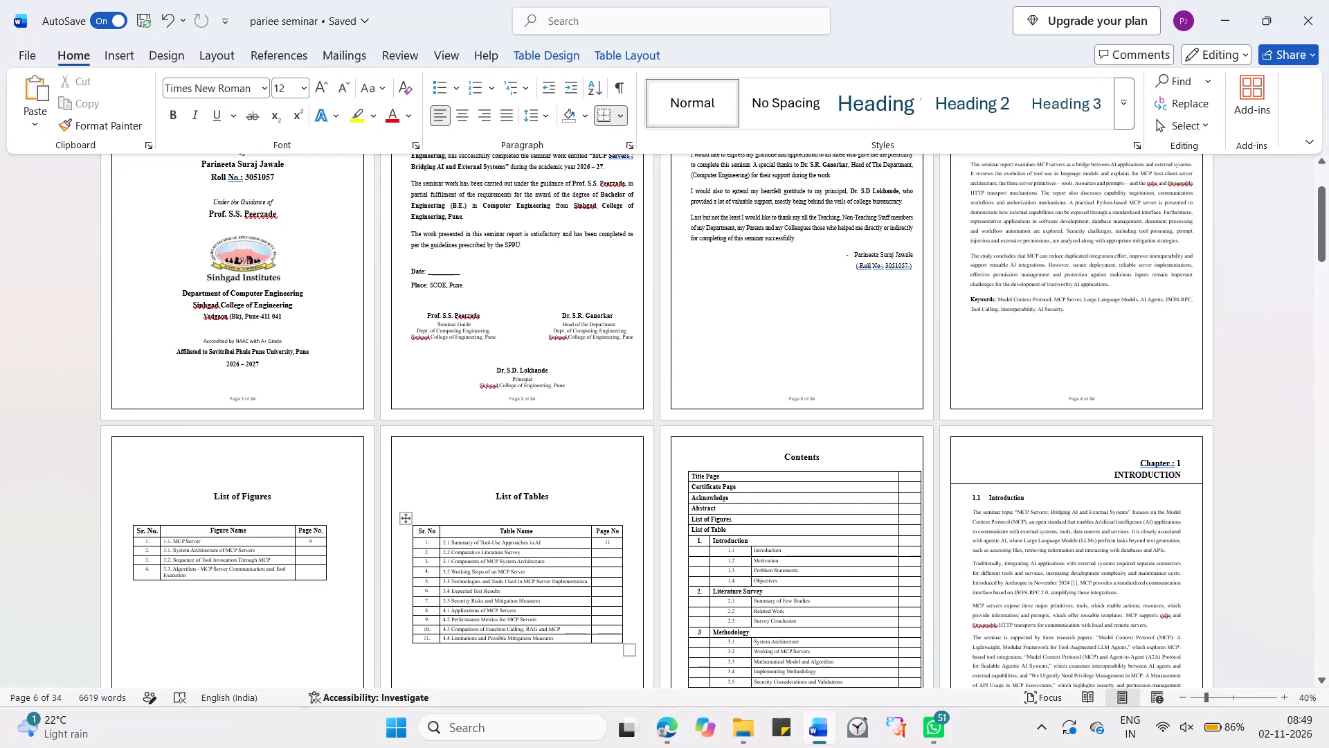
left_click(311, 550)
type("15")
key("Down")
type("18")
Find the algorithm flow figure in the report and enter page number 20 for figure 3.3 in the List of Figures.
scroll(429, 543, "down", 9)
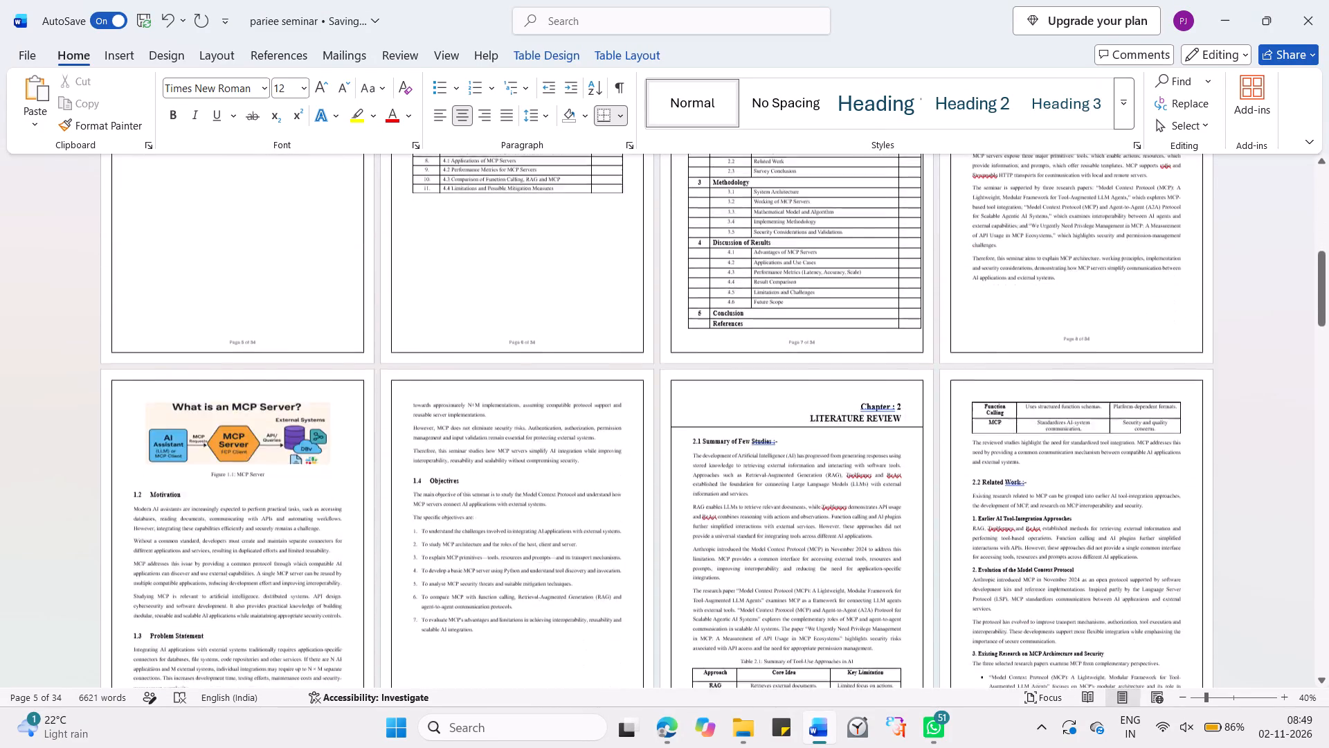
scroll(429, 543, "down", 20)
scroll(429, 543, "down", 7)
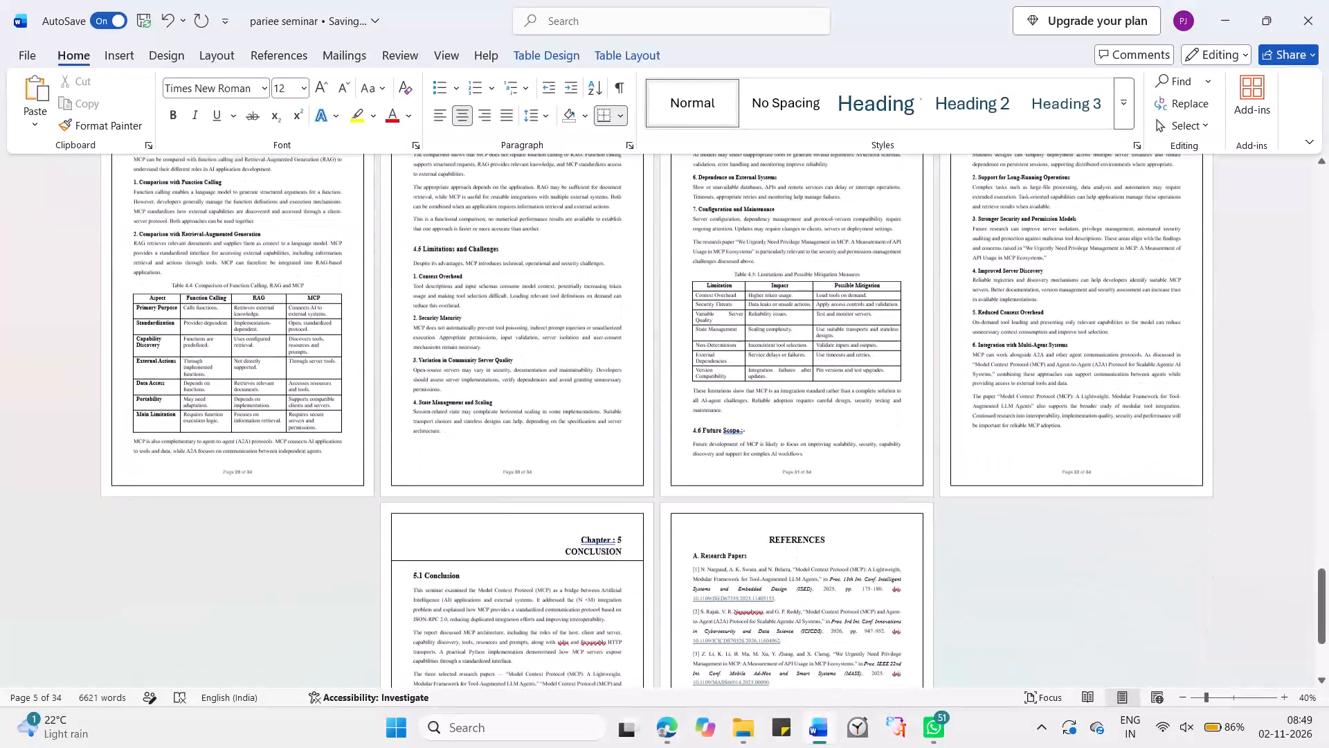
scroll(429, 543, "down", 5)
scroll(429, 543, "up", 6)
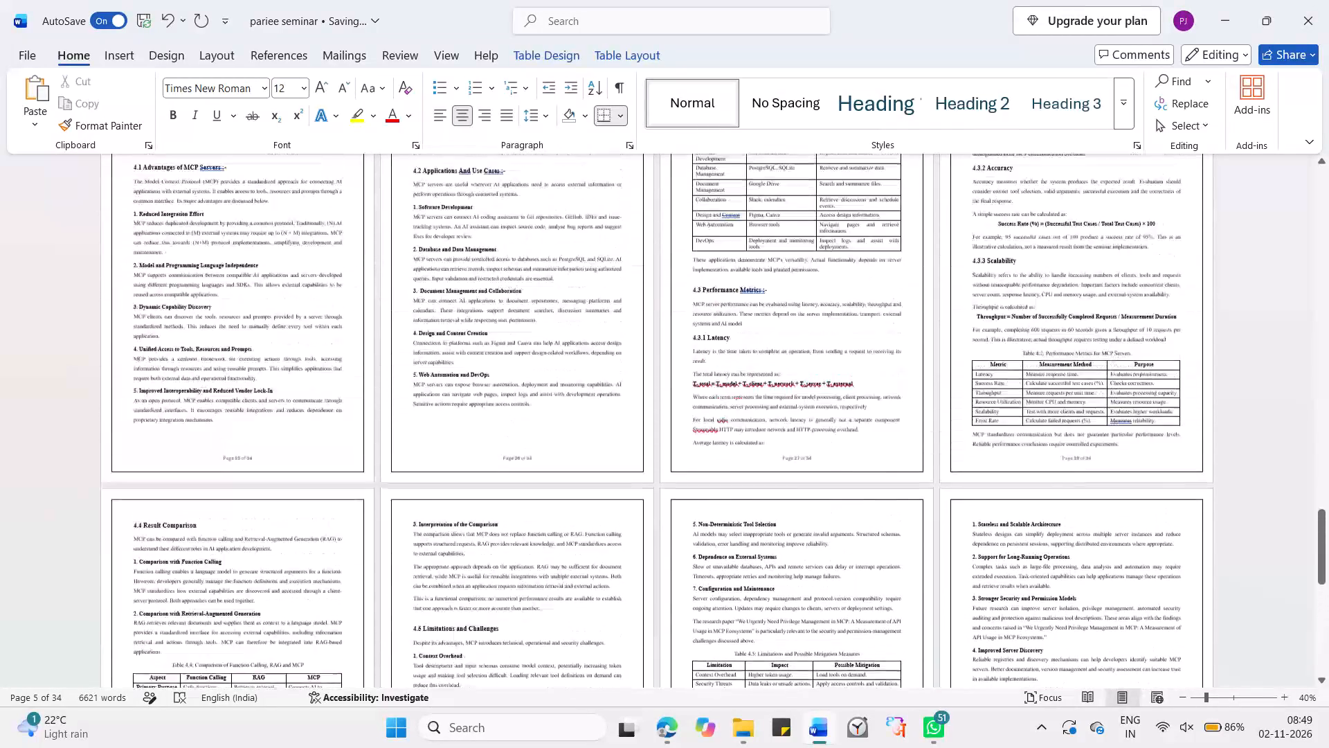
scroll(429, 543, "up", 8)
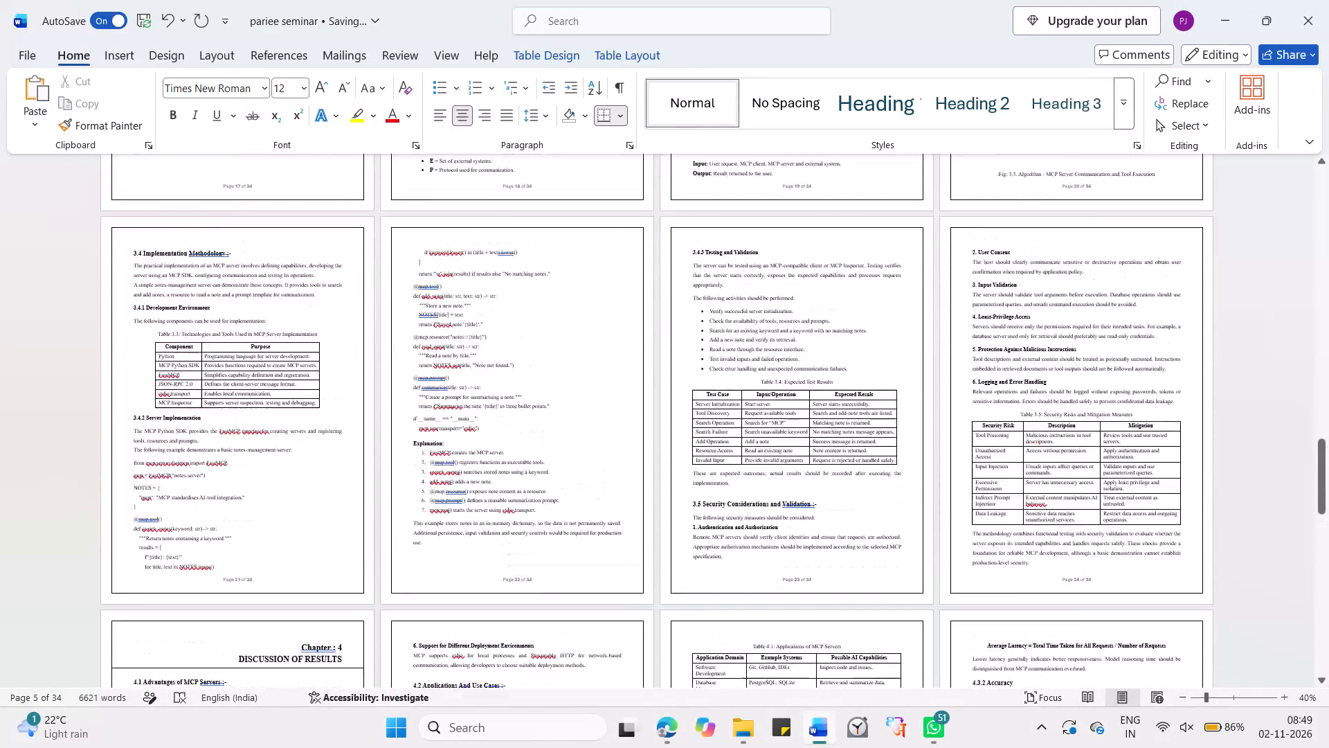
scroll(429, 543, "up", 3)
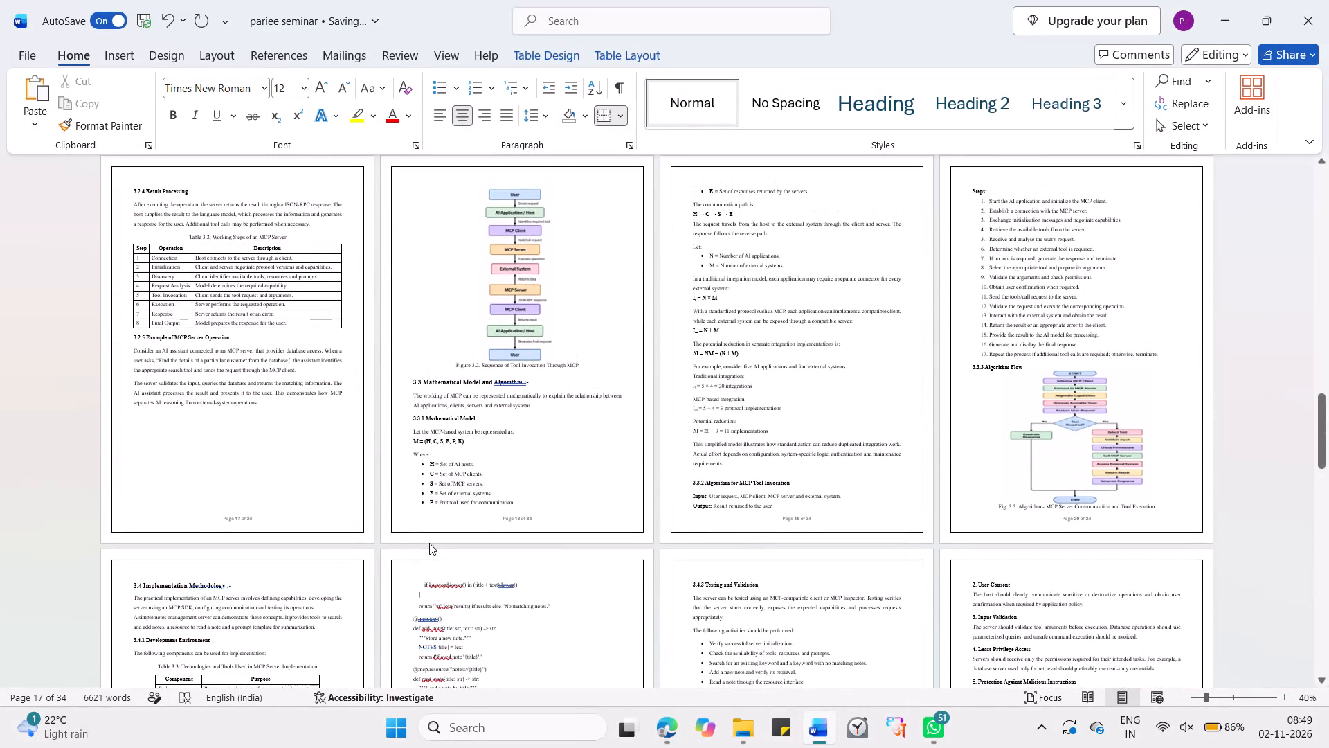
scroll(429, 543, "up", 20)
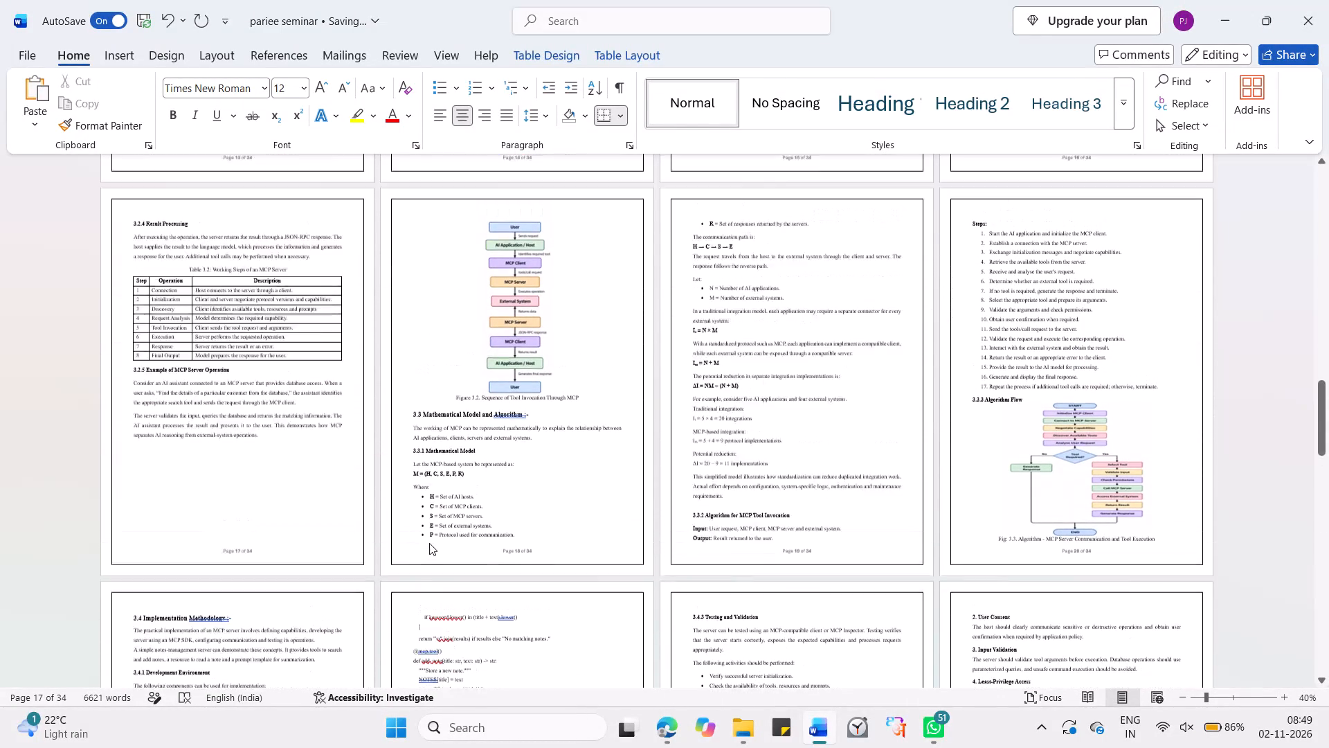
scroll(429, 543, "up", 20)
scroll(429, 543, "up", 20)
scroll(429, 543, "up", 20)
scroll(429, 543, "down", 1)
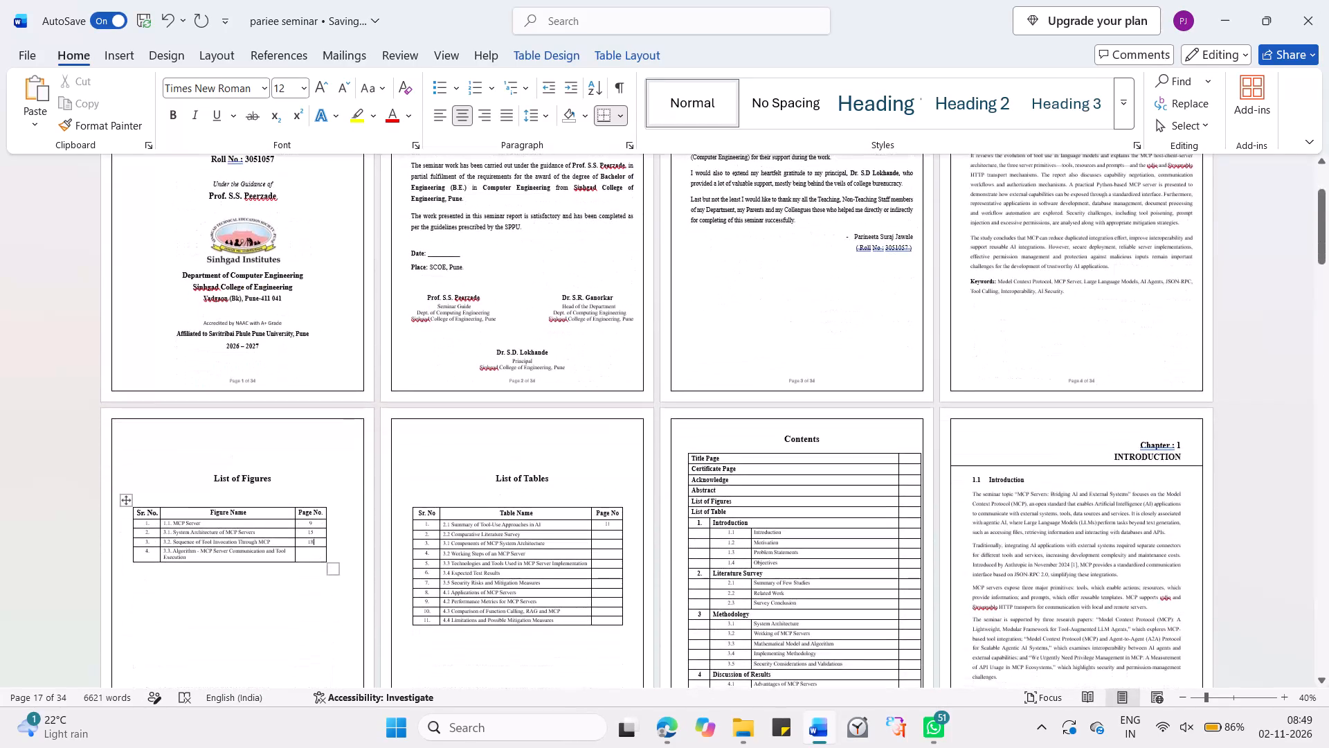
left_click(317, 555)
type("20")
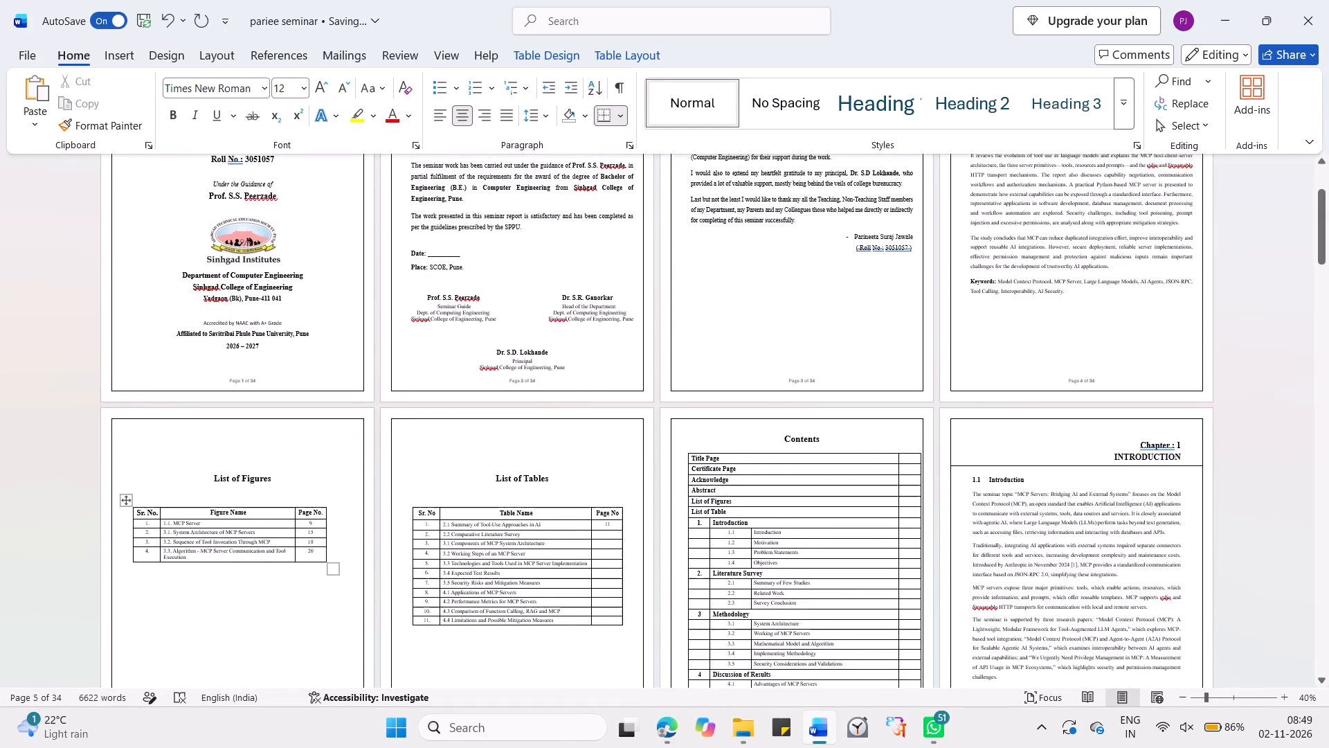
In the List of Tables, enter page number 13 for table 2.2 and page number 14 for table 3.1.
scroll(709, 497, "down", 6)
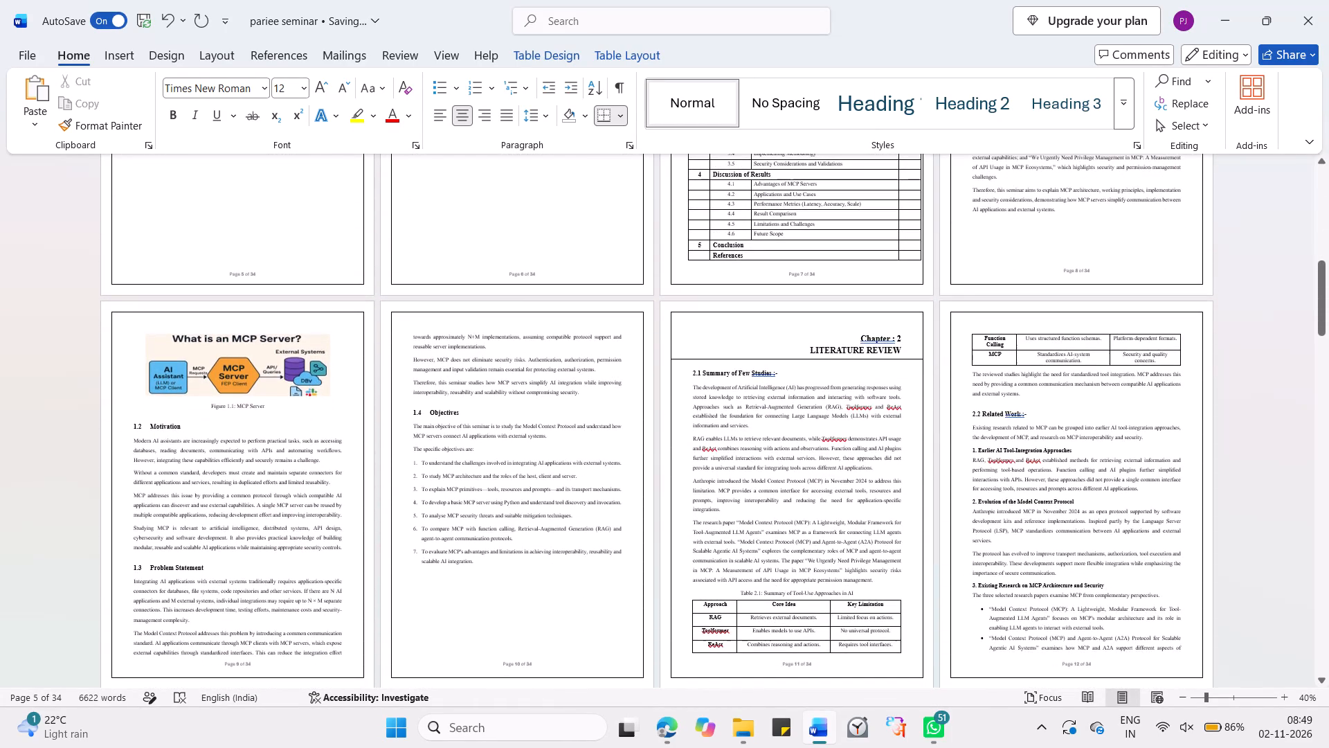
scroll(709, 497, "down", 2)
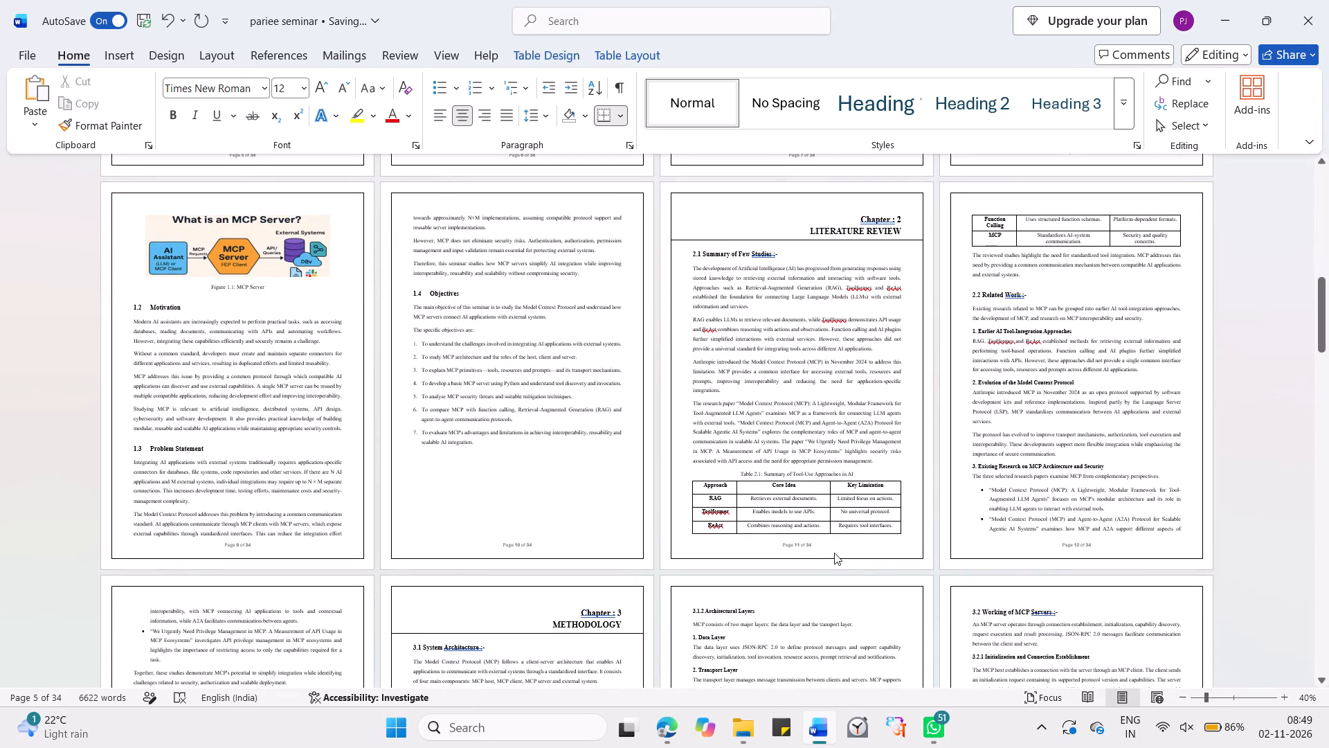
scroll(840, 553, "down", 4)
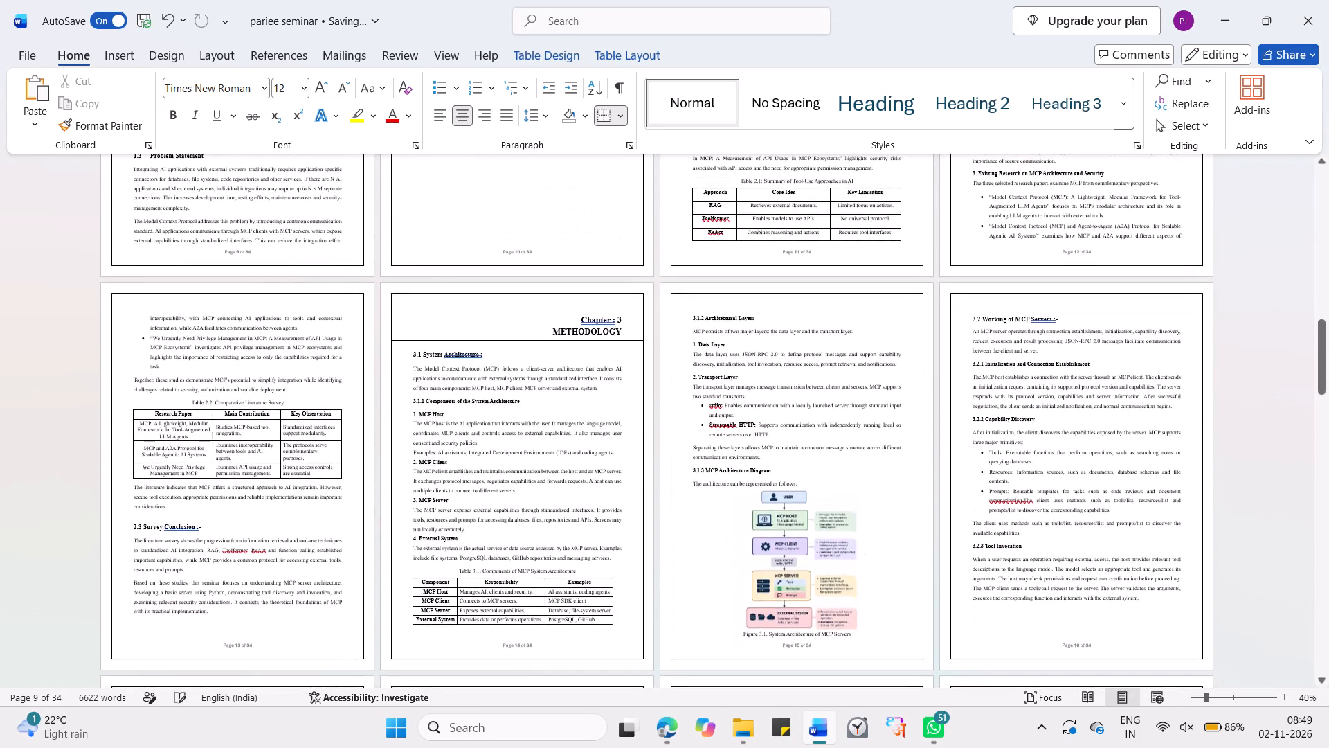
scroll(840, 553, "up", 13)
scroll(840, 553, "down", 3)
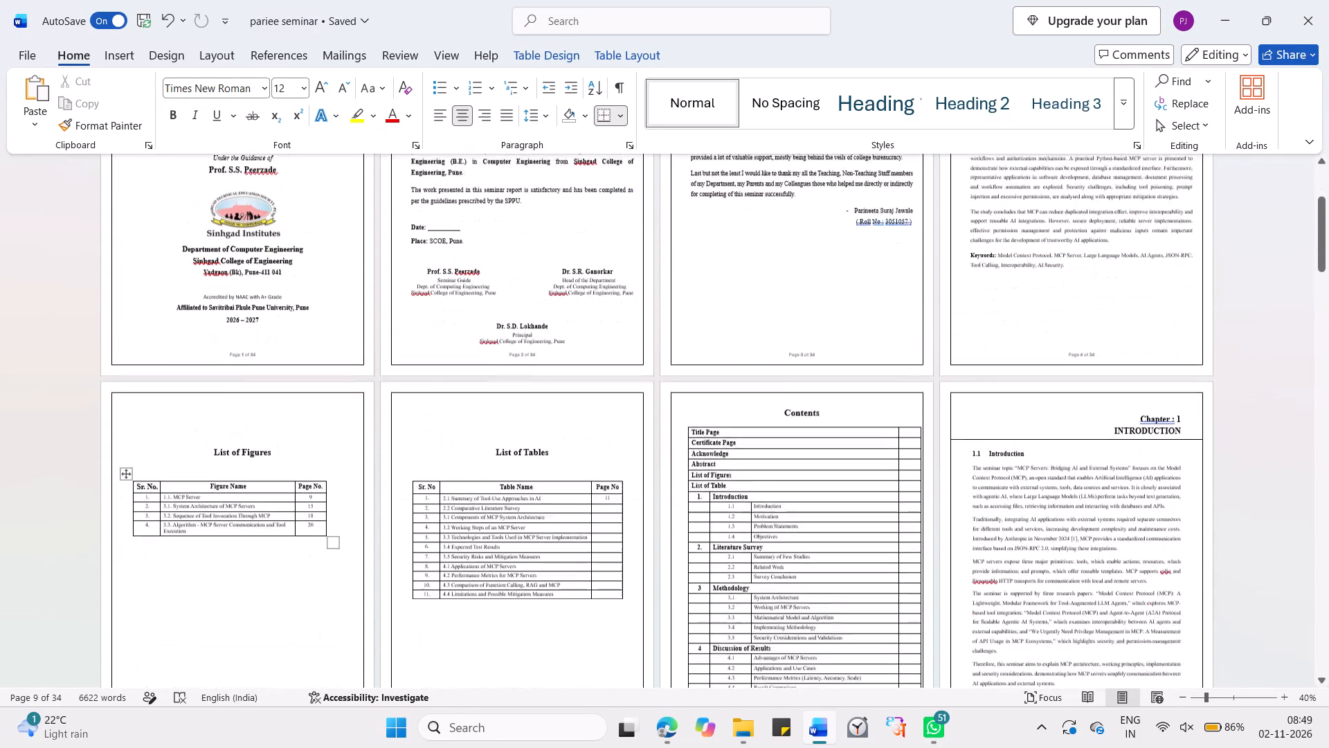
left_click(615, 477)
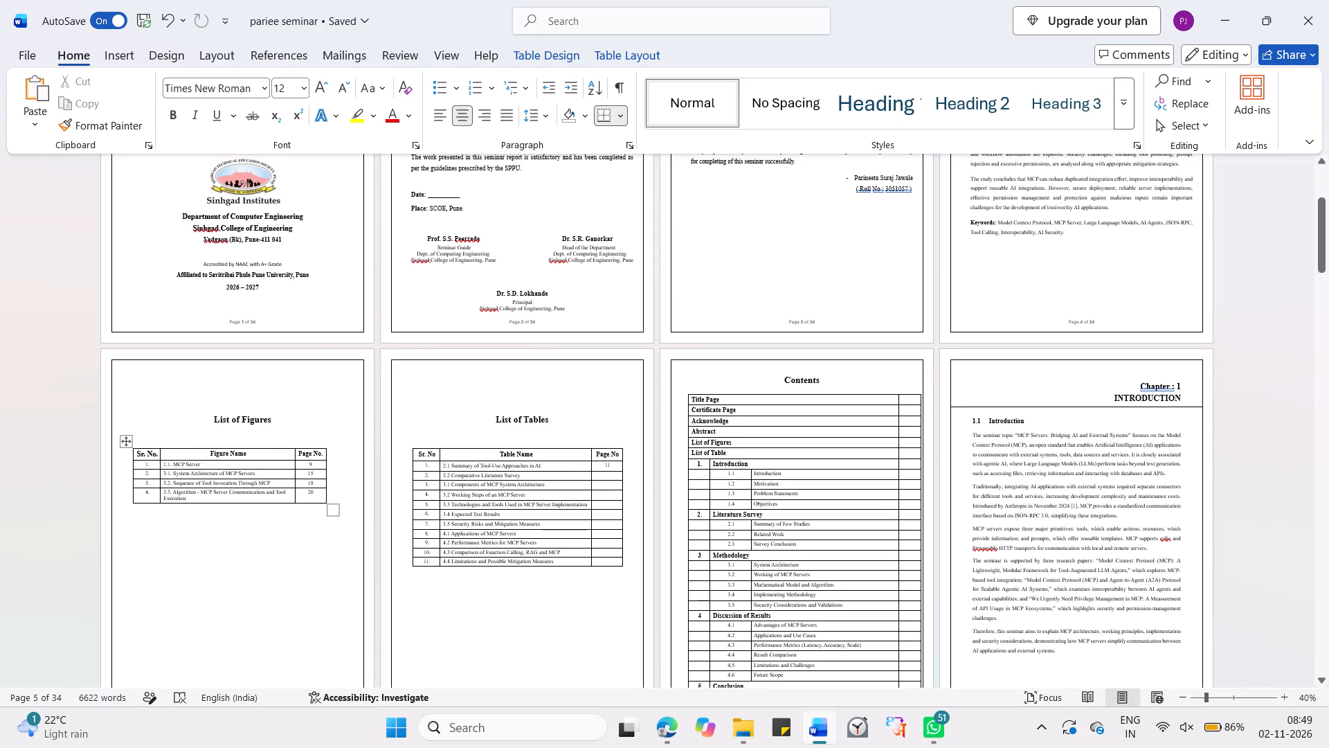
type("13")
key("Down")
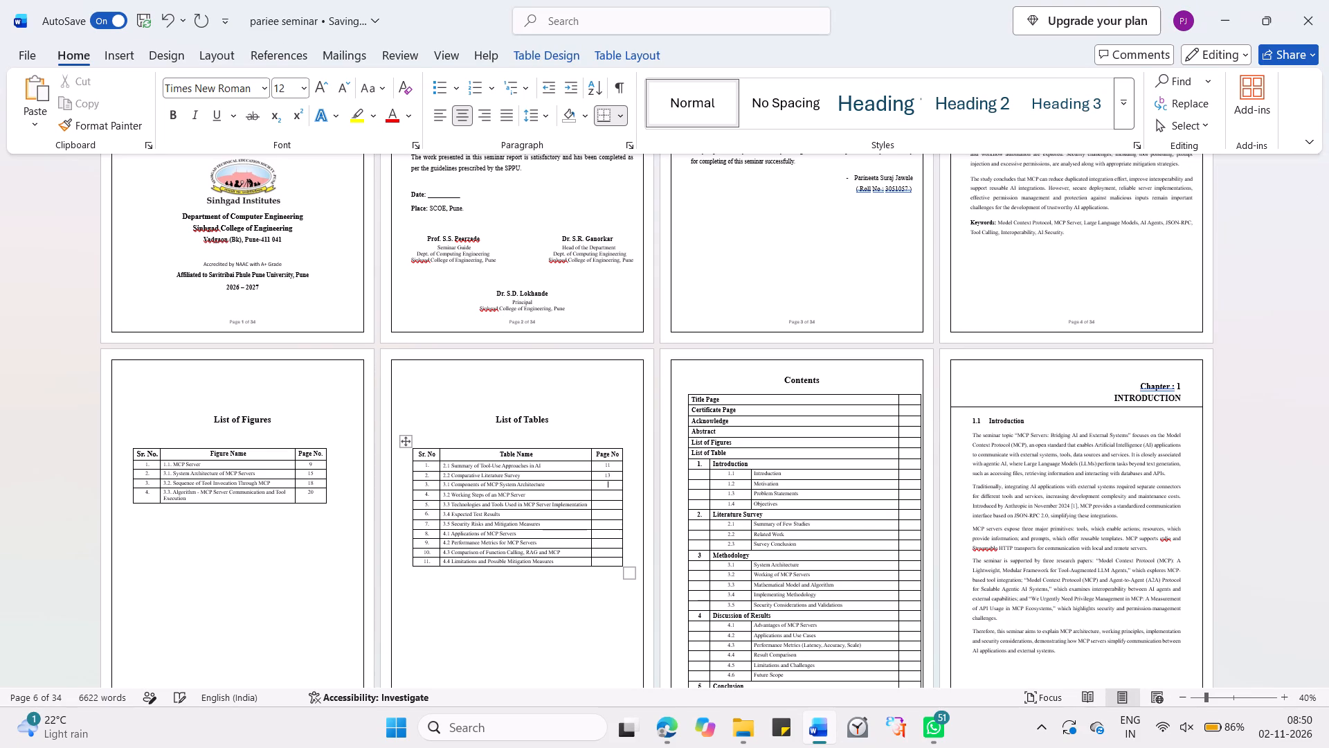
type("14")
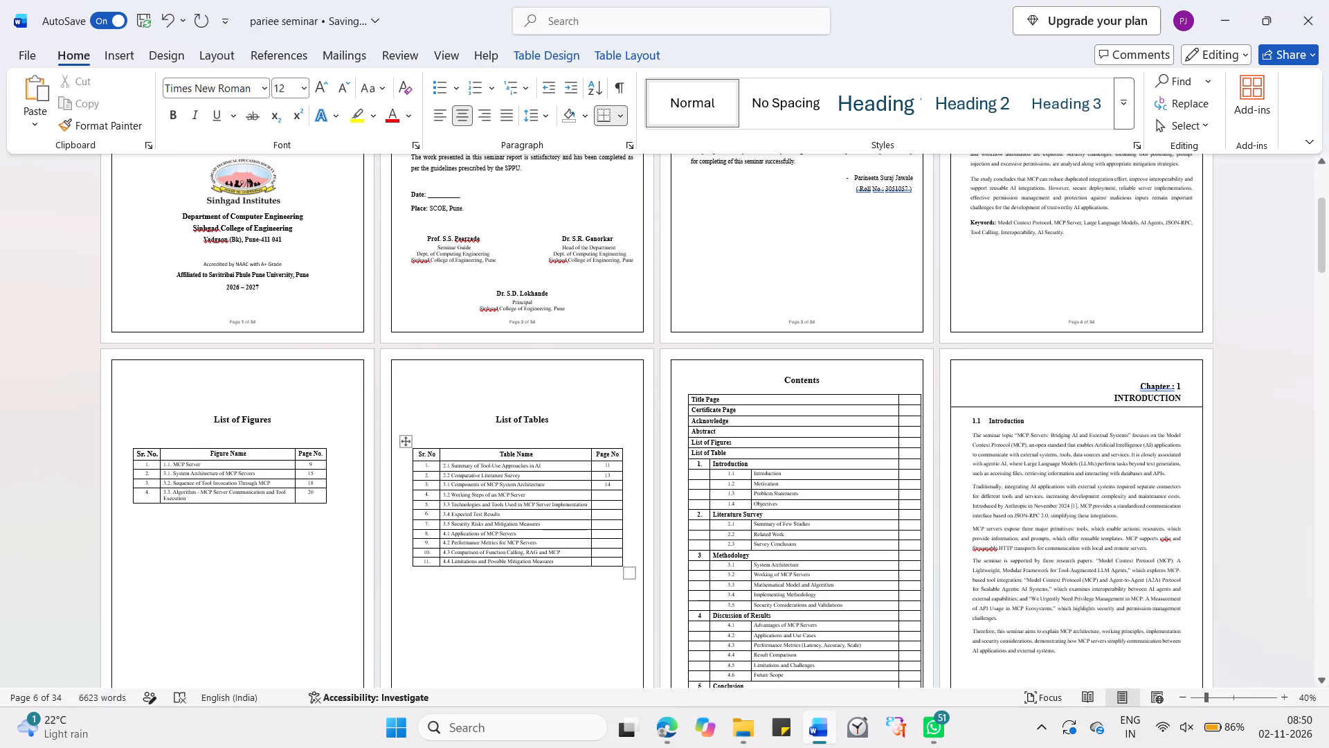
Find tables 3.2 to 3.5 in the report and enter their page numbers 17, 21, 23 and 24 in the List of Tables.
scroll(789, 483, "down", 10)
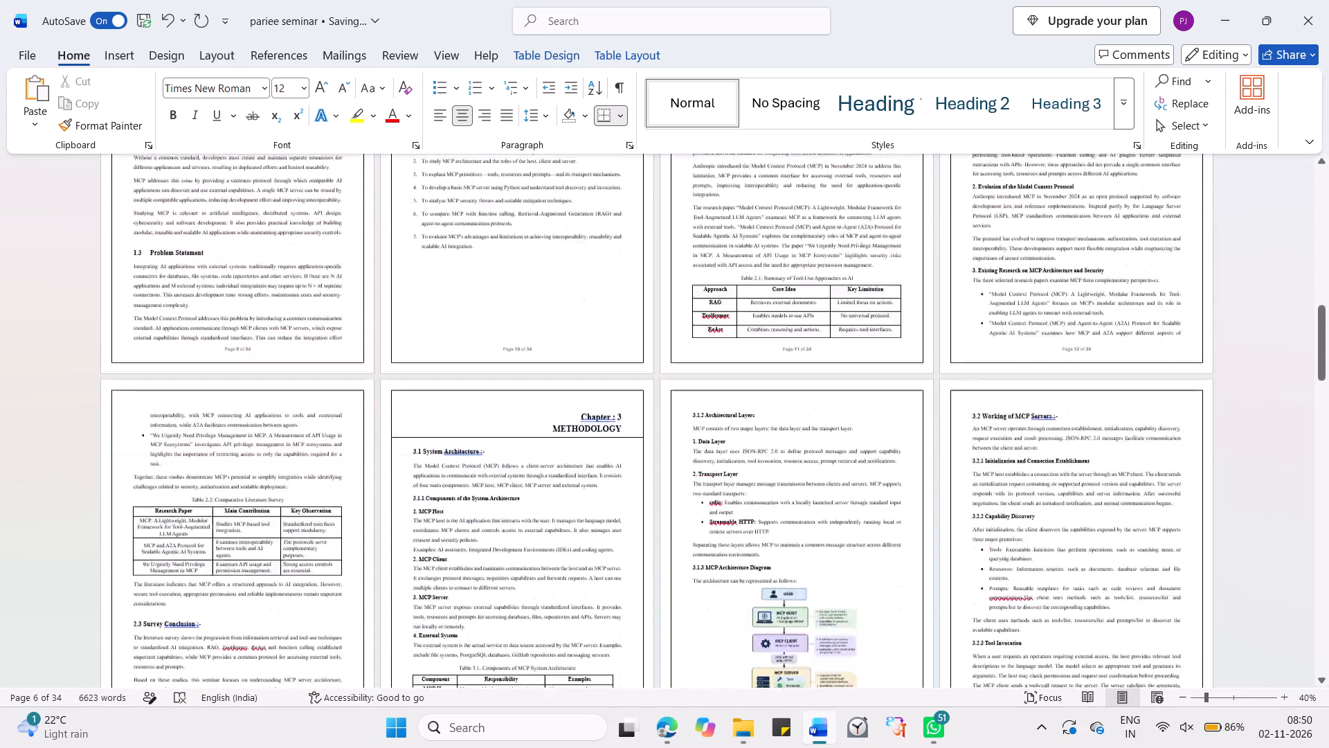
scroll(789, 483, "down", 2)
scroll(789, 483, "up", 1)
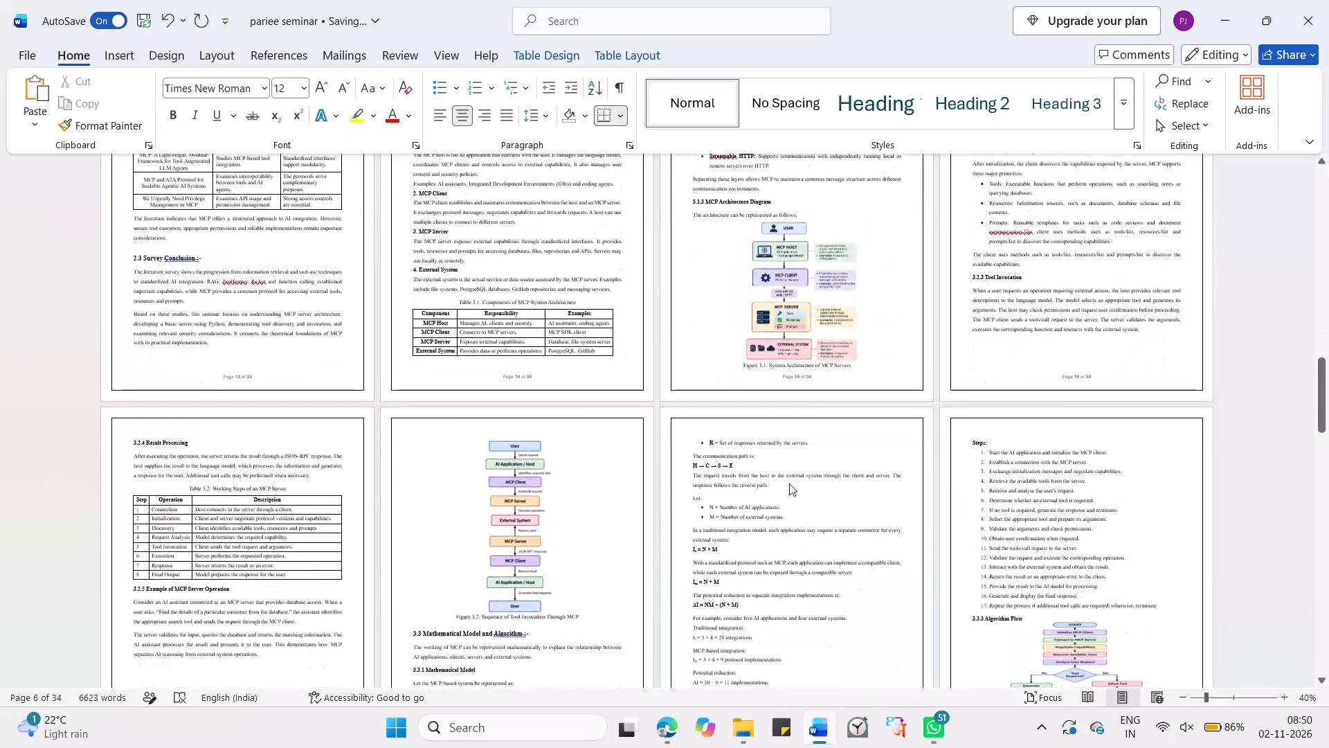
scroll(789, 483, "up", 1)
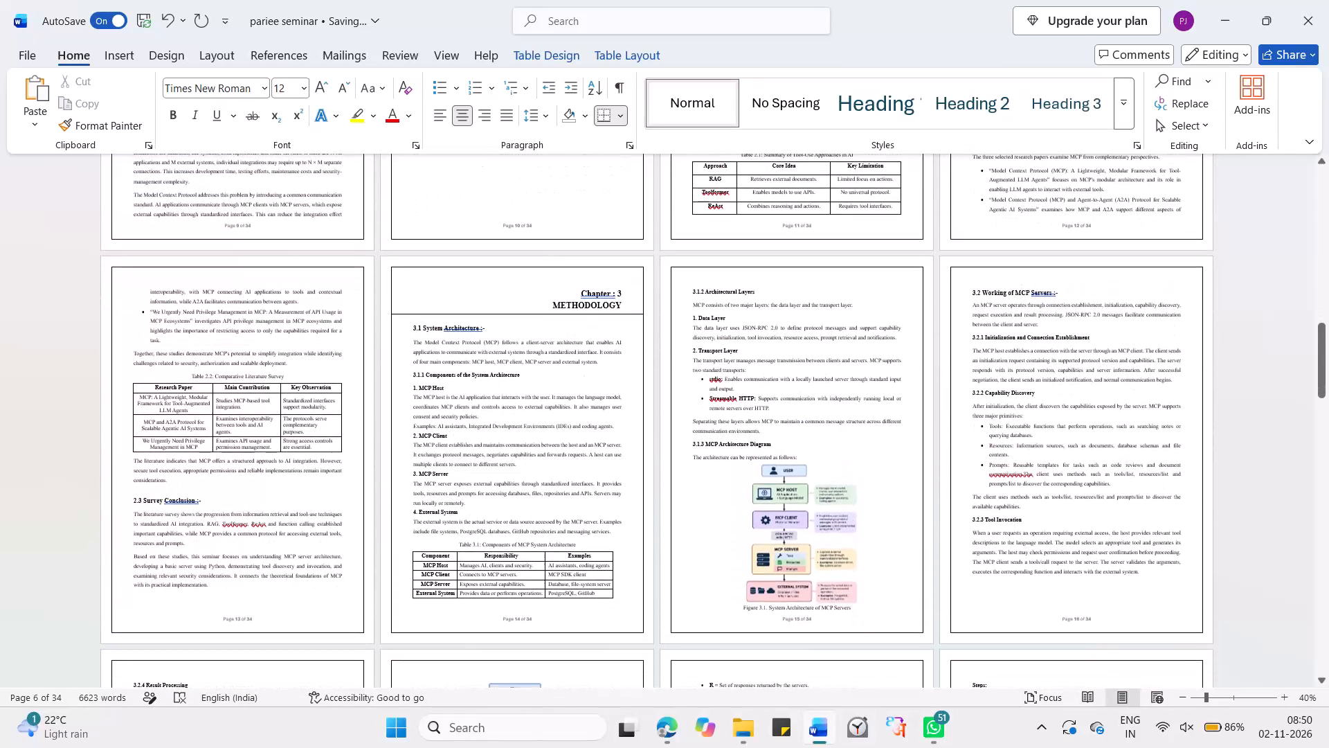
scroll(789, 483, "down", 3)
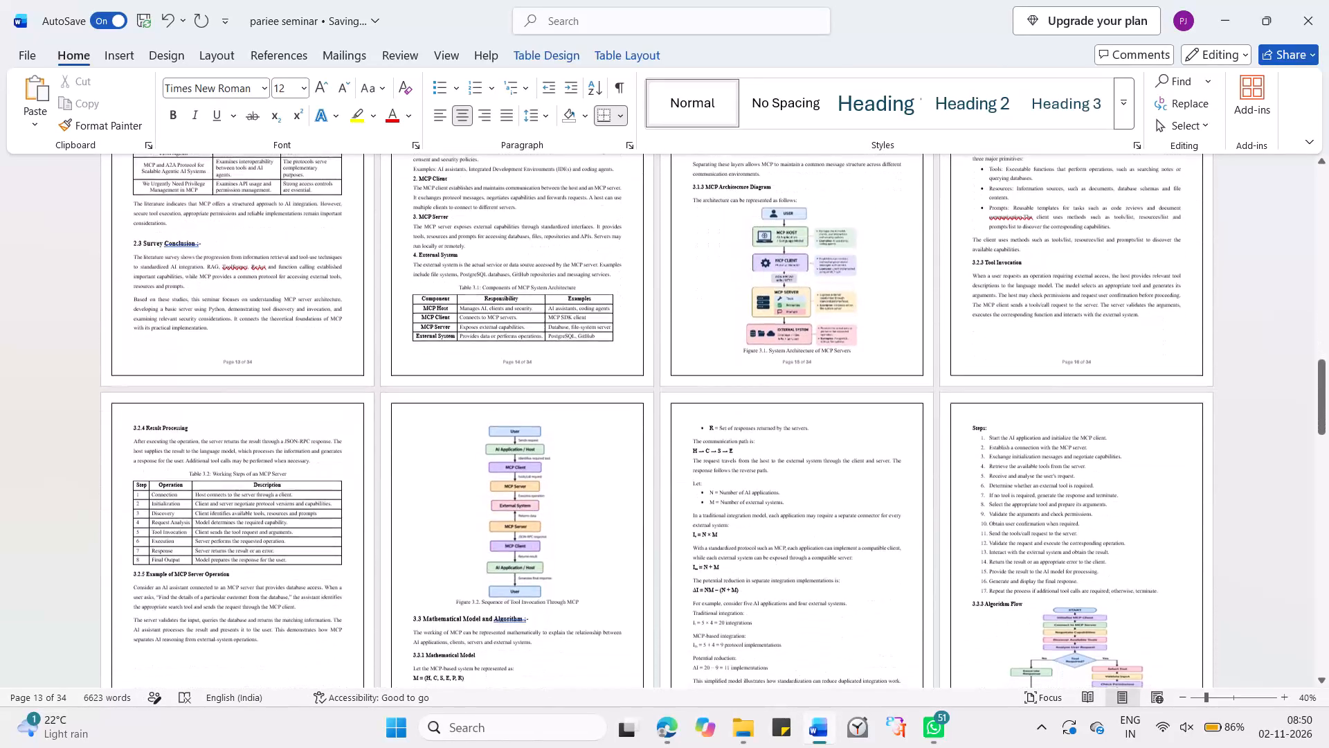
scroll(789, 483, "down", 2)
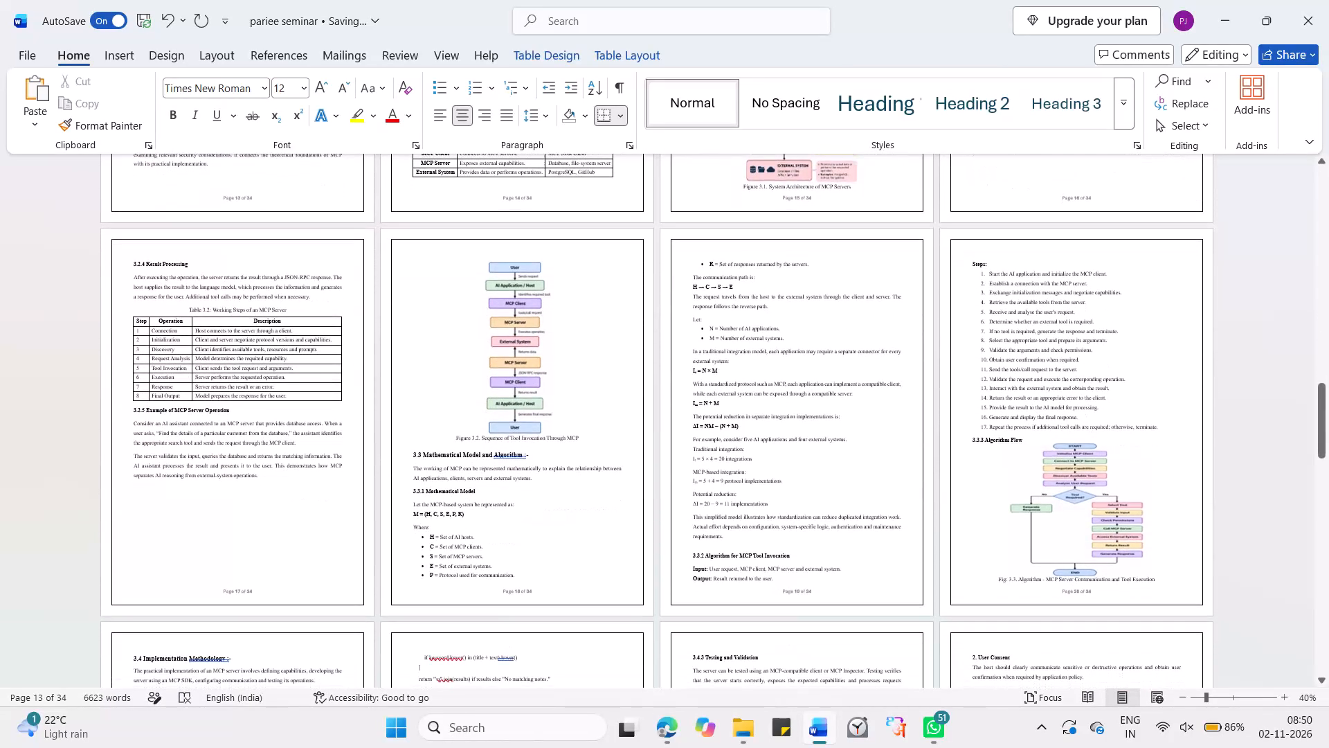
scroll(789, 483, "down", 2)
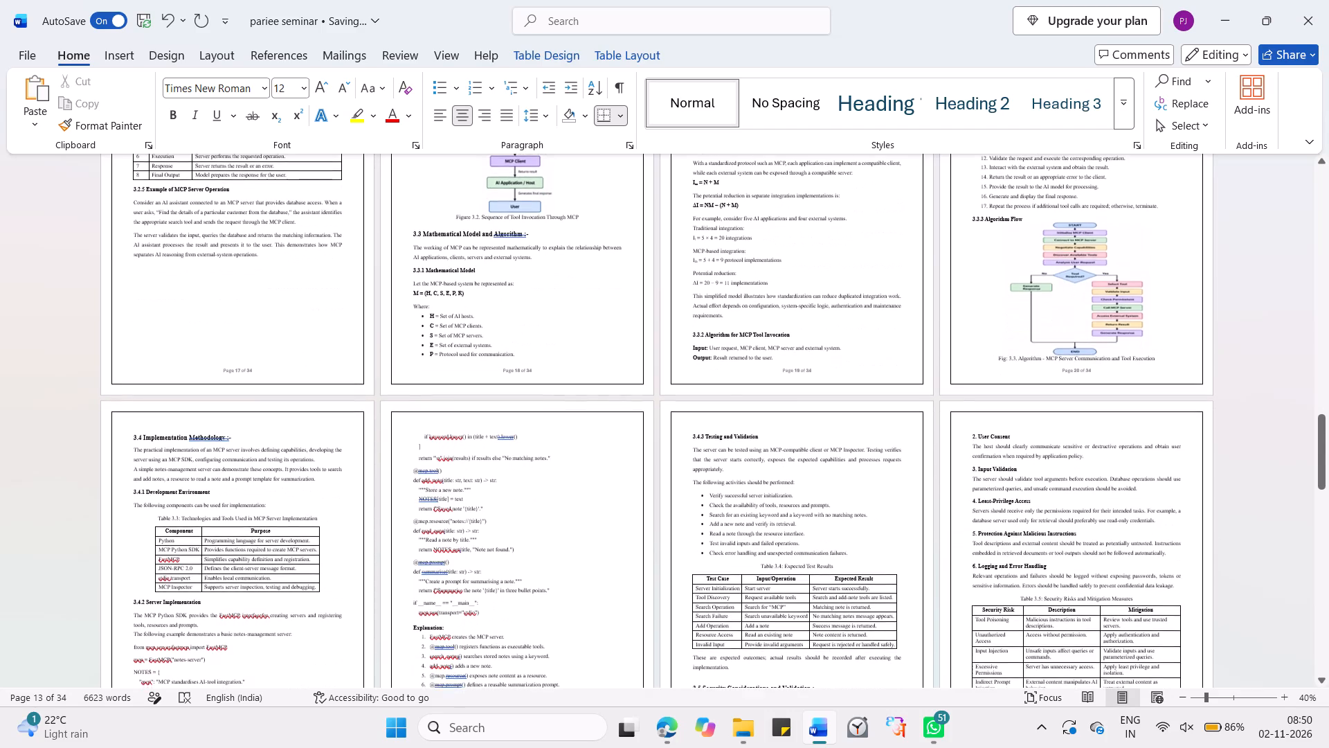
scroll(789, 483, "down", 3)
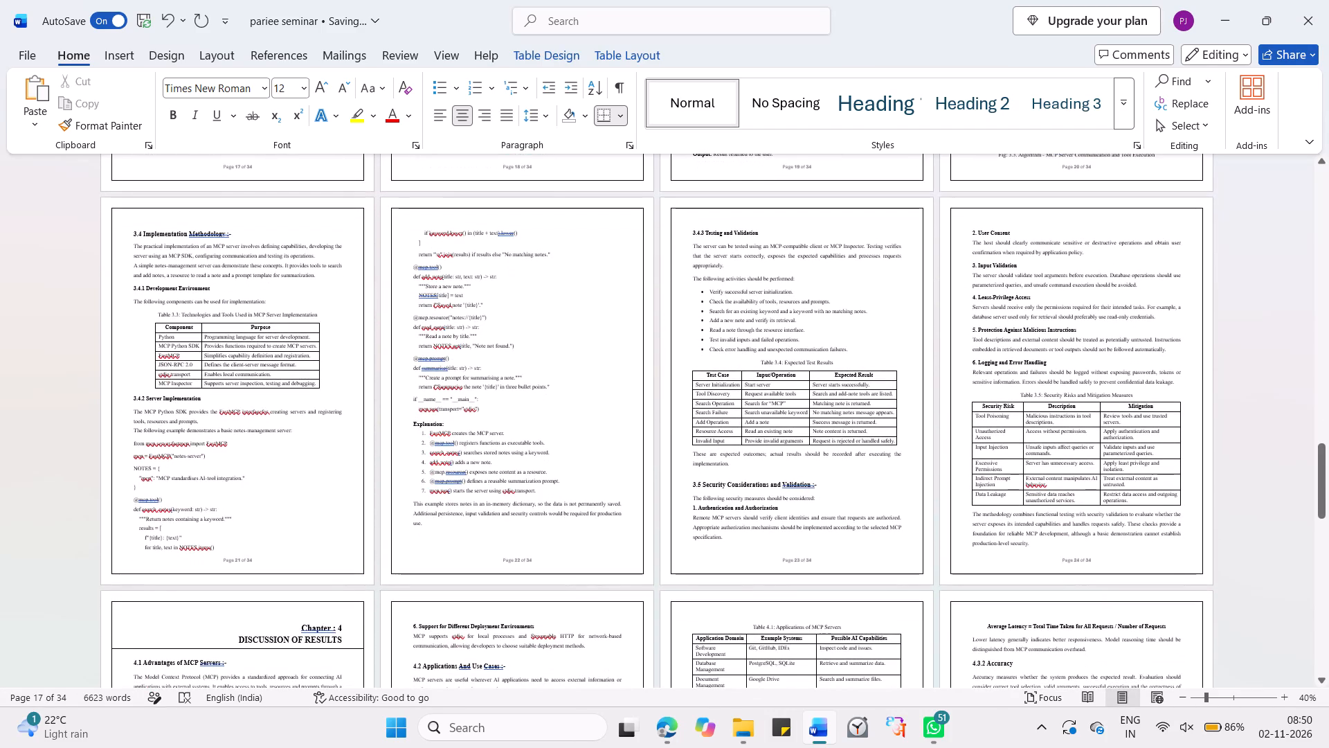
scroll(789, 483, "up", 20)
scroll(789, 483, "up", 20)
scroll(789, 483, "up", 20)
scroll(789, 483, "down", 2)
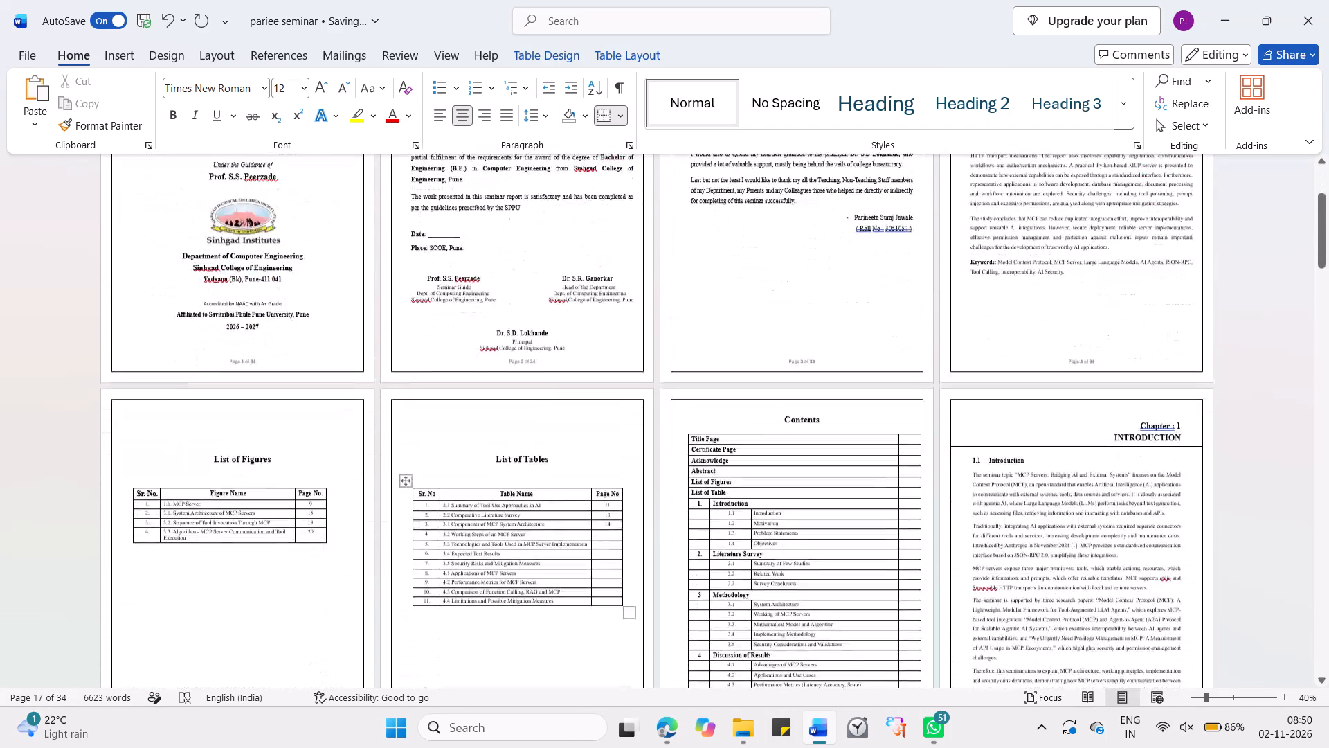
key("Down")
type("17")
key("Down")
type("21")
key("Down")
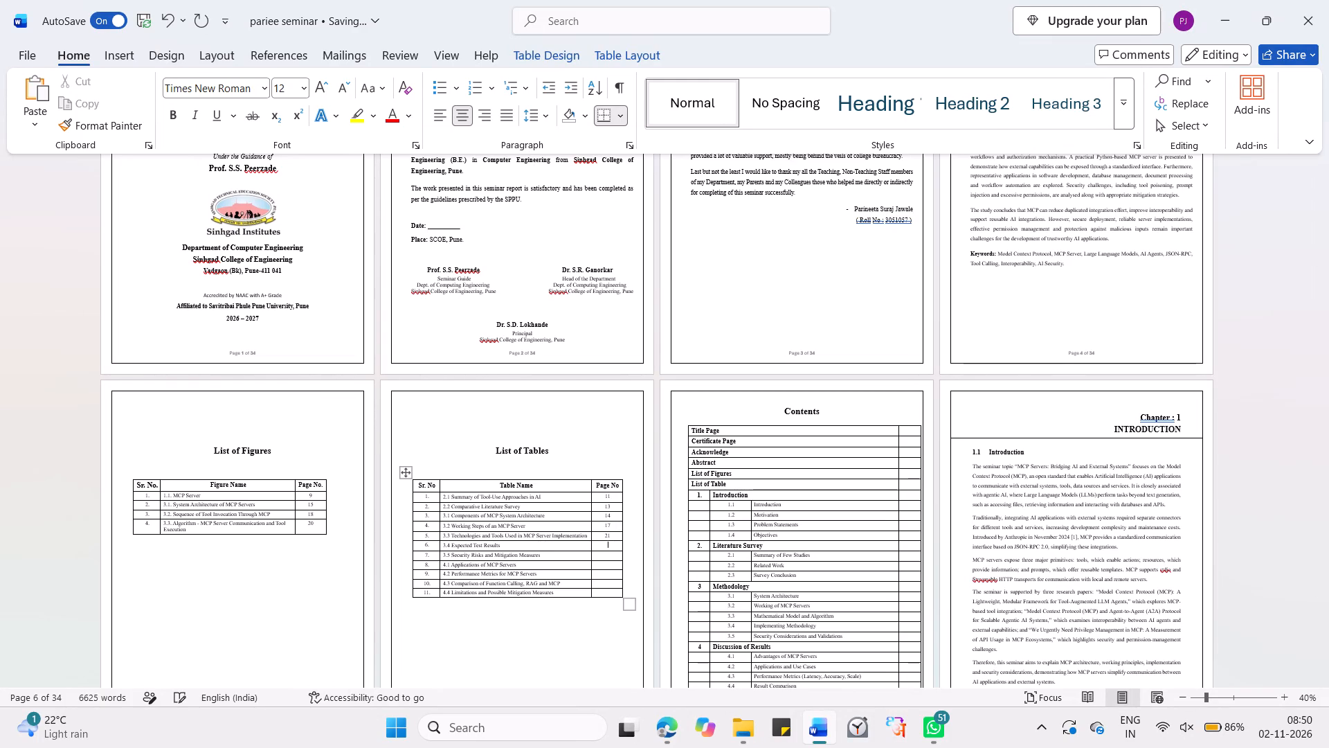
type("23")
key("Down")
type("24")
Find tables 4.1 to 4.4 in the report and enter their page numbers 27, 28, 29 and 31 in the List of Tables.
scroll(628, 525, "down", 5)
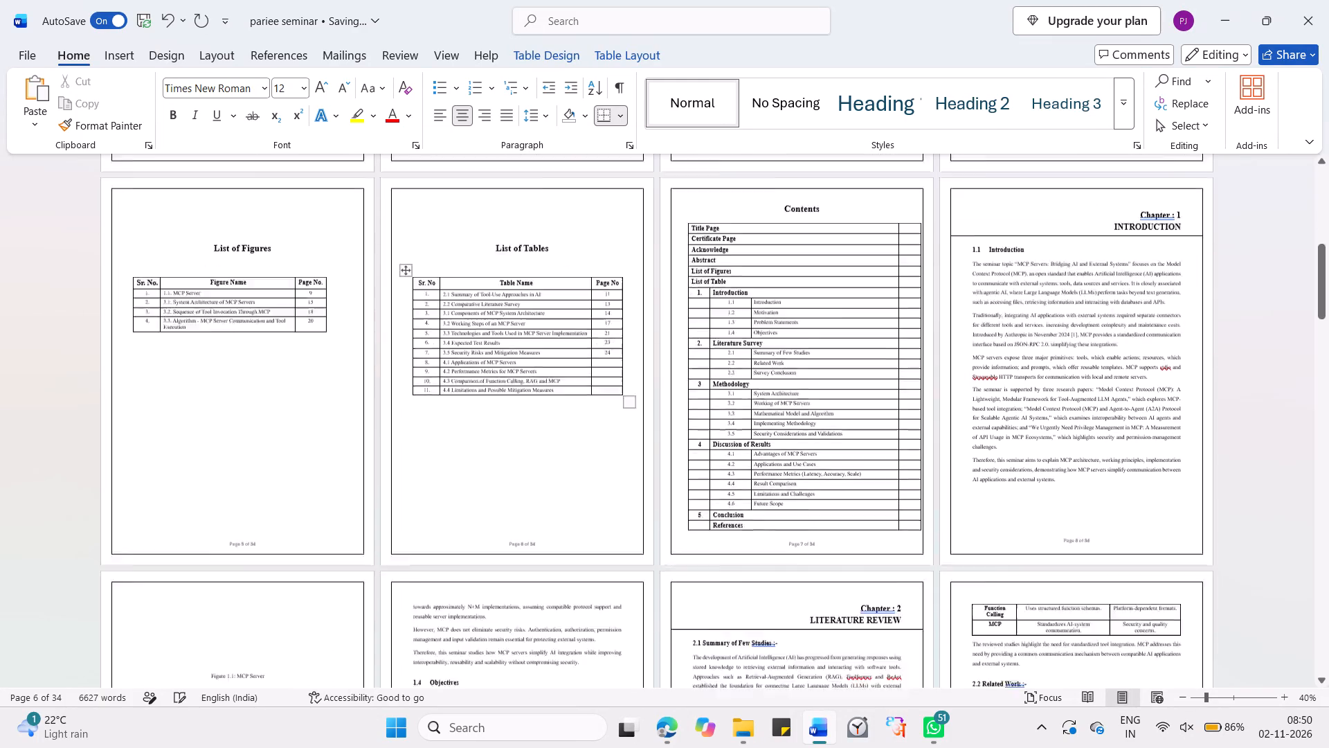
scroll(628, 525, "down", 14)
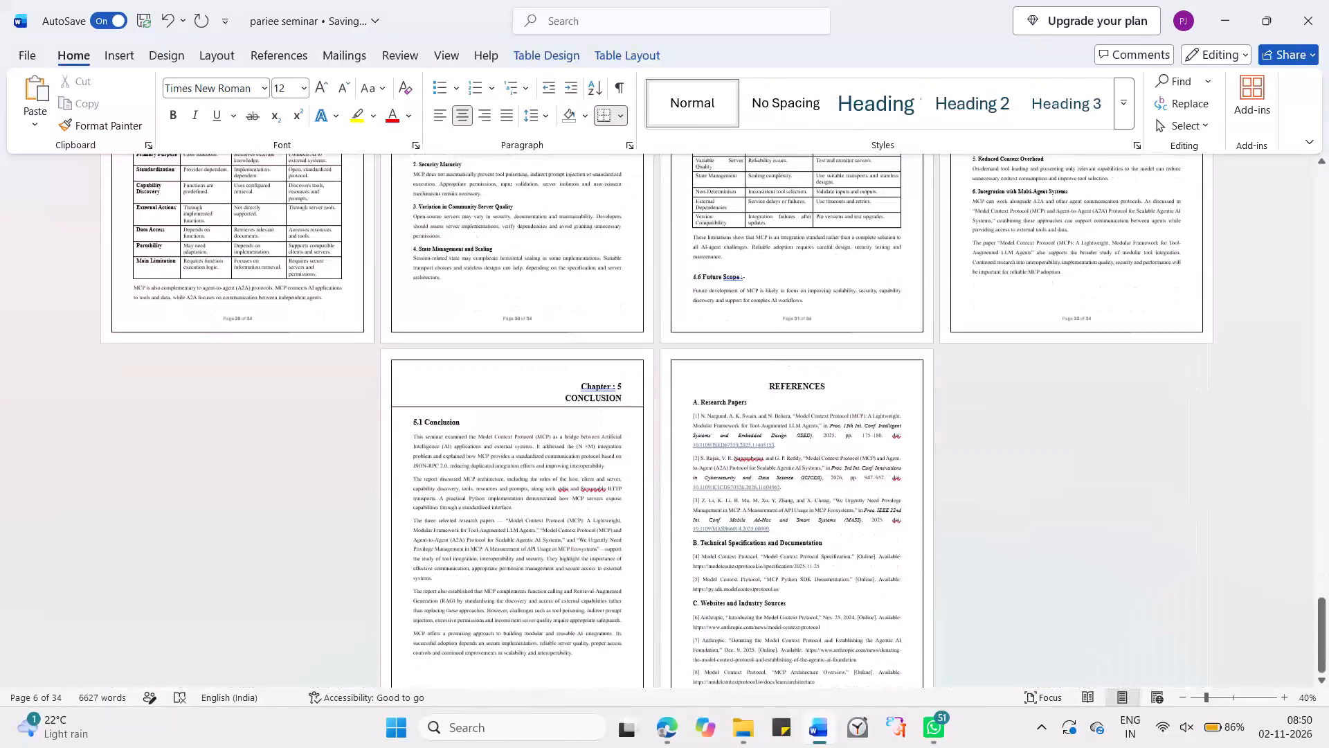
scroll(628, 525, "down", 3)
scroll(714, 353, "up", 2)
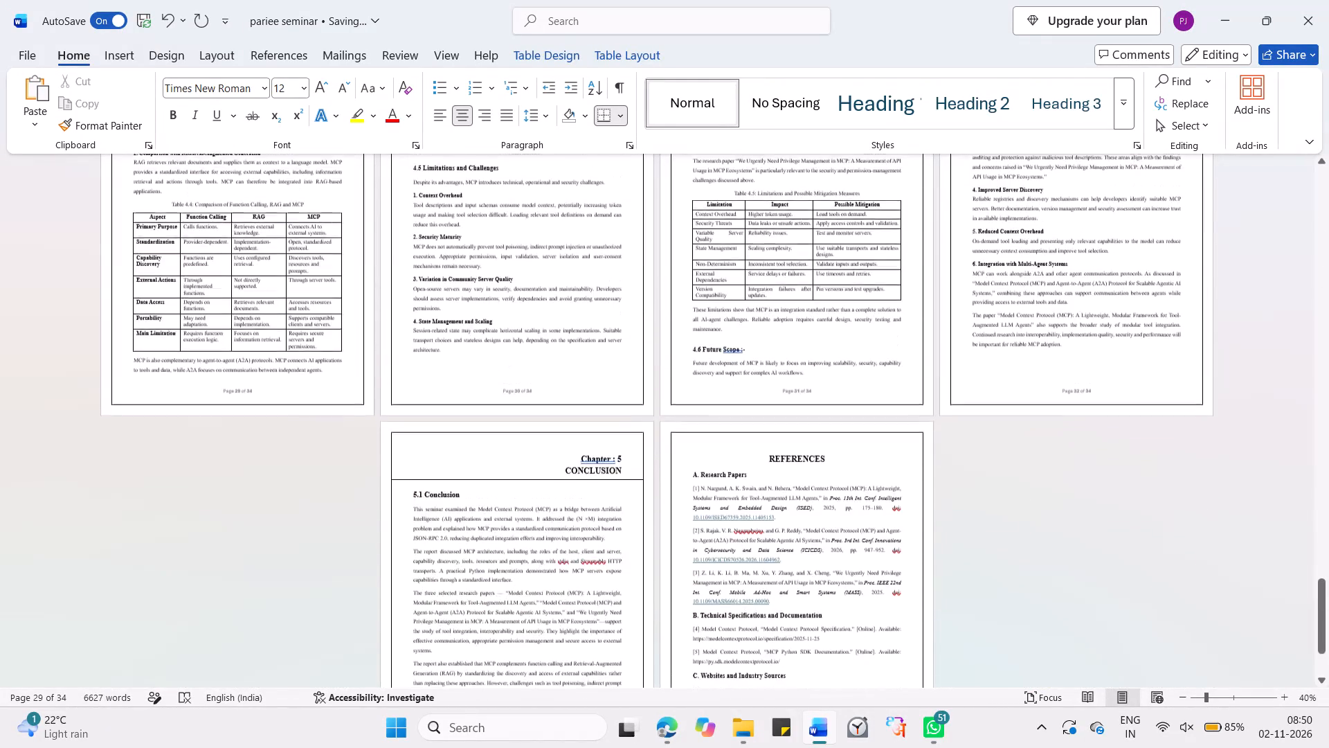
scroll(714, 353, "up", 7)
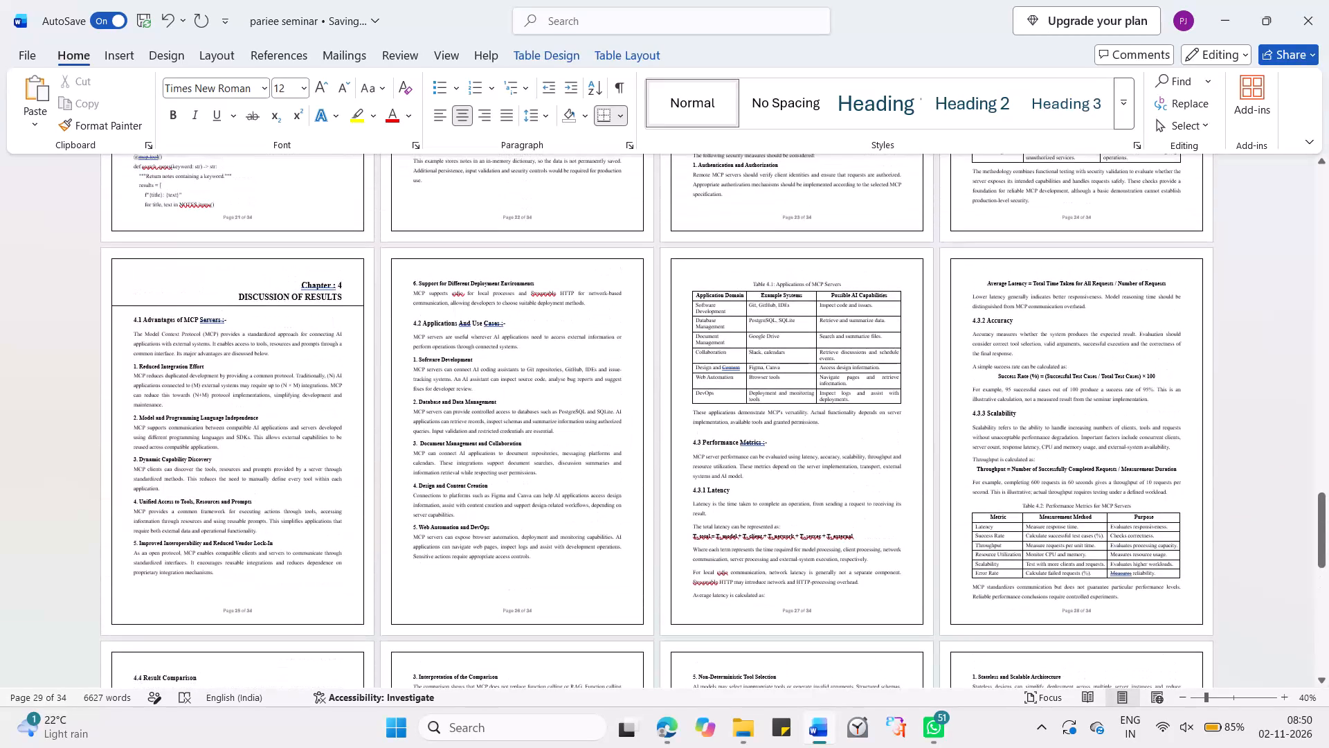
scroll(714, 353, "up", 1)
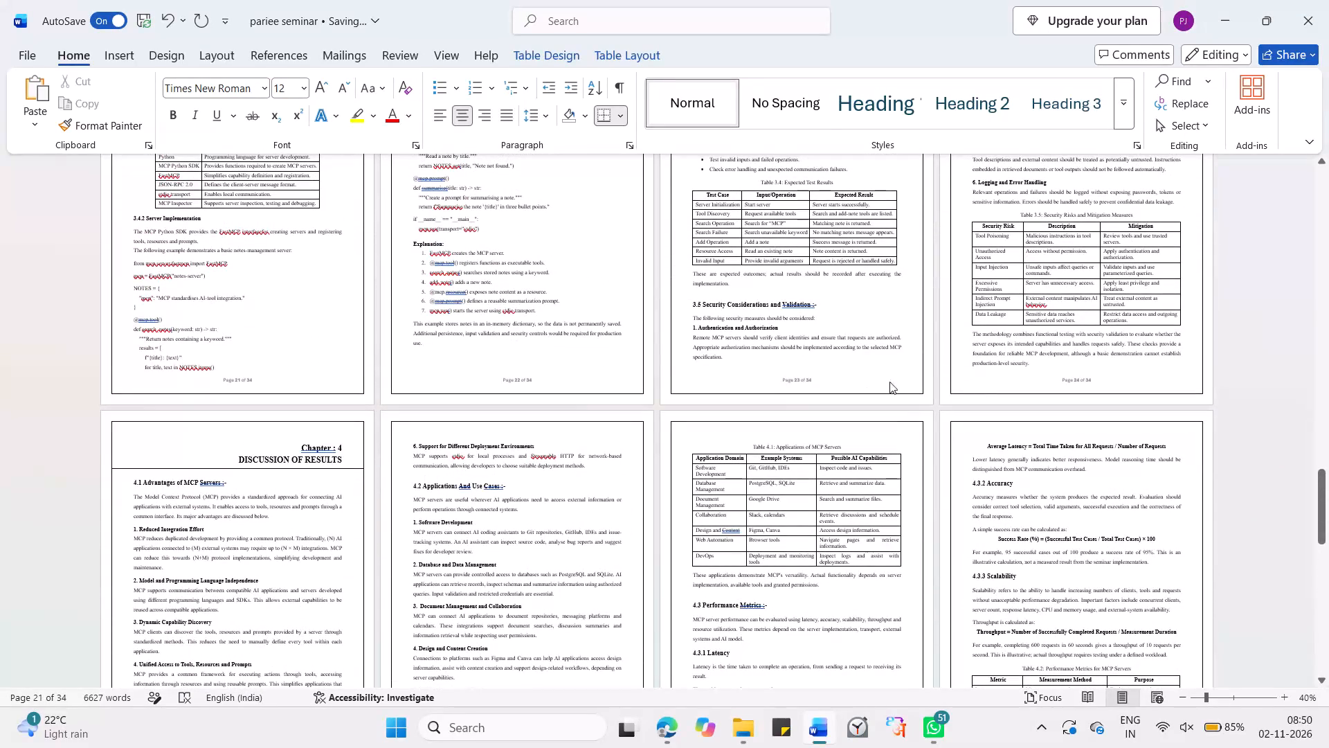
scroll(981, 434, "down", 2)
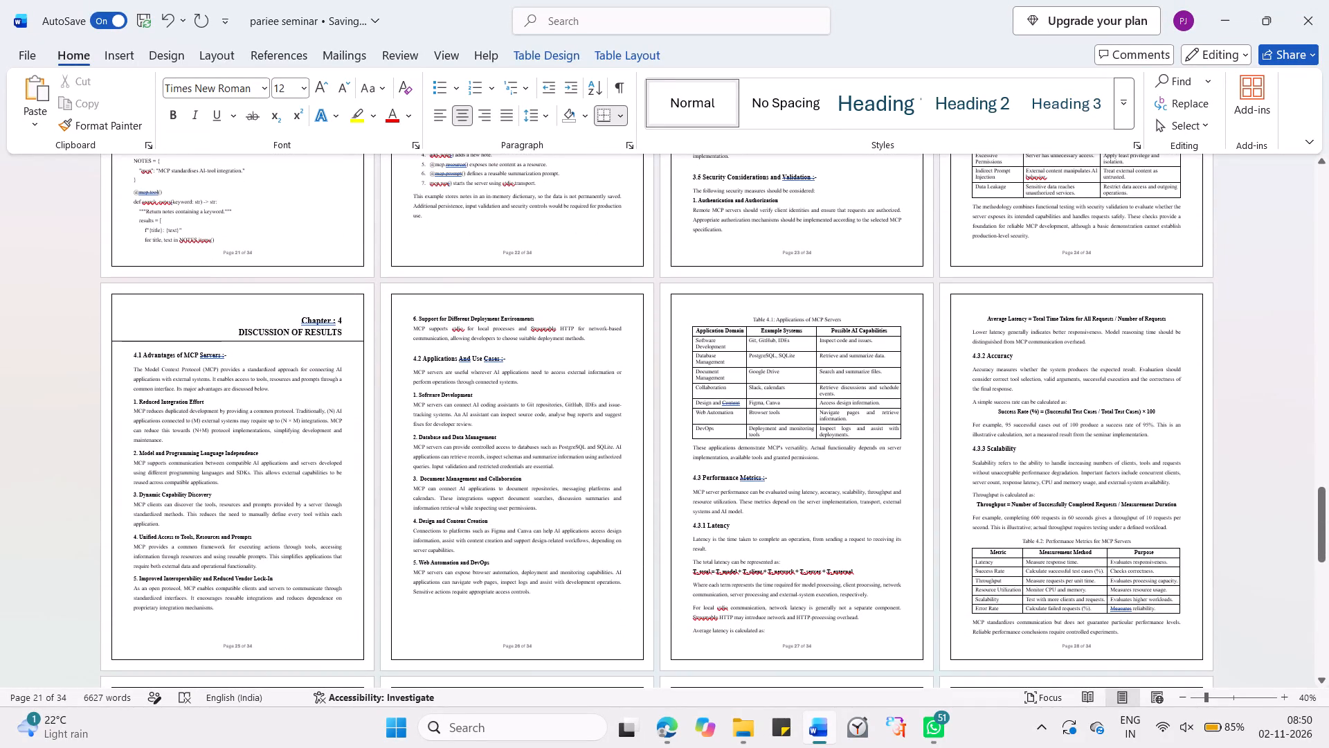
scroll(892, 525, "down", 2)
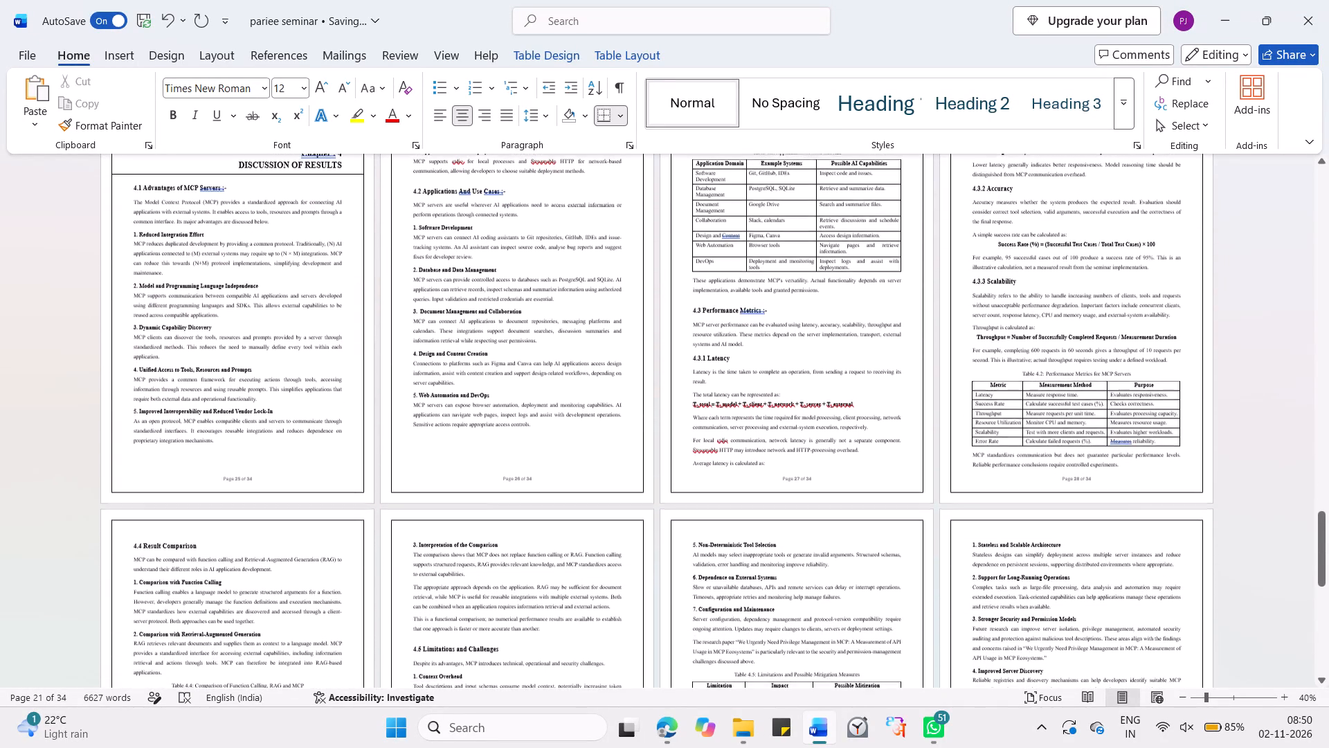
scroll(1140, 467, "down", 2)
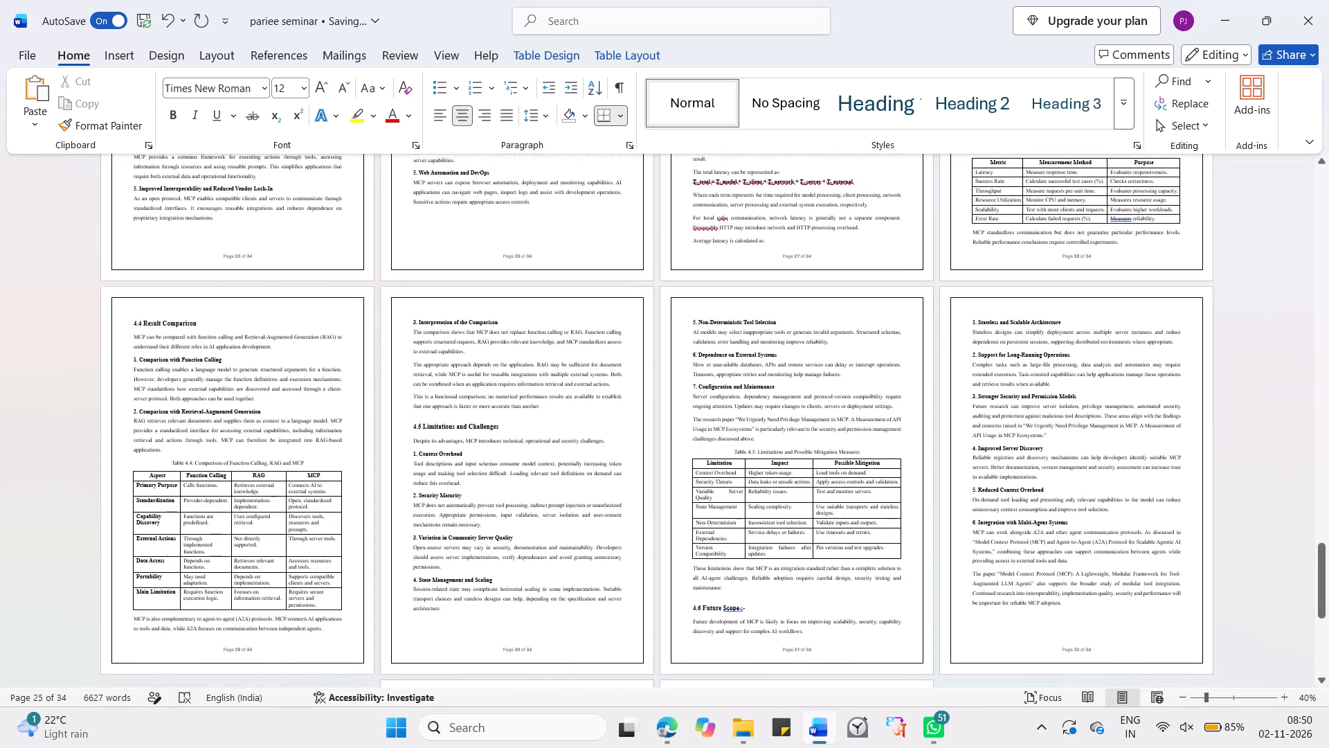
scroll(1140, 467, "down", 2)
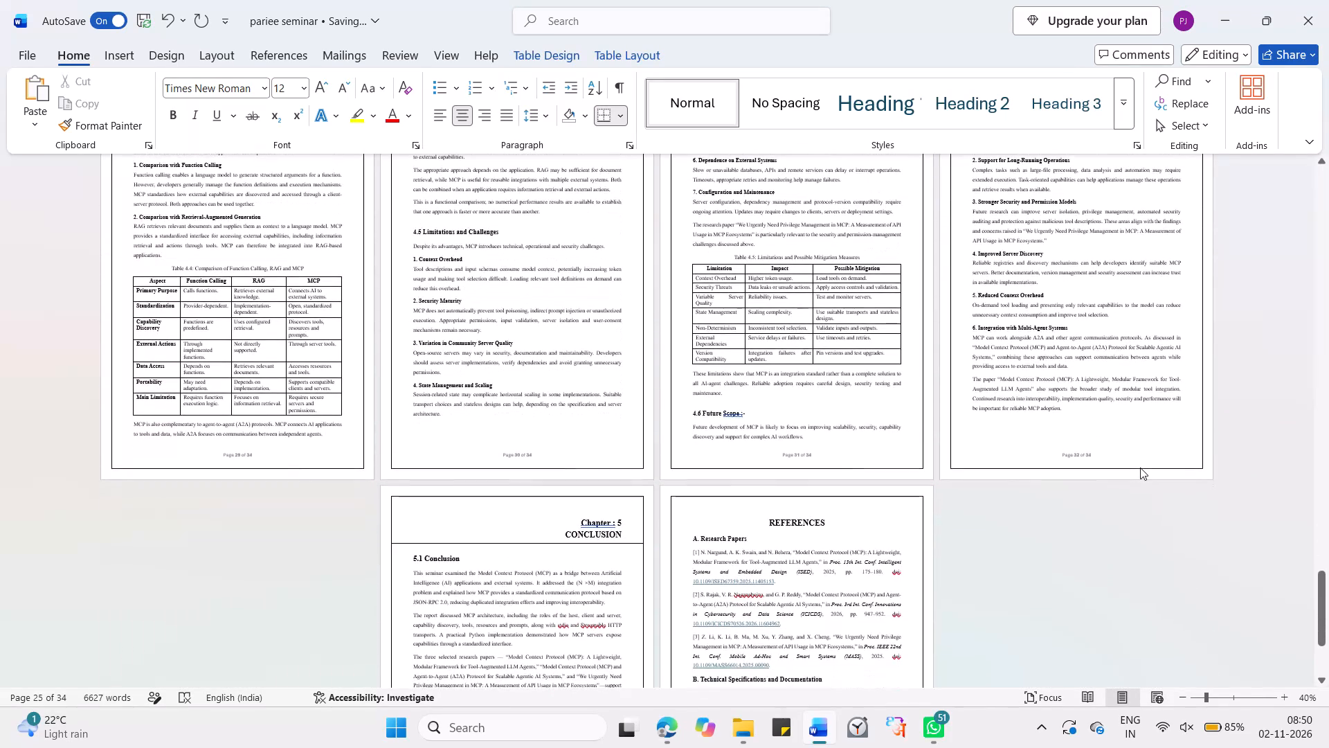
scroll(1140, 467, "up", 7)
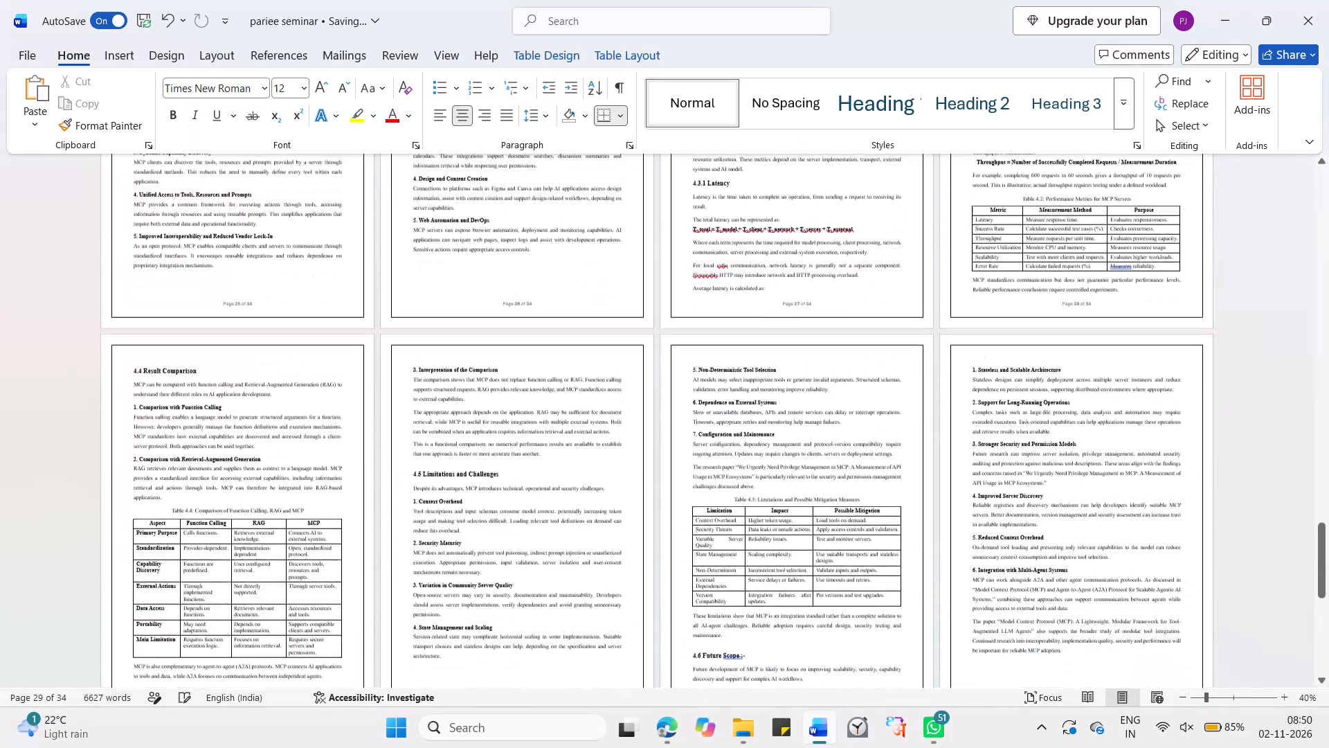
scroll(1140, 467, "up", 19)
scroll(1140, 467, "up", 20)
scroll(1140, 467, "up", 20)
scroll(1140, 467, "up", 20)
scroll(1140, 467, "down", 1)
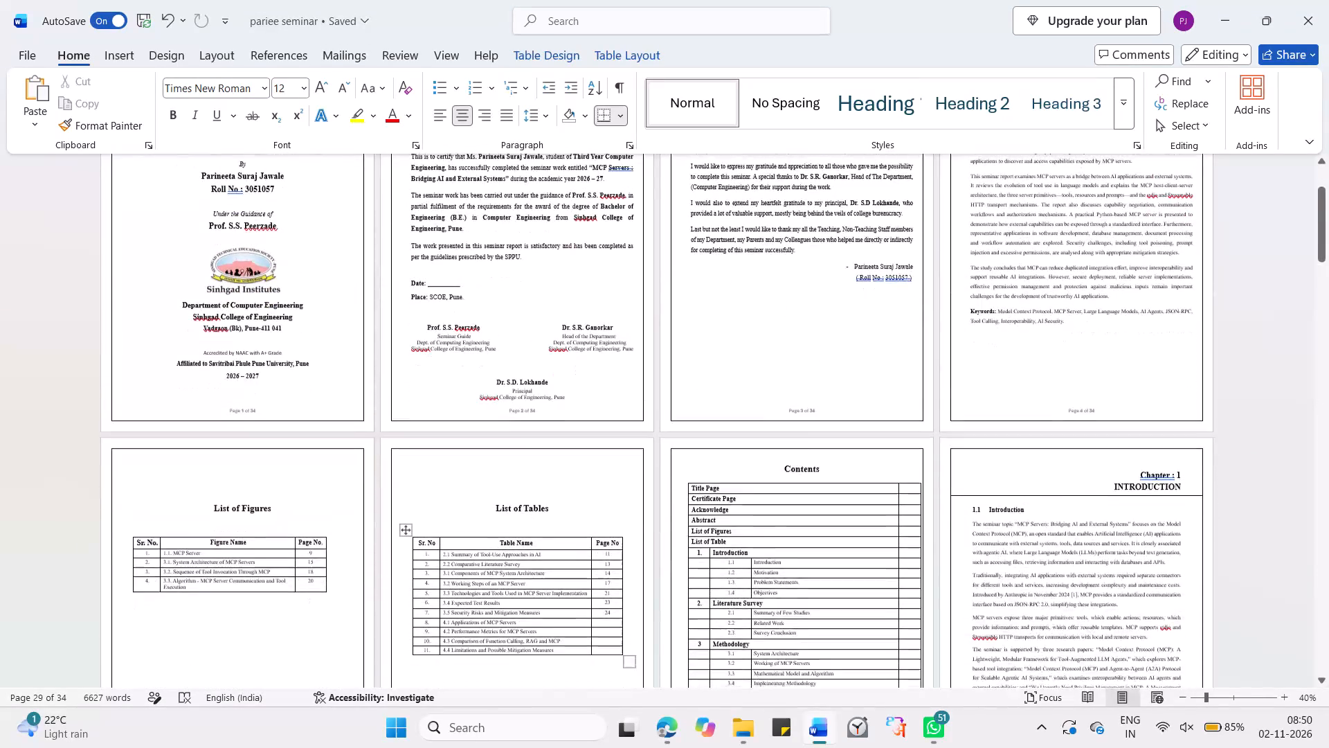
scroll(1140, 467, "down", 2)
key("Down")
type("27")
key("Down")
type("28")
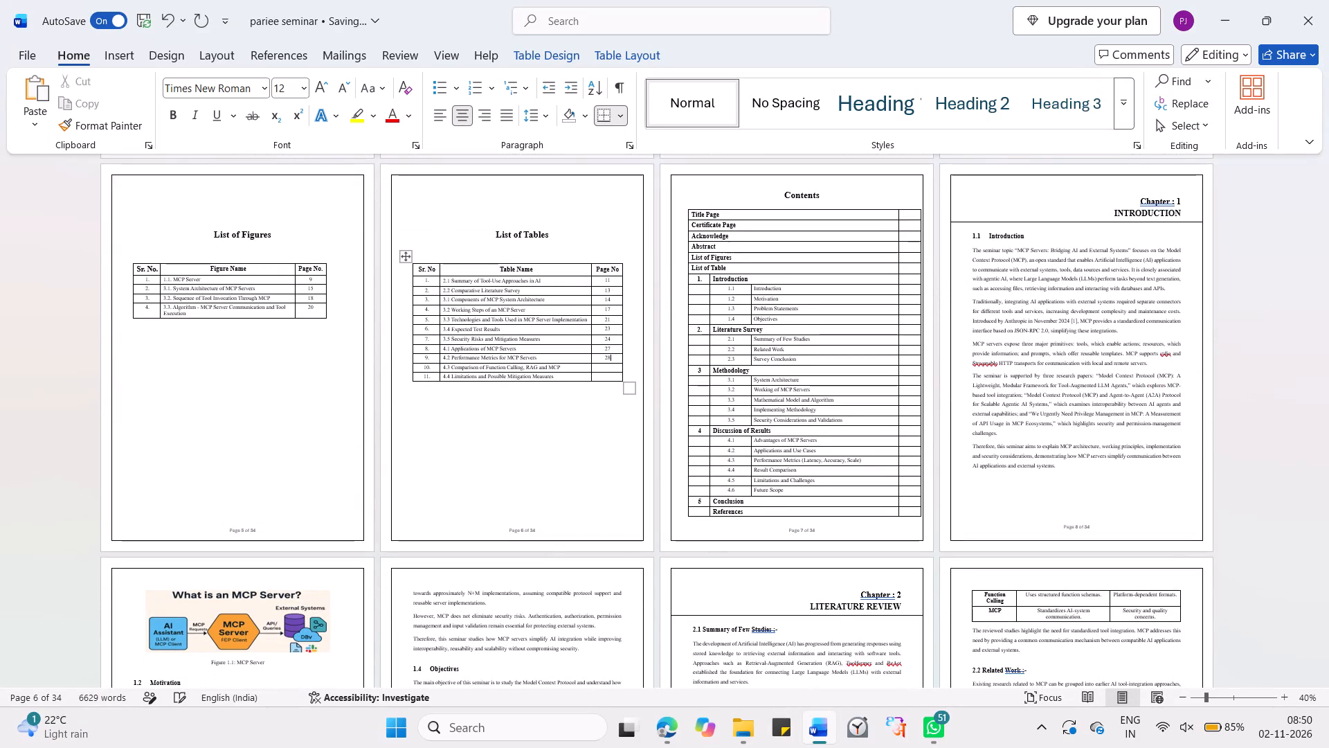
key("Down")
type("29")
key("Down")
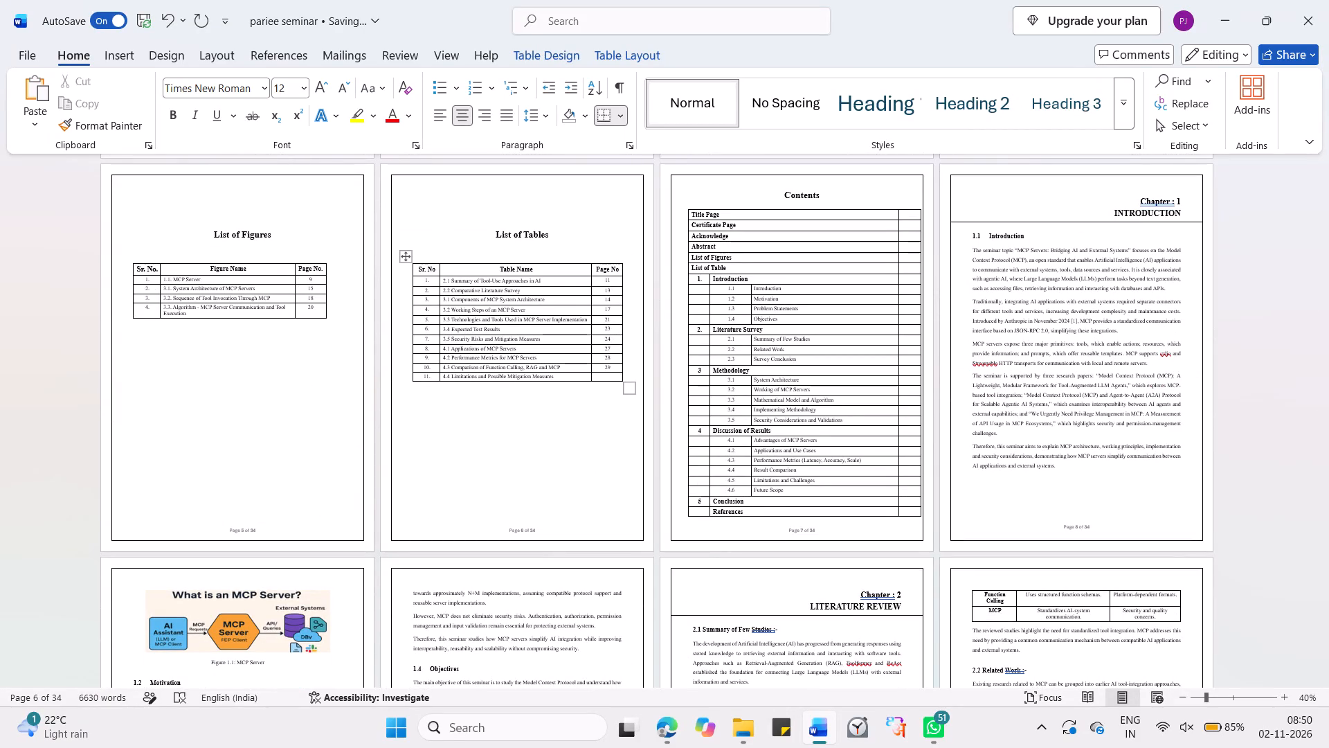
type("31")
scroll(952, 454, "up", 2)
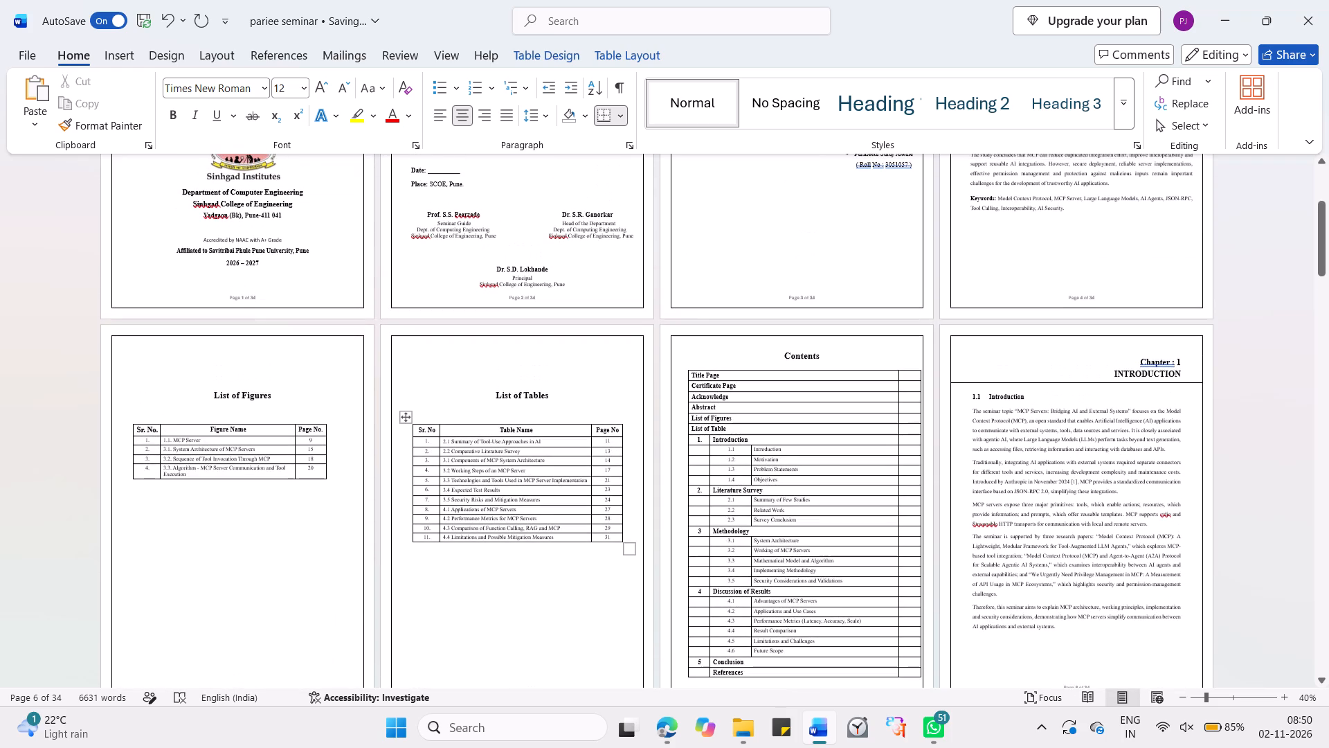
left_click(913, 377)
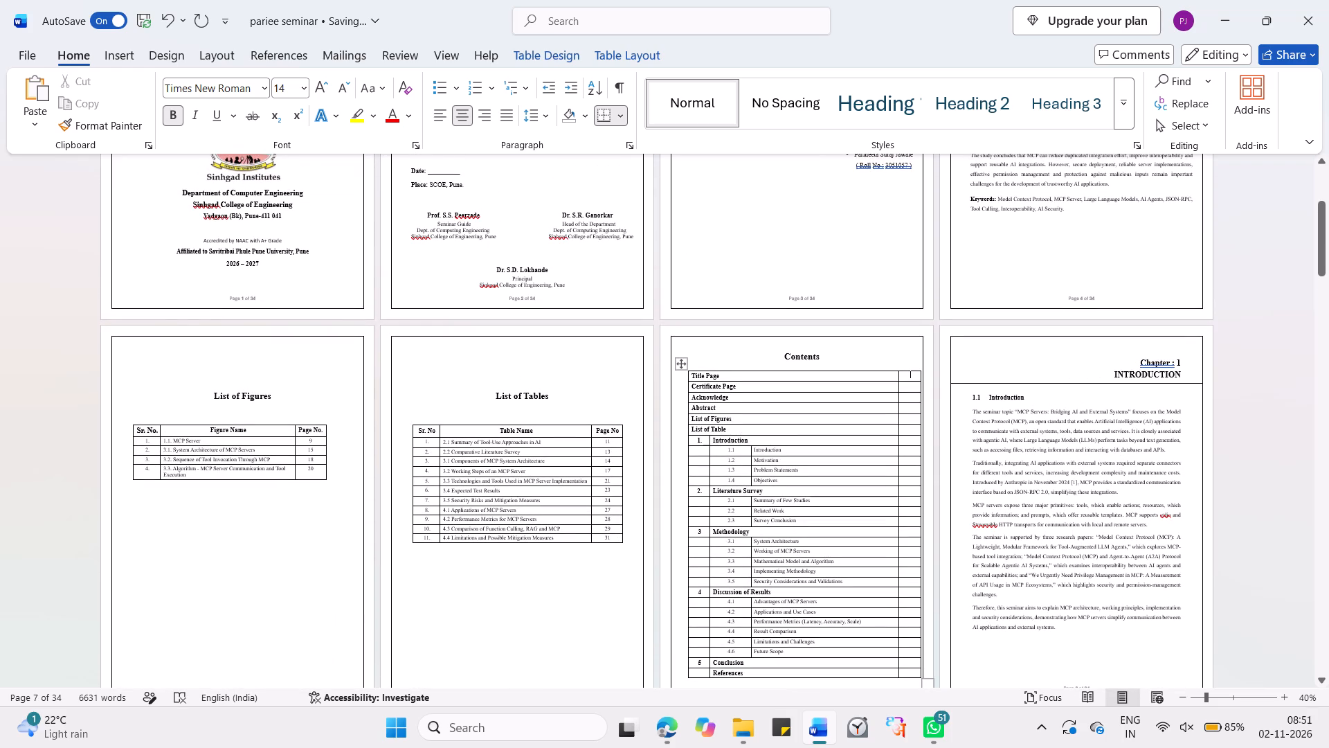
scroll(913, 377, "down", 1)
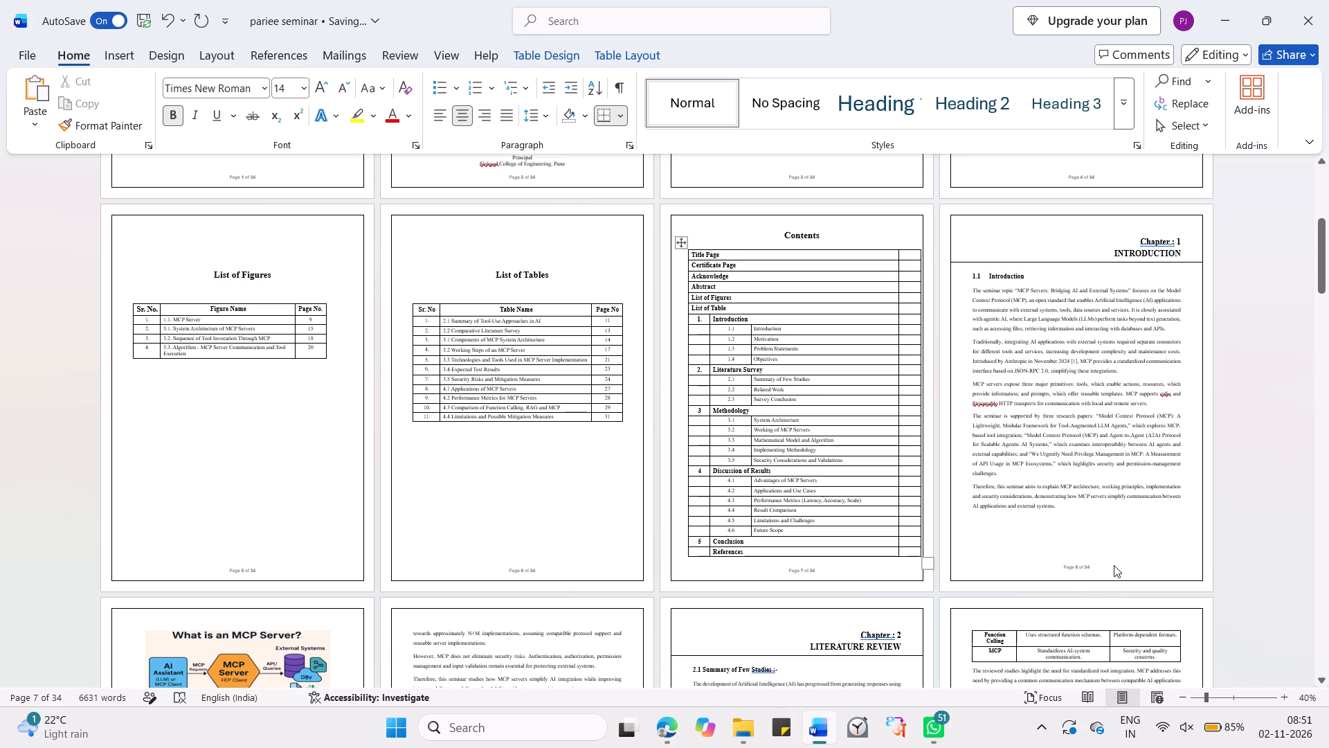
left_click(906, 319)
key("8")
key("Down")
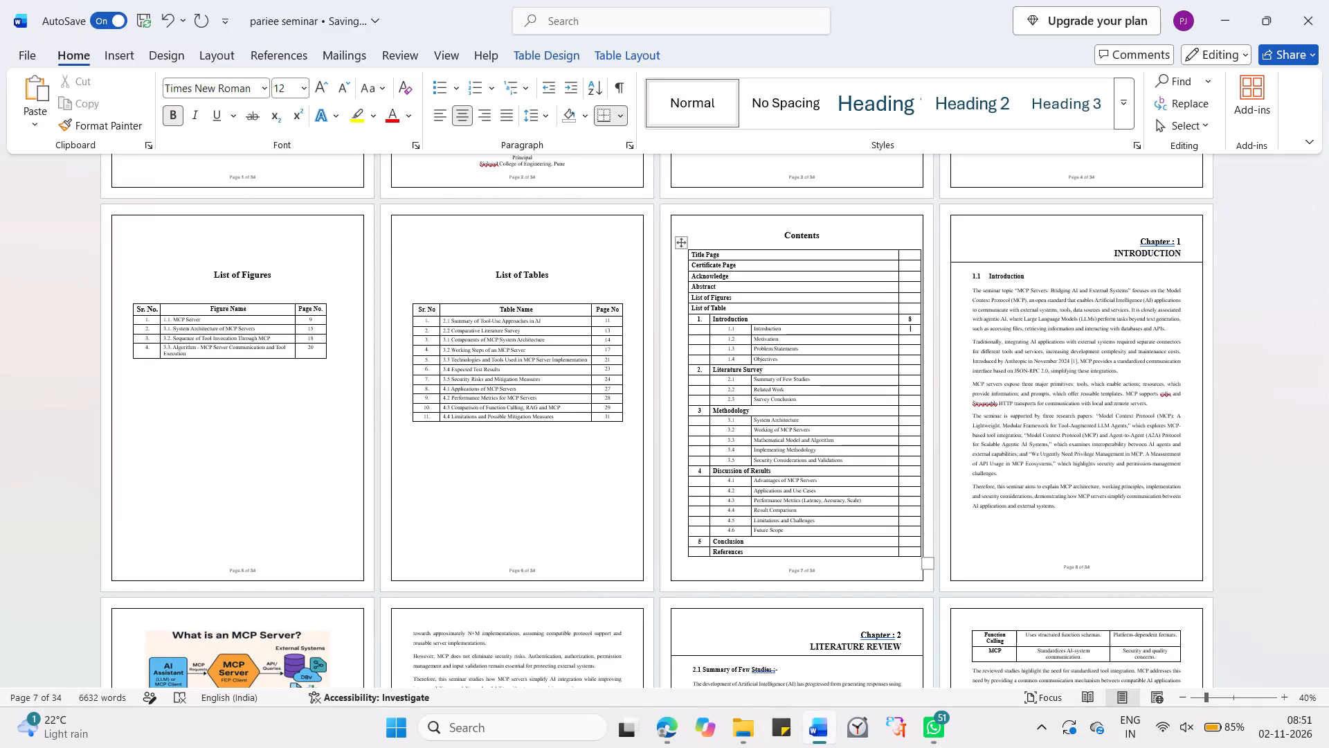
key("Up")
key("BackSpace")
In the Contents, enter page number 8 in non-bold 12 pt for chapter 1 Introduction, and page number 8 for section 1.1.
key("Left")
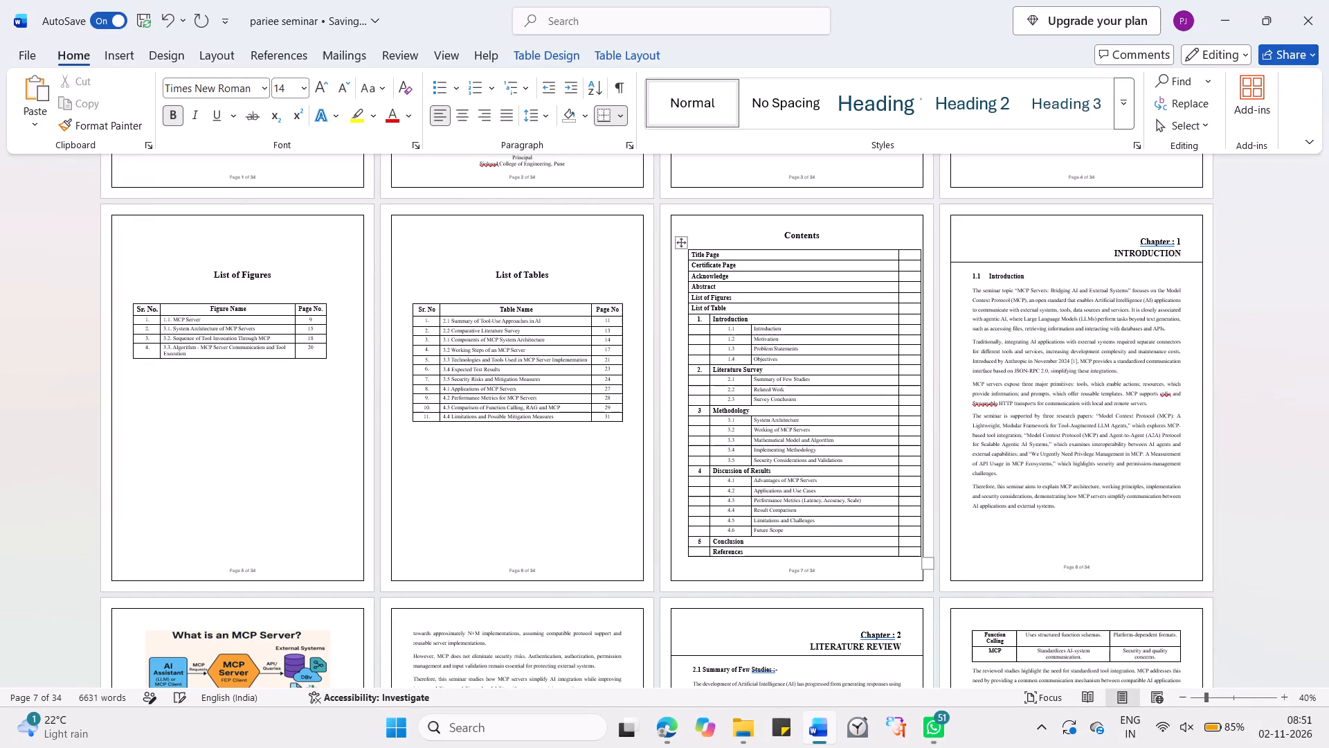
key("Right")
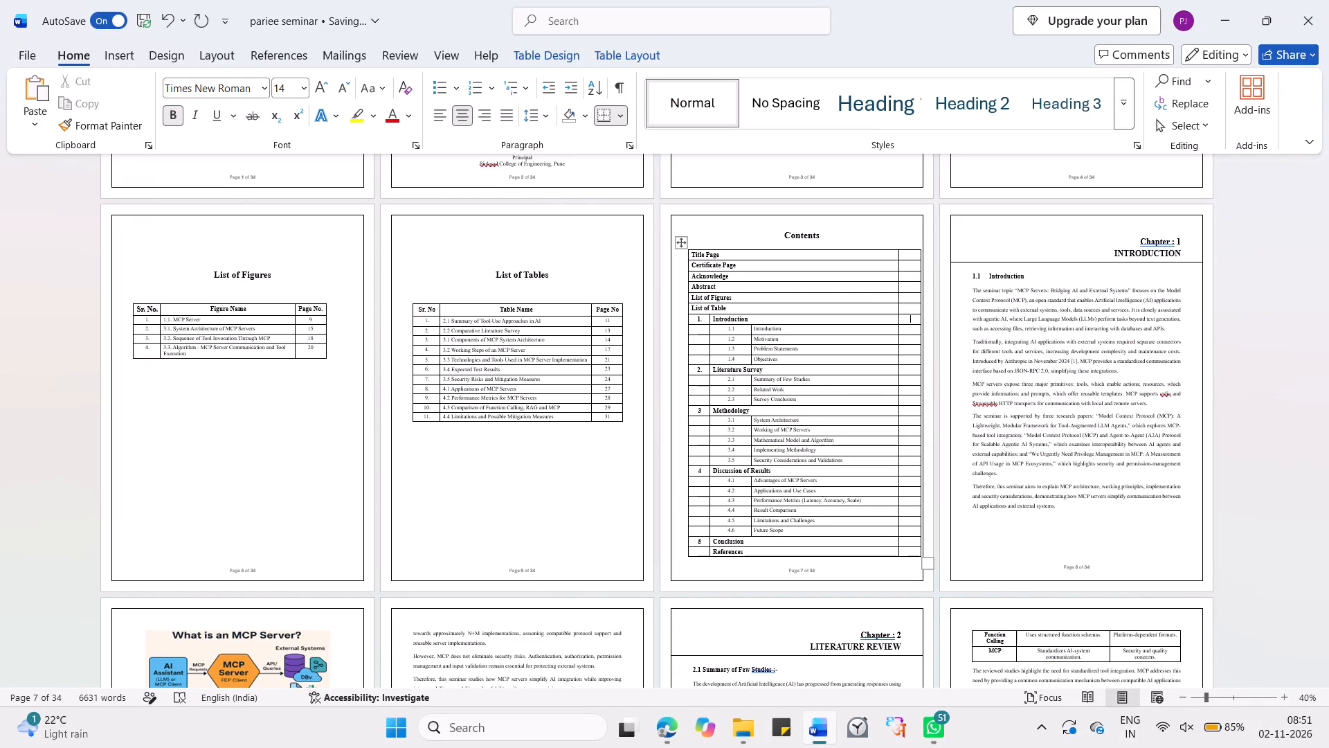
left_click(343, 91)
left_click(170, 115)
key("8")
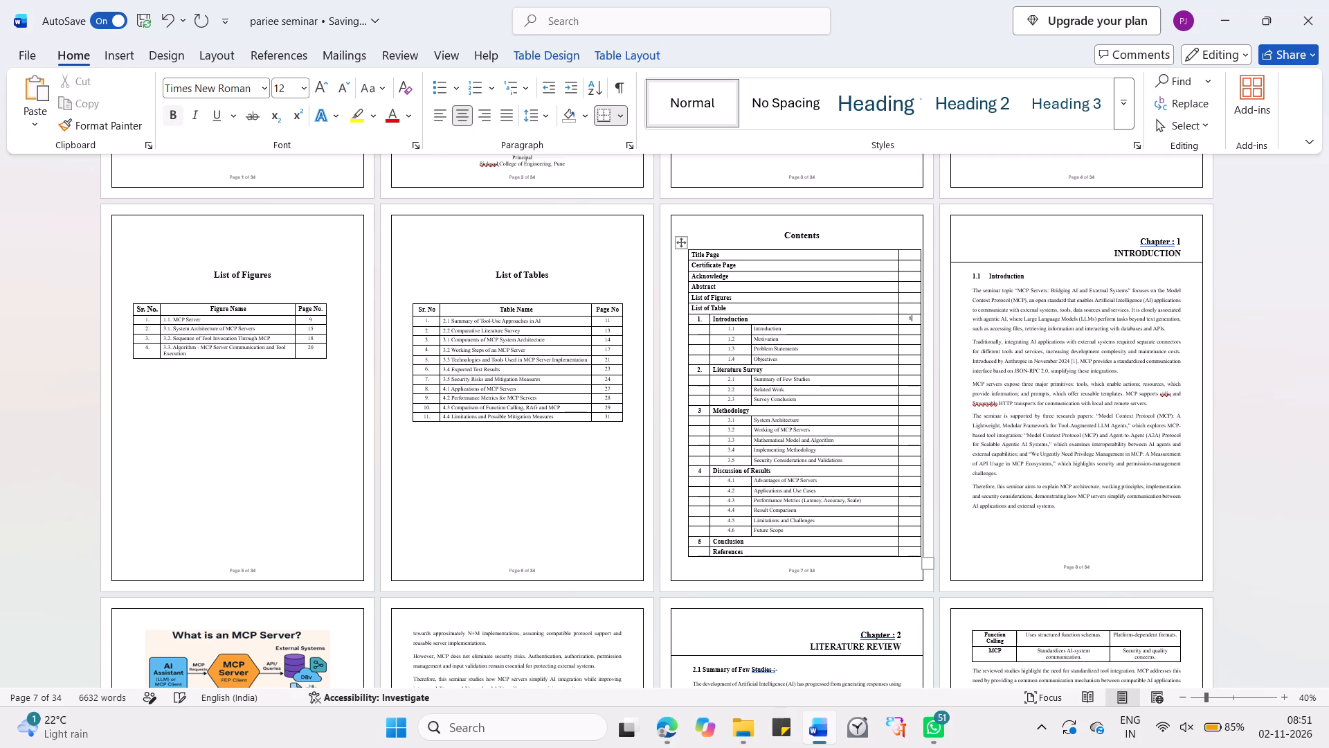
key("Down")
key("8")
In the Contents, re-enter page number 8 for section 1.1 without bold, and remove bold from the whole page-number column.
key("BackSpace")
key("ctrl+b")
key("8")
left_click(909, 249)
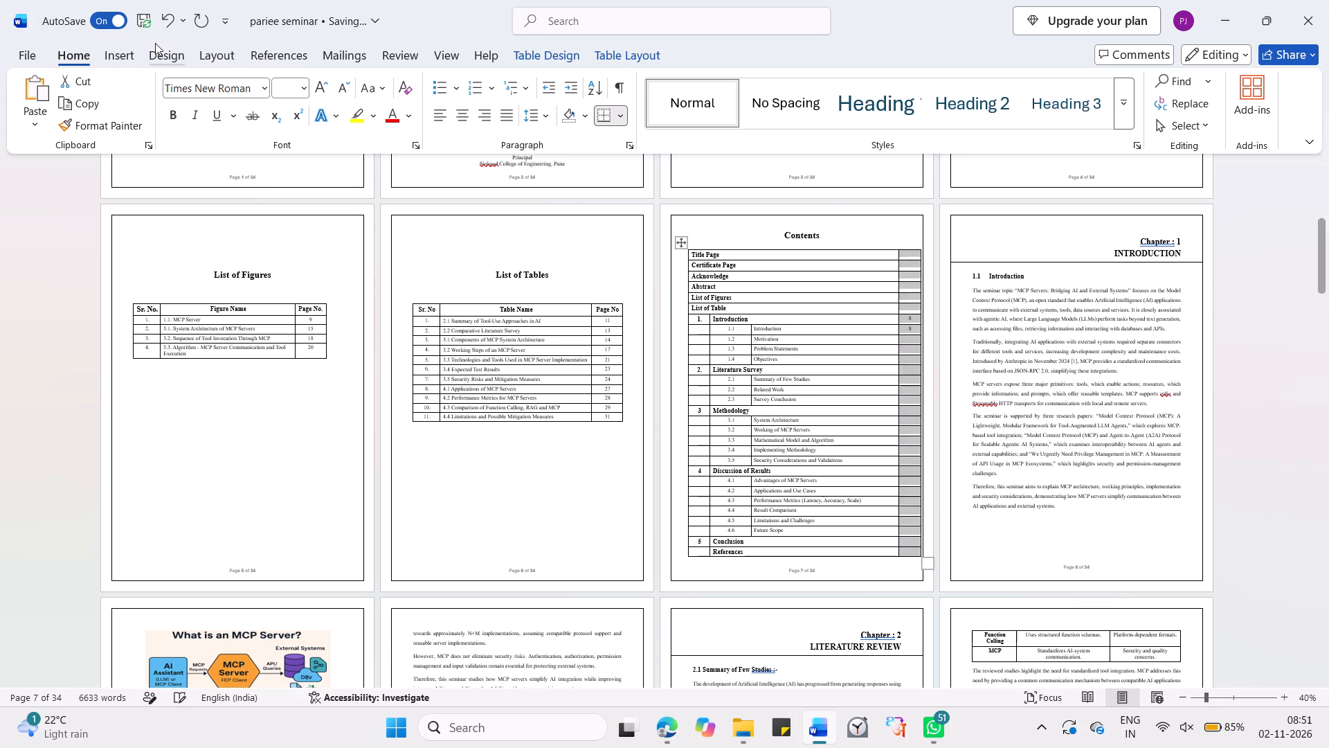
left_click(178, 121)
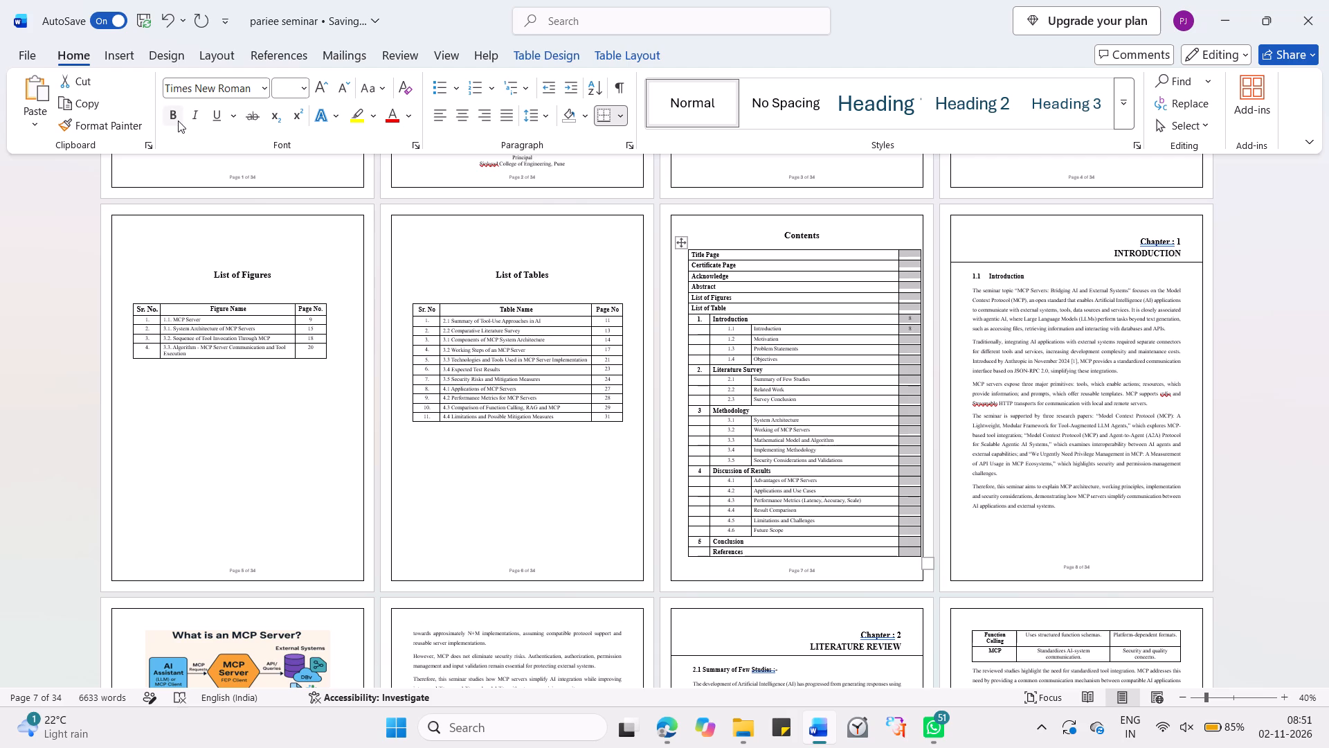
left_click(178, 121)
left_click(178, 121)
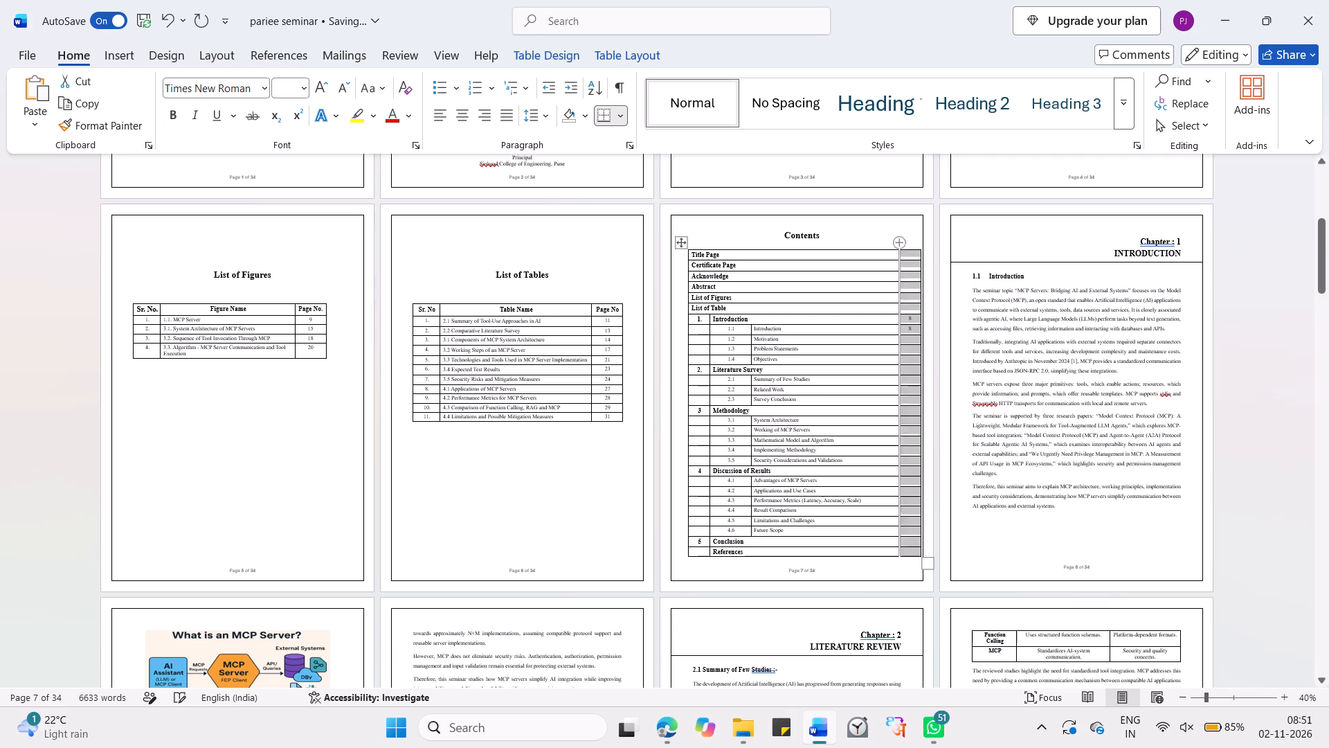
Enter page number 9 for sections 1.2 Motivation and 1.3 Problem Statements, and page number 10 for section 1.4 Objectives in the Contents.
left_click(901, 332)
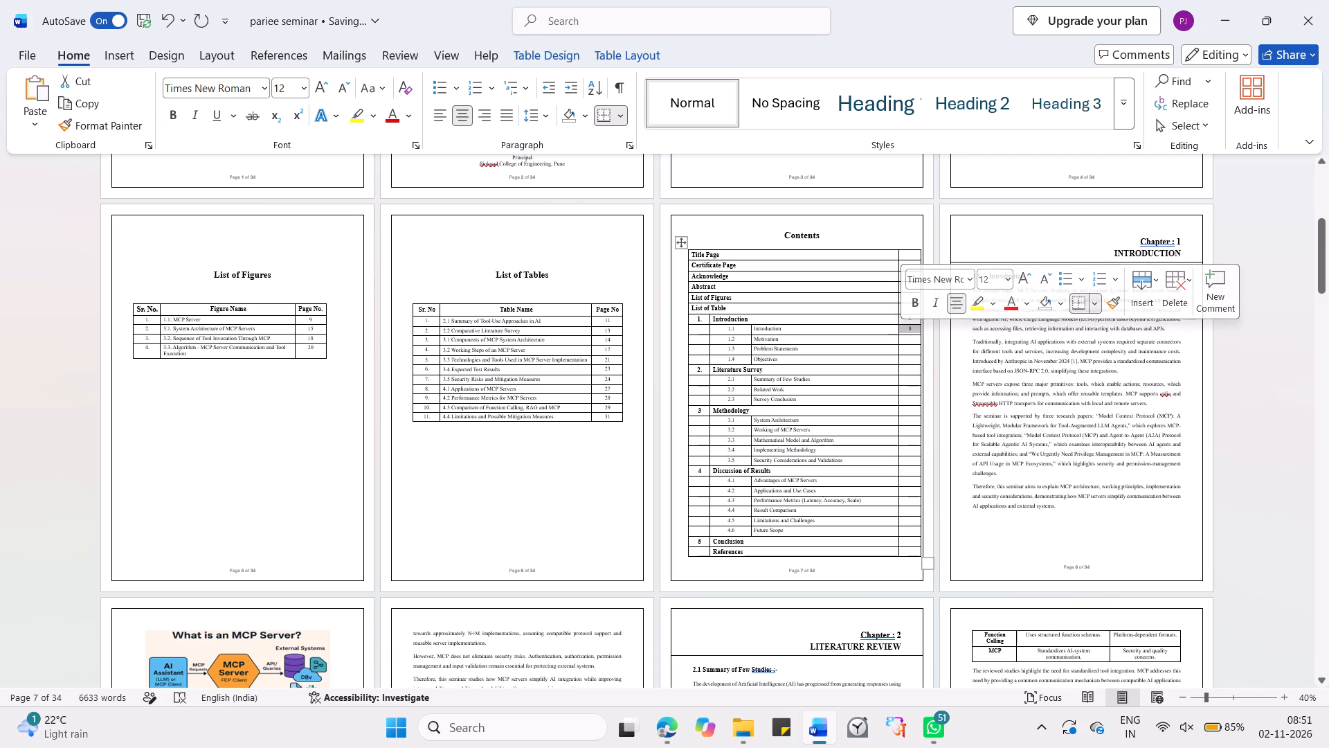
left_click(905, 342)
scroll(905, 342, "down", 1)
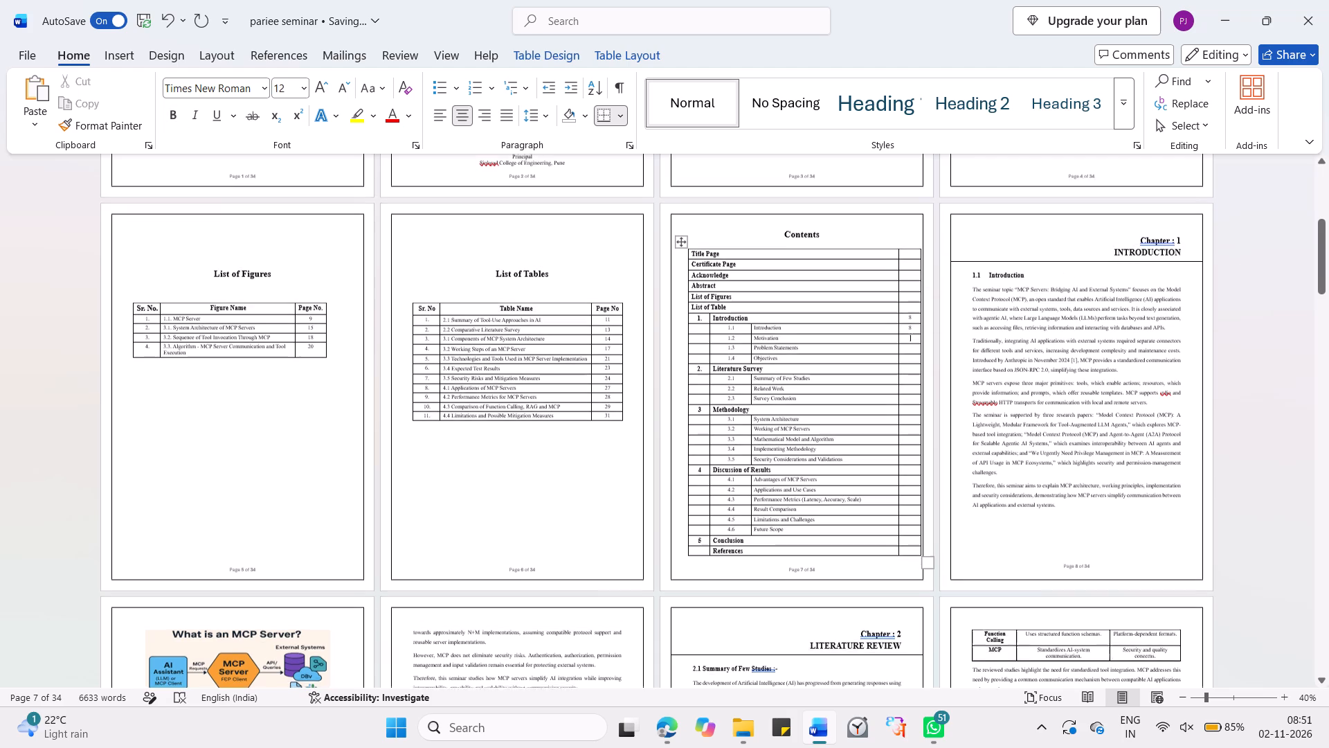
scroll(905, 342, "down", 2)
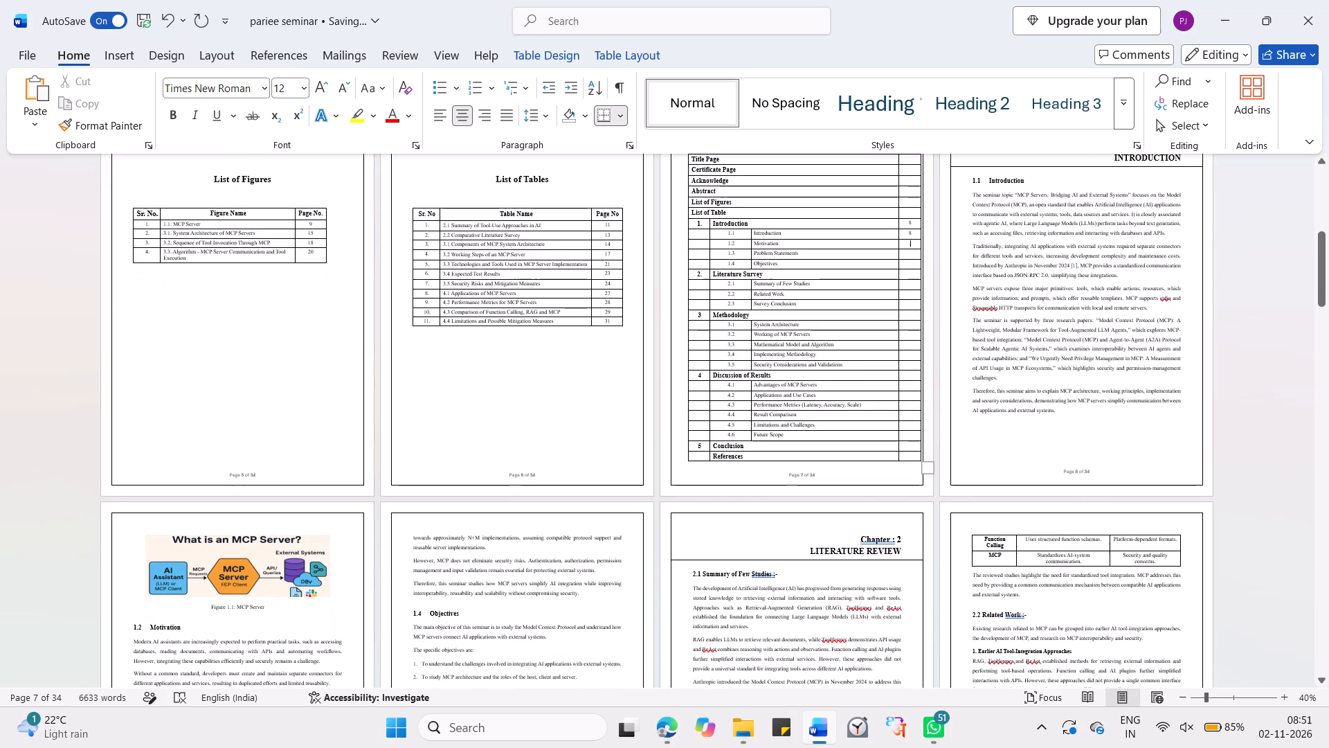
key("9")
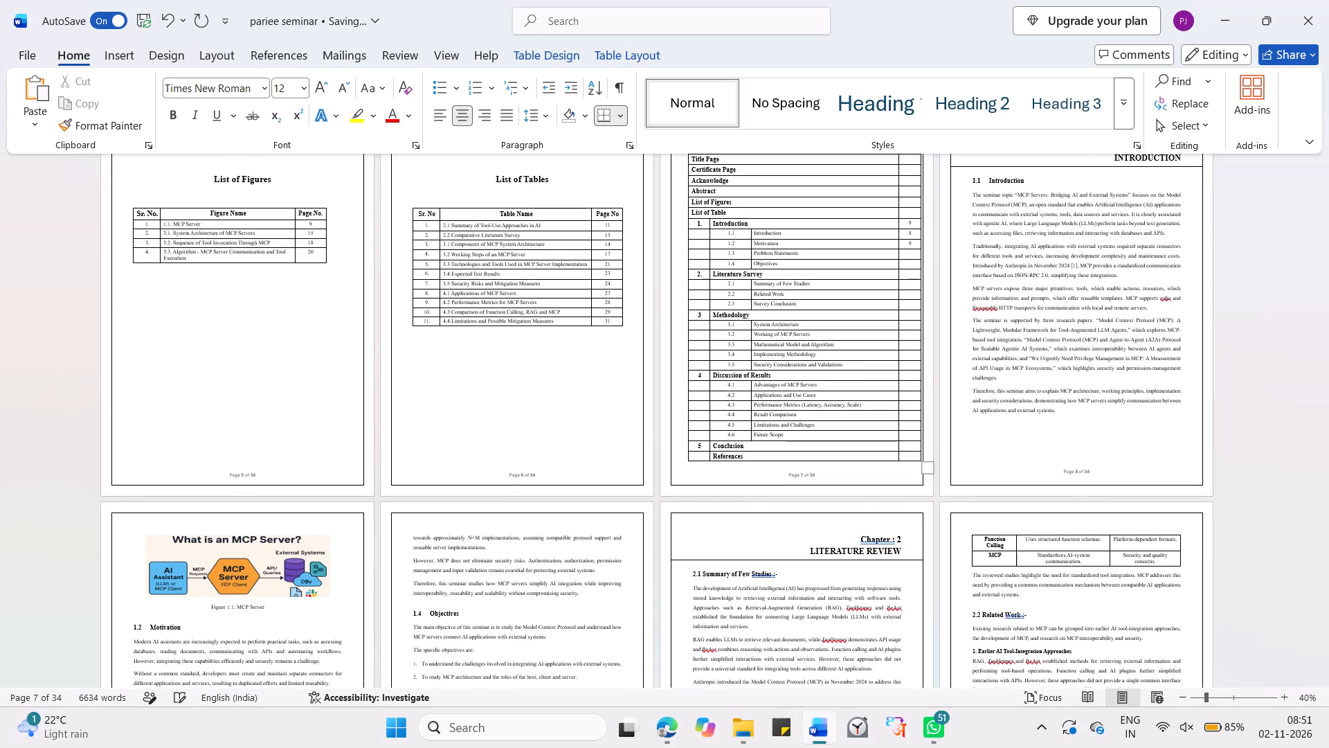
key("Right")
key("Down")
key("9")
key("Down")
type("10")
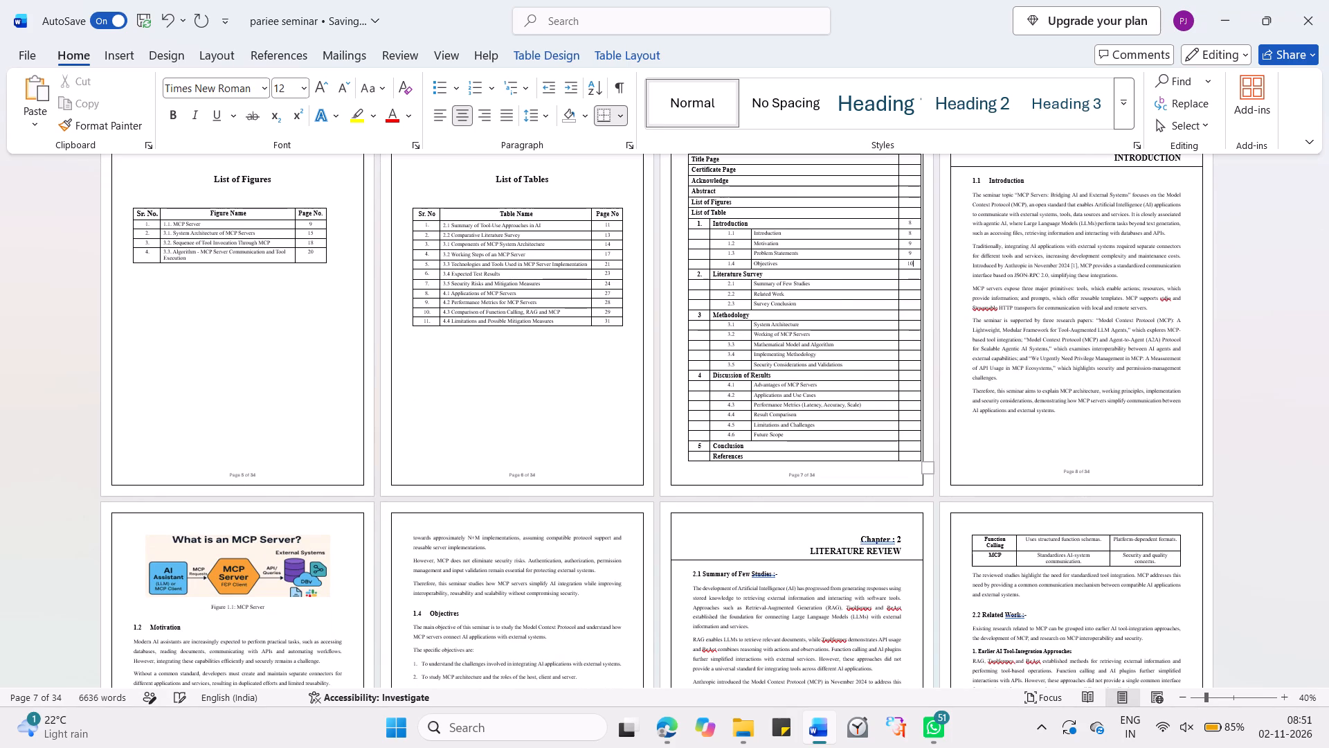
Locate the start of chapter 2 in the report and enter page number 11 for Literature Survey in the Contents.
scroll(905, 342, "down", 4)
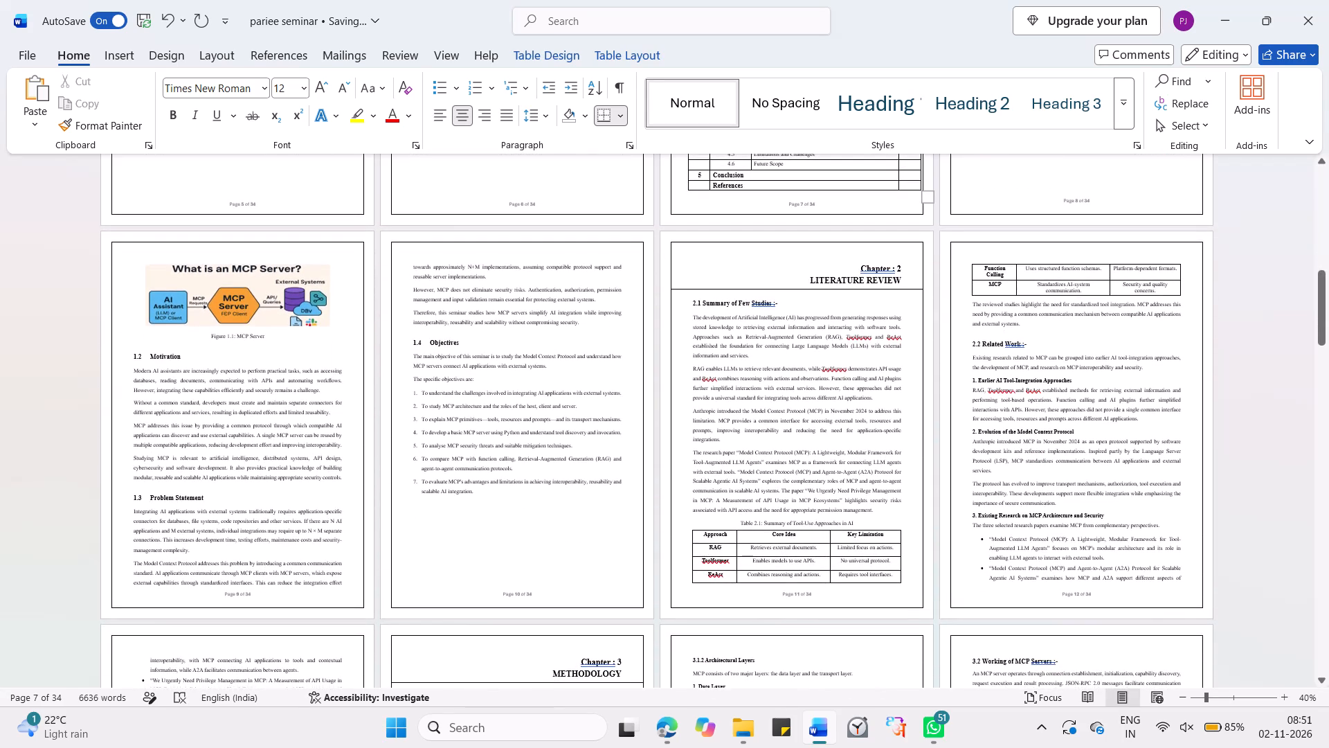
scroll(905, 342, "up", 3)
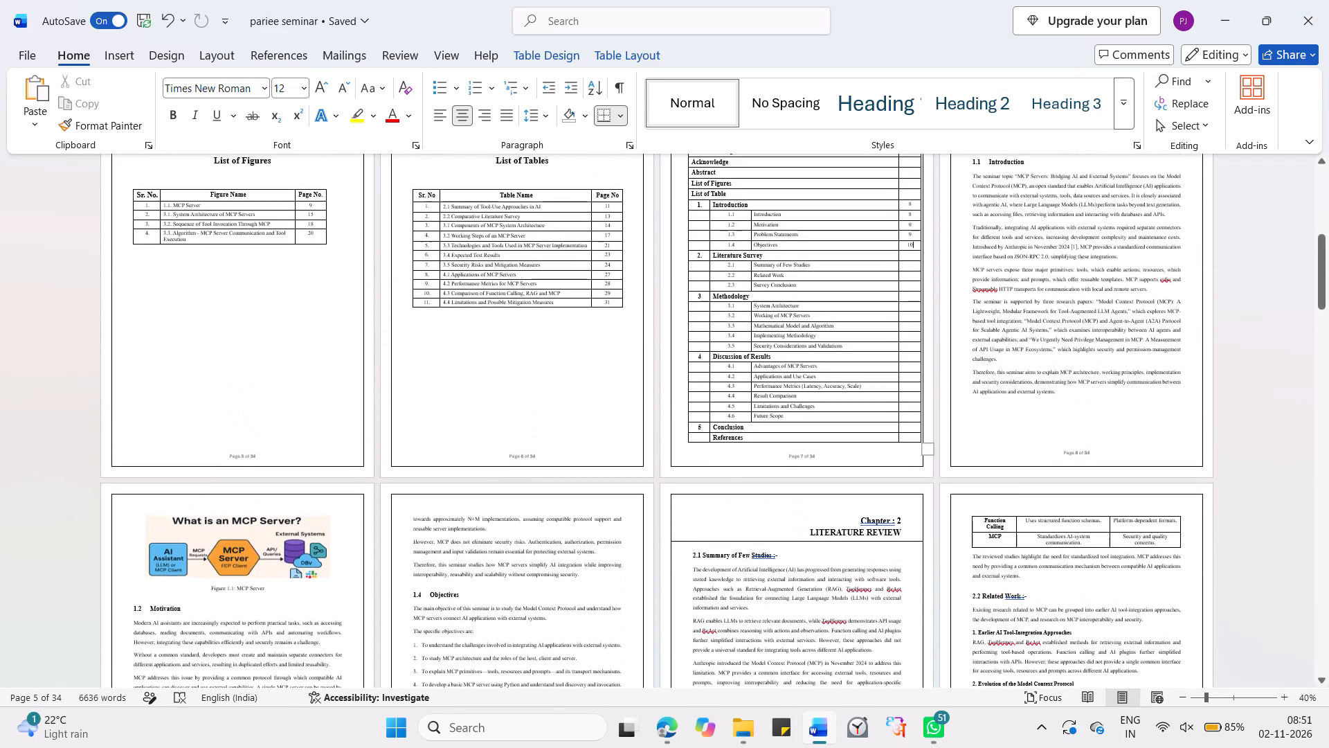
key("Down")
type("11")
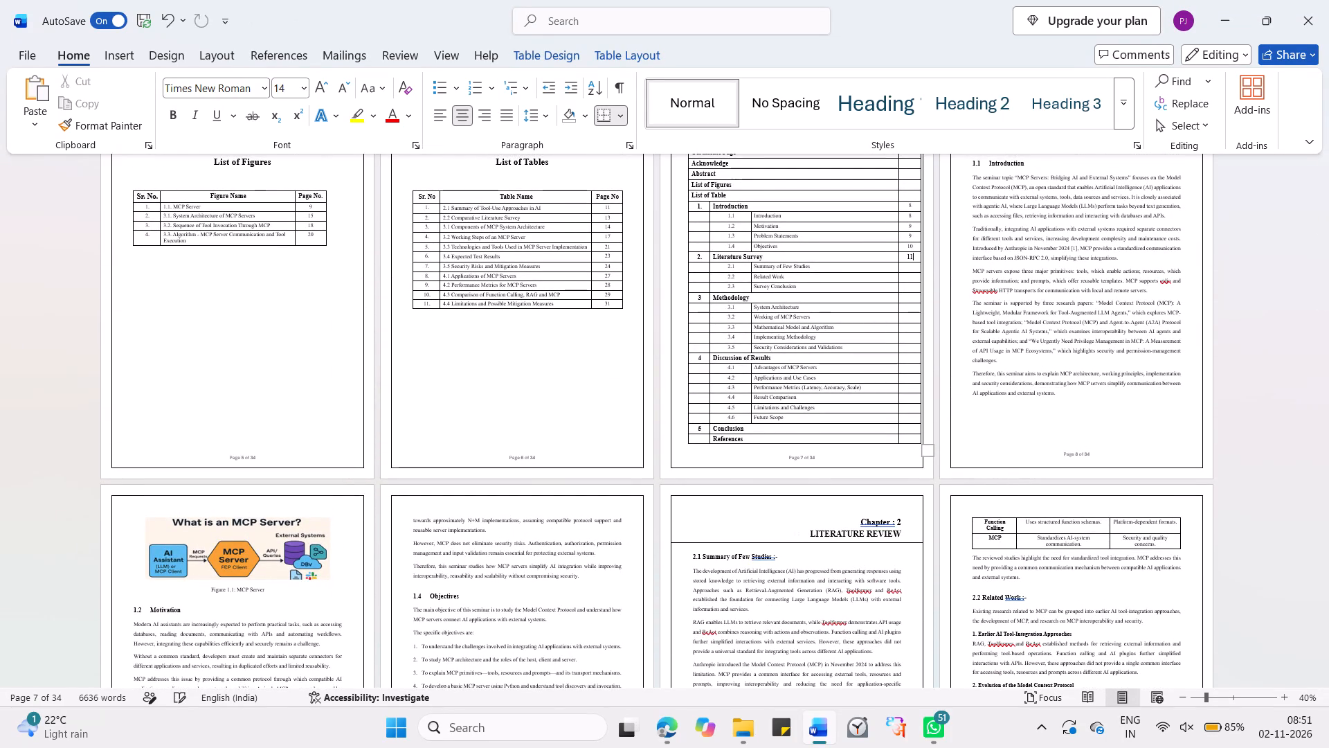
Set the entire page-number column of the Contents table to font size 12.
key("Down")
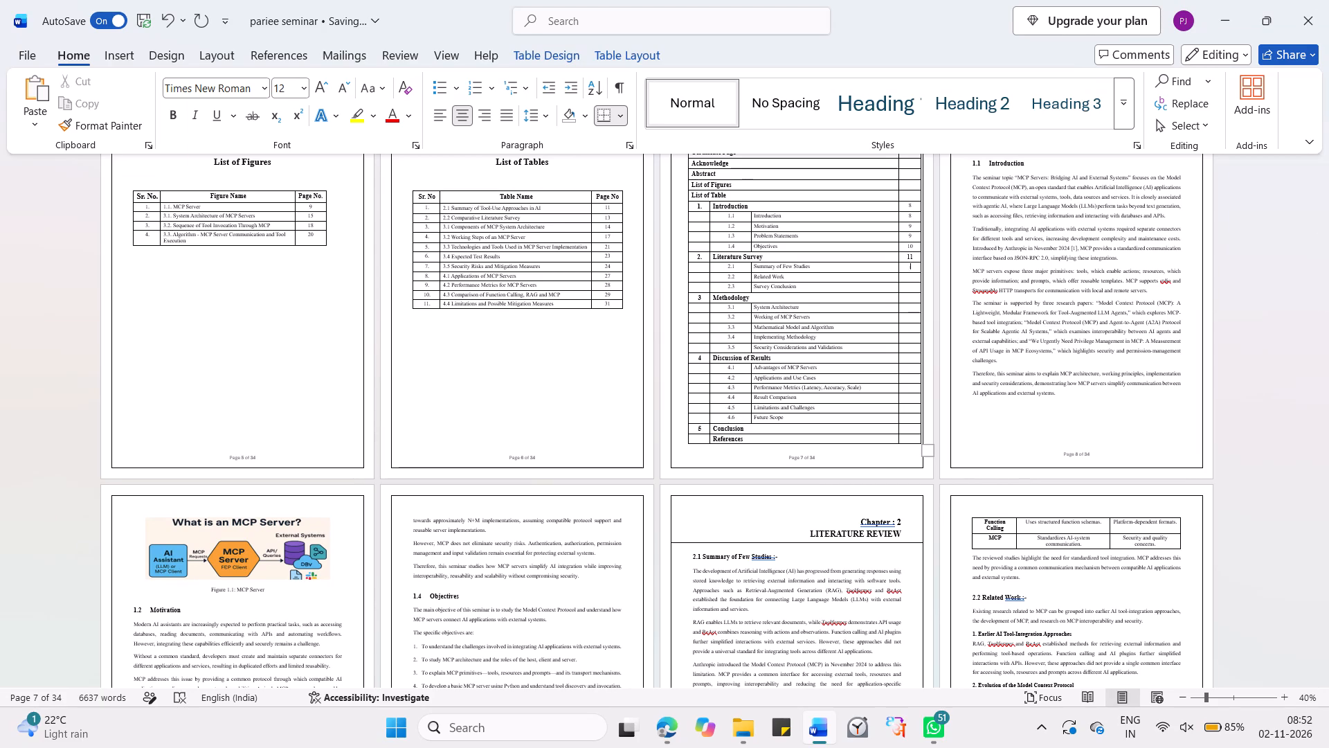
key("Up")
key("Up")
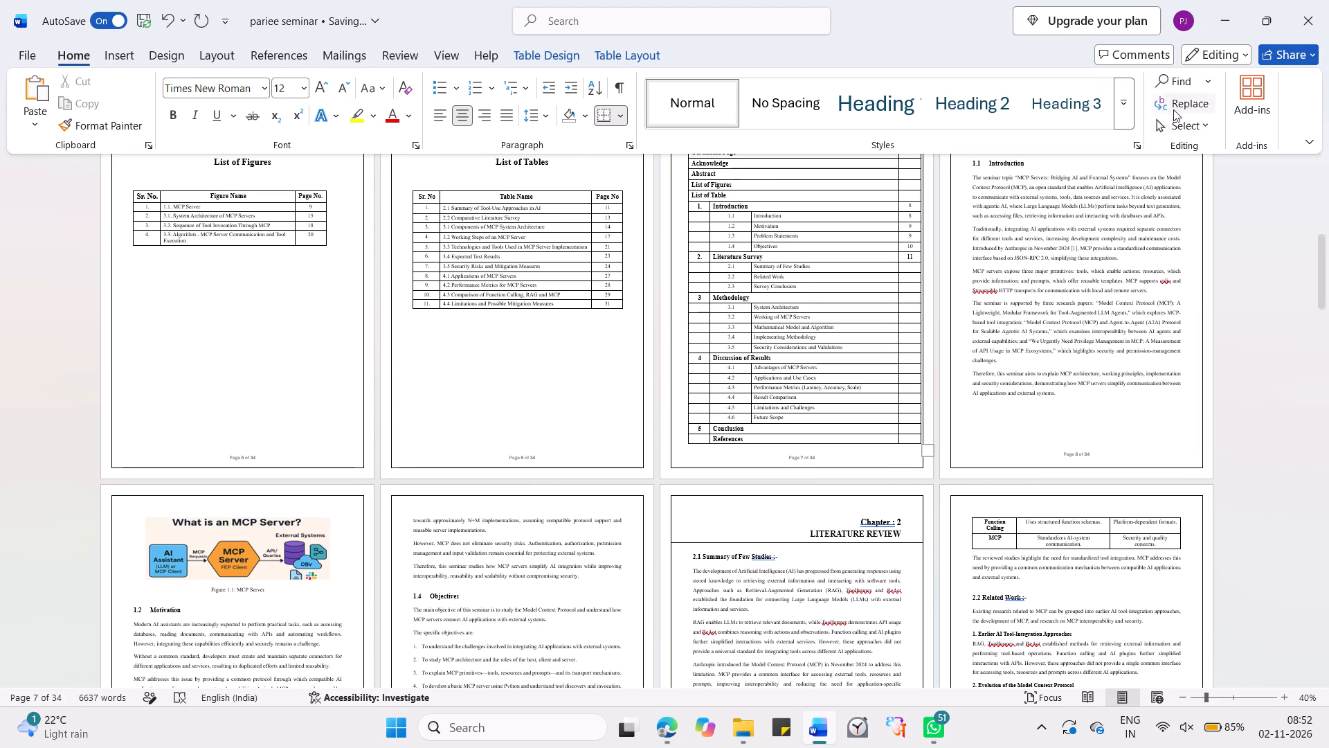
left_click(903, 193)
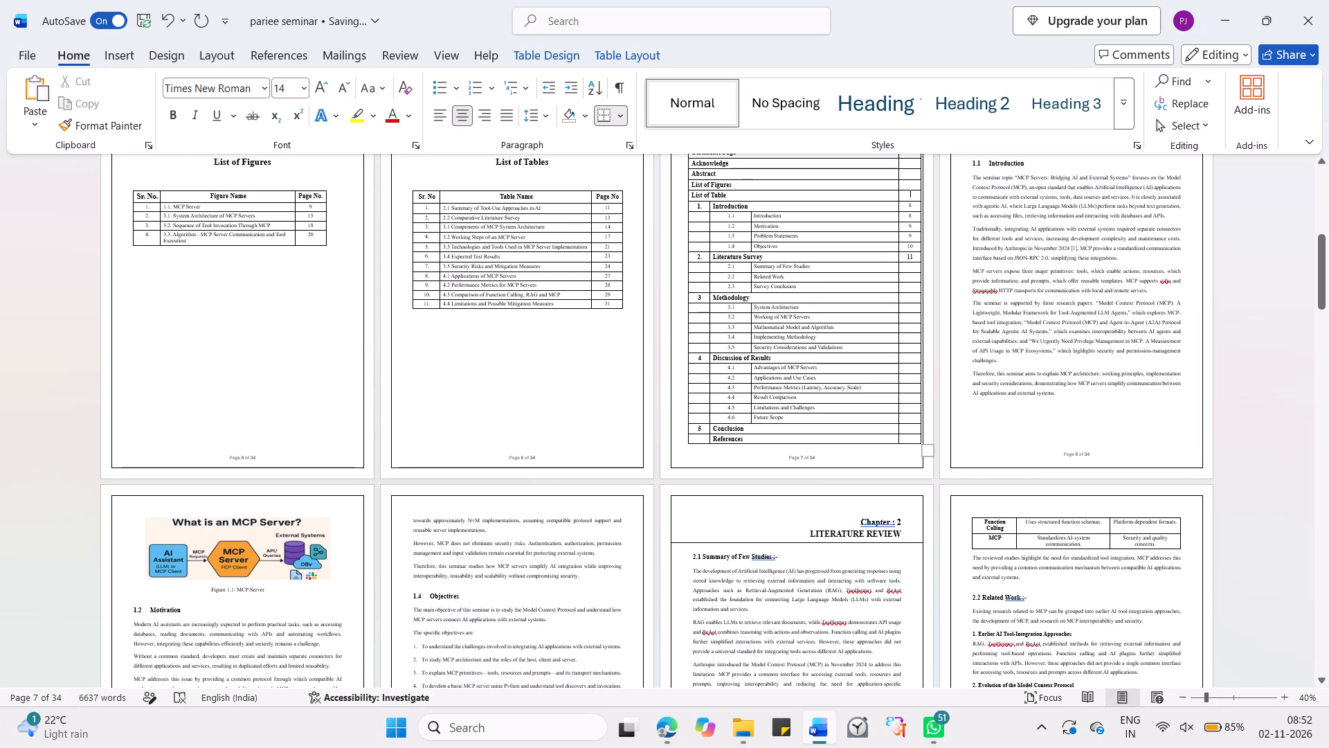
scroll(907, 187, "up", 1)
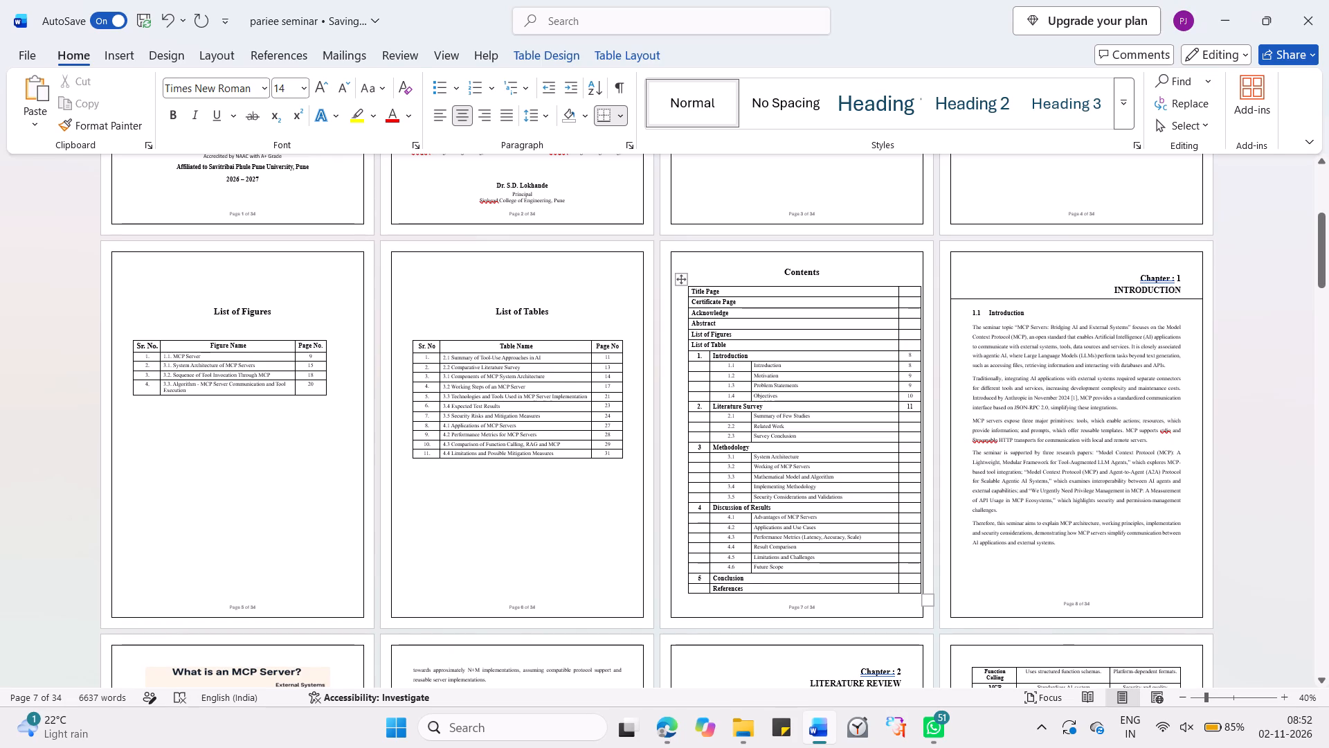
left_click(908, 287)
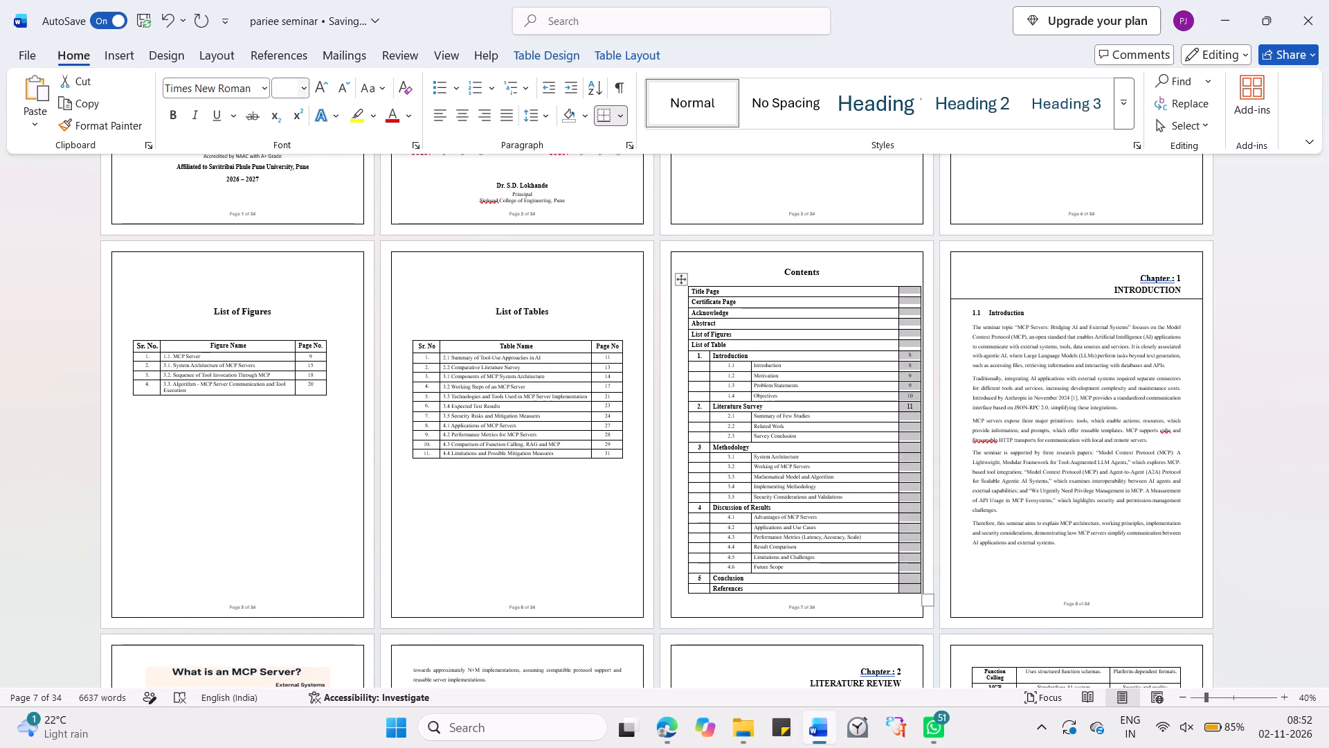
left_click(288, 87)
type("12")
key("Return")
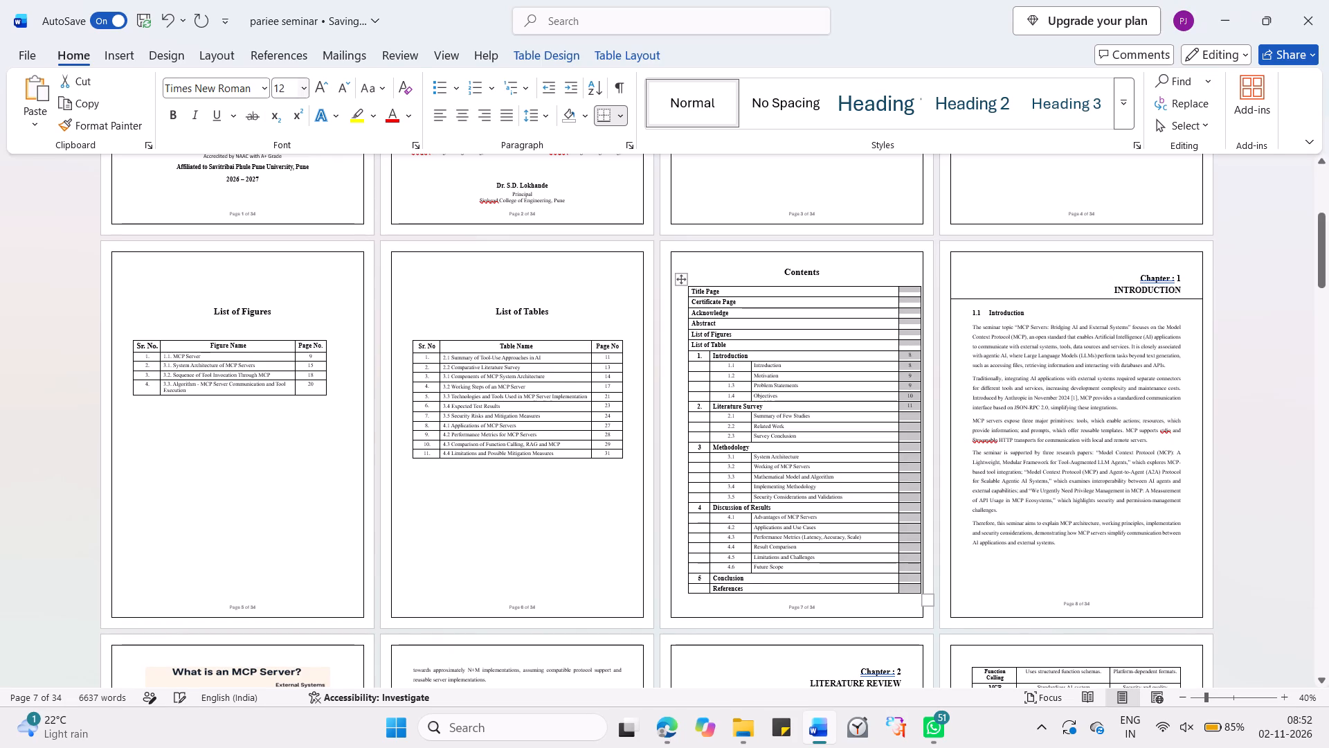
left_click(842, 416)
Find sections 2.1, 2.2 and 2.3 in the report and enter their page numbers 11, 12 and 13 in the Contents.
scroll(842, 416, "down", 1)
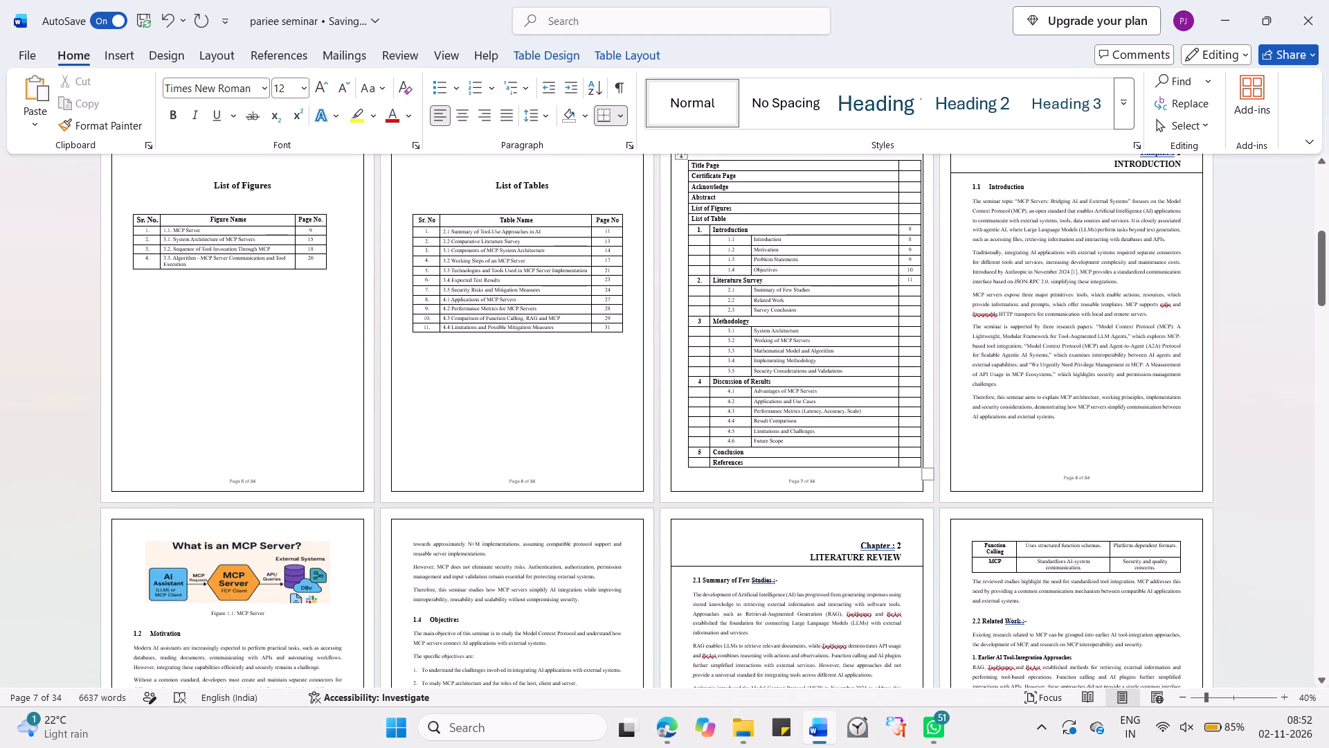
left_click(914, 289)
type("11")
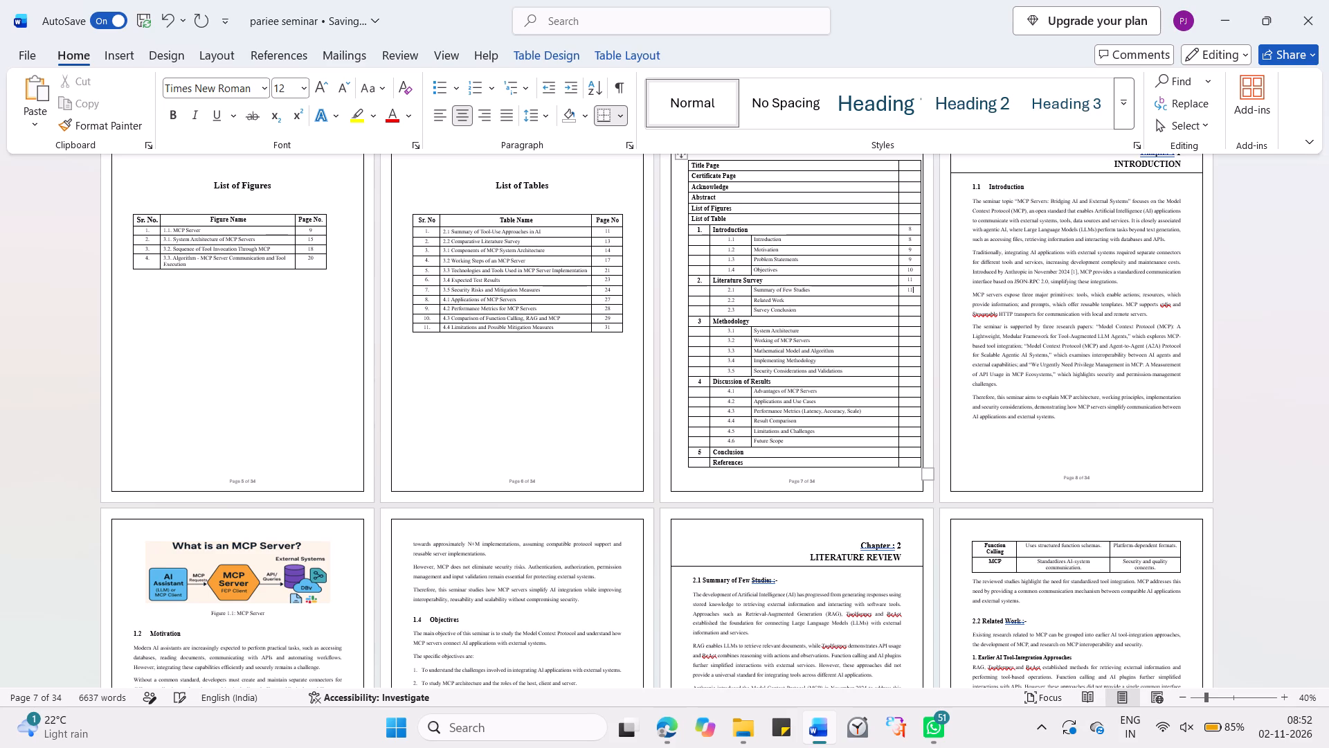
key("Down")
type("12")
key("Down")
scroll(914, 289, "down", 5)
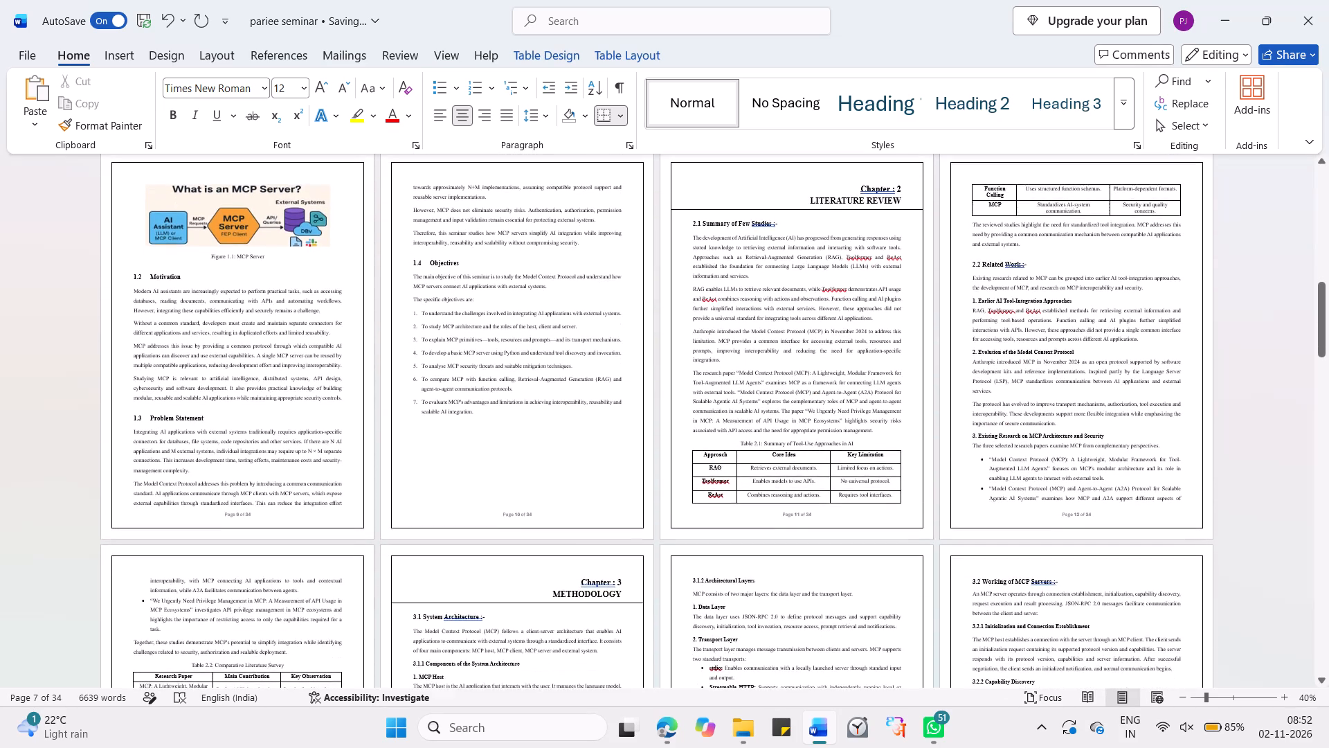
scroll(914, 289, "down", 2)
scroll(914, 289, "up", 2)
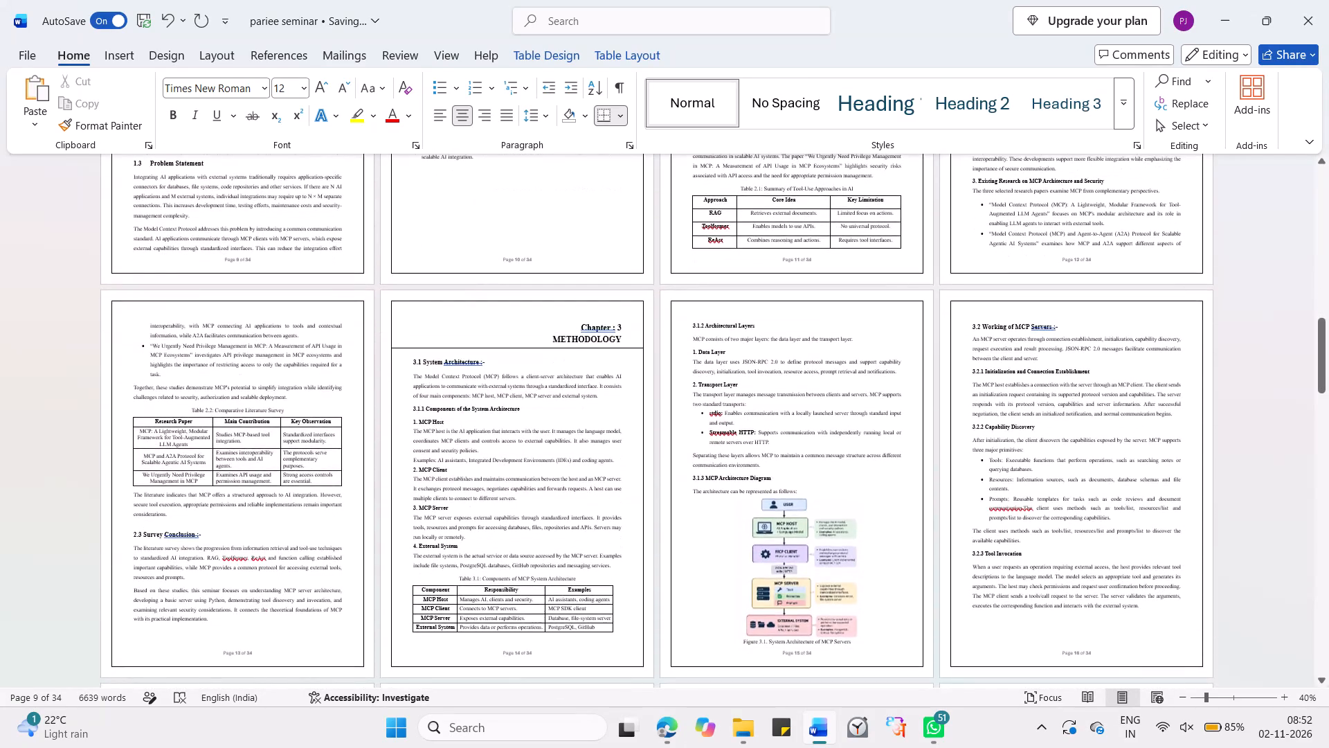
scroll(914, 289, "up", 3)
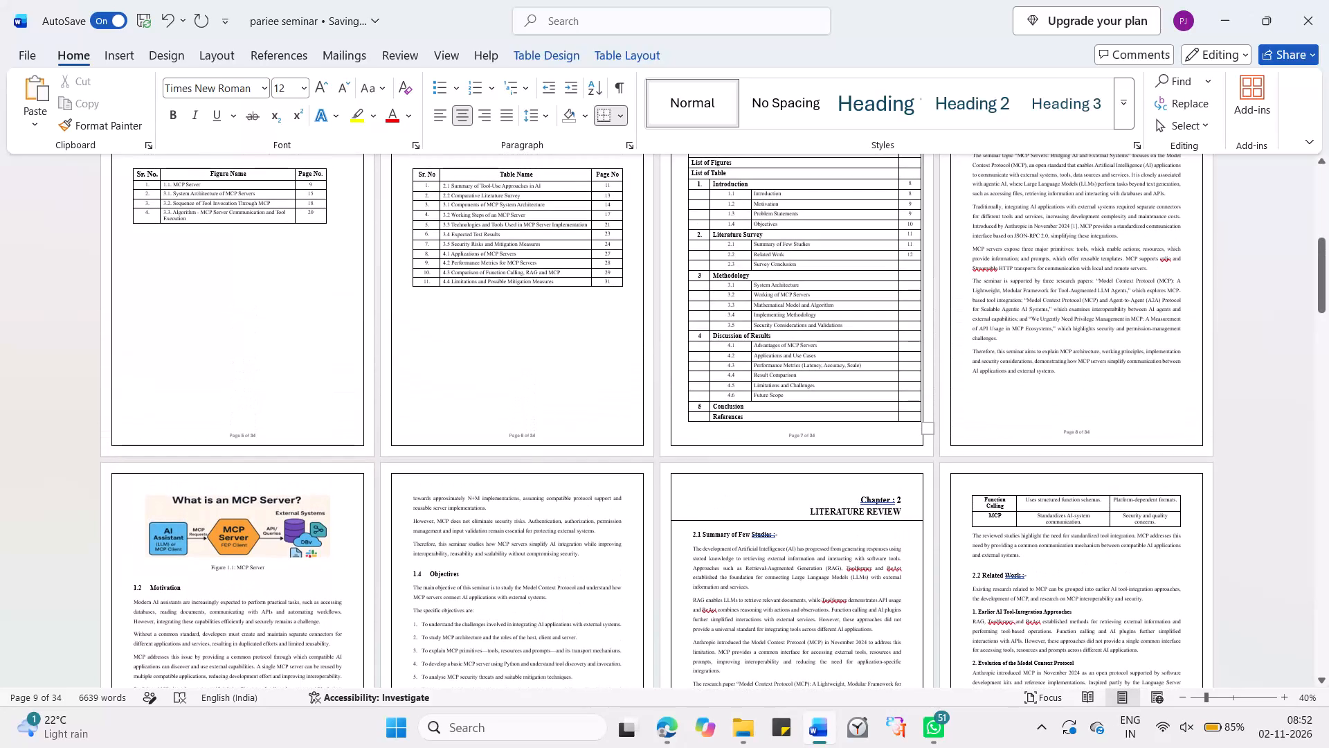
type("13")
Find the start of chapter 3 and its first sections, and enter pages 14 for Methodology, 14 for 3.1 and 16 for 3.2 in the Contents.
key("Down")
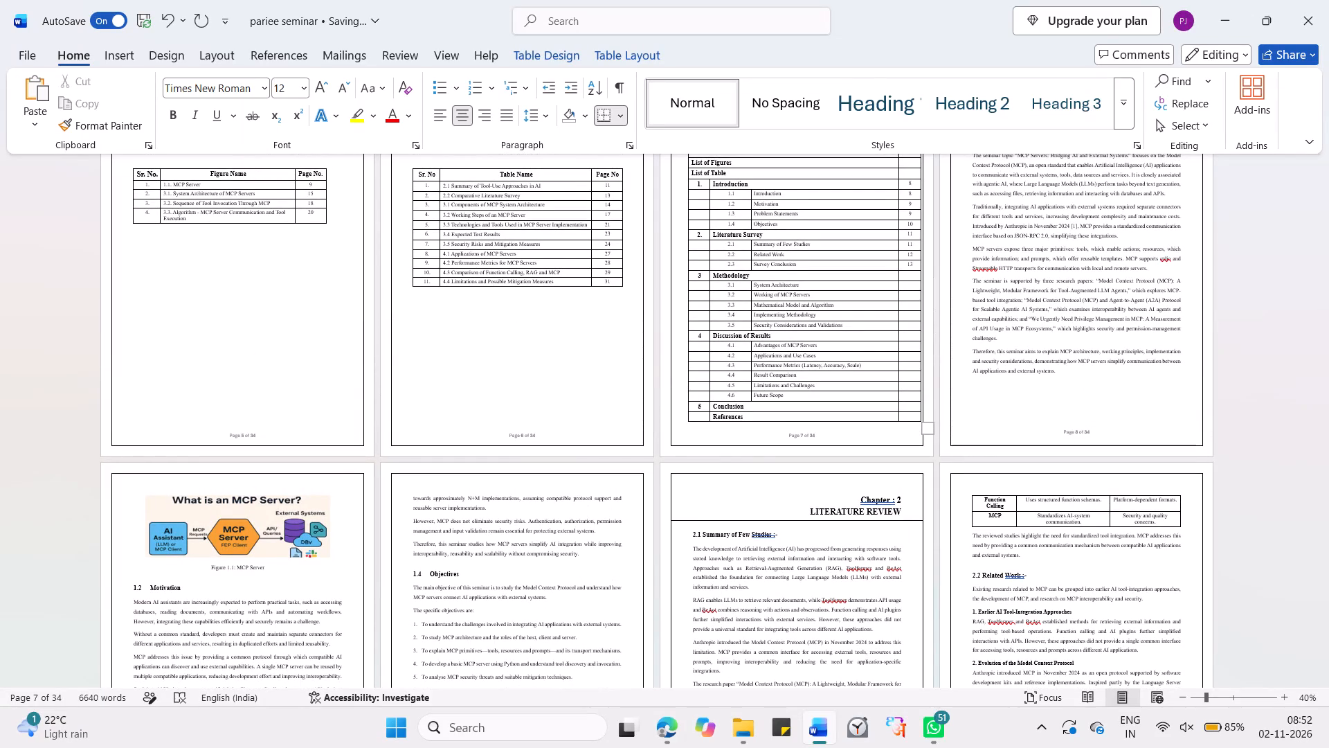
scroll(914, 289, "down", 7)
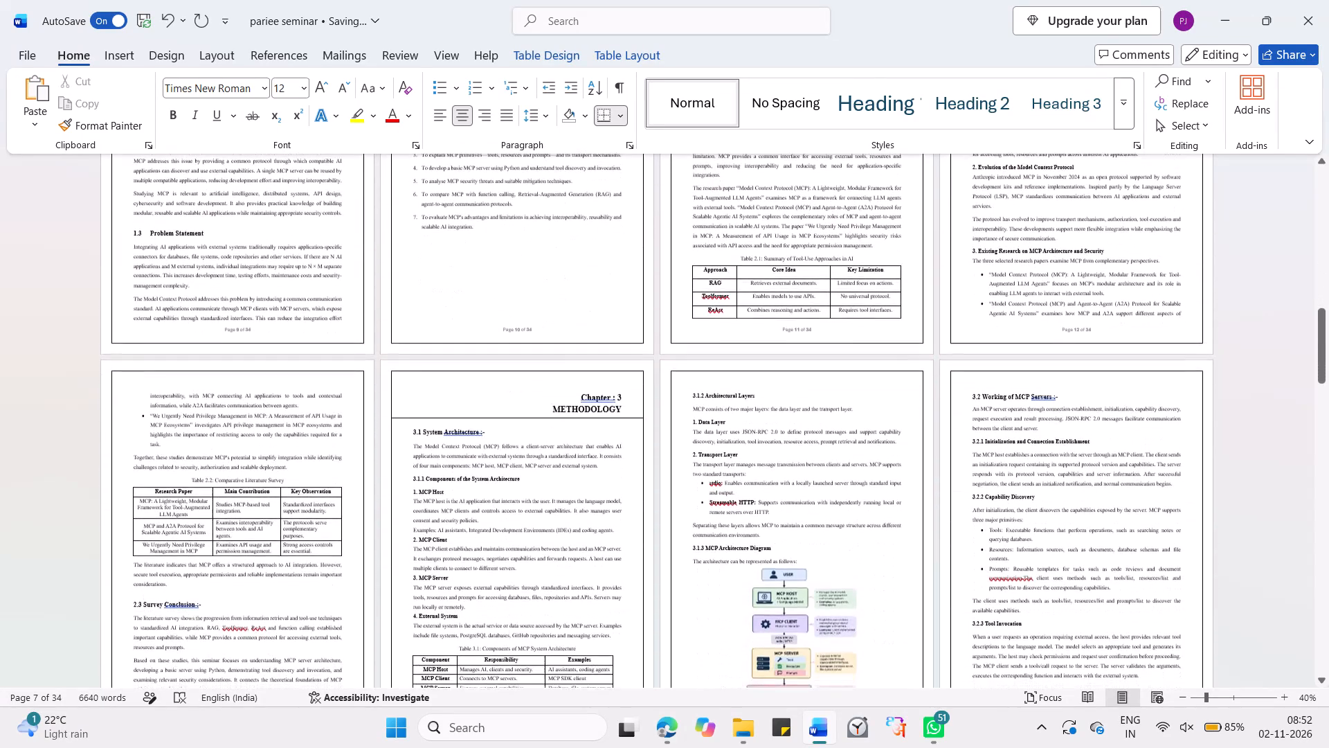
scroll(914, 289, "down", 1)
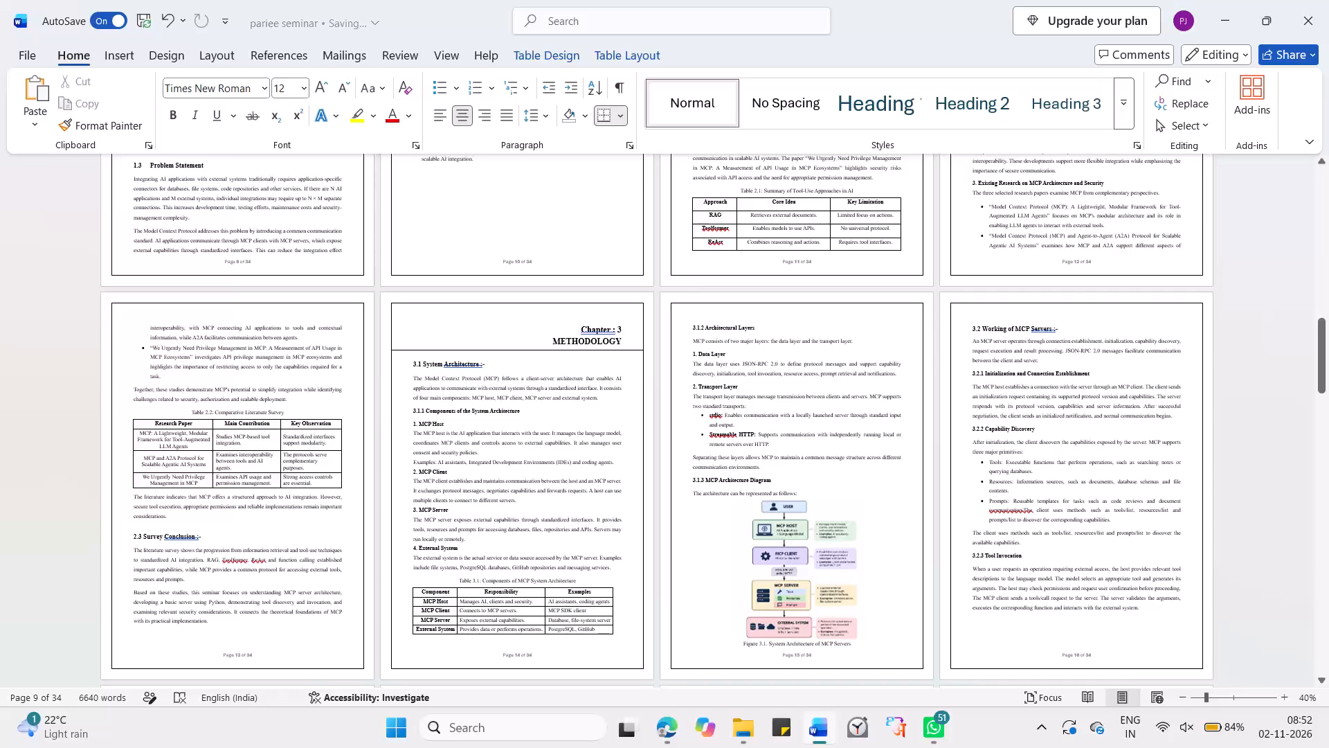
scroll(914, 289, "up", 3)
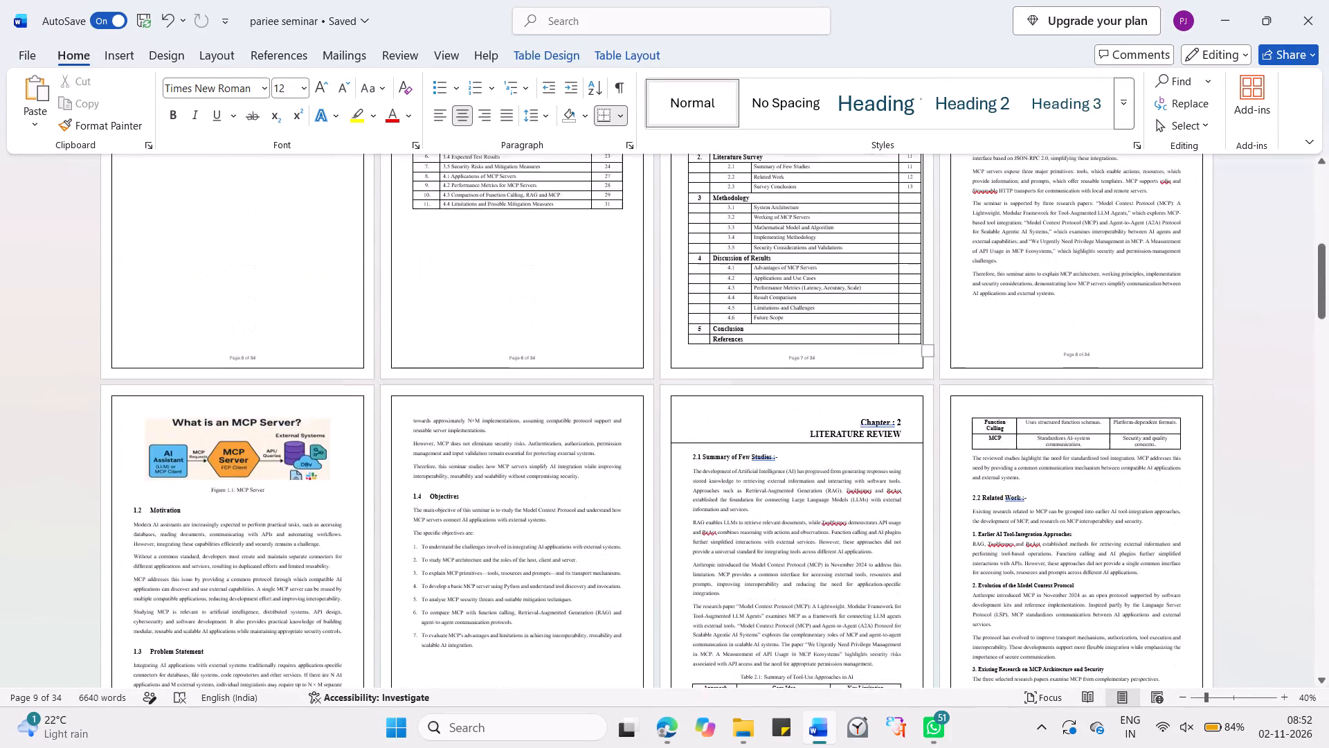
scroll(914, 289, "up", 2)
type("14")
key("Down")
type("14")
key("Down")
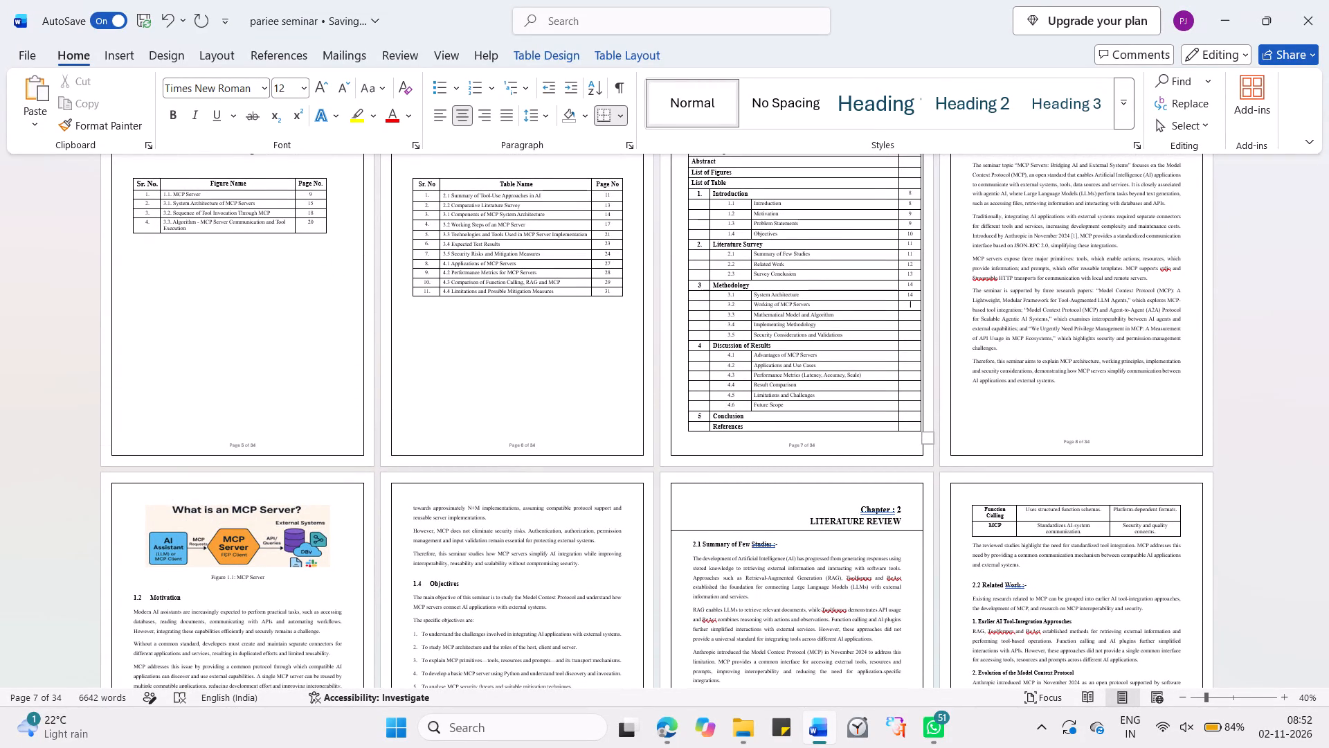
type("16")
Find section 3.3 Mathematical Model and Algorithm in the report and enter its page number 18 in the Contents.
scroll(914, 289, "down", 5)
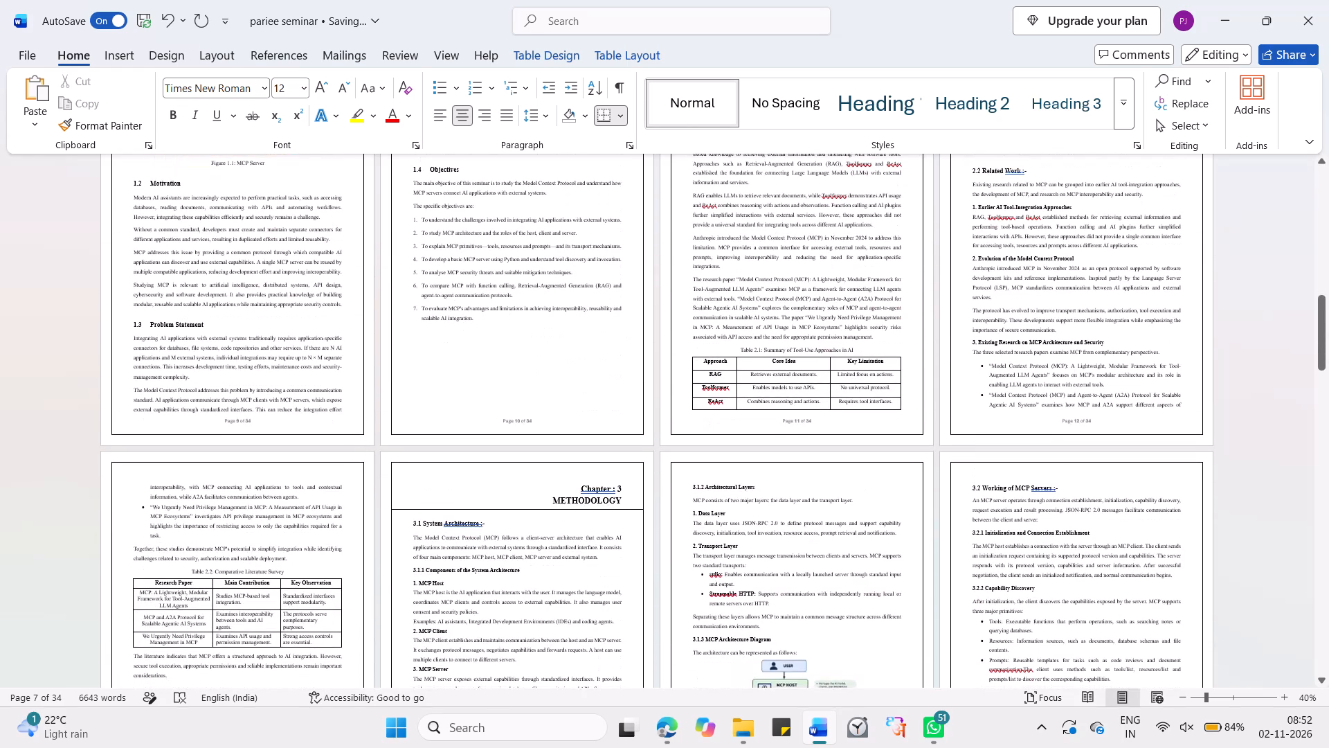
scroll(914, 289, "down", 3)
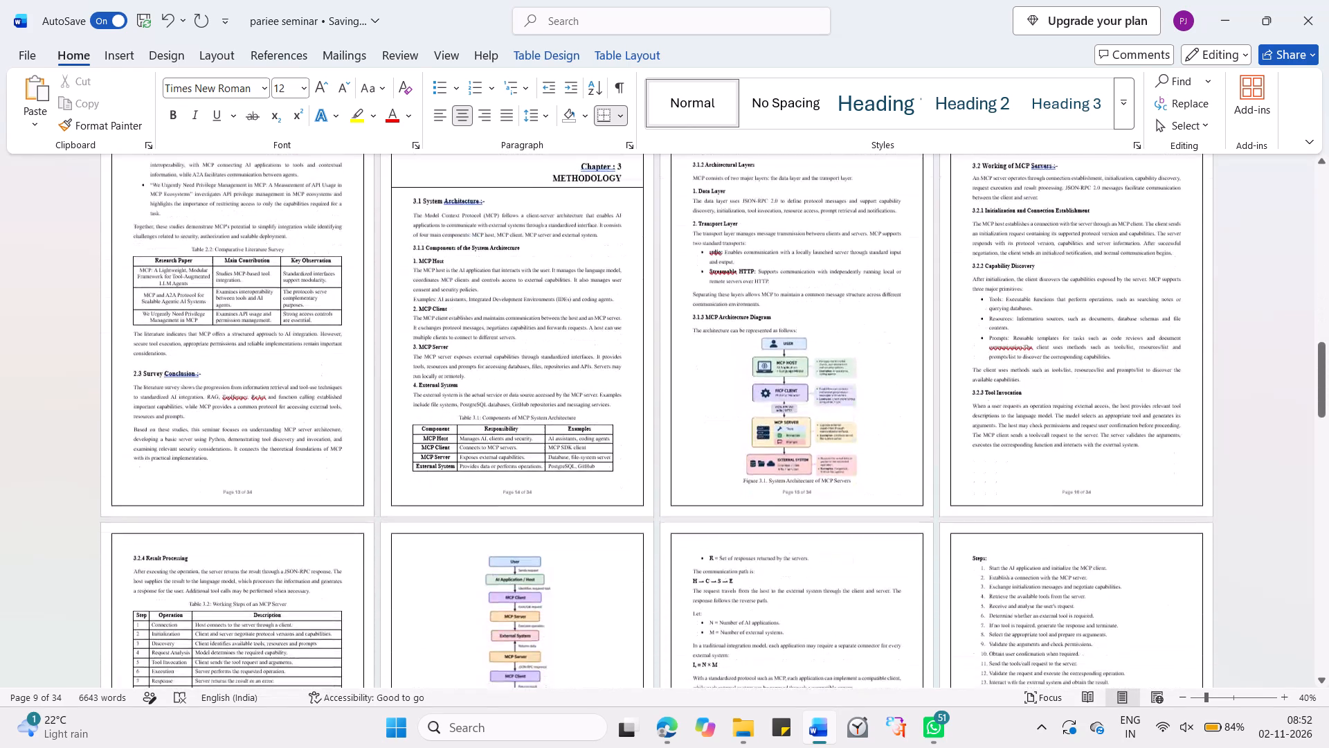
scroll(914, 289, "down", 3)
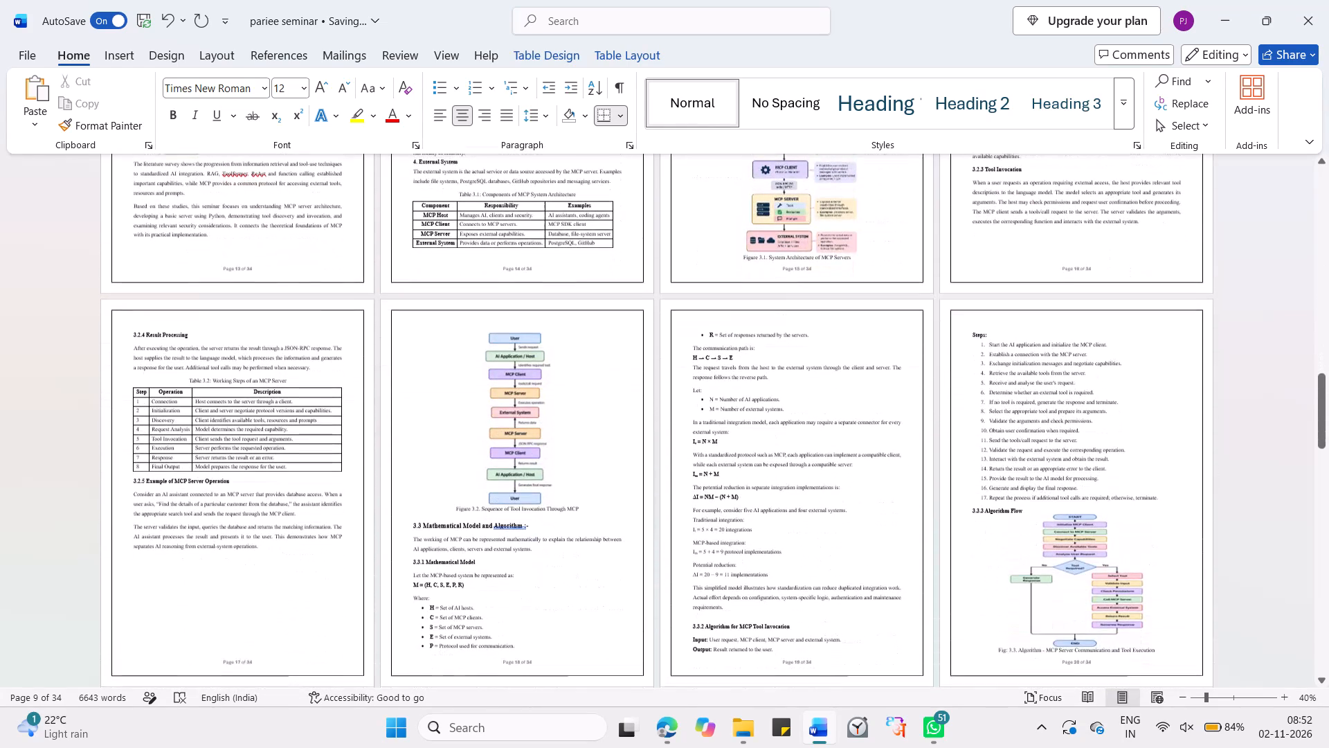
scroll(914, 289, "down", 1)
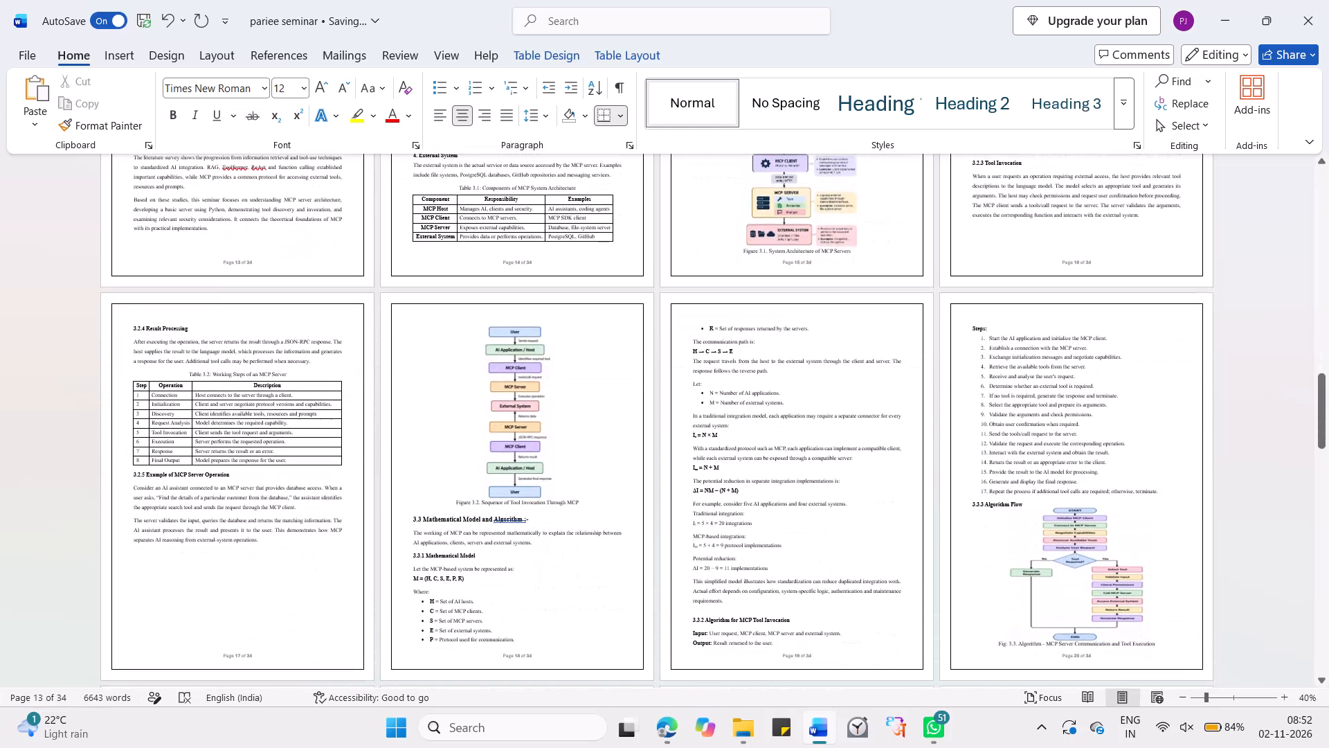
scroll(914, 289, "up", 8)
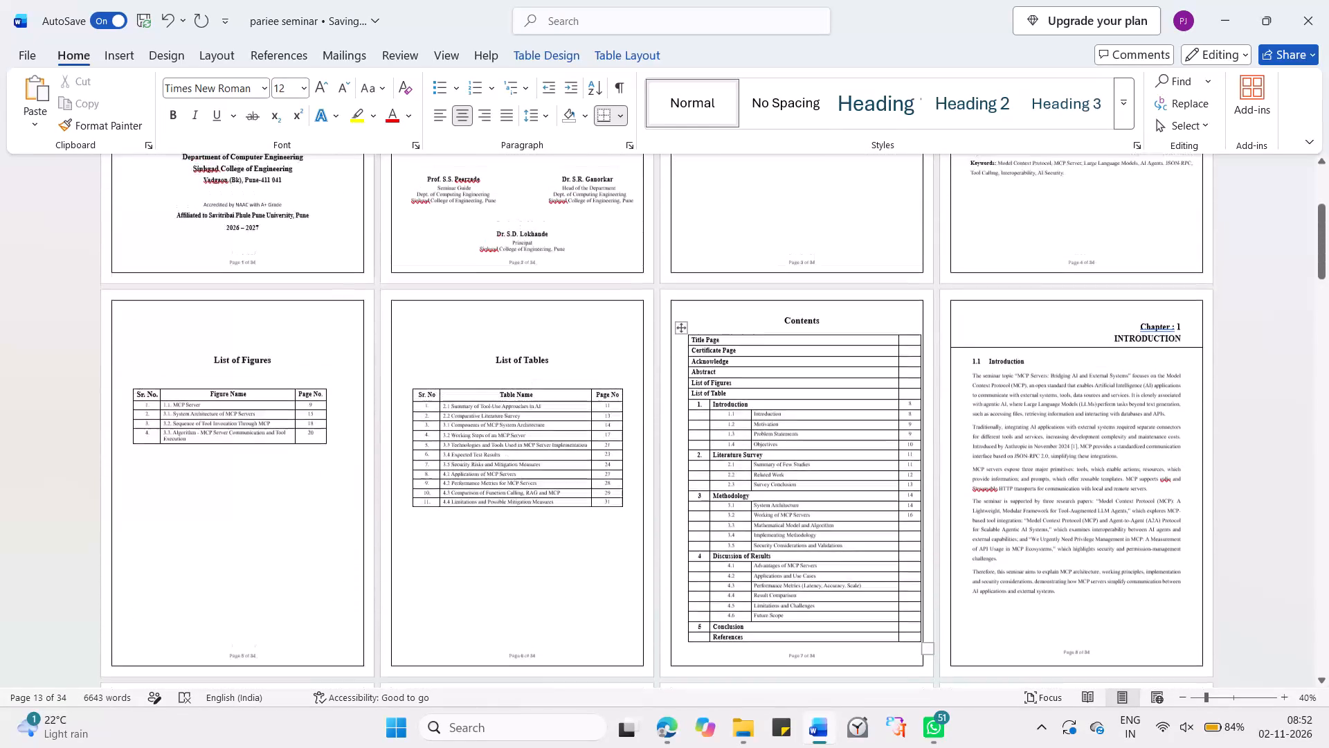
key("Down")
type("18")
key("Down")
Find sections 3.4 and 3.5 in the report and enter their page numbers 21 and 23 in the Contents.
scroll(939, 603, "down", 11)
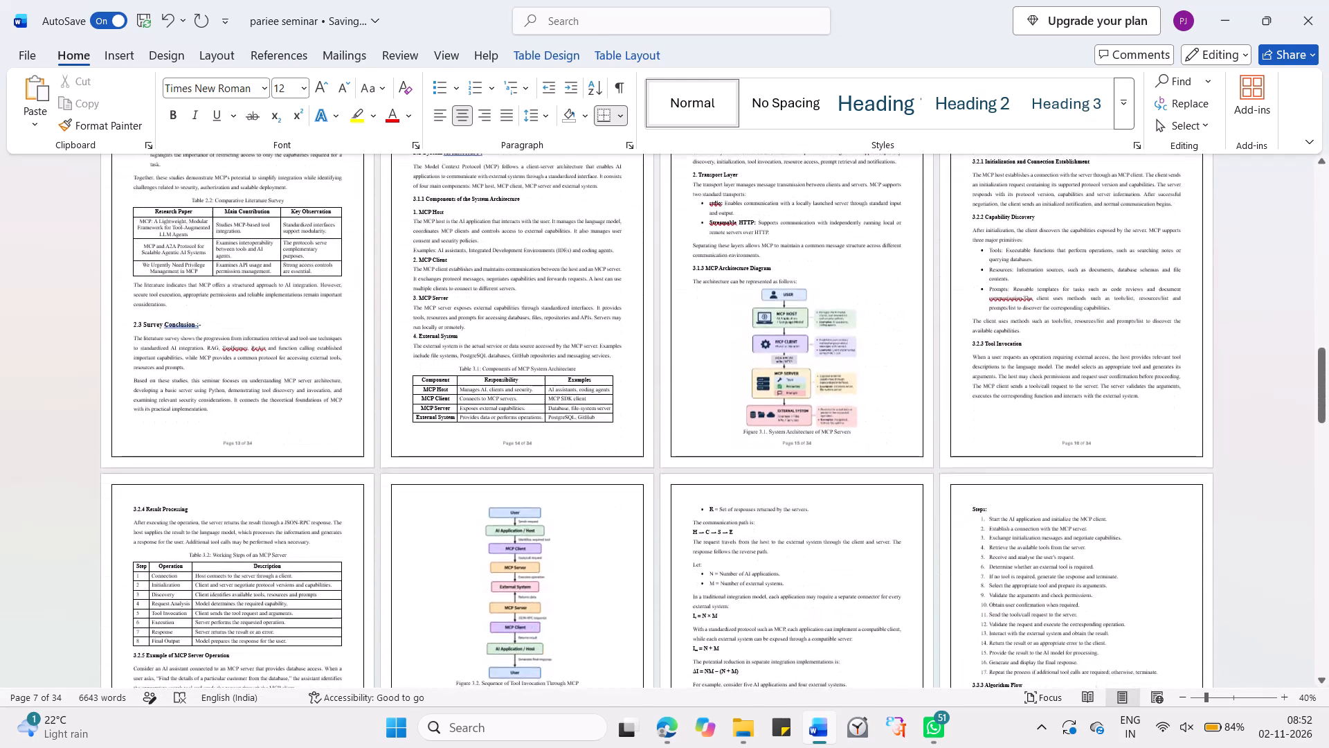
scroll(932, 583, "down", 5)
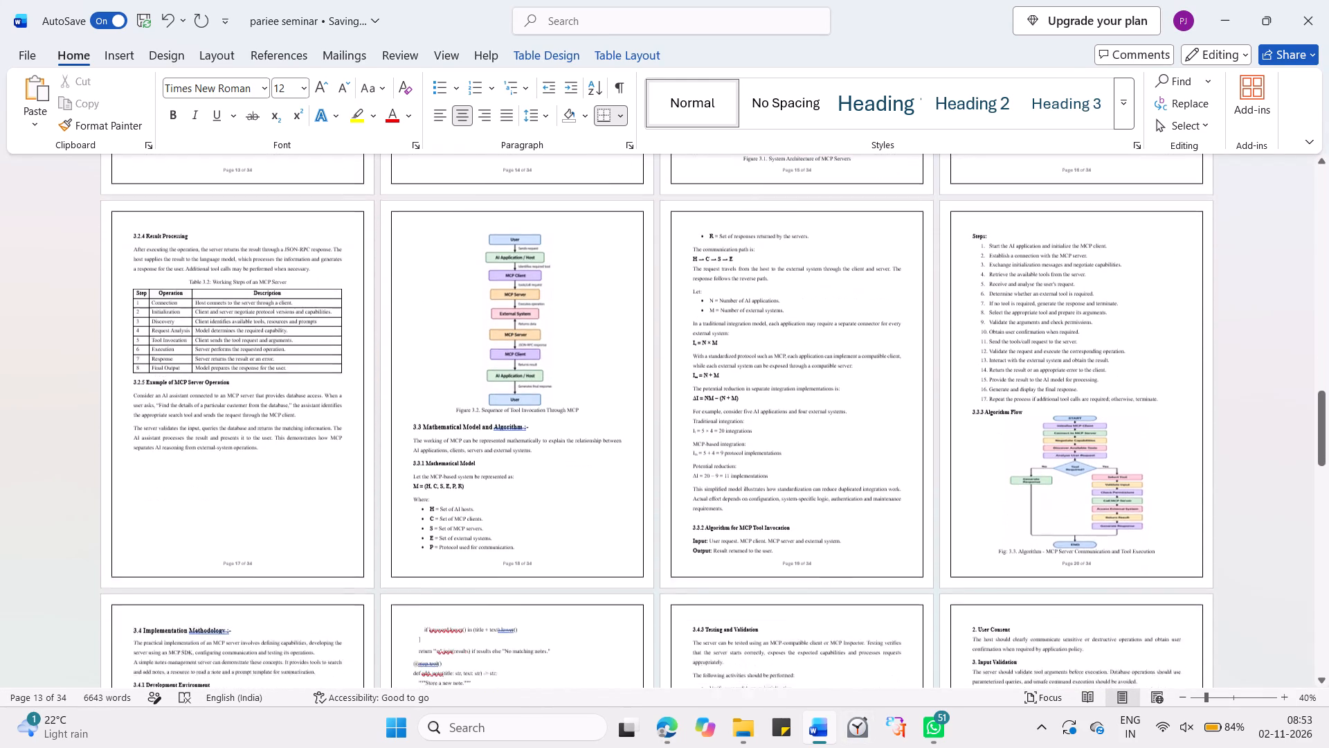
scroll(932, 583, "down", 1)
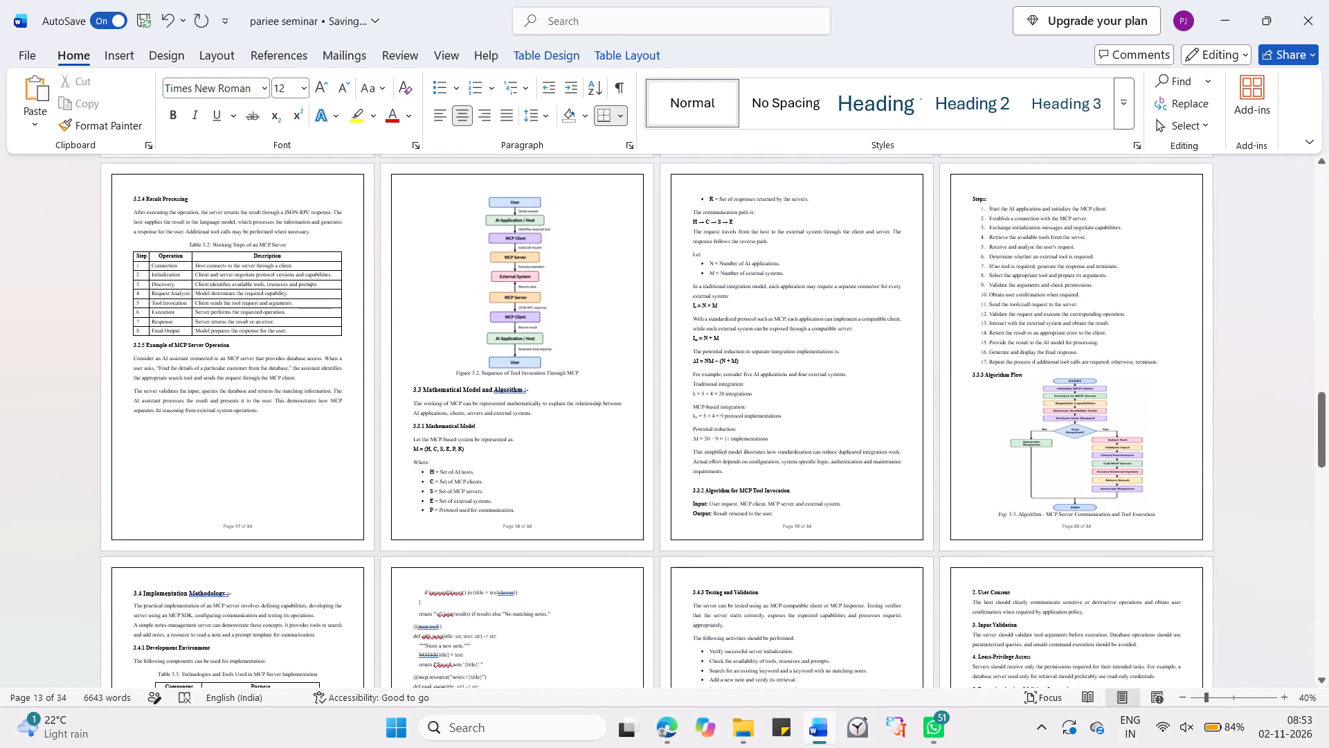
scroll(925, 490, "down", 2)
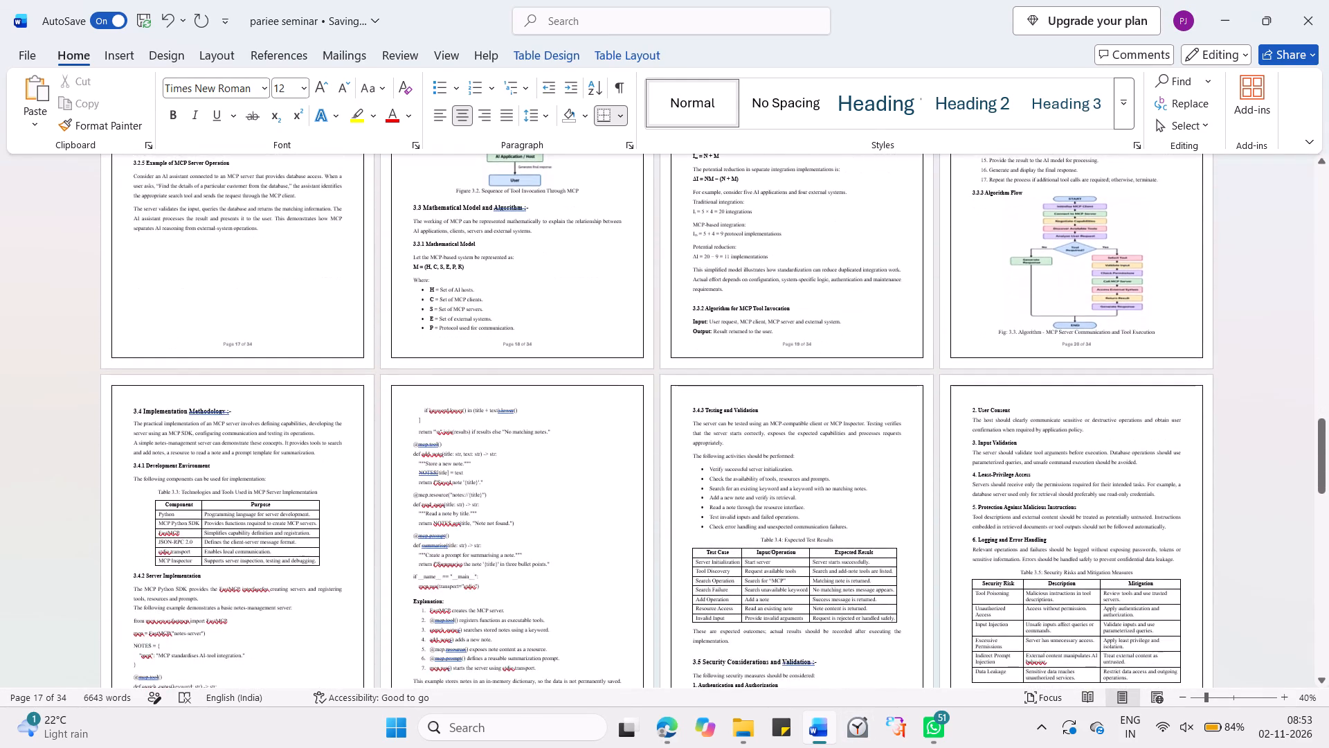
scroll(925, 490, "down", 1)
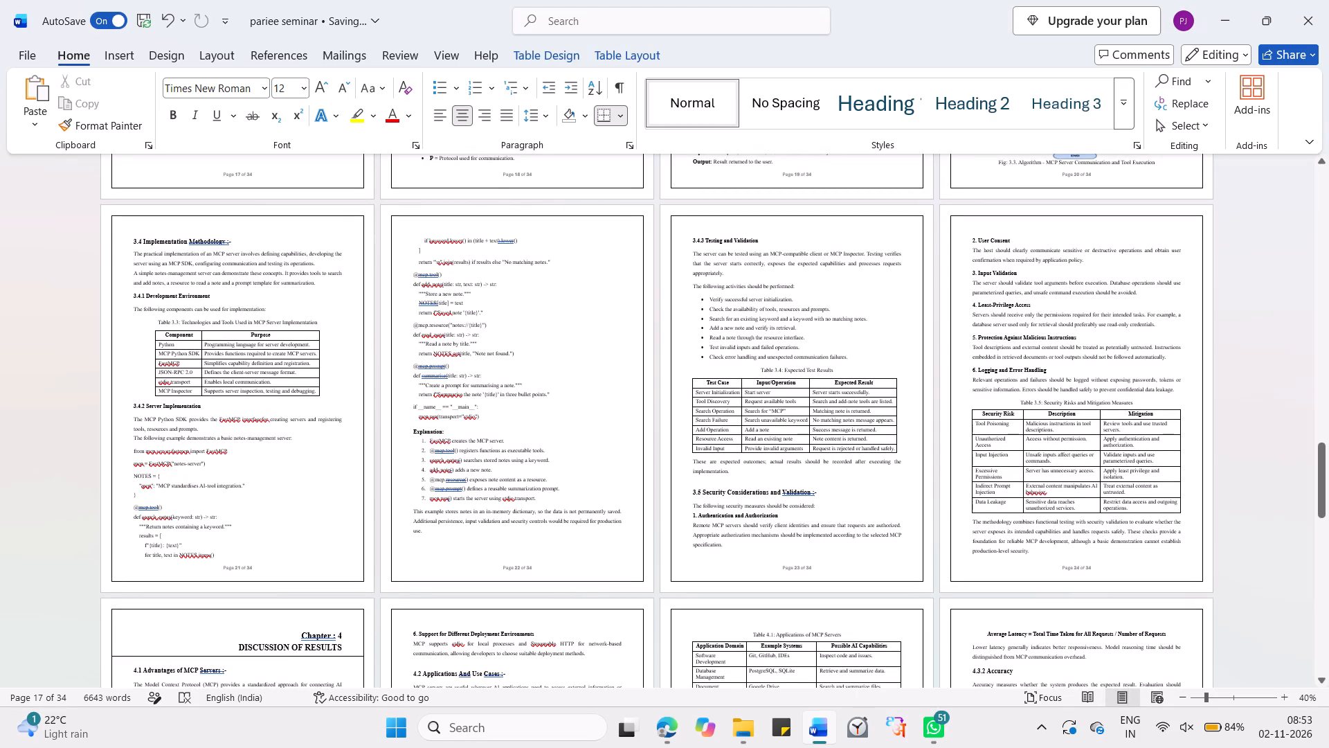
scroll(864, 494, "up", 9)
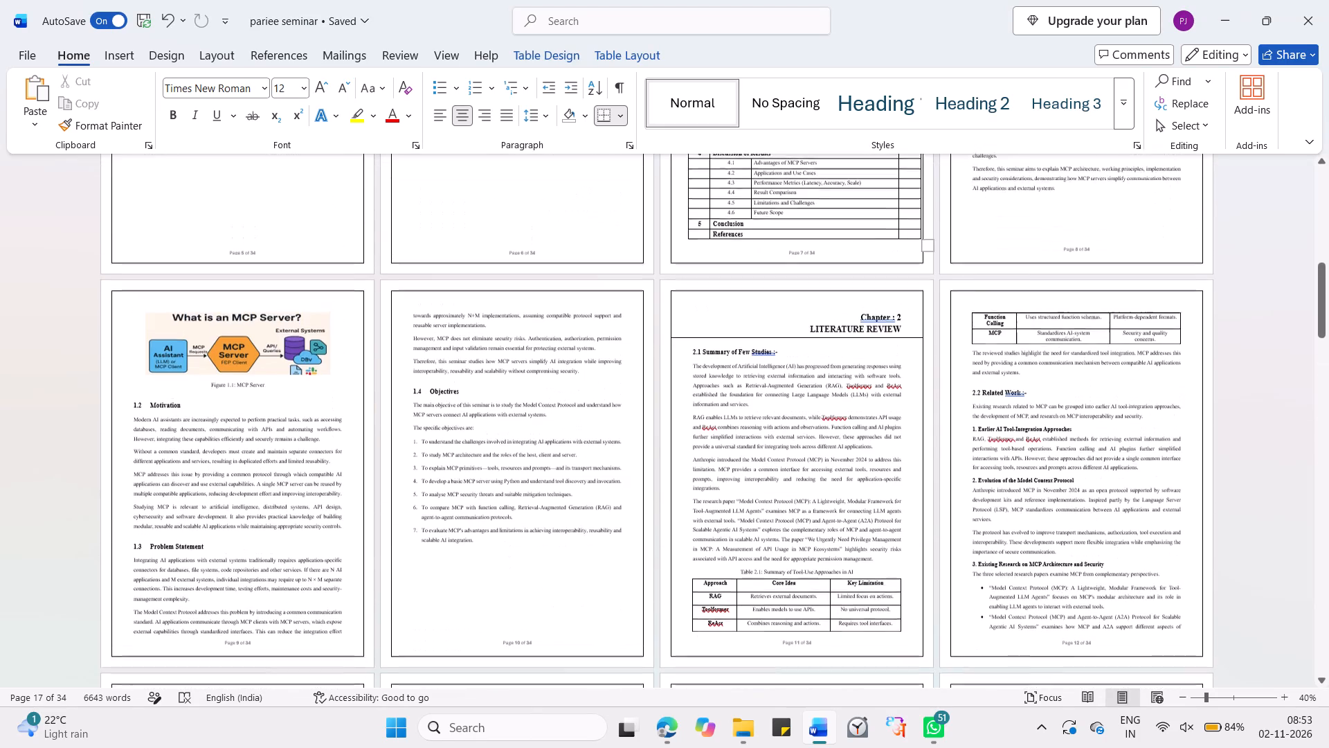
scroll(864, 494, "up", 2)
type("21")
key("Down")
type("23")
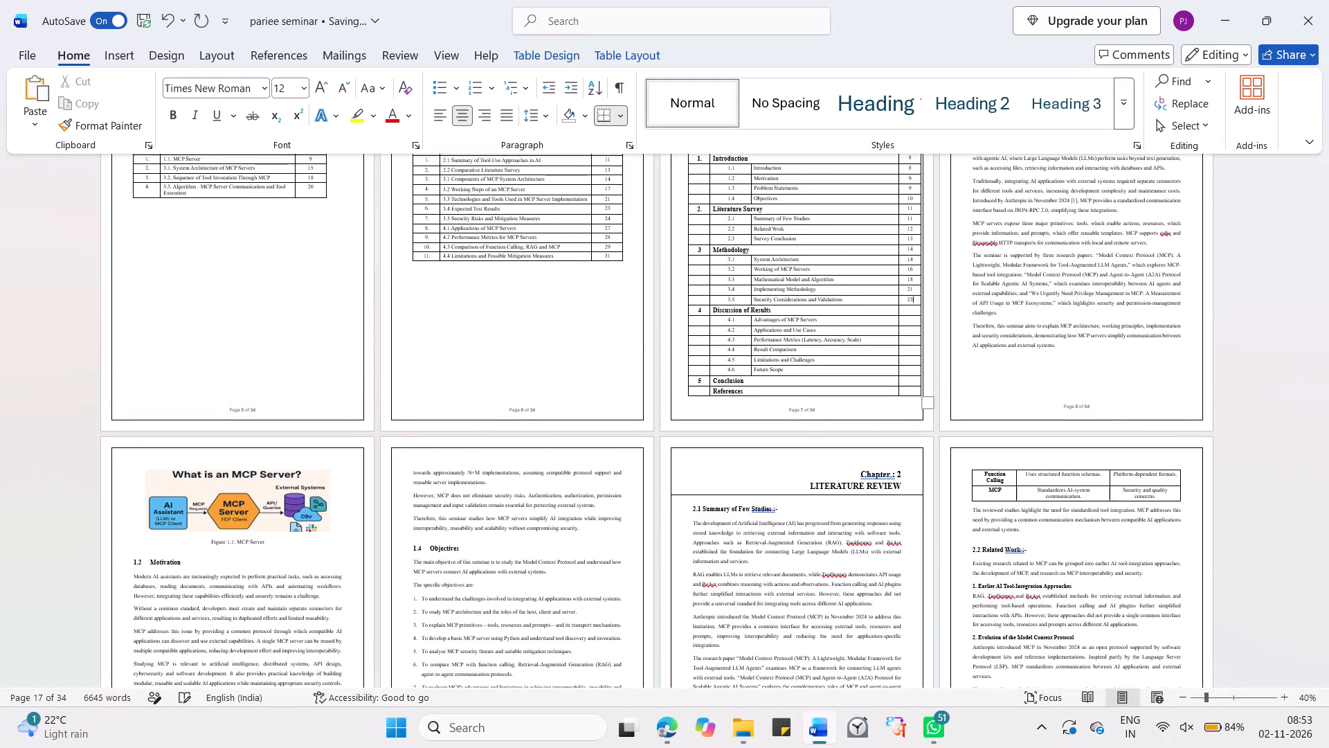
Find chapter 4 and sections 4.1 to 4.3, and enter pages 25 for Discussion of Results and 25, 26 and 27 for the sections in the Contents.
scroll(864, 494, "down", 2)
key("Down")
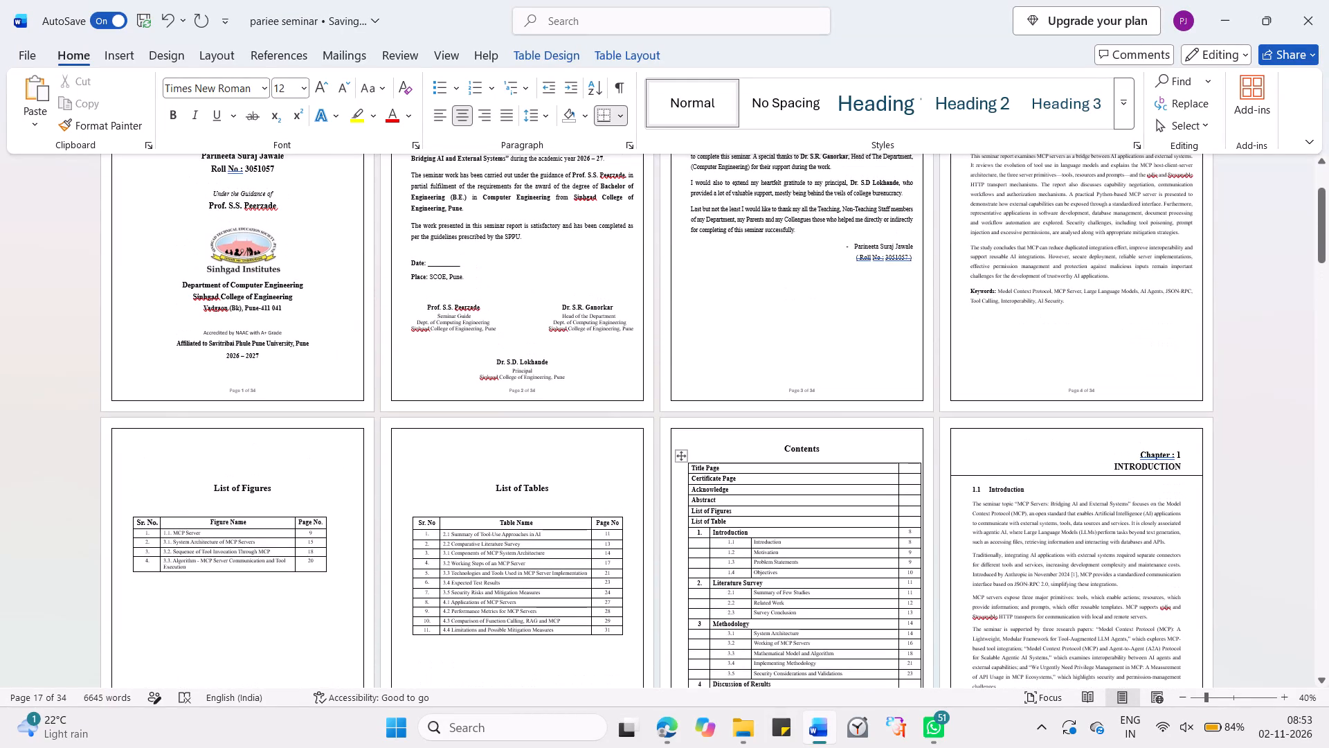
scroll(864, 494, "down", 2)
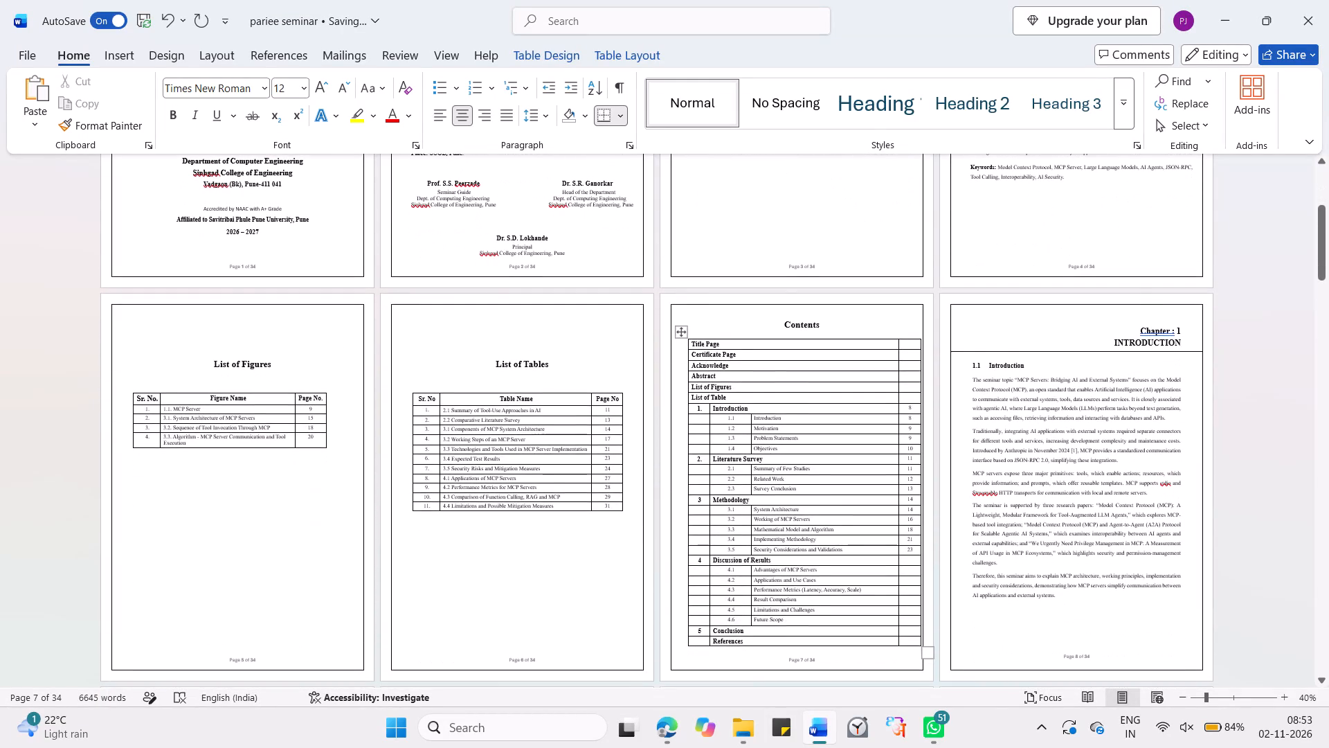
scroll(864, 494, "down", 15)
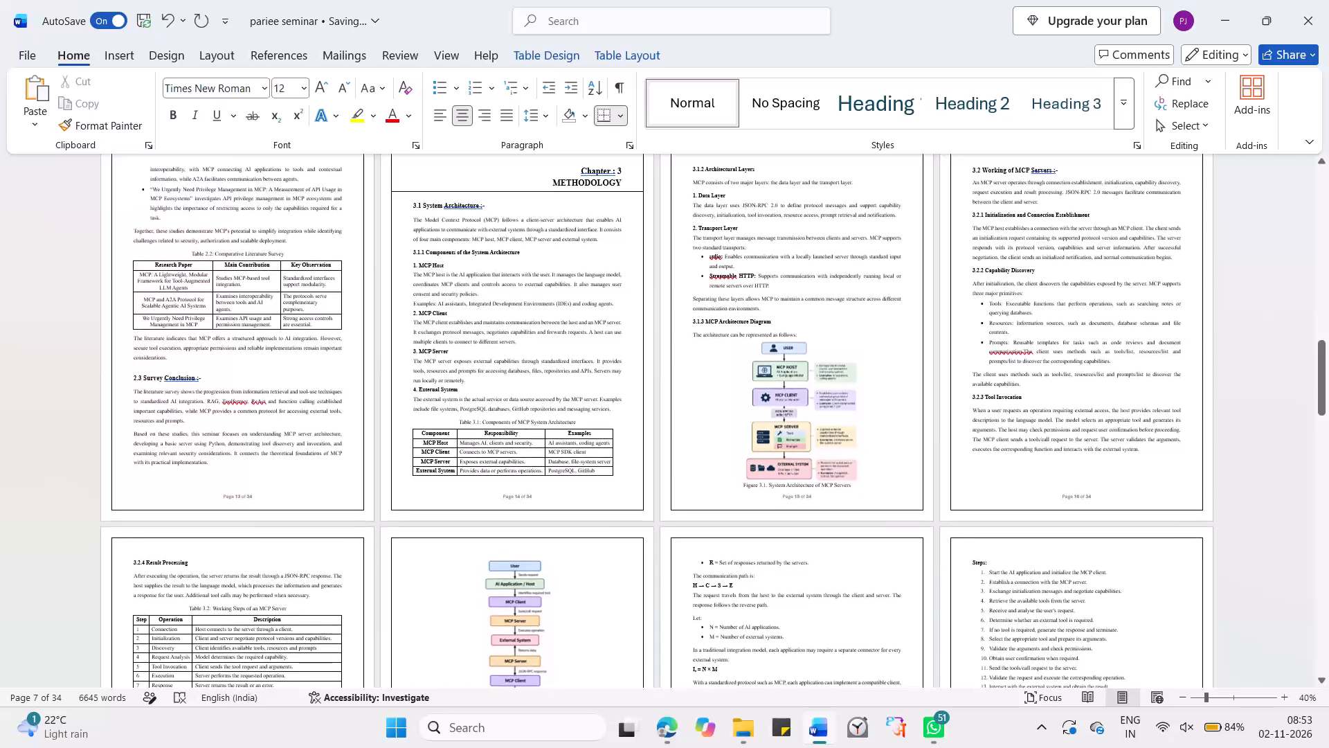
left_click(1285, 698)
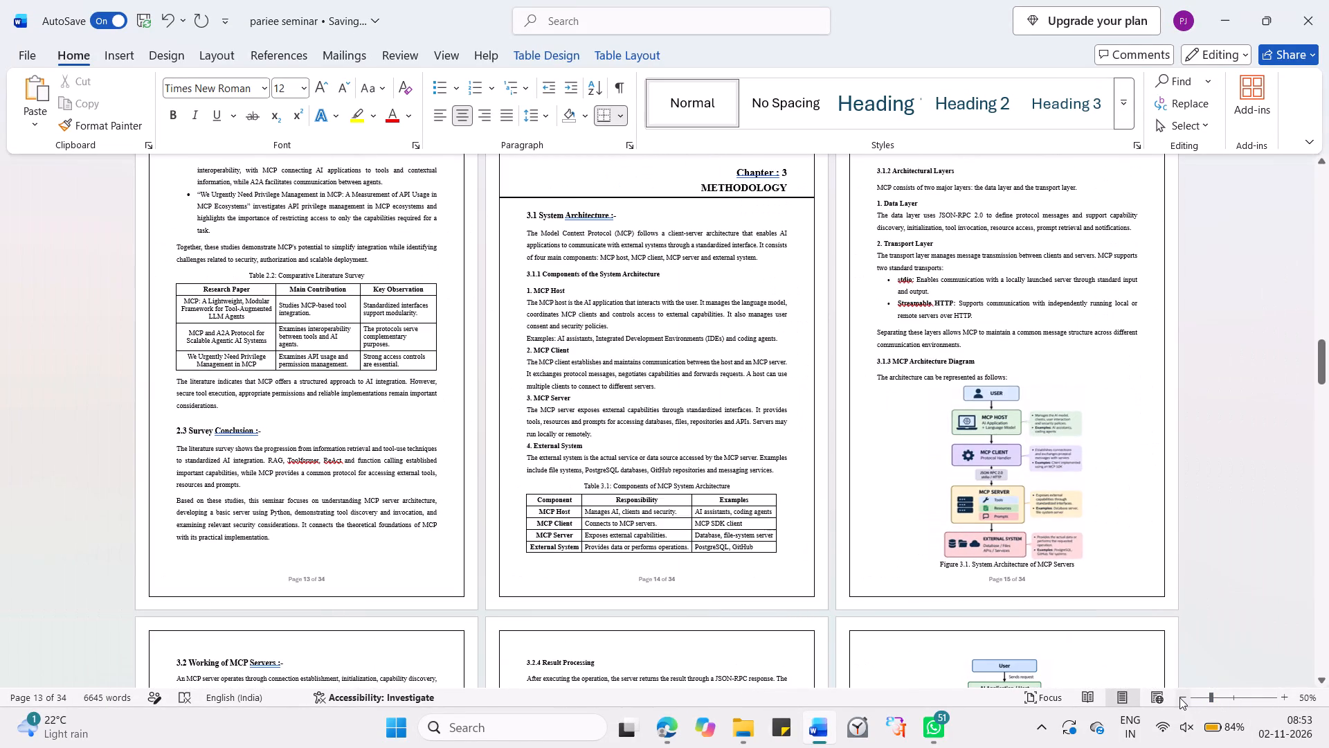
left_click(1179, 697)
left_click(1207, 697)
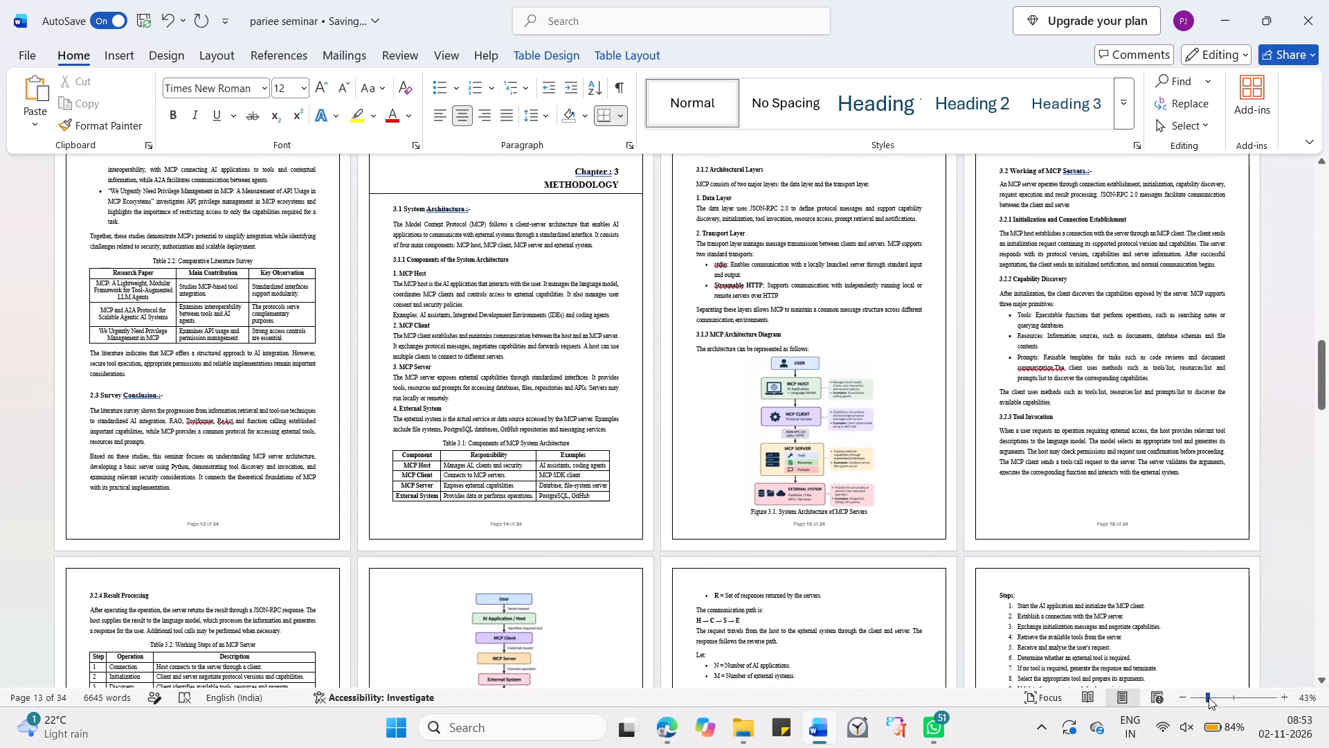
scroll(1122, 463, "down", 6)
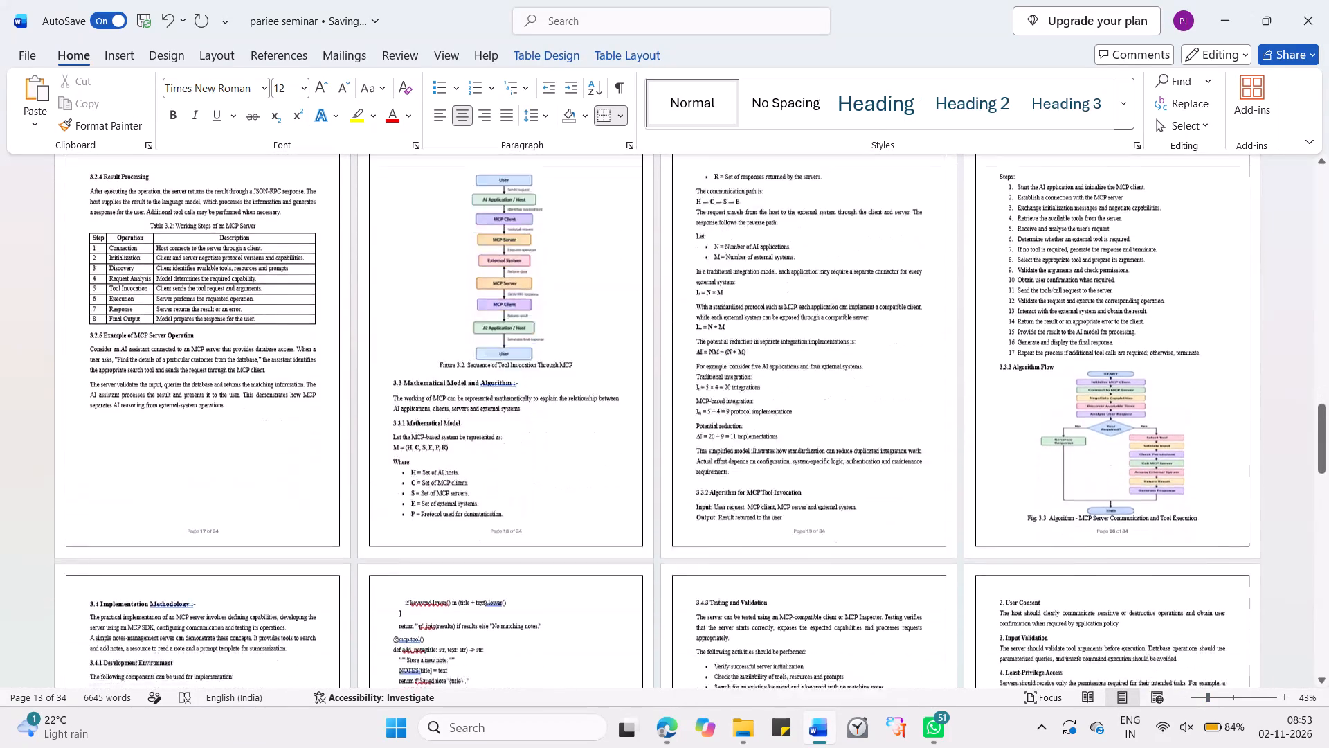
scroll(1122, 463, "down", 2)
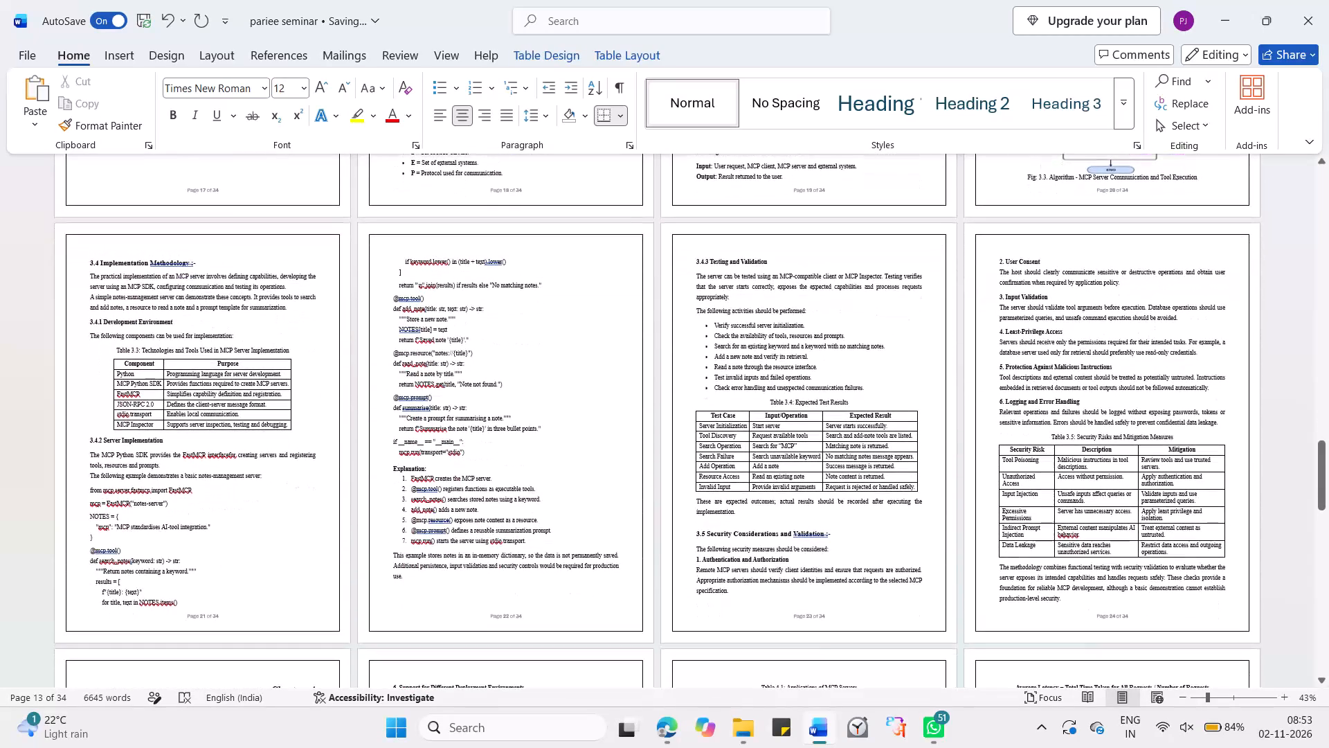
scroll(1122, 463, "down", 1)
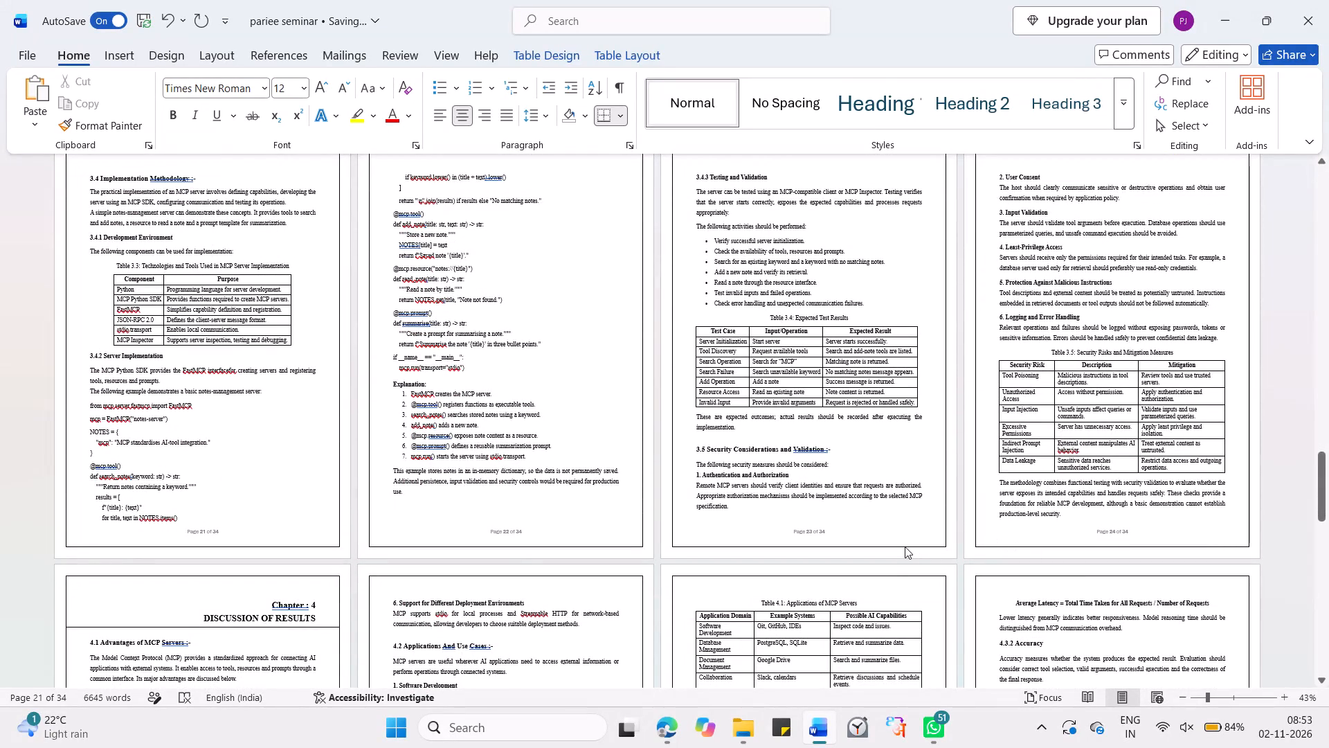
scroll(905, 546, "down", 1)
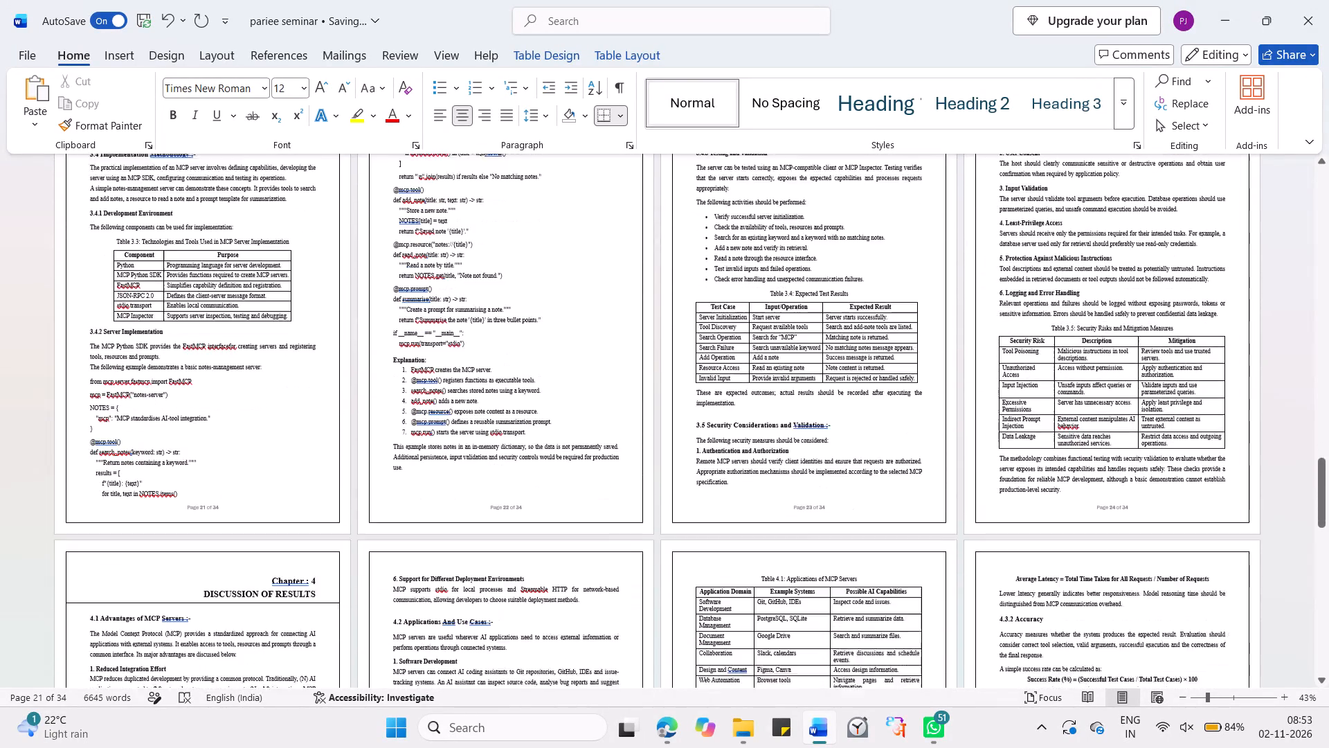
scroll(905, 546, "down", 3)
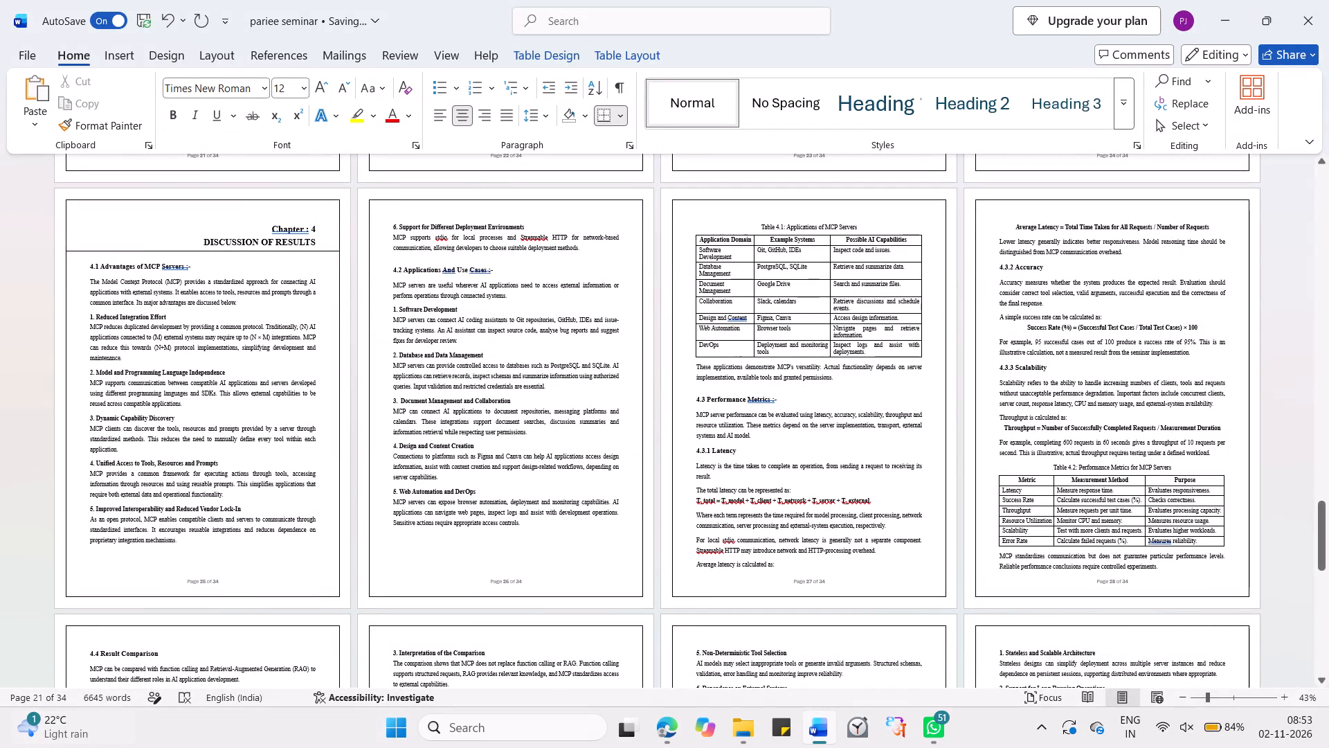
scroll(691, 596, "up", 1)
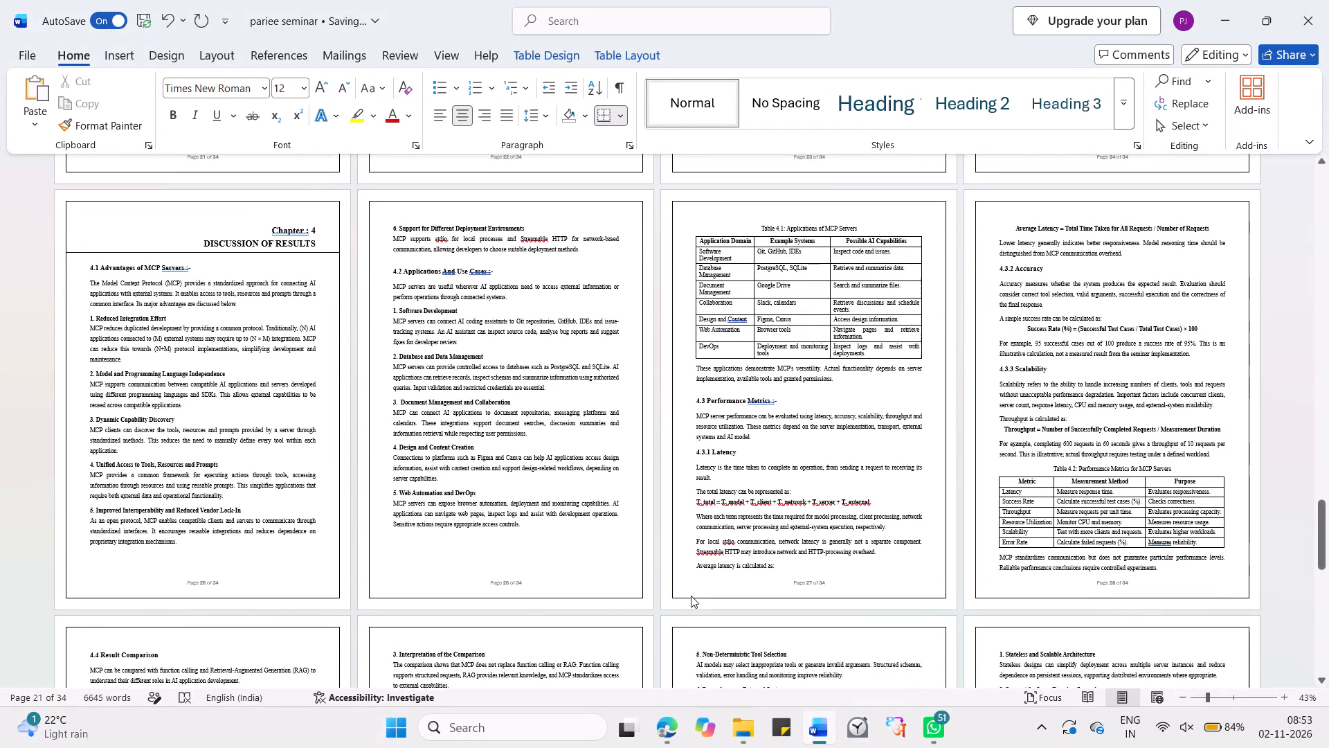
scroll(691, 596, "up", 3)
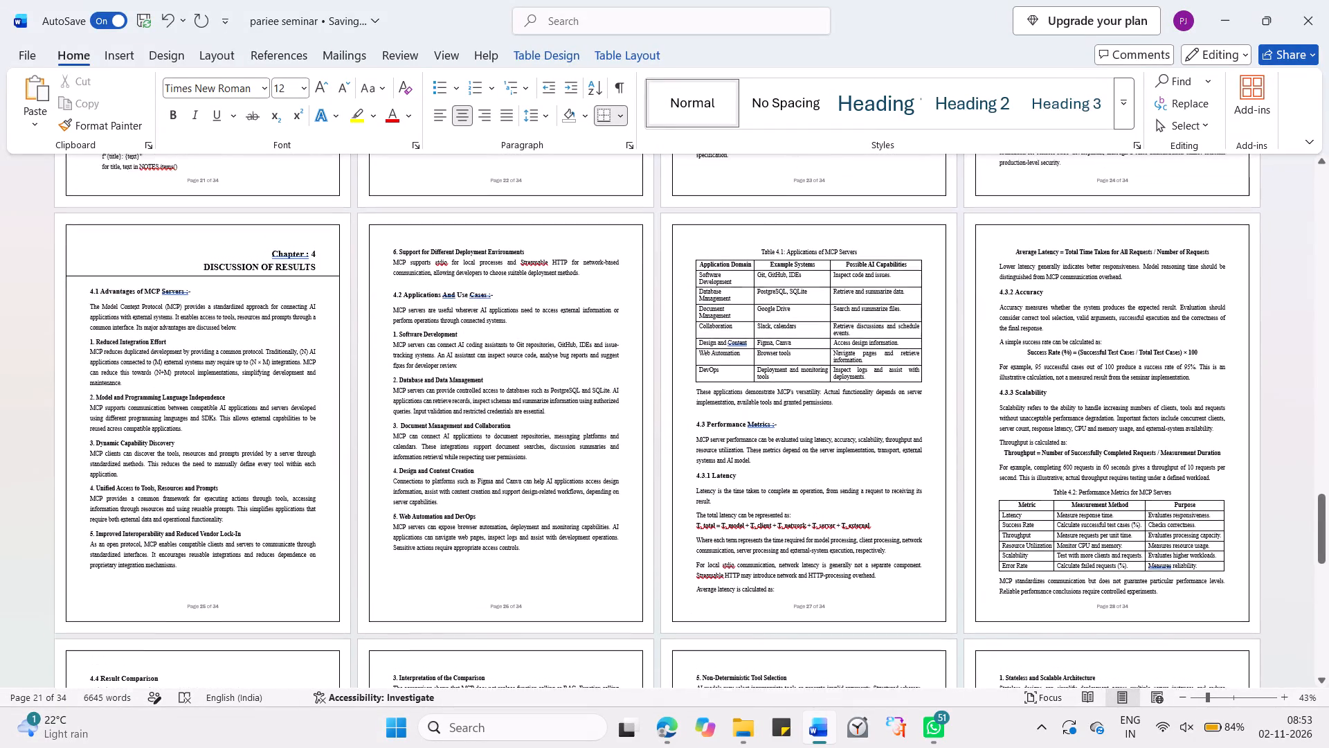
scroll(691, 596, "up", 8)
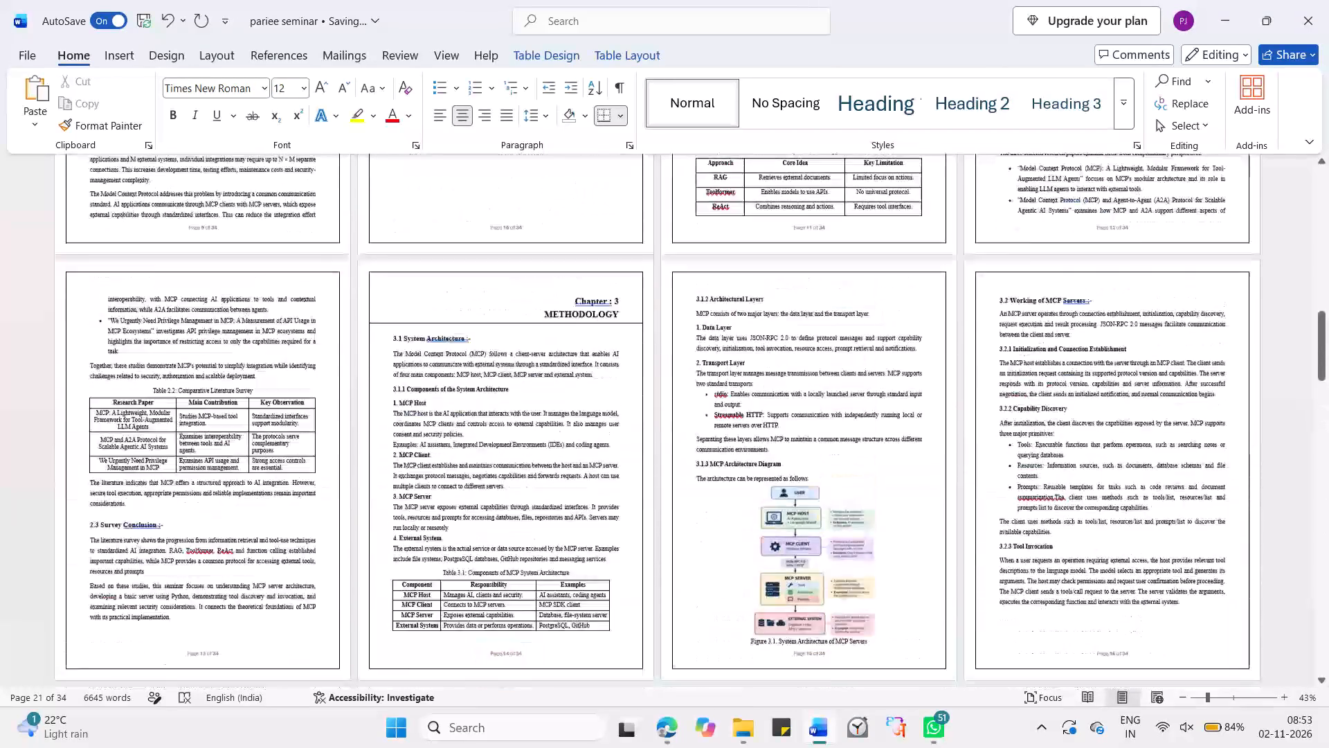
scroll(691, 596, "up", 6)
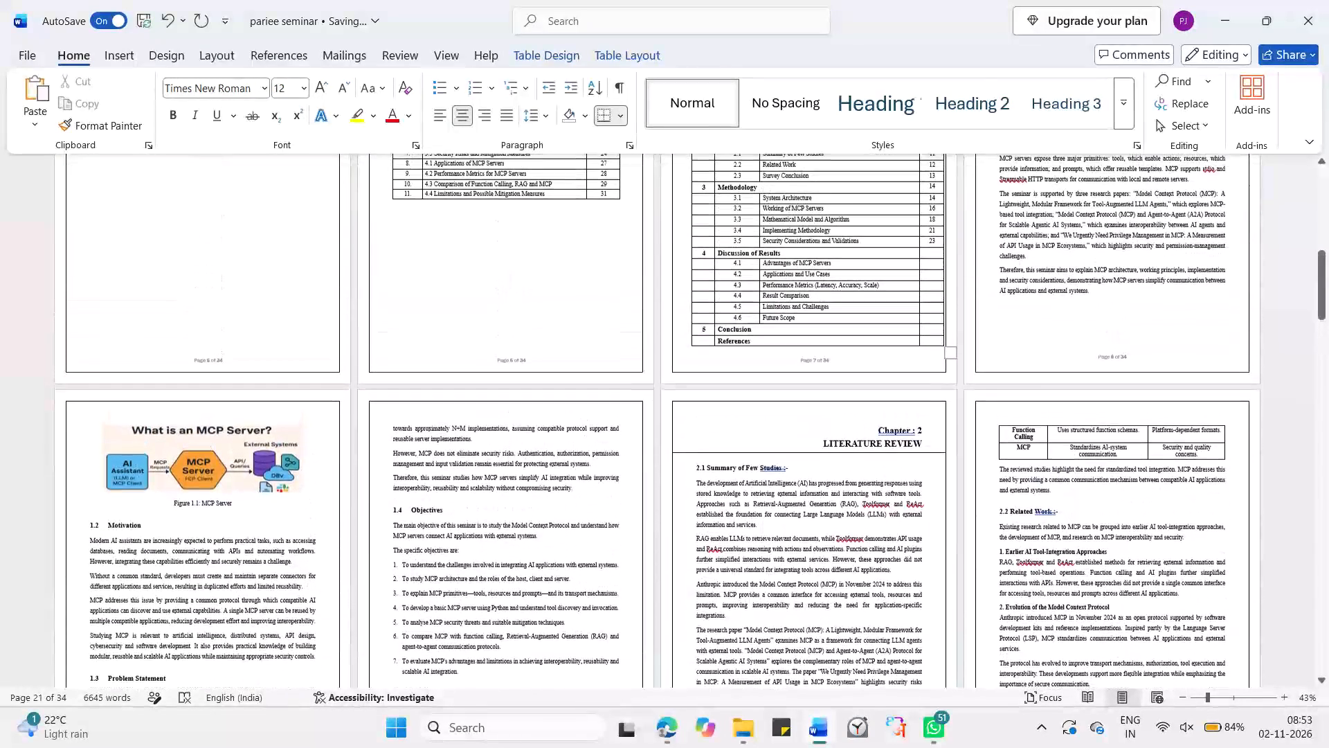
type("25")
key("Down")
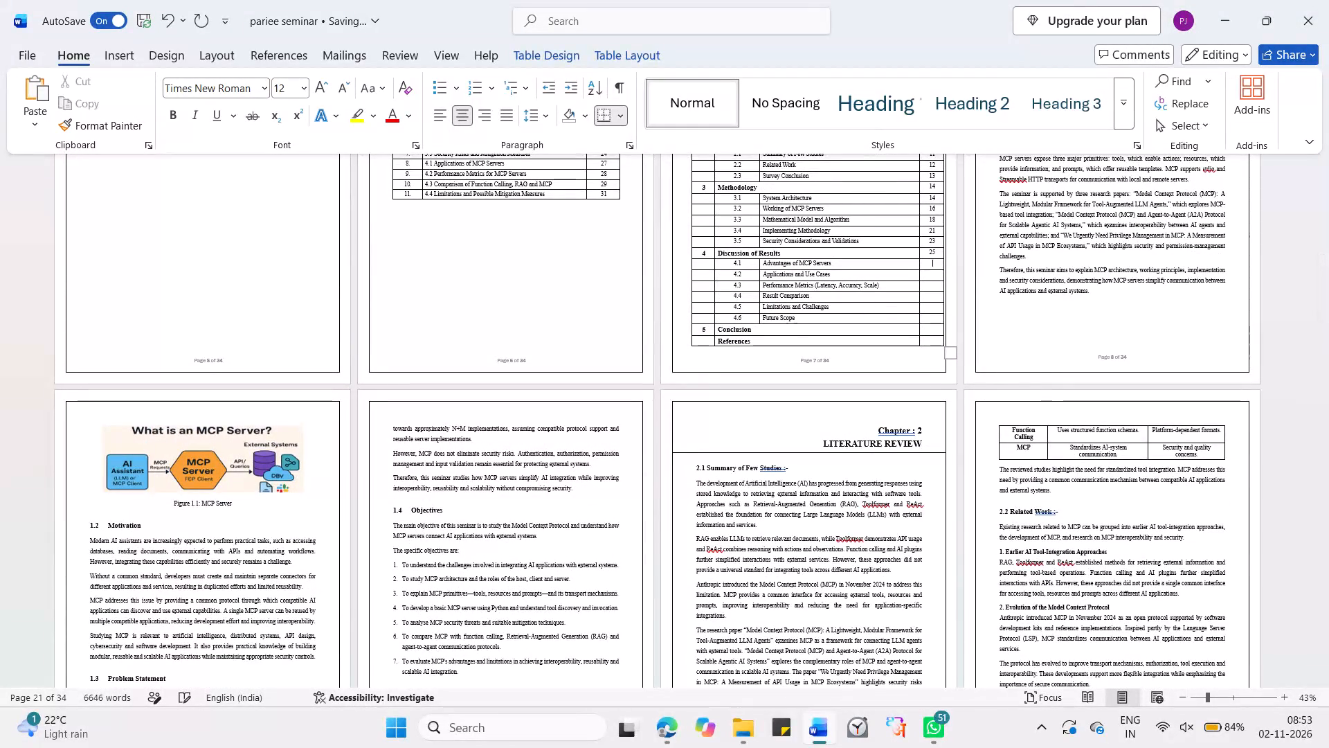
type("25")
key("Down")
type("26")
key("Down")
type("27")
key("Down")
Find sections 4.4 to 4.6 in the report and enter their page numbers 29, 30 and 31 in the Contents.
scroll(691, 596, "down", 6)
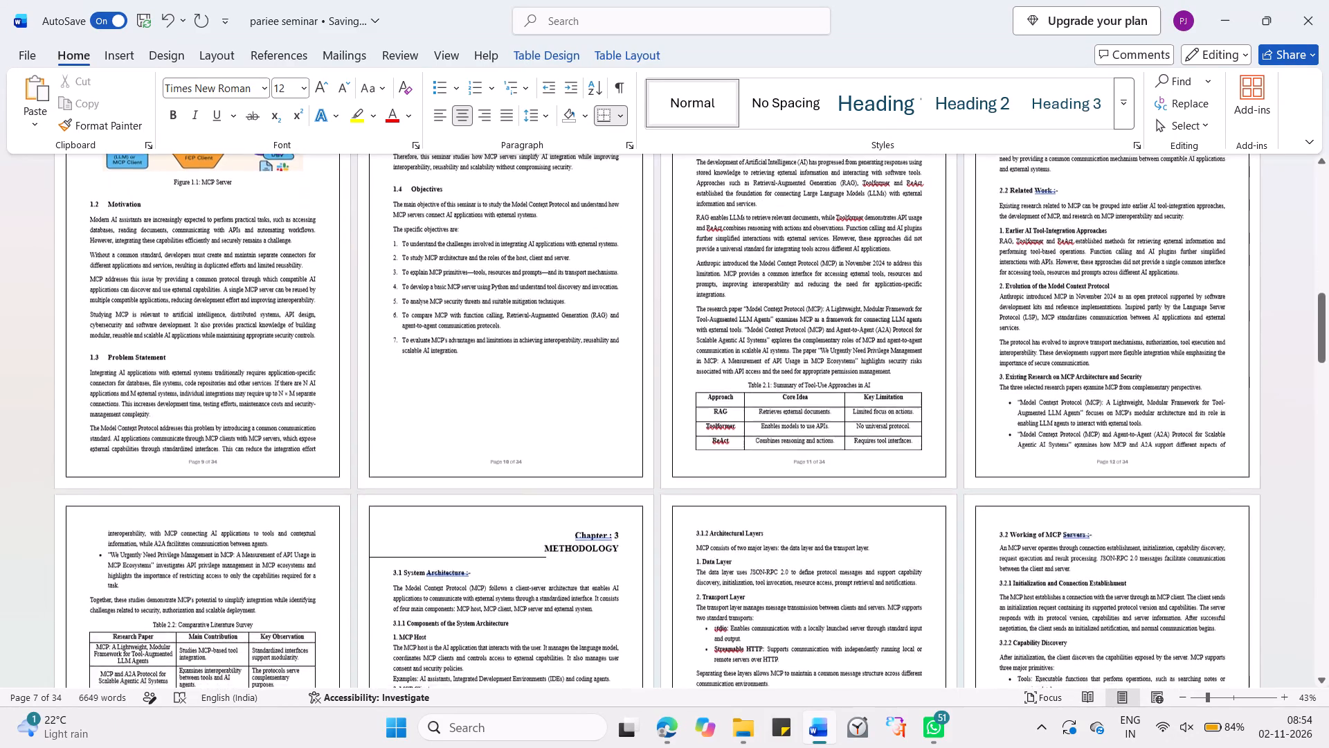
scroll(691, 596, "down", 18)
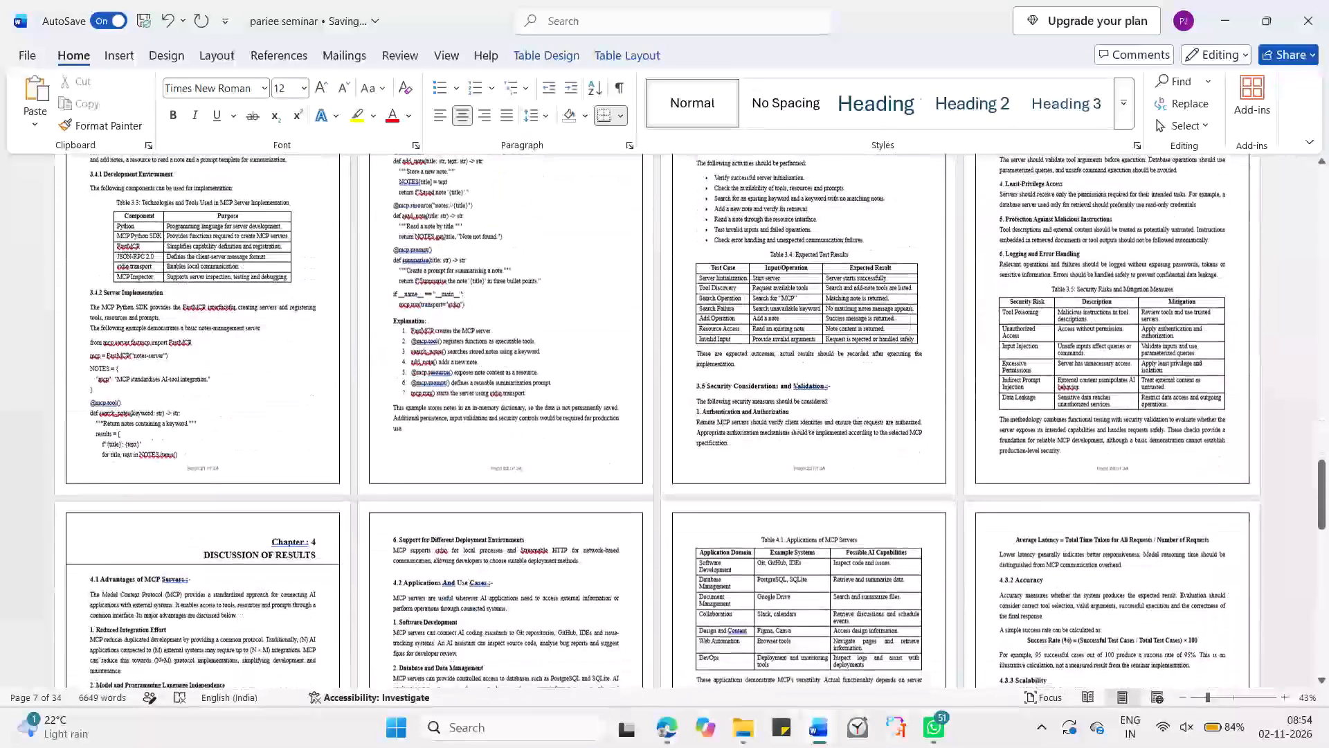
scroll(691, 596, "down", 5)
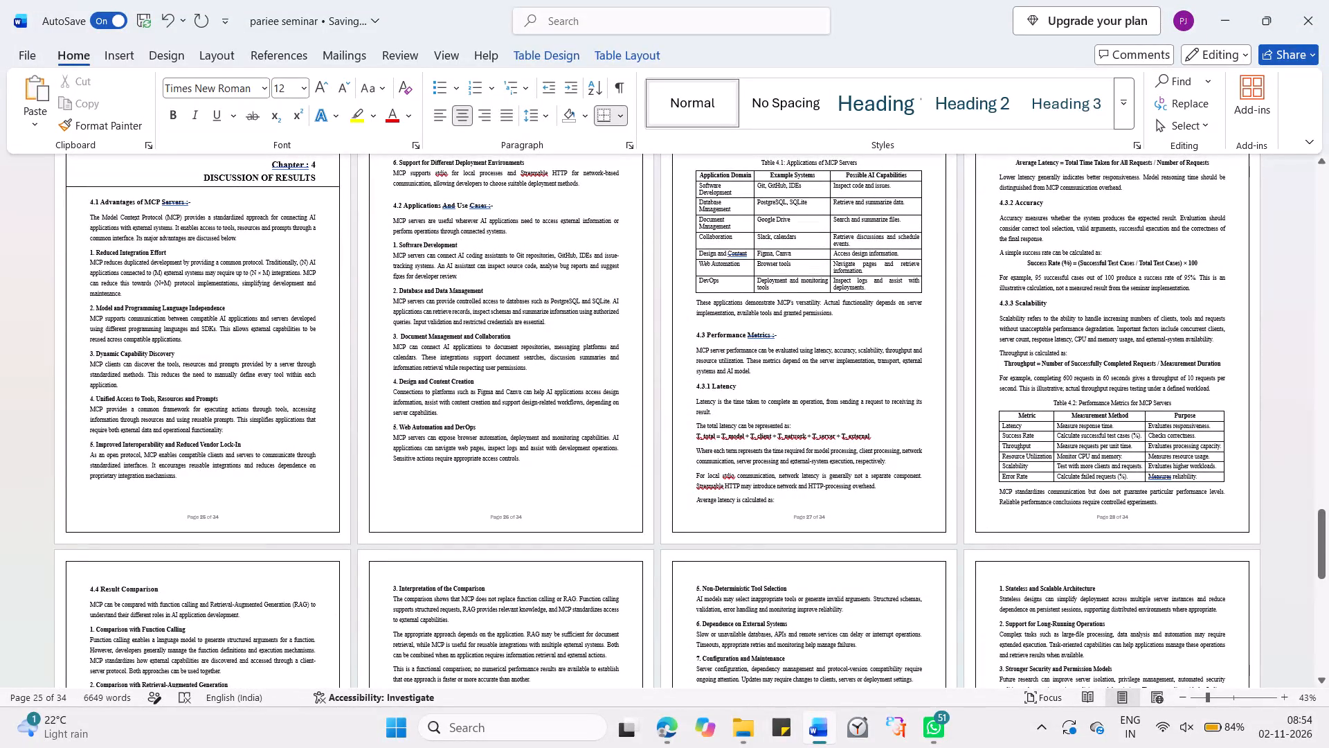
scroll(1109, 508, "down", 4)
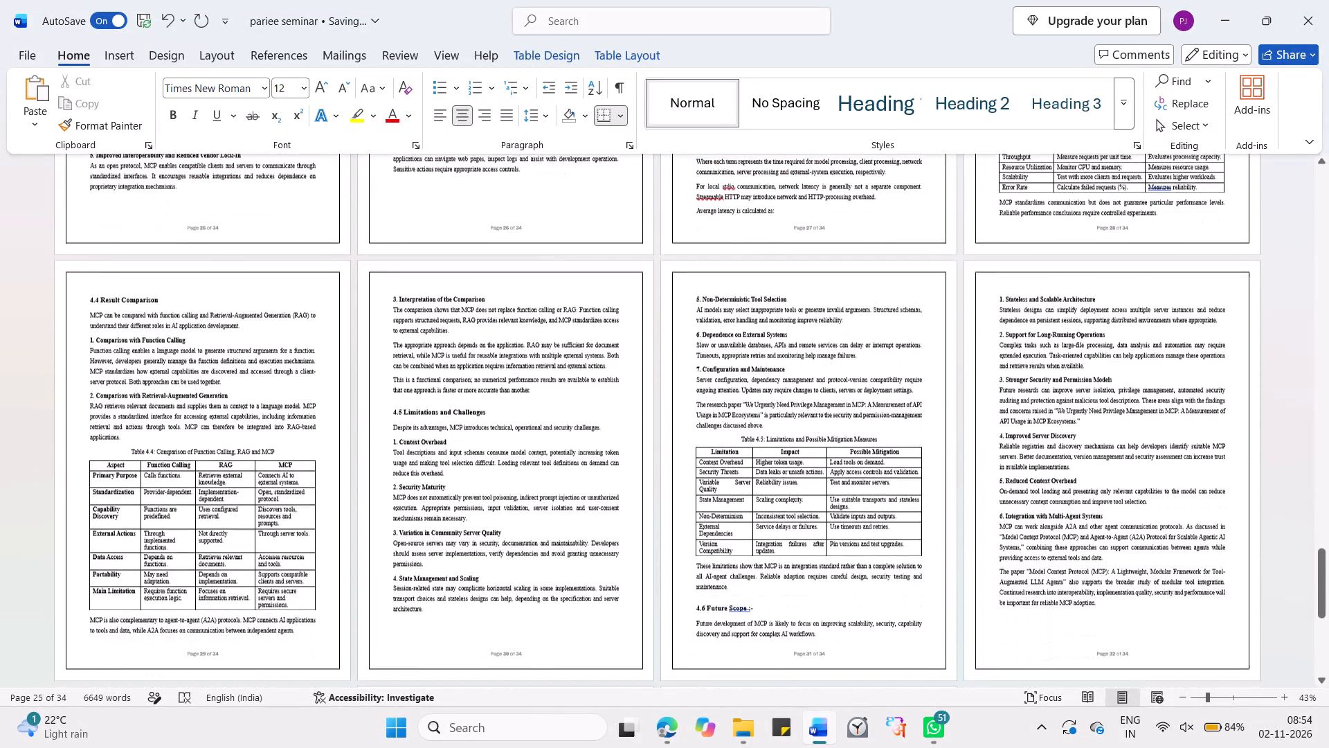
scroll(1109, 508, "down", 1)
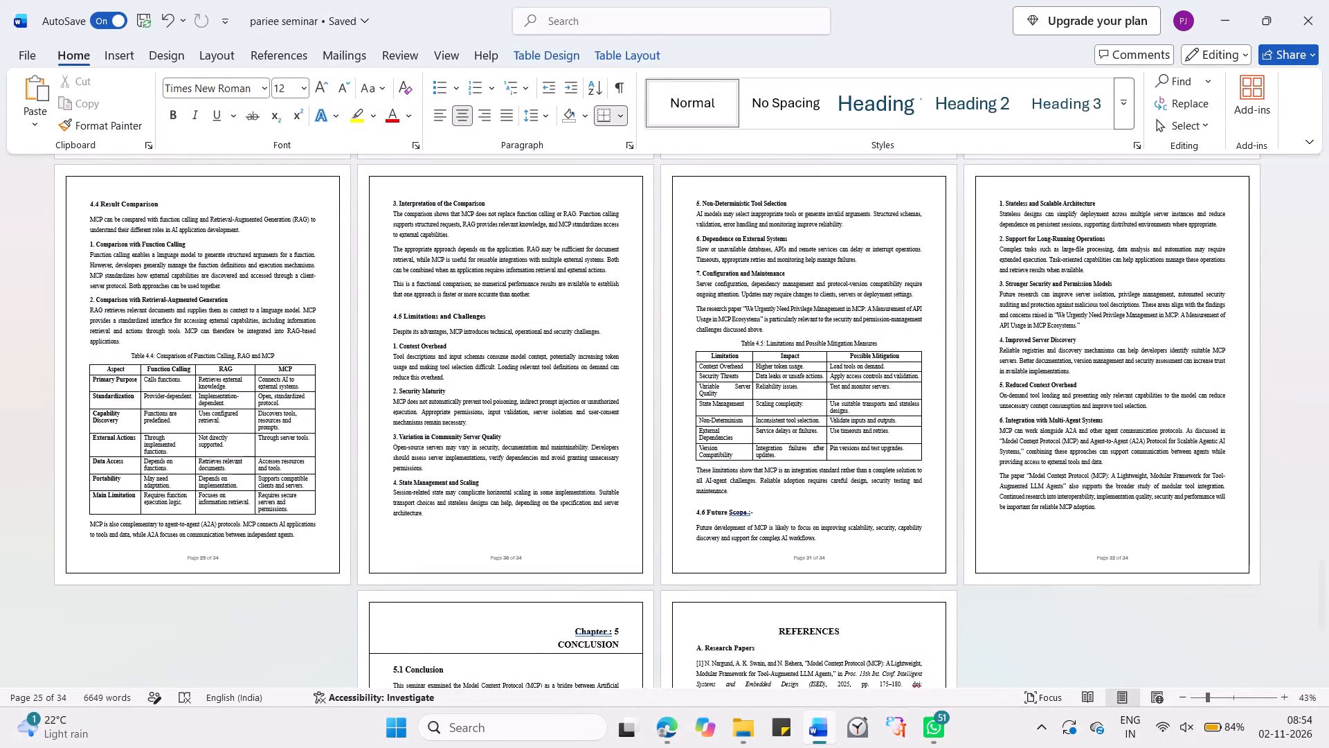
scroll(1109, 508, "up", 20)
scroll(1109, 508, "up", 20)
scroll(1109, 508, "up", 20)
scroll(1109, 508, "up", 16)
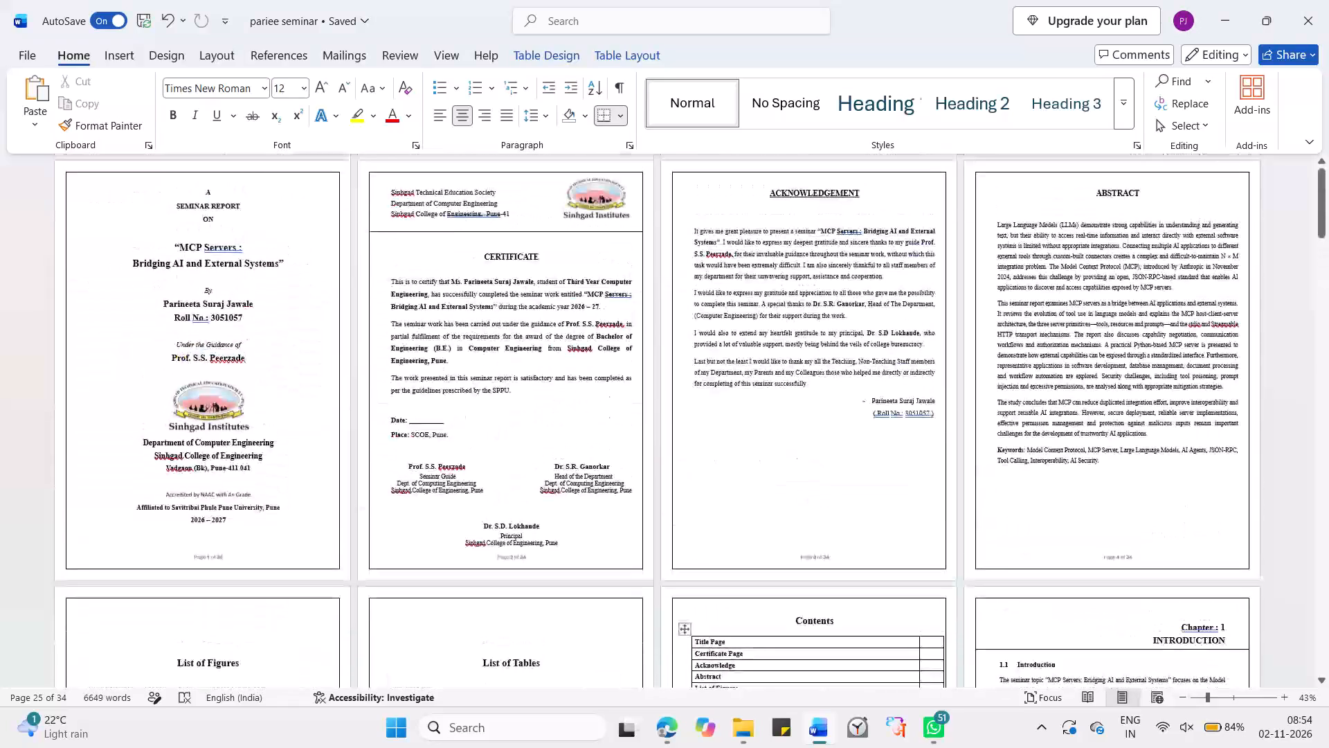
scroll(1109, 508, "down", 5)
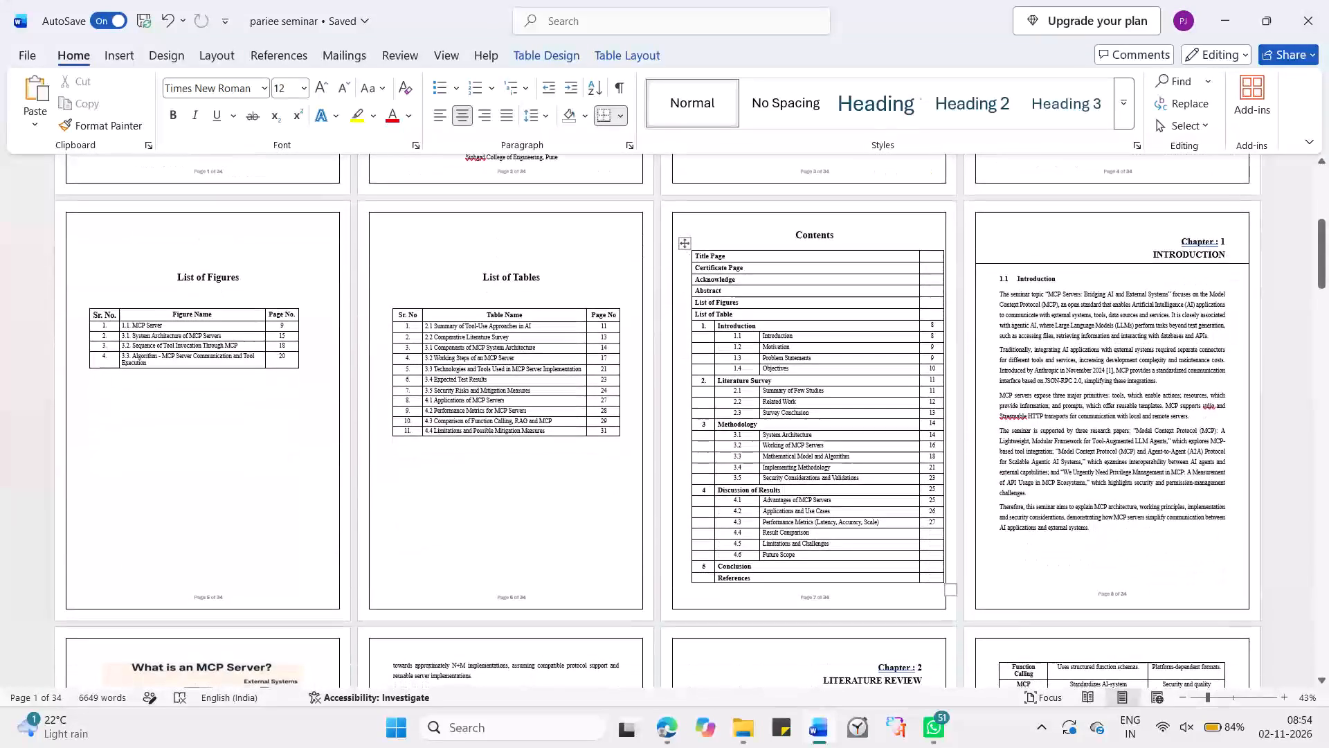
type("29")
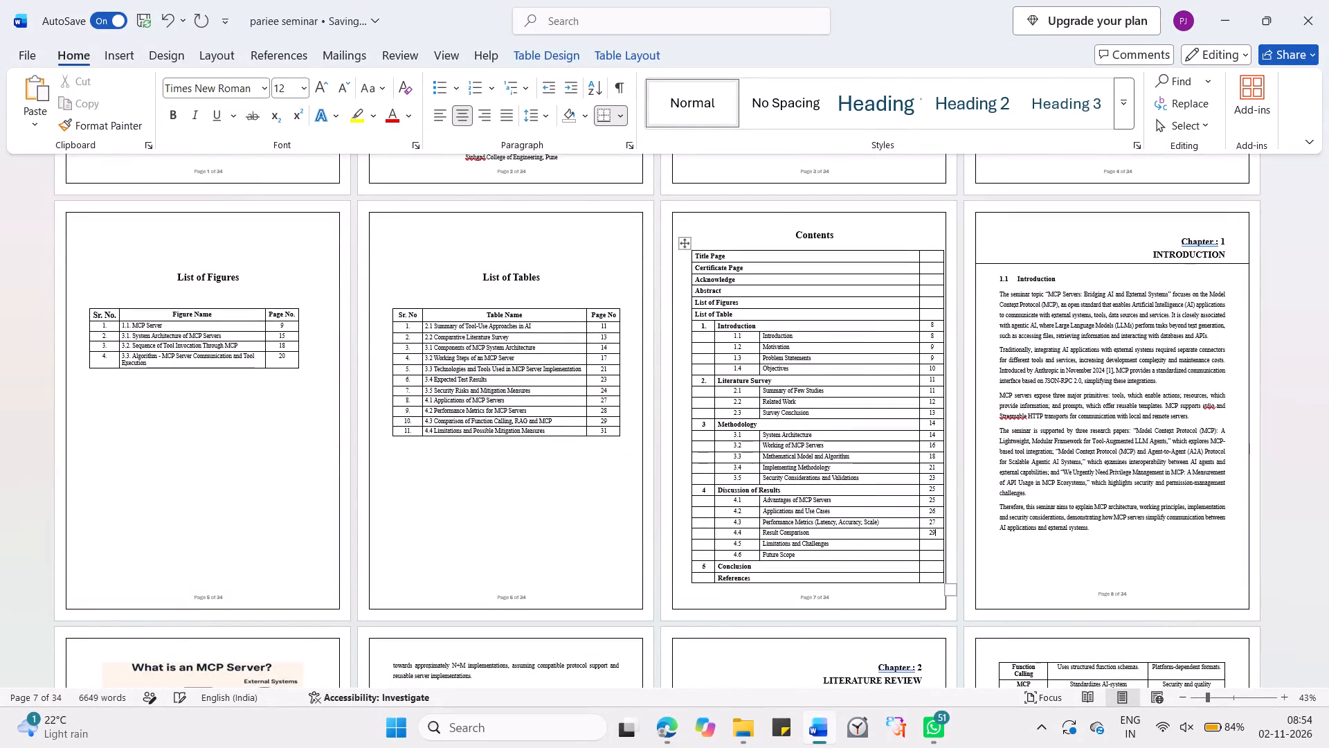
key("Down")
type("30")
key("Down")
type("31")
key("Down")
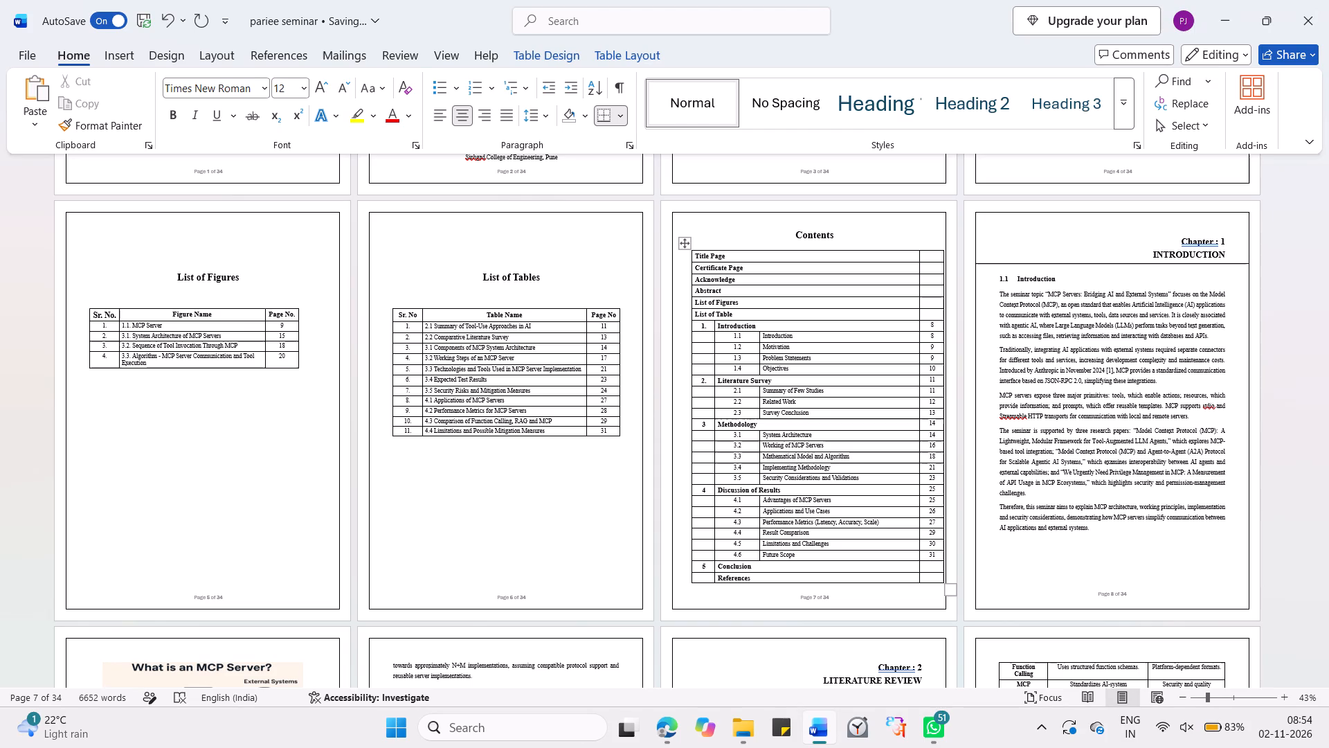
Find the Conclusion chapter and the References, and enter their page numbers 33 and 34 in the Contents.
scroll(1109, 508, "down", 5)
scroll(1109, 508, "down", 20)
scroll(1109, 508, "down", 2)
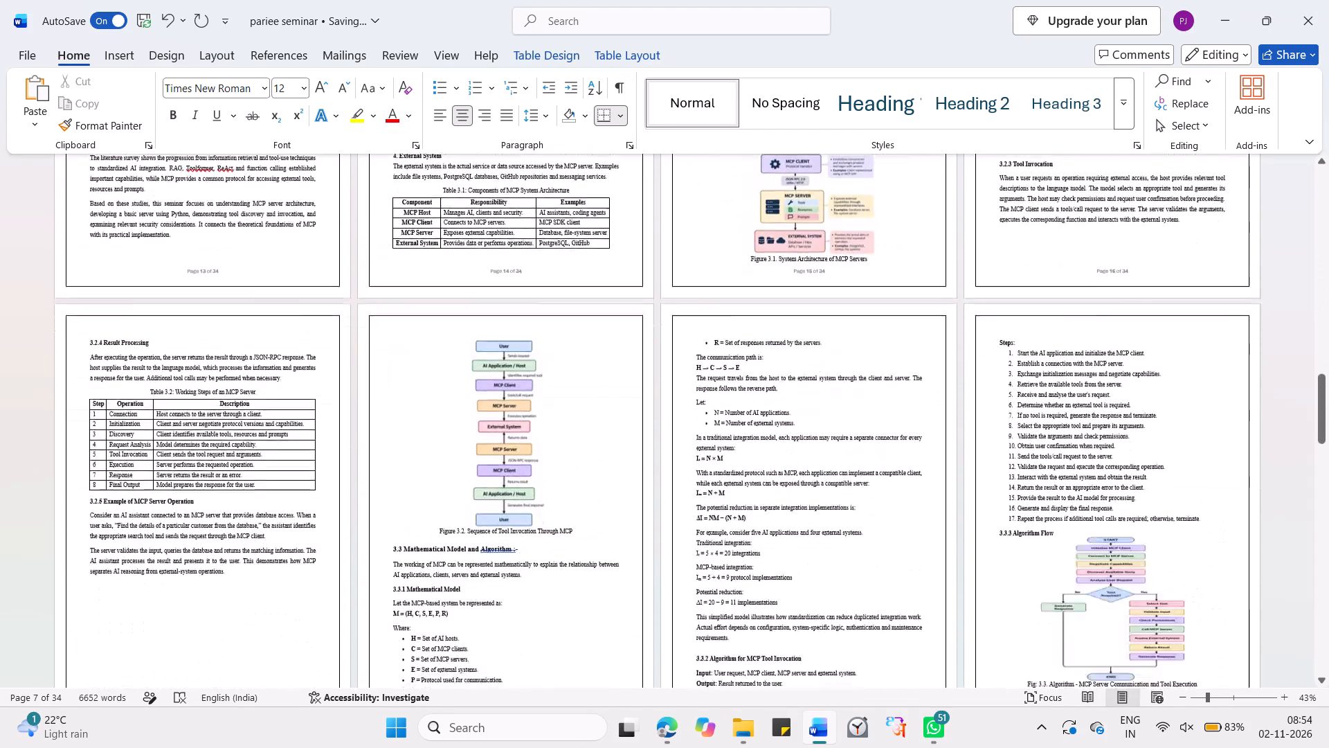
scroll(1109, 508, "down", 13)
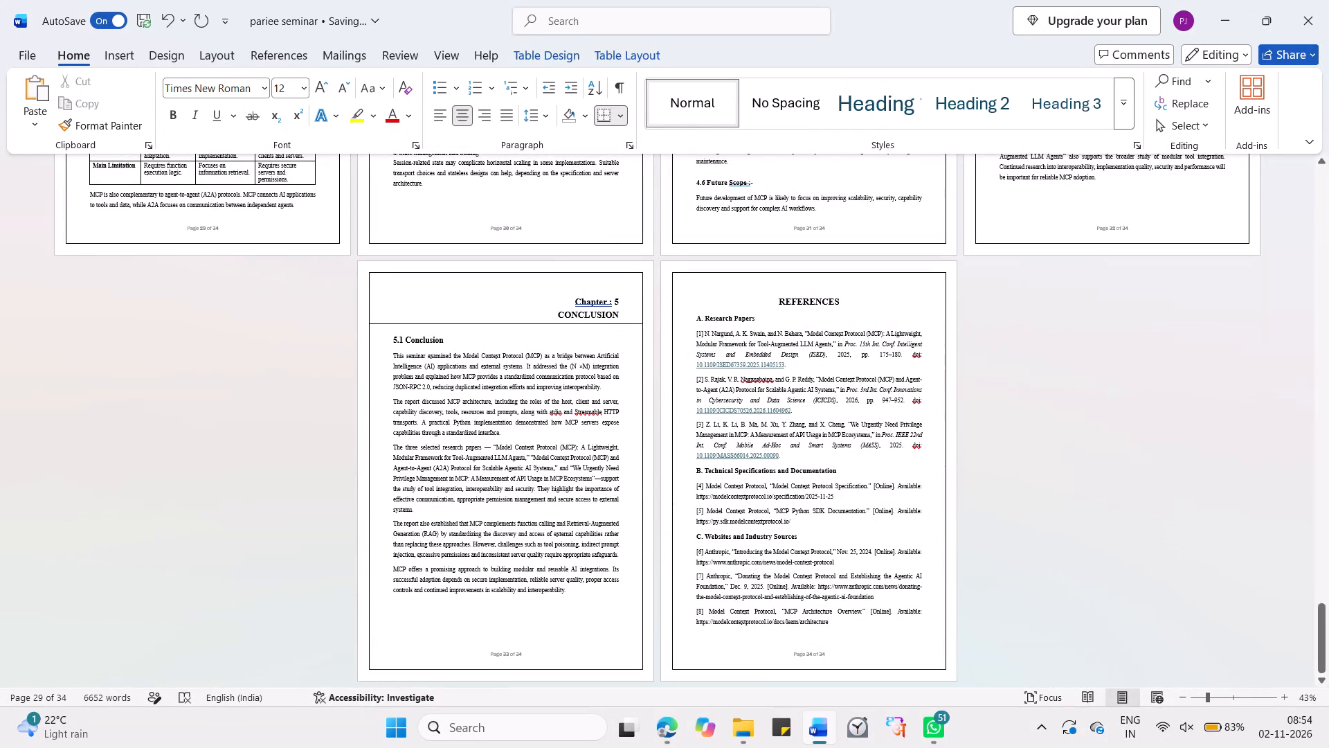
scroll(1000, 445, "up", 20)
scroll(1000, 445, "up", 20)
scroll(1000, 445, "up", 20)
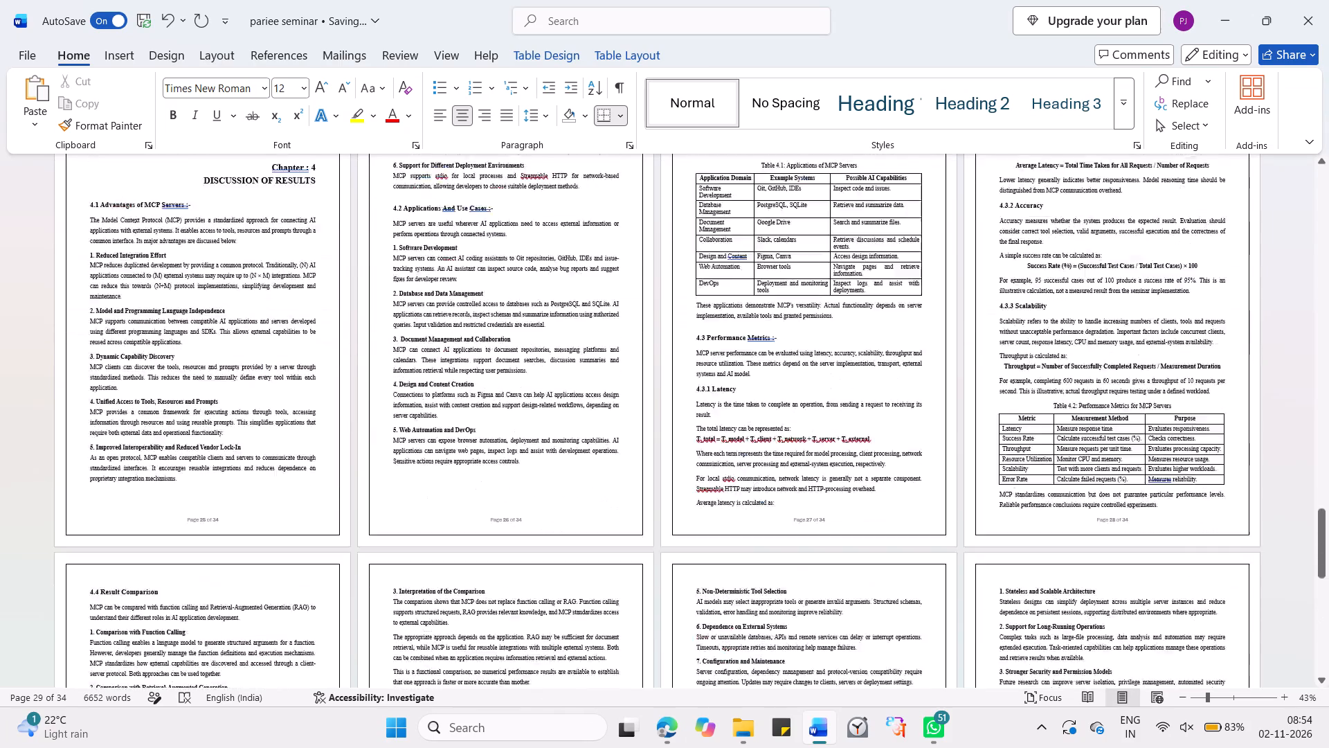
scroll(1000, 445, "up", 20)
scroll(1000, 445, "up", 20)
scroll(1000, 445, "up", 20)
scroll(1000, 445, "down", 3)
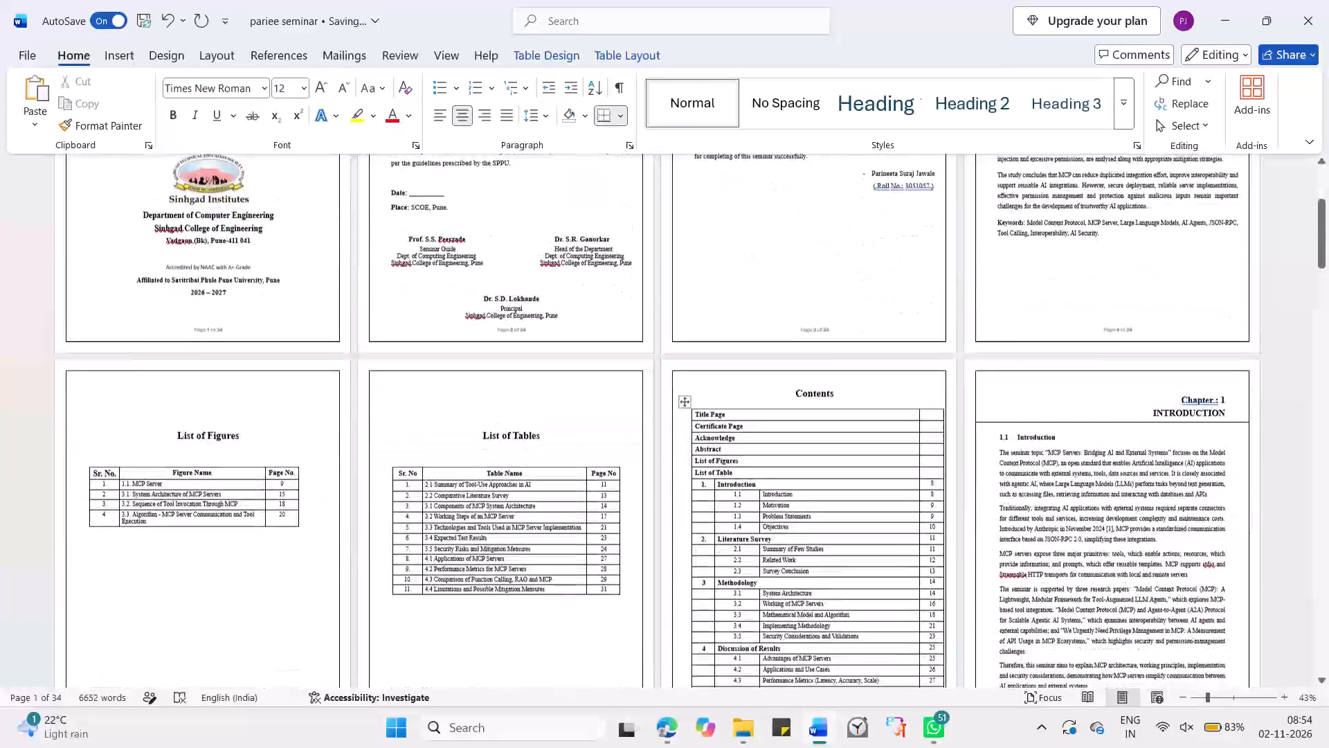
scroll(1000, 445, "down", 3)
type("33")
key("Down")
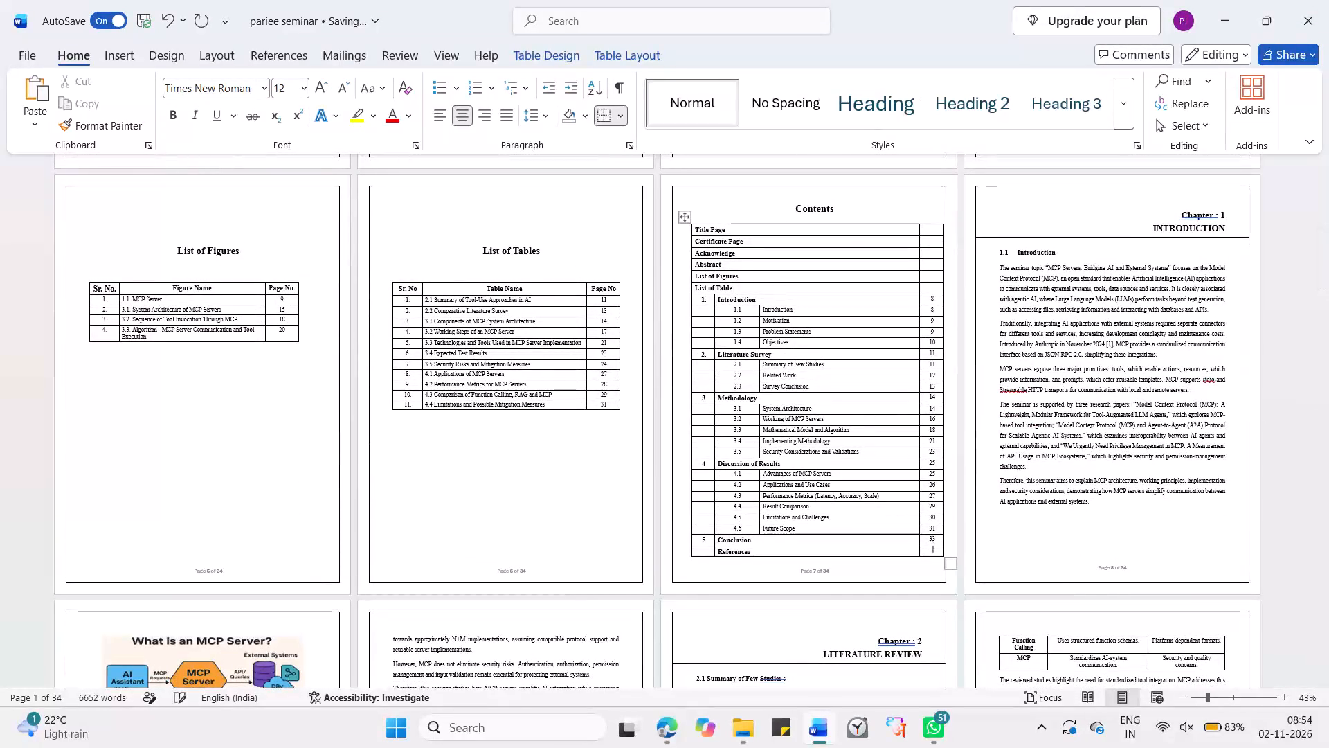
type("34")
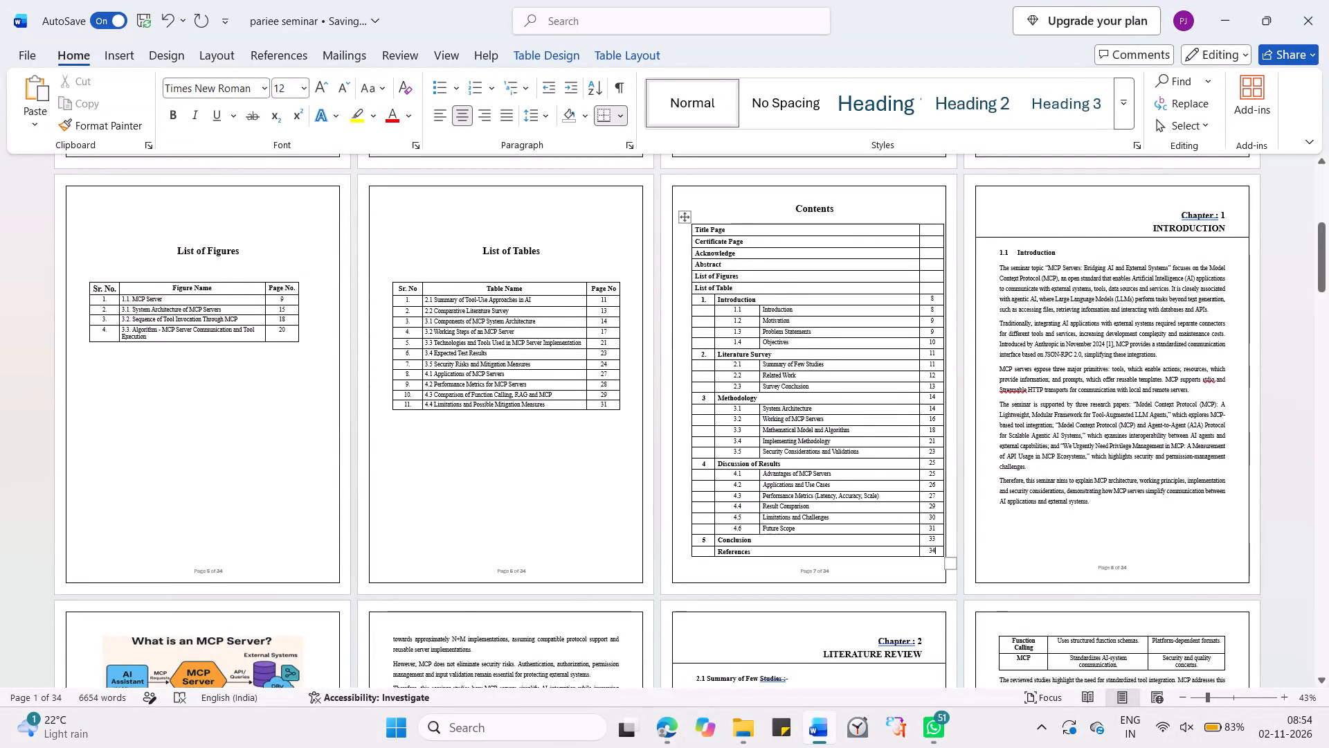
scroll(993, 479, "down", 1)
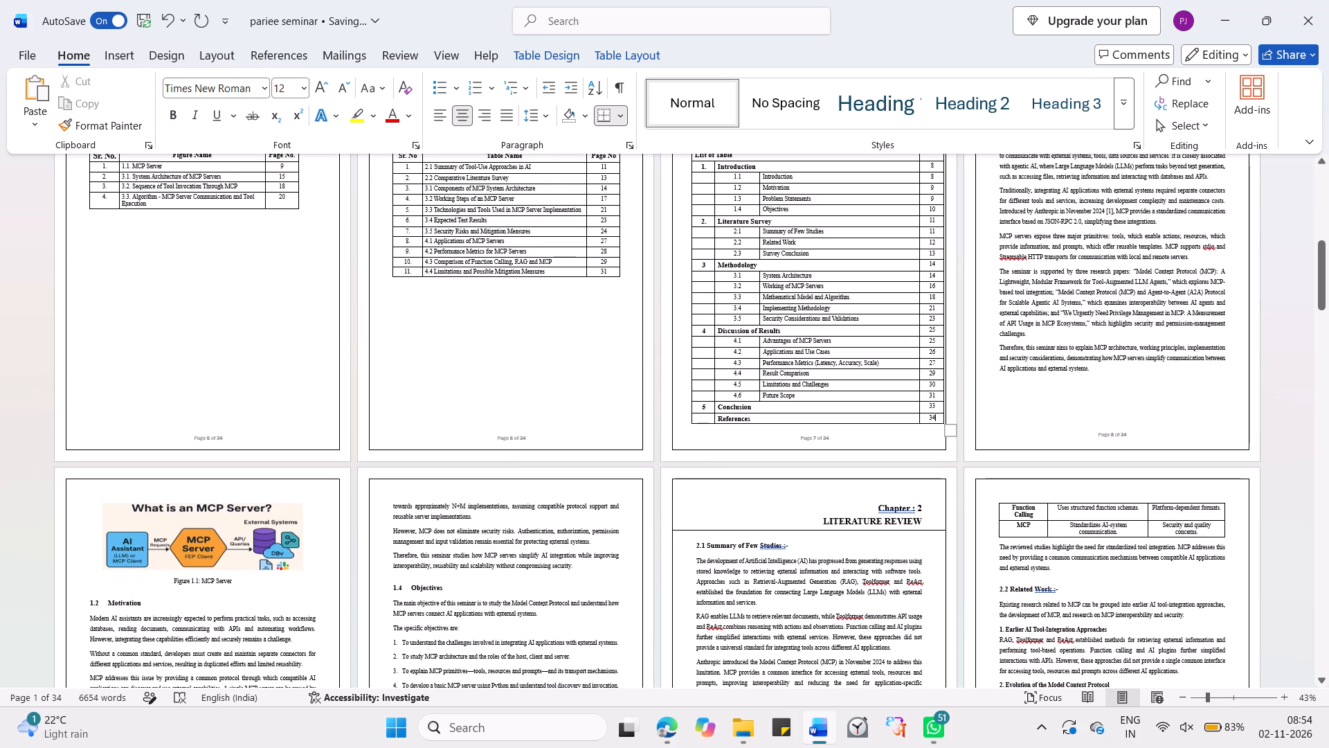
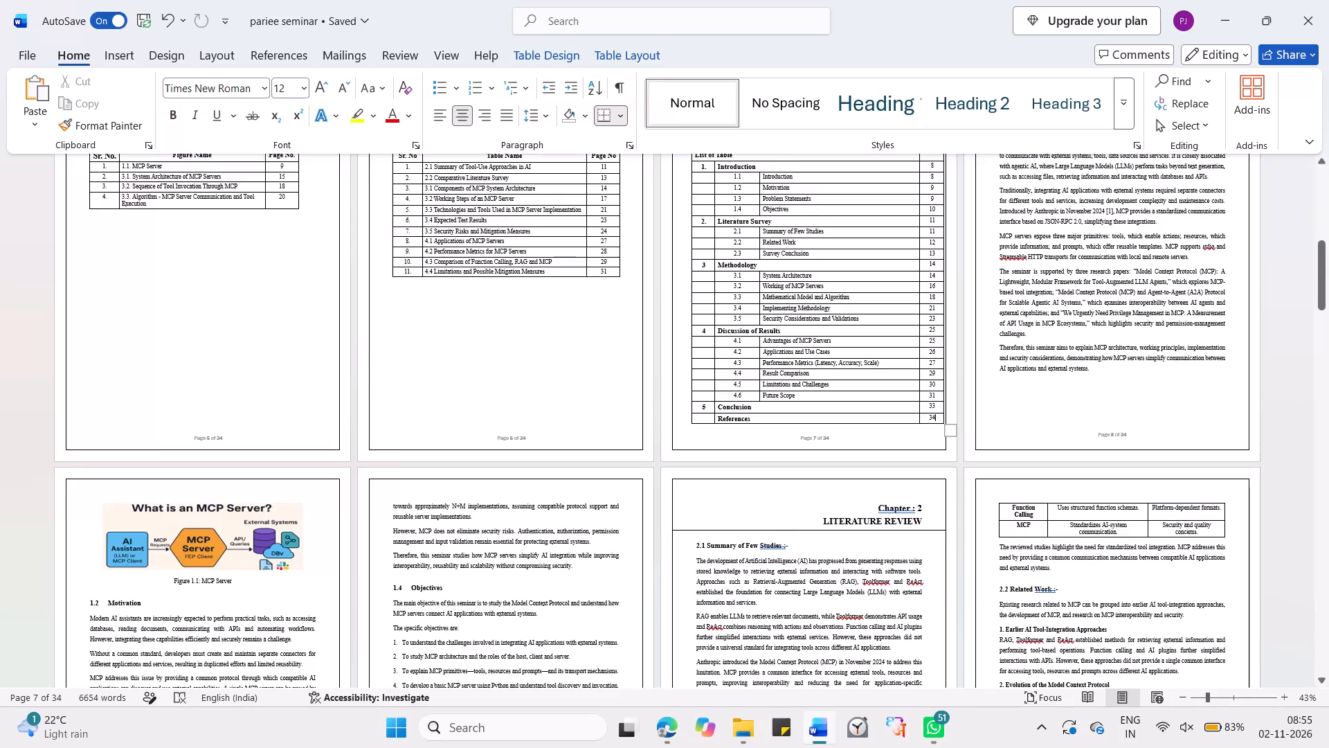
Review the report pages following the Contents, from the Introduction through the Literature Review to the start of the Methodology chapter.
scroll(759, 476, "down", 5)
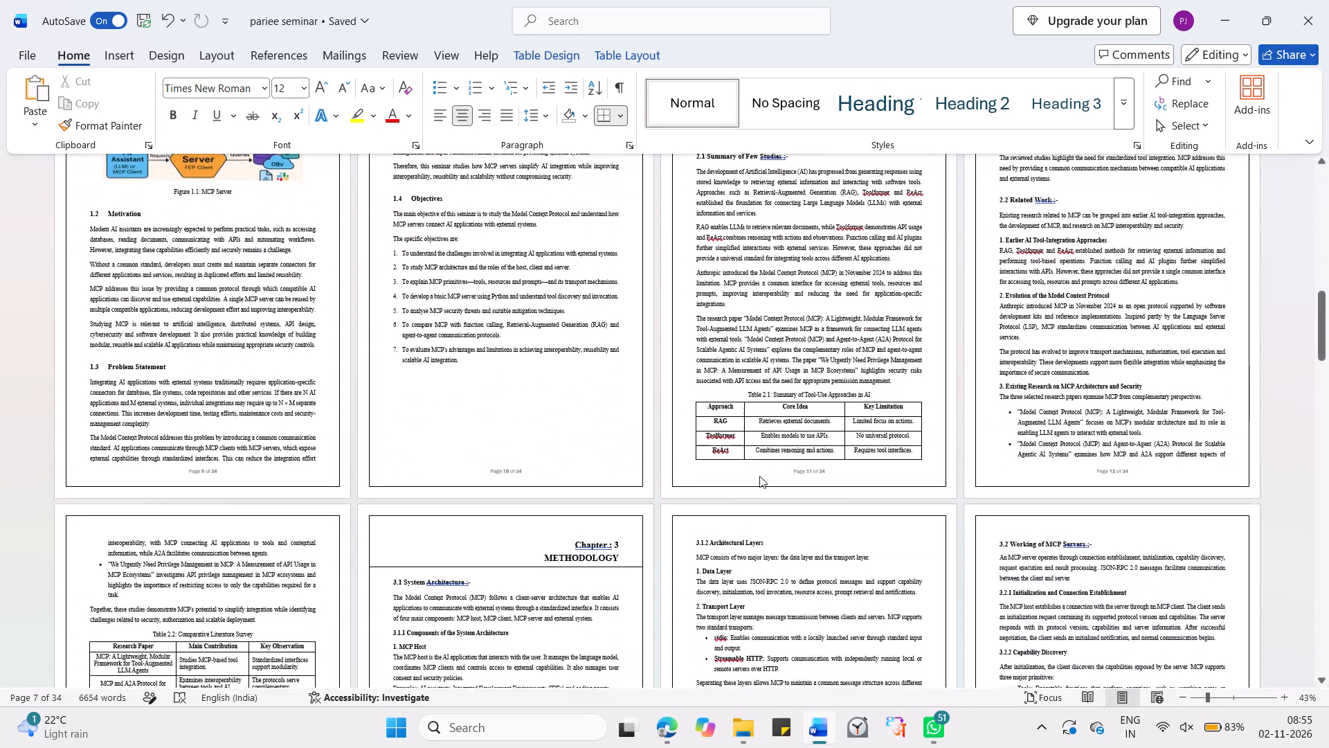
scroll(759, 476, "down", 3)
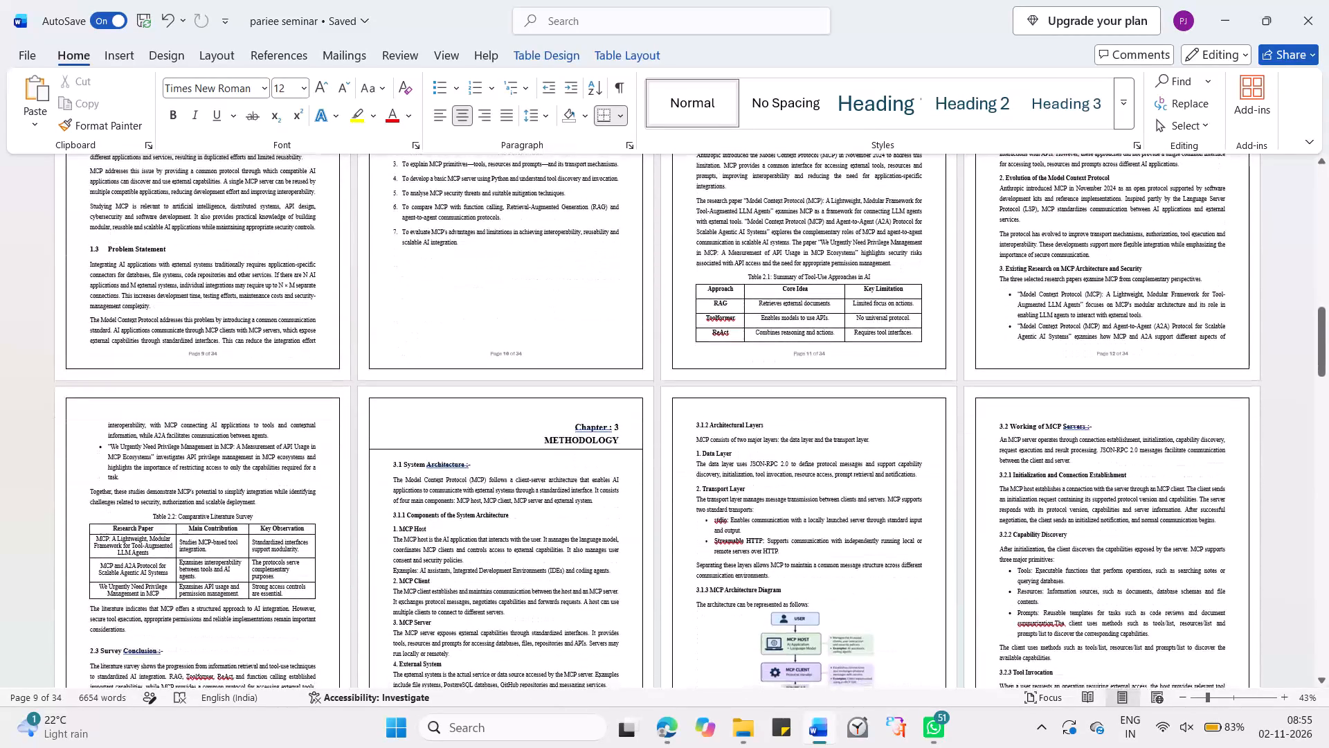
scroll(759, 476, "down", 4)
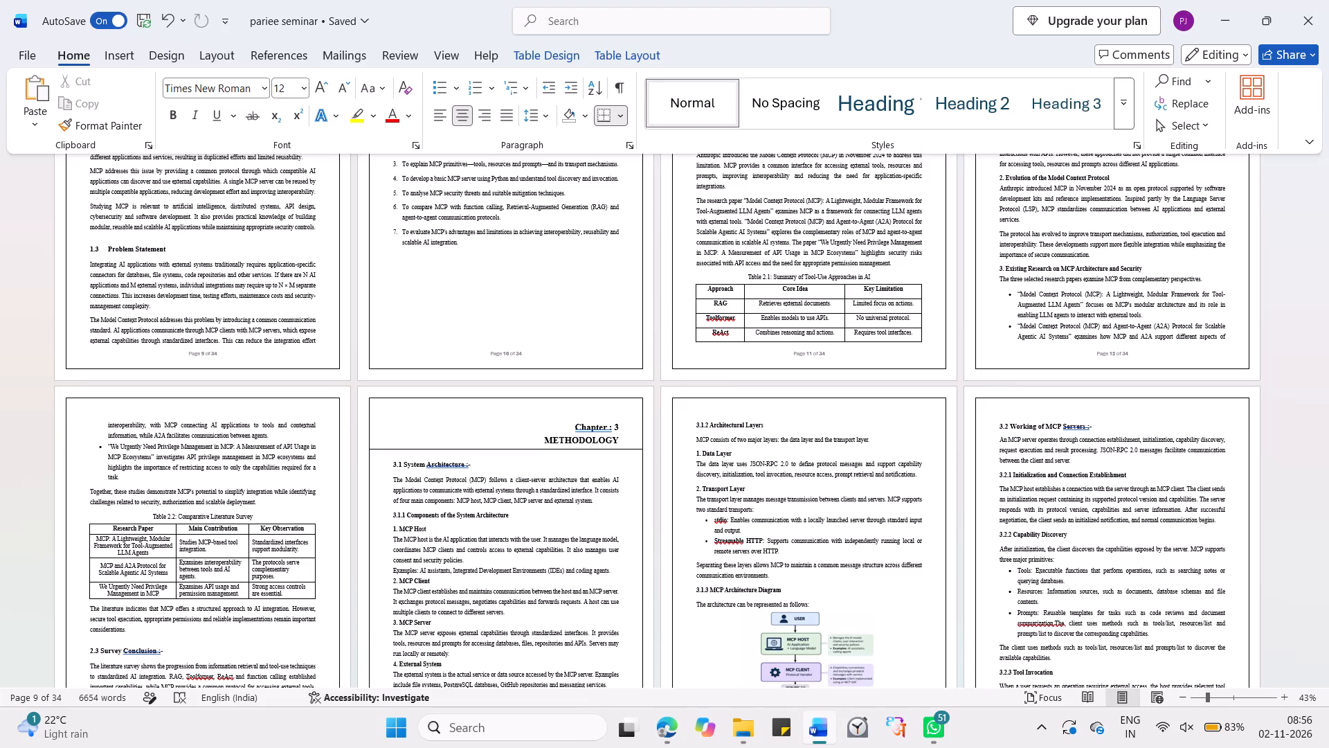
Continue reviewing the report pages from the Literature Review's end into the Methodology chapter's system architecture and MCP server sections.
scroll(867, 385, "down", 1)
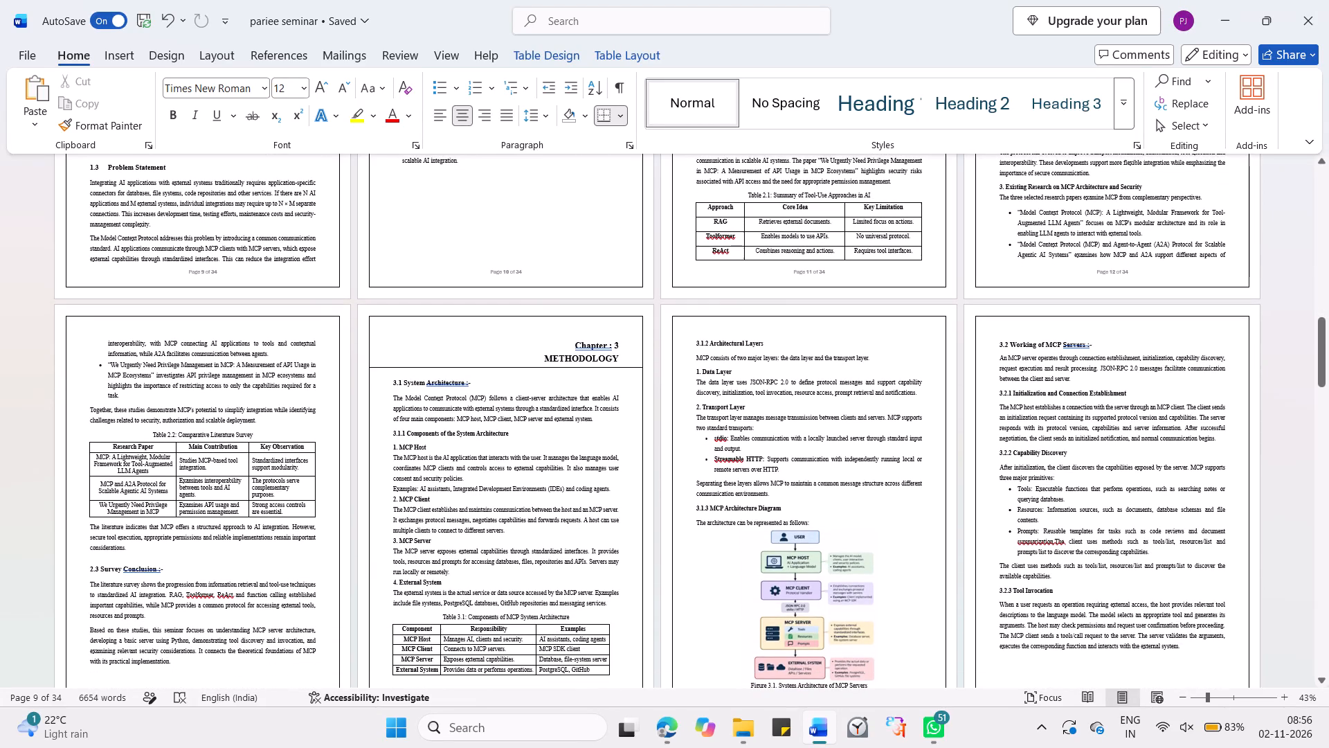
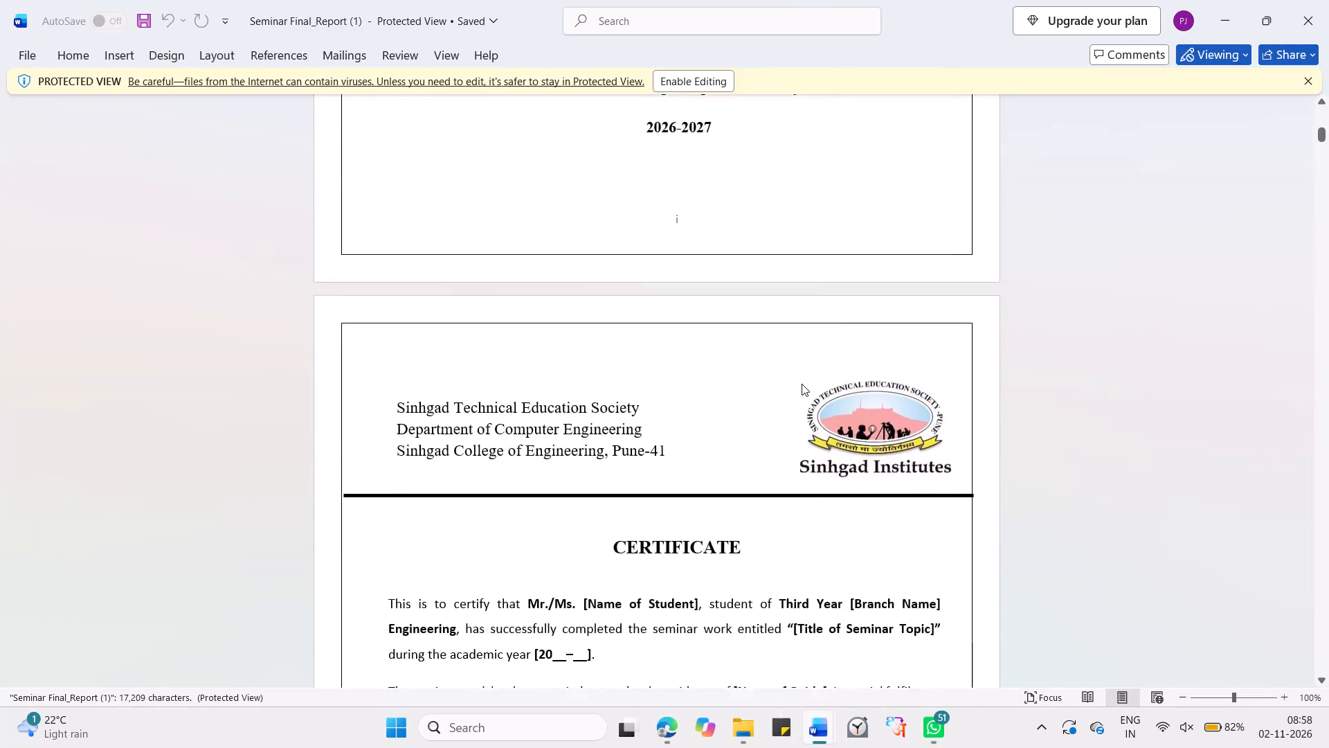
Examine the Seminar Final_Report (1) template from the Certificate through the List of Tables and Contents to the end of Chapter 1.
scroll(802, 384, "down", 6)
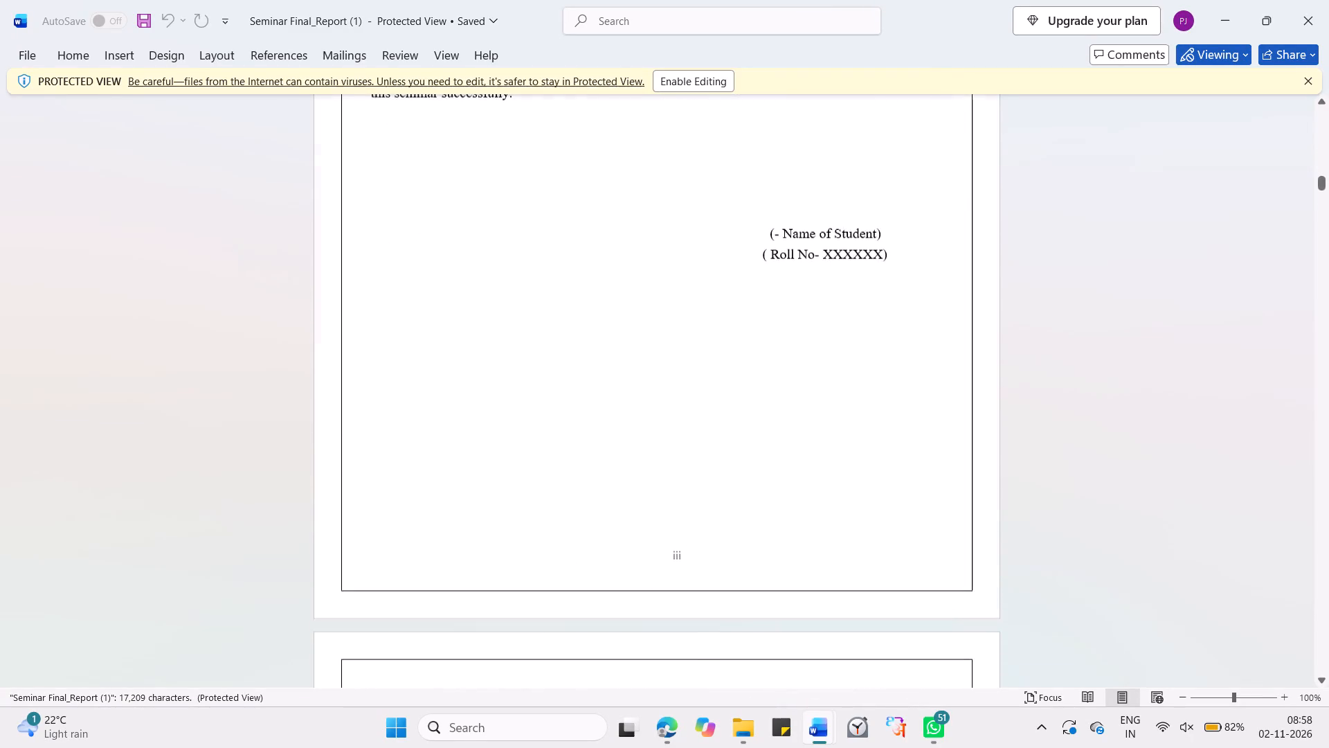
scroll(802, 384, "down", 7)
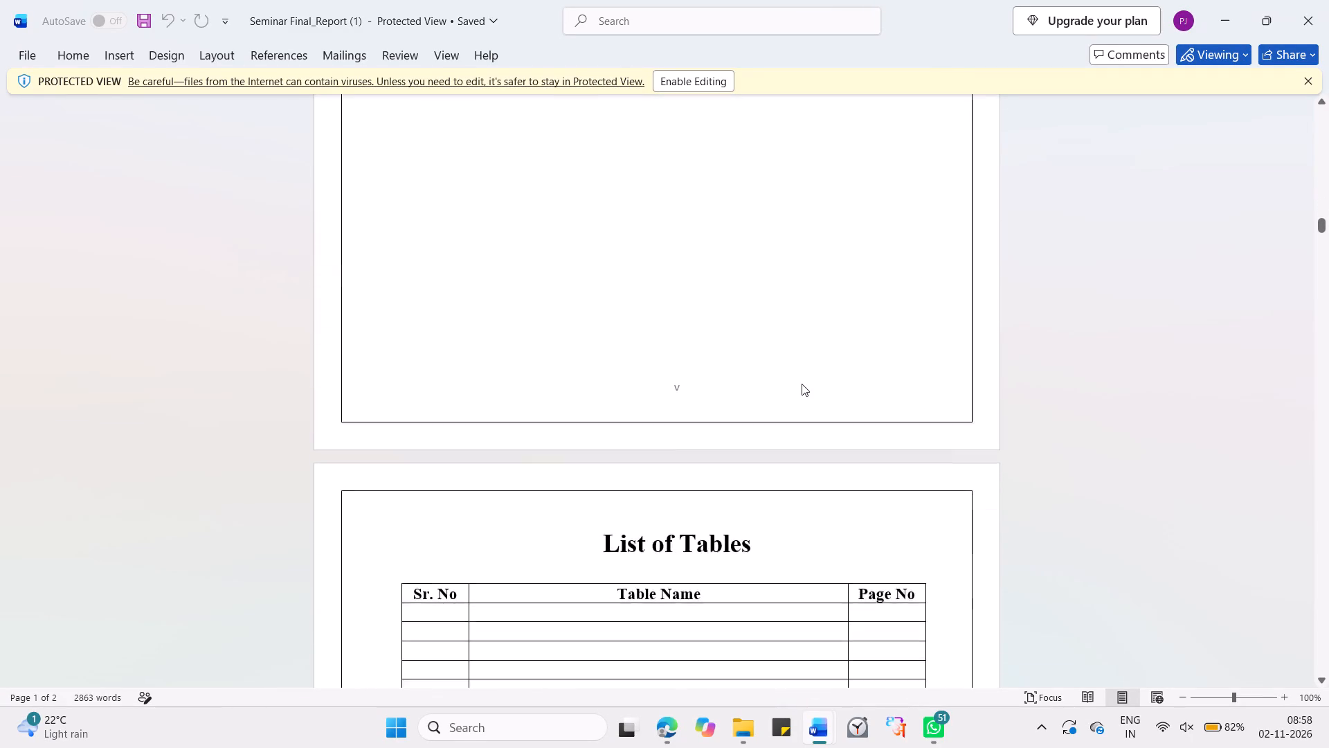
scroll(802, 384, "down", 3)
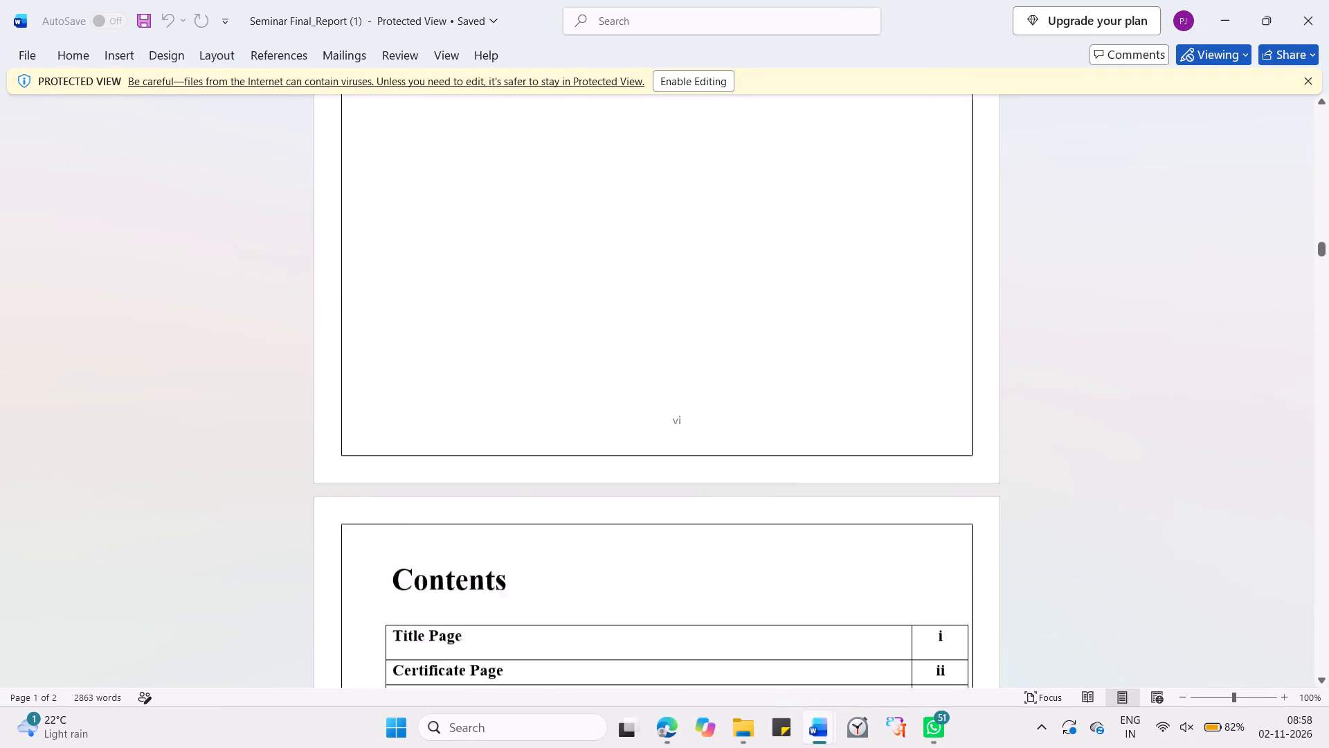
scroll(802, 384, "down", 5)
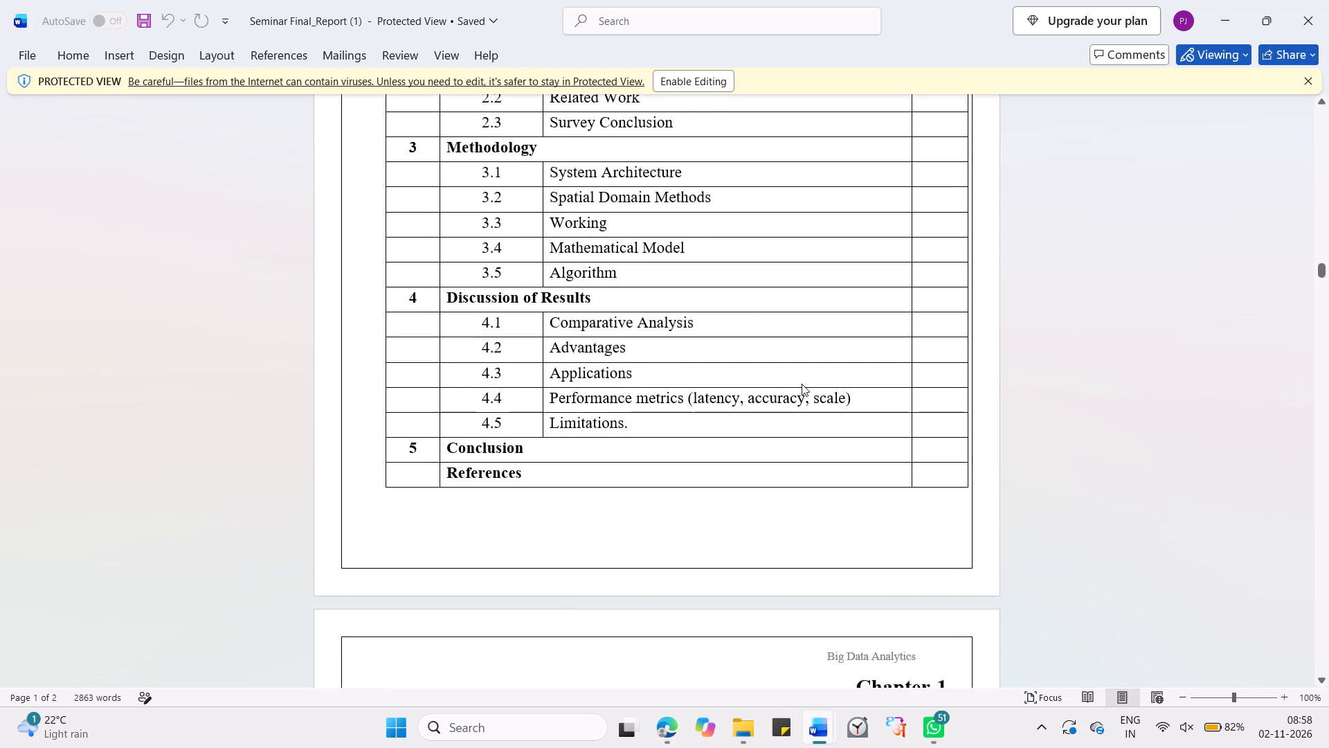
scroll(802, 384, "down", 2)
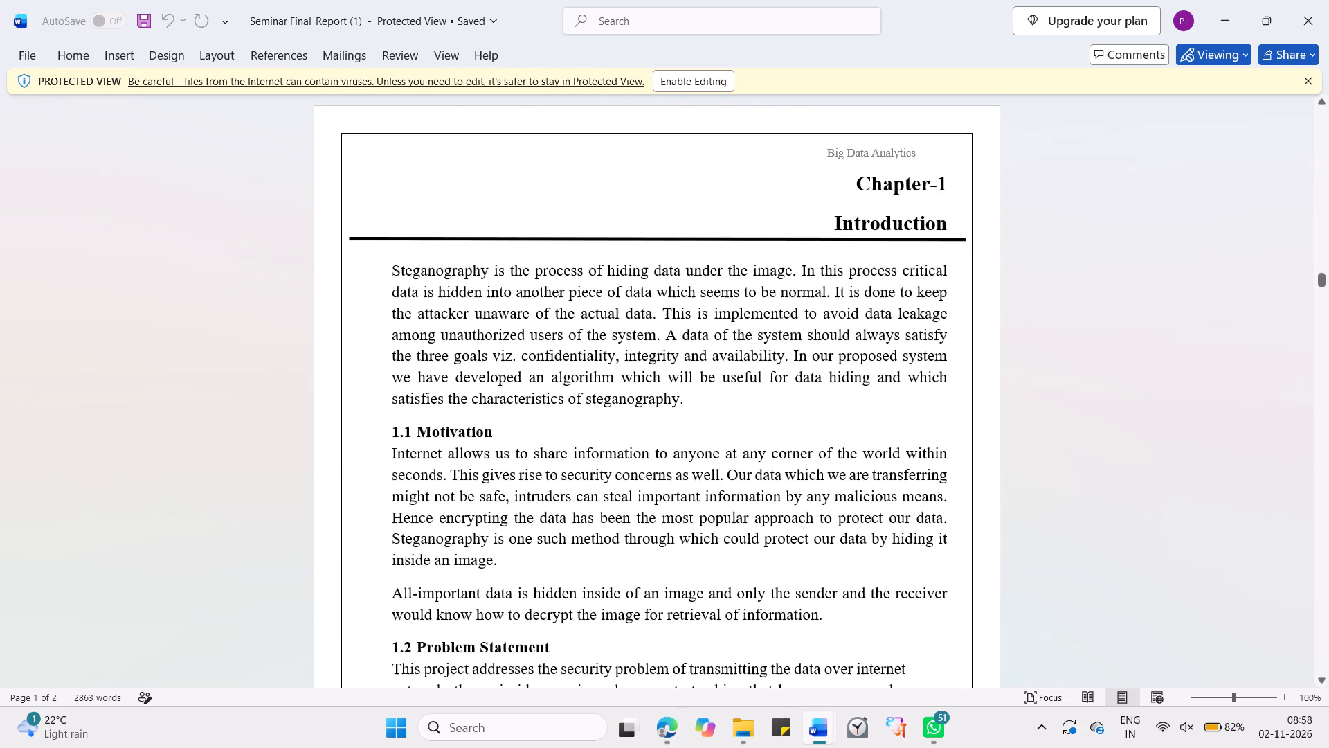
scroll(802, 384, "up", 5)
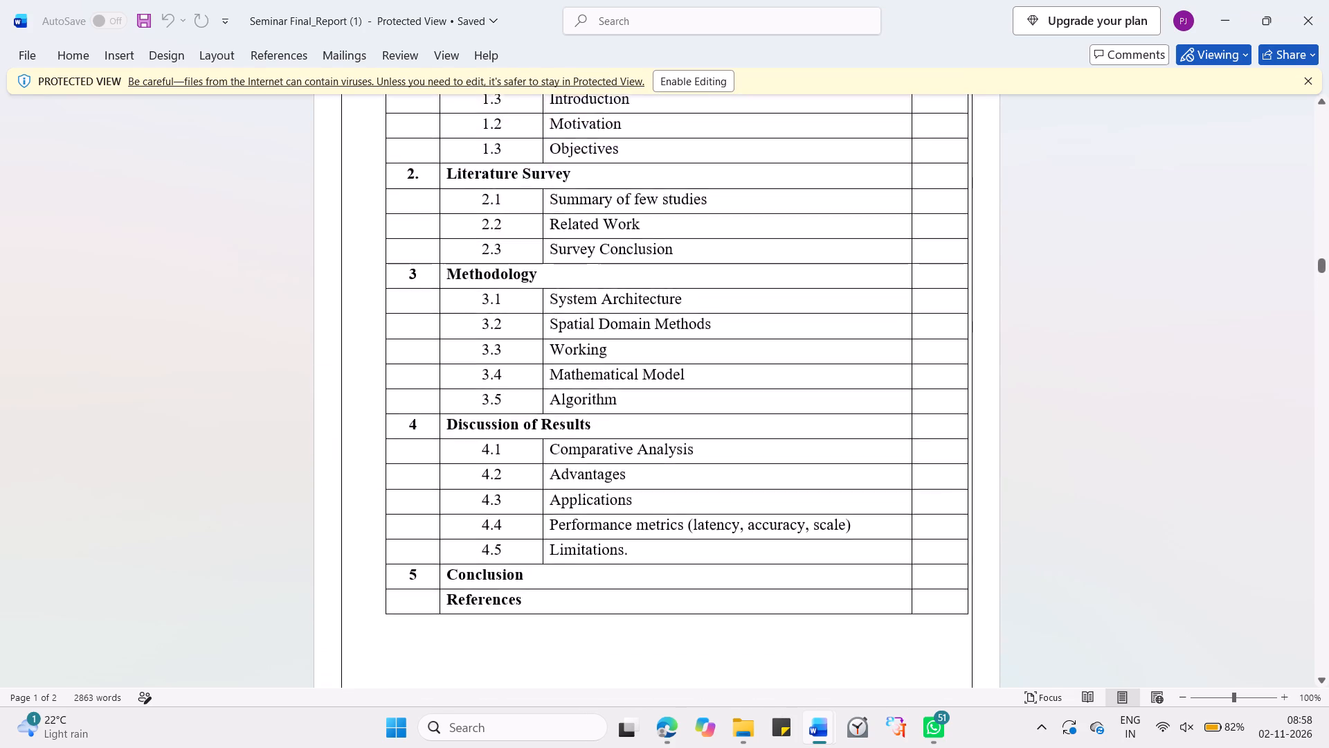
scroll(802, 384, "up", 1)
scroll(802, 384, "down", 2)
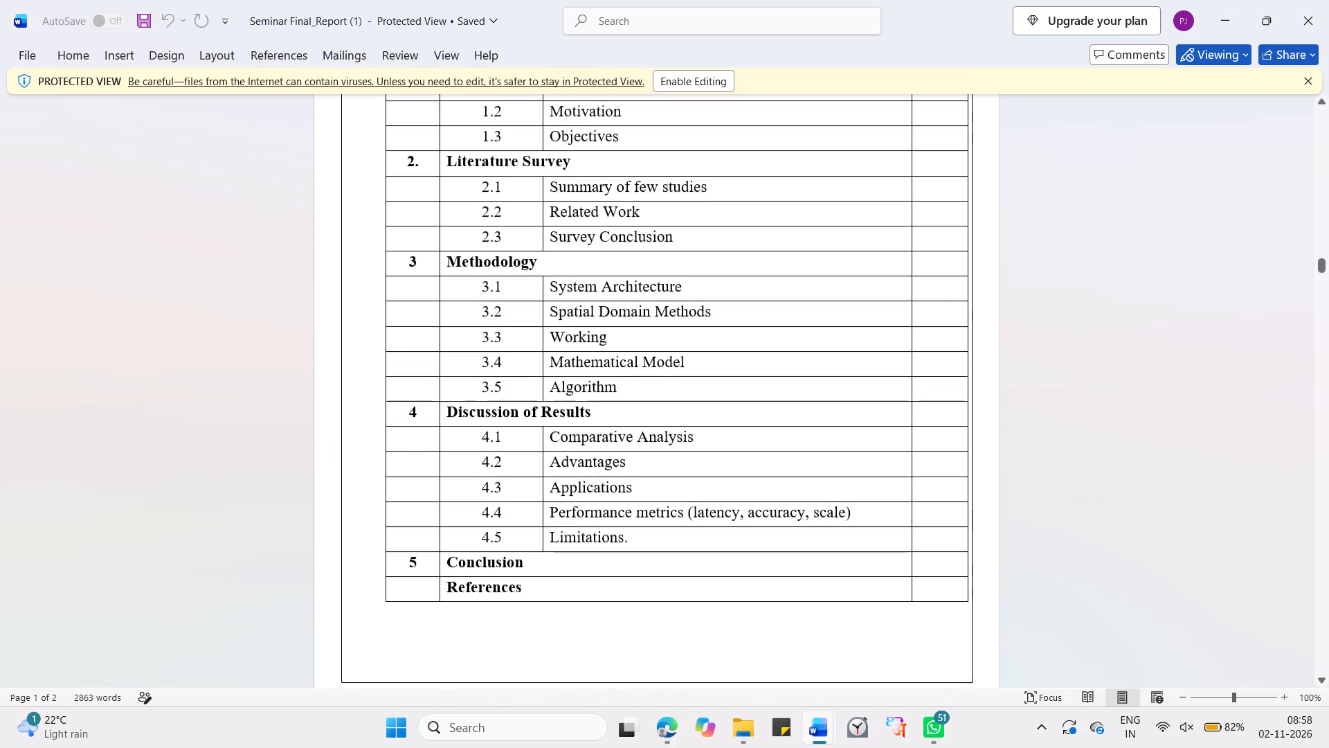
scroll(802, 384, "down", 4)
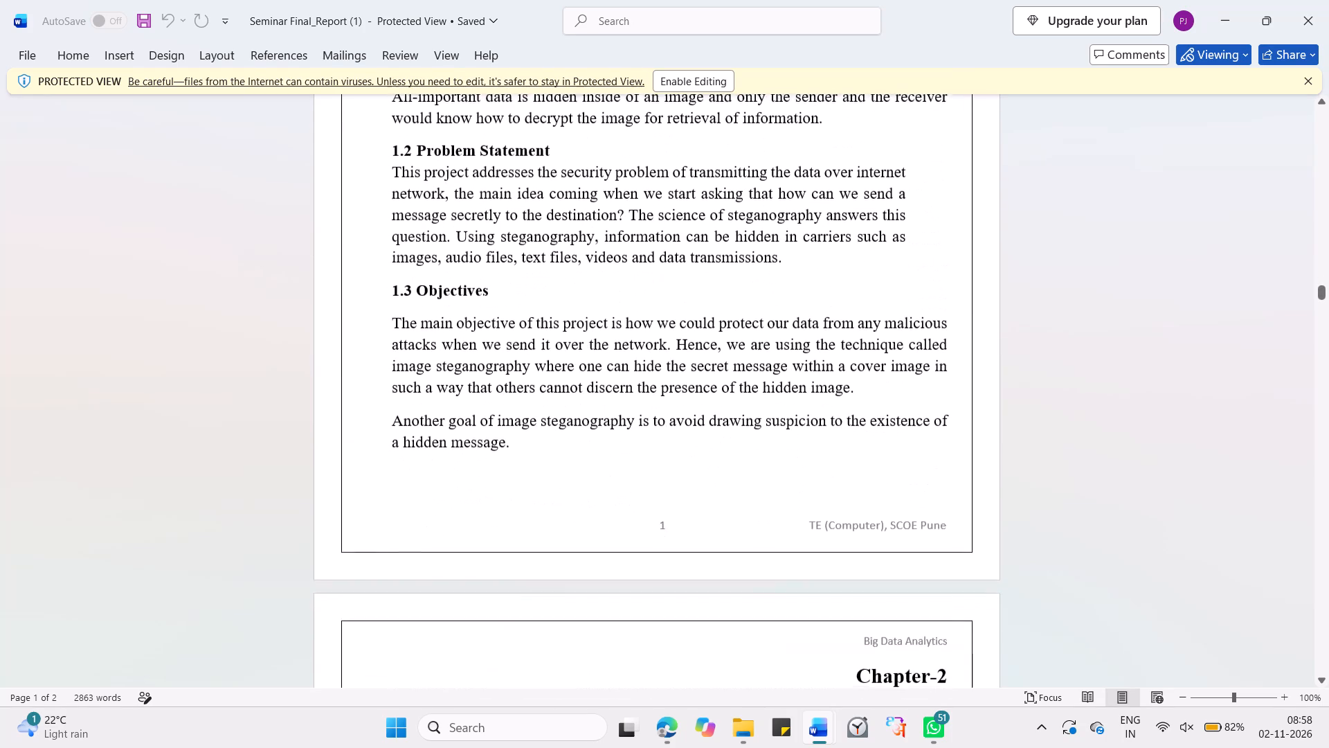
Switch from the Seminar Final_Report (1) template to the other open Seminar Final_Report document.
key("alt+Tab")
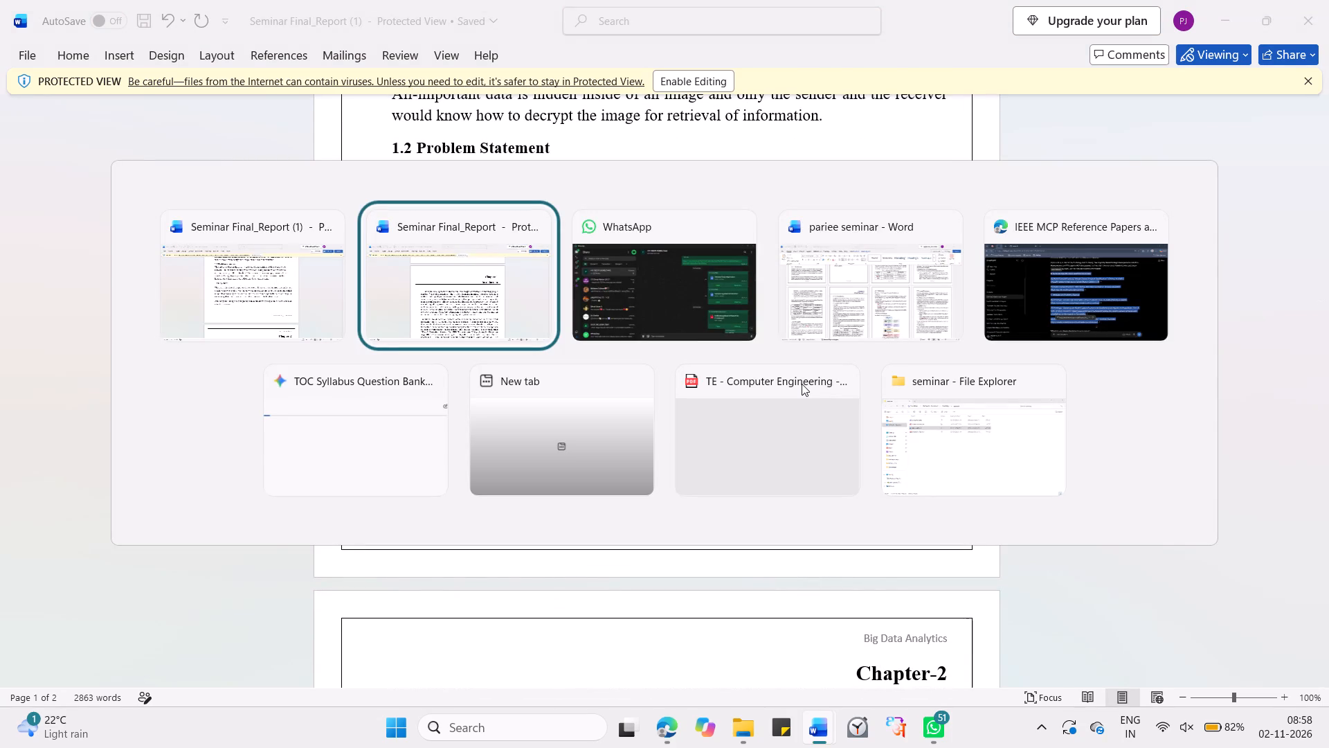
Return to the MCP Servers seminar report and set its page numbering to start at 8.
key("alt+Tab")
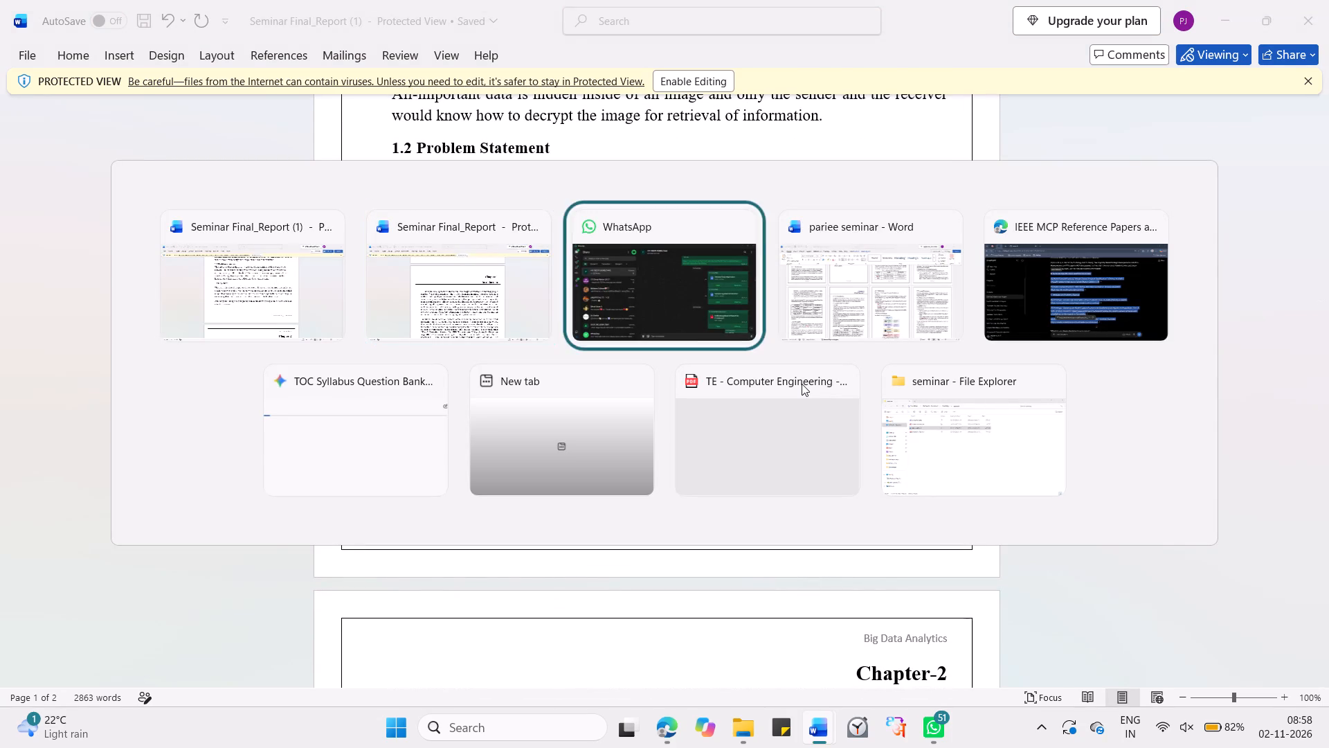
key("alt+Tab")
scroll(676, 405, "up", 20)
scroll(676, 405, "up", 9)
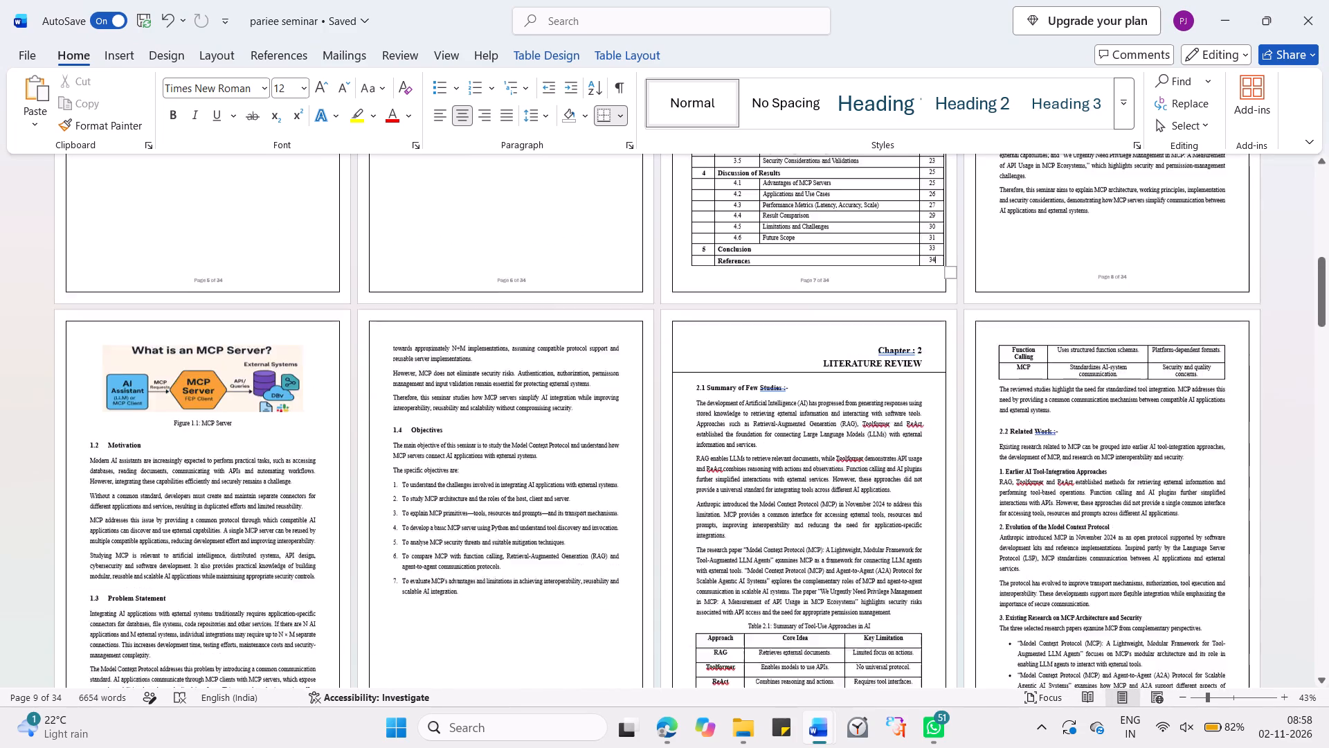
scroll(676, 405, "up", 19)
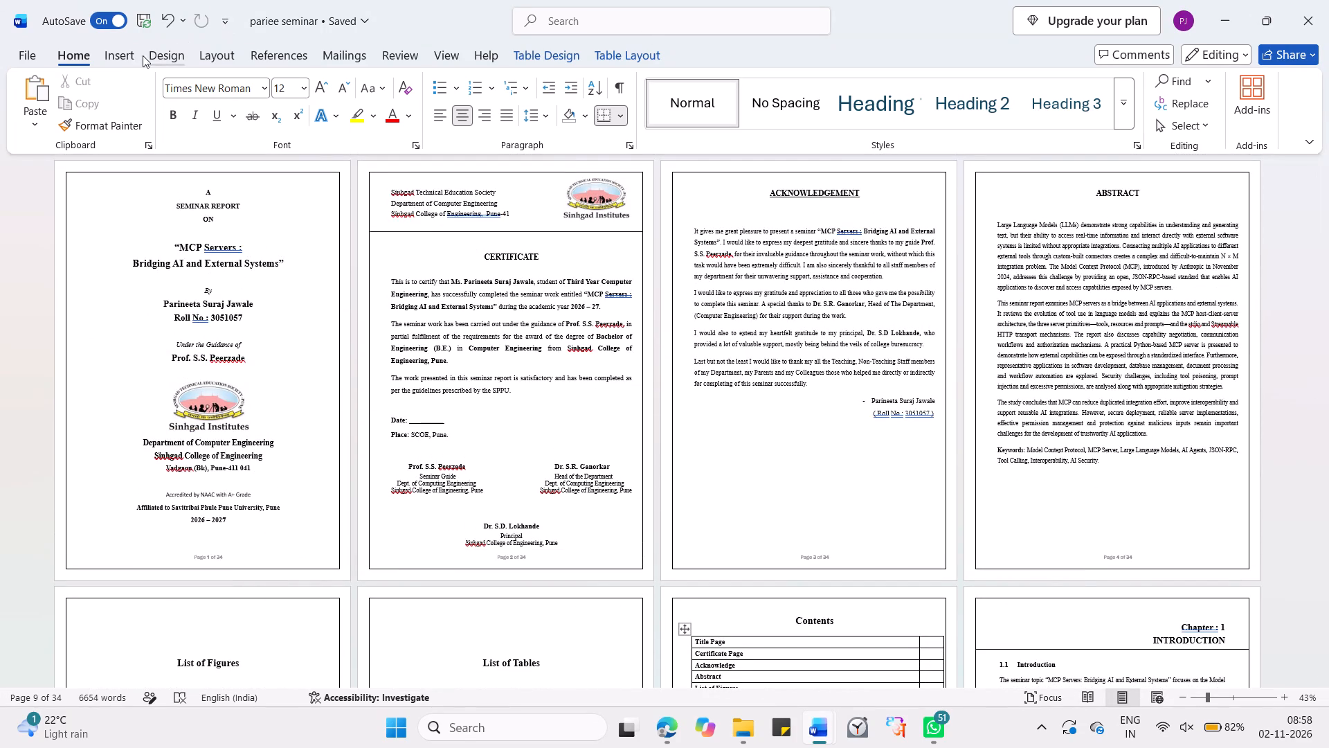
left_click(132, 55)
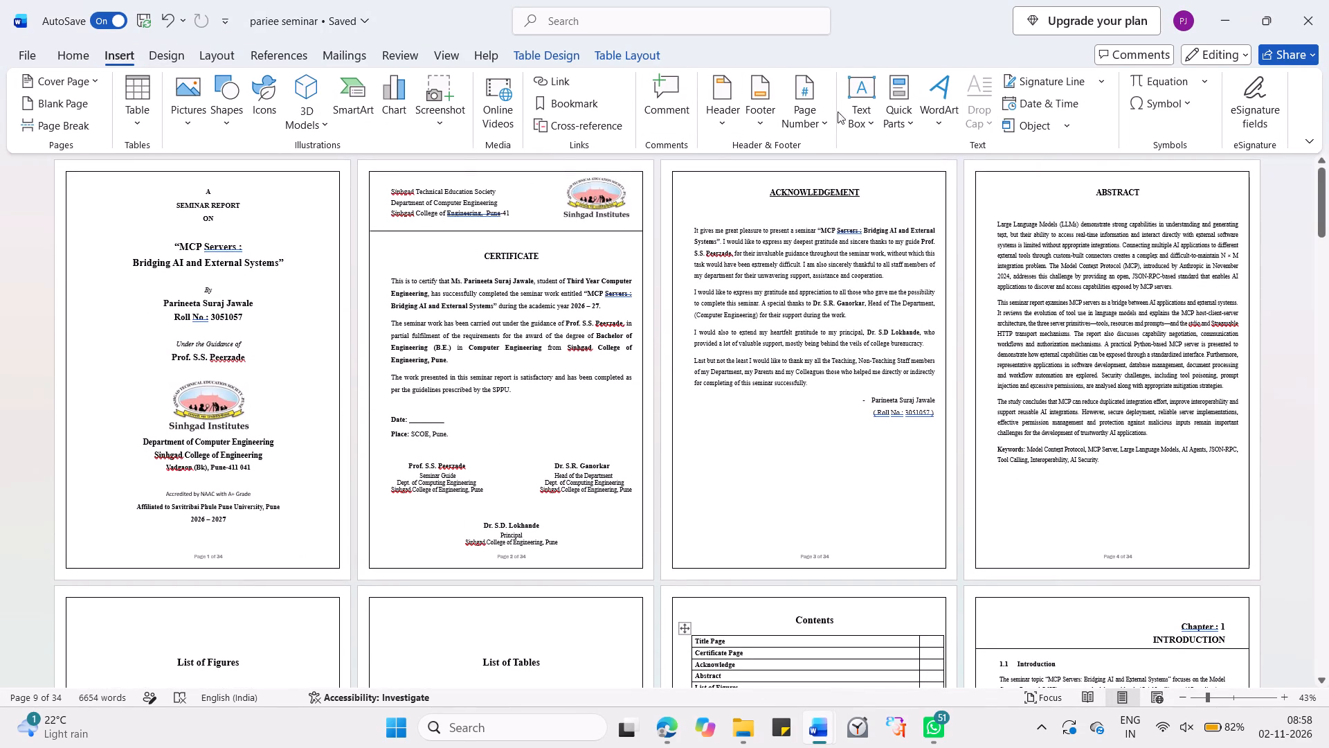
left_click(822, 123)
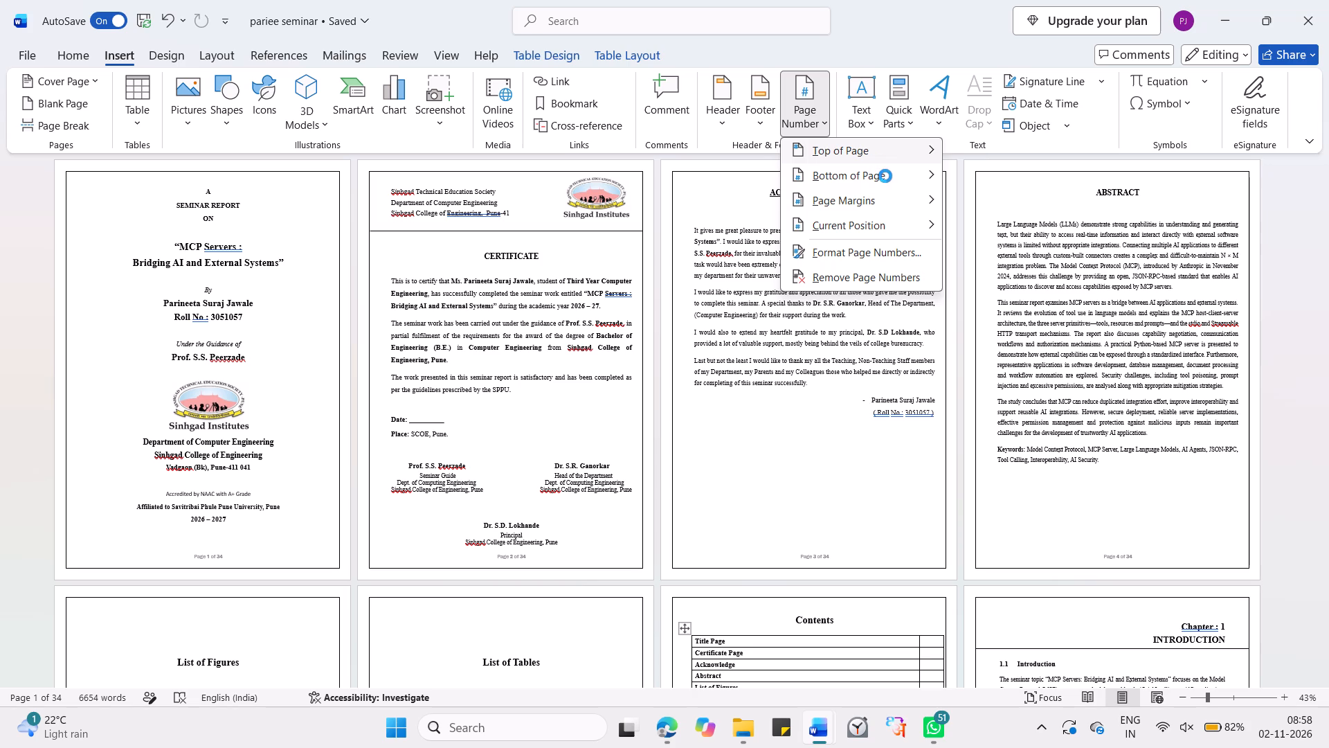
left_click(868, 253)
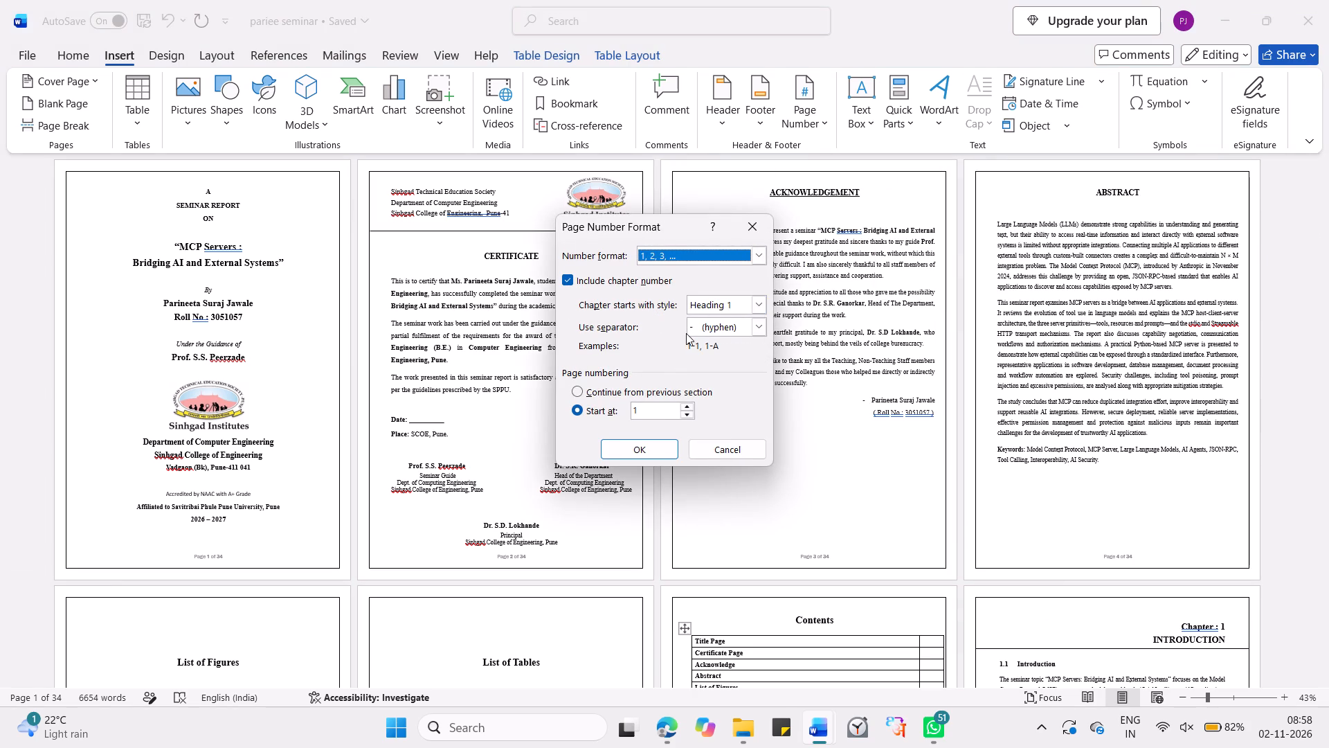
left_click(653, 407)
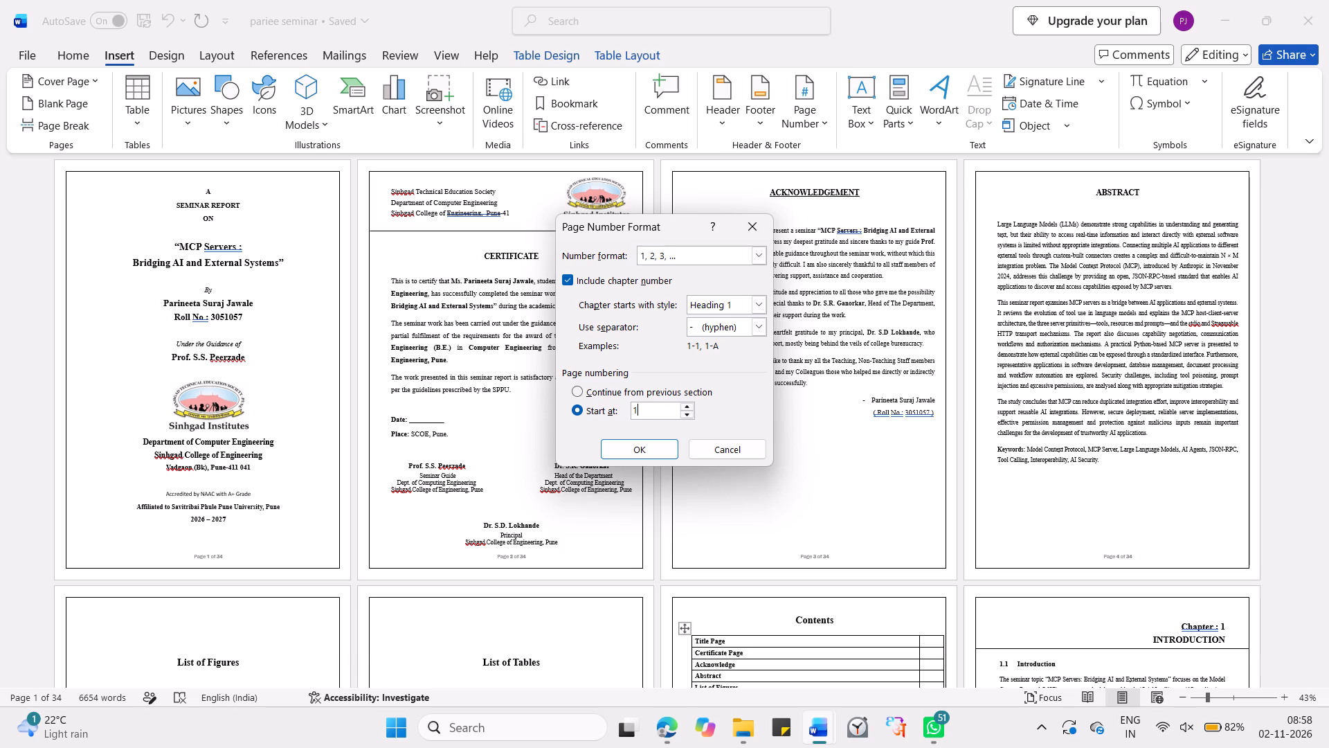
key("BackSpace")
scroll(940, 427, "down", 2)
key("8")
left_click(633, 444)
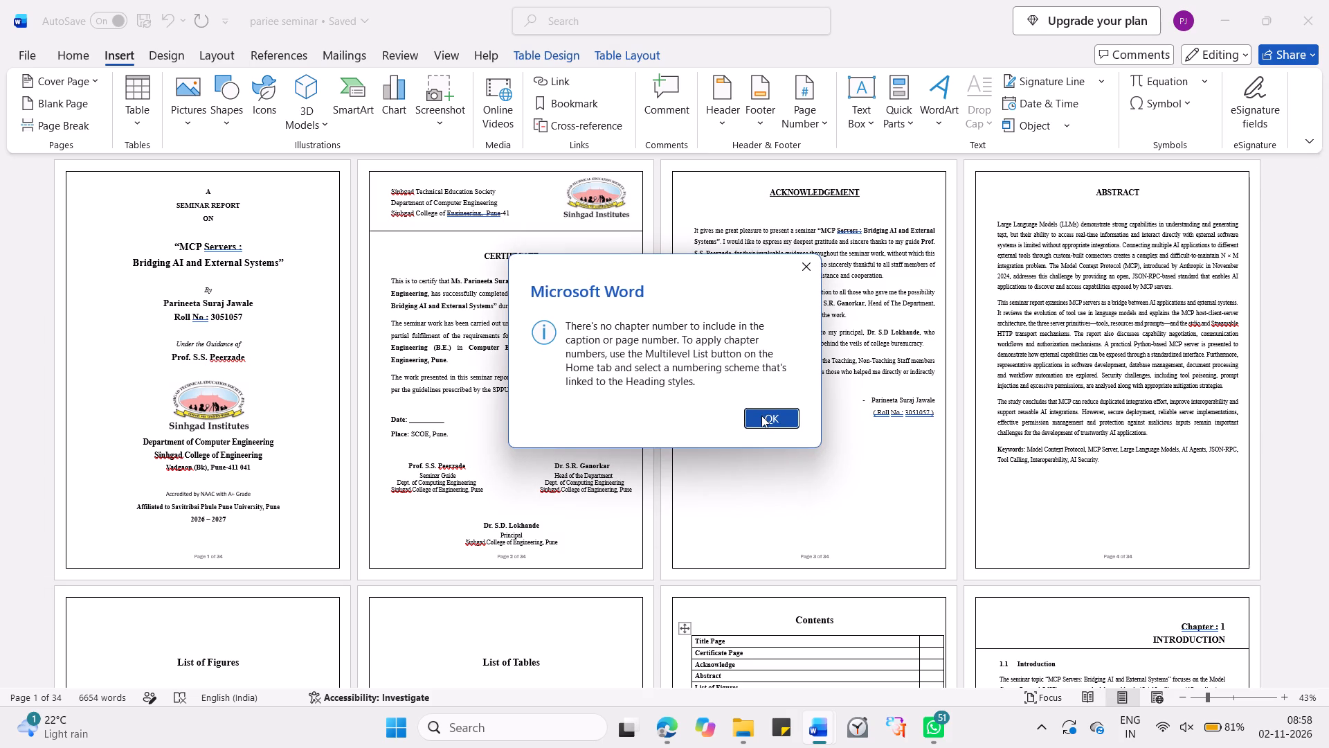
left_click(761, 416)
Turn off the inclusion of chapter numbers in the report's page number format.
scroll(761, 416, "down", 2)
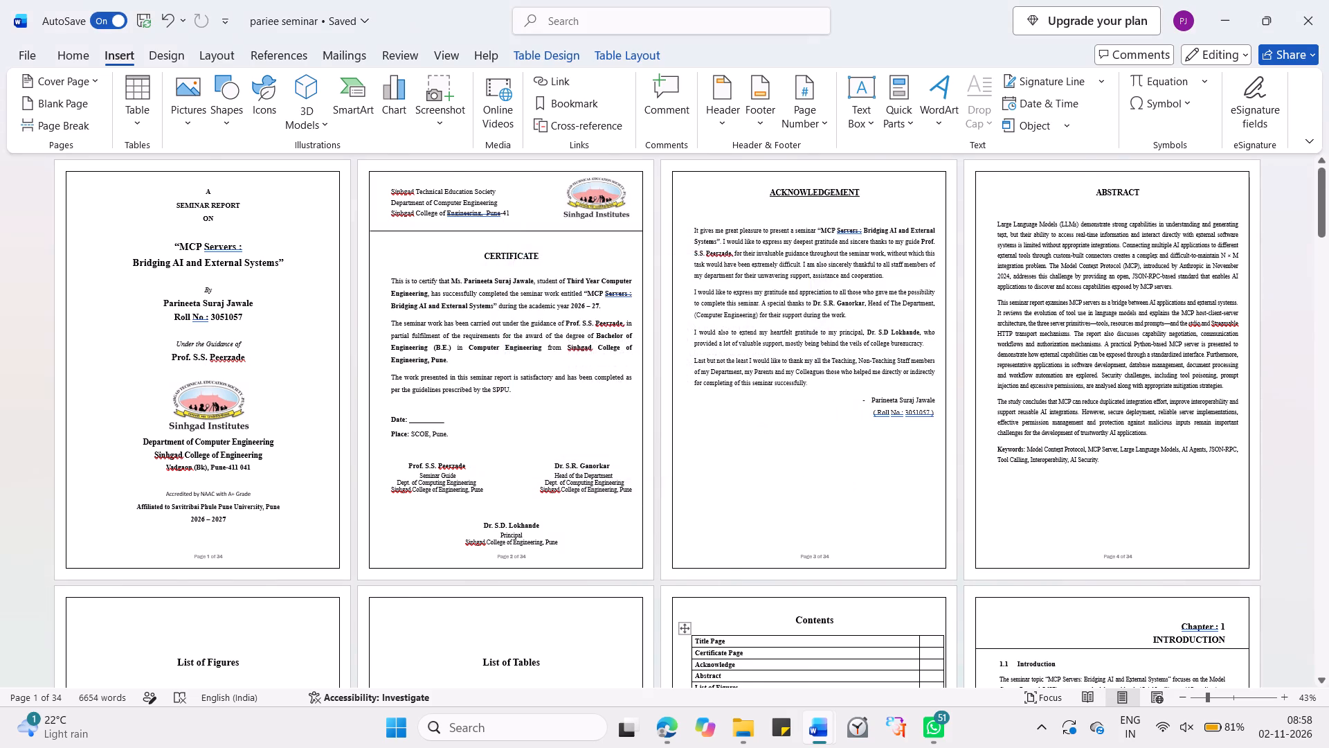
scroll(761, 416, "down", 2)
scroll(761, 416, "up", 5)
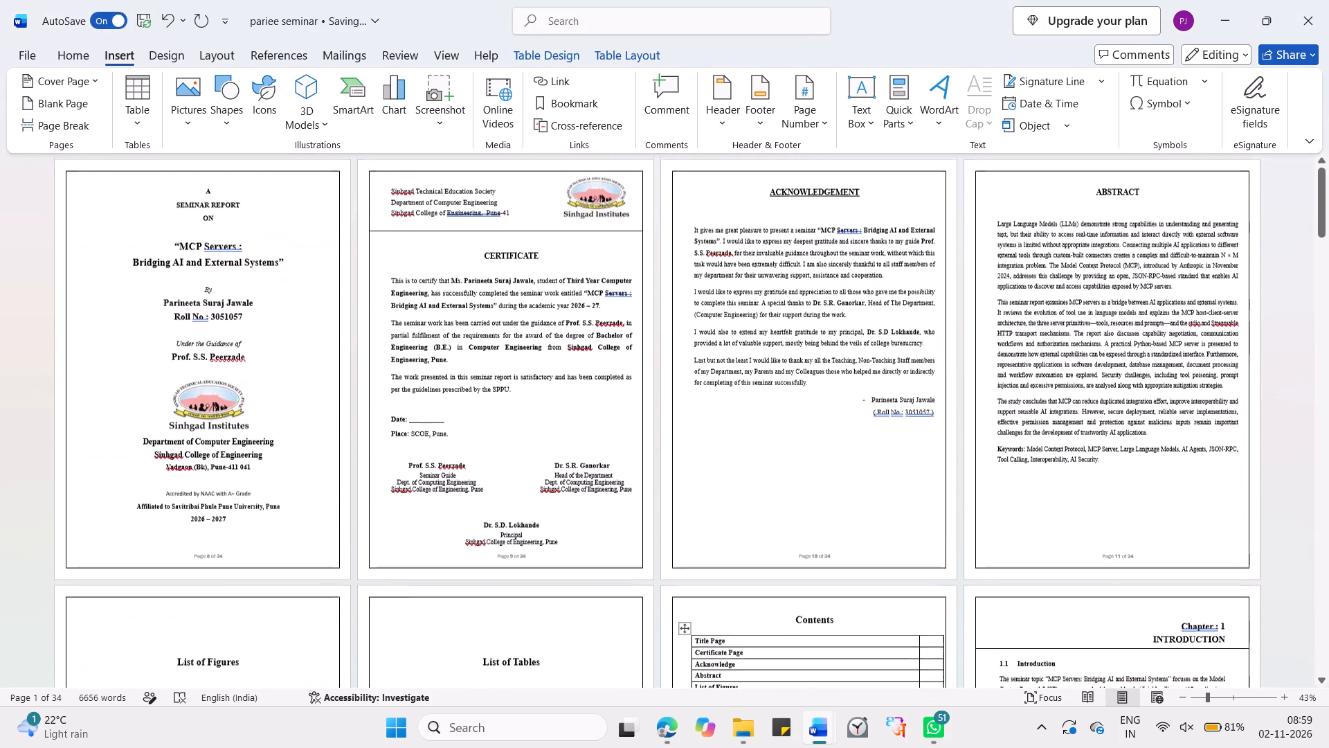
scroll(761, 416, "up", 7)
left_click(814, 125)
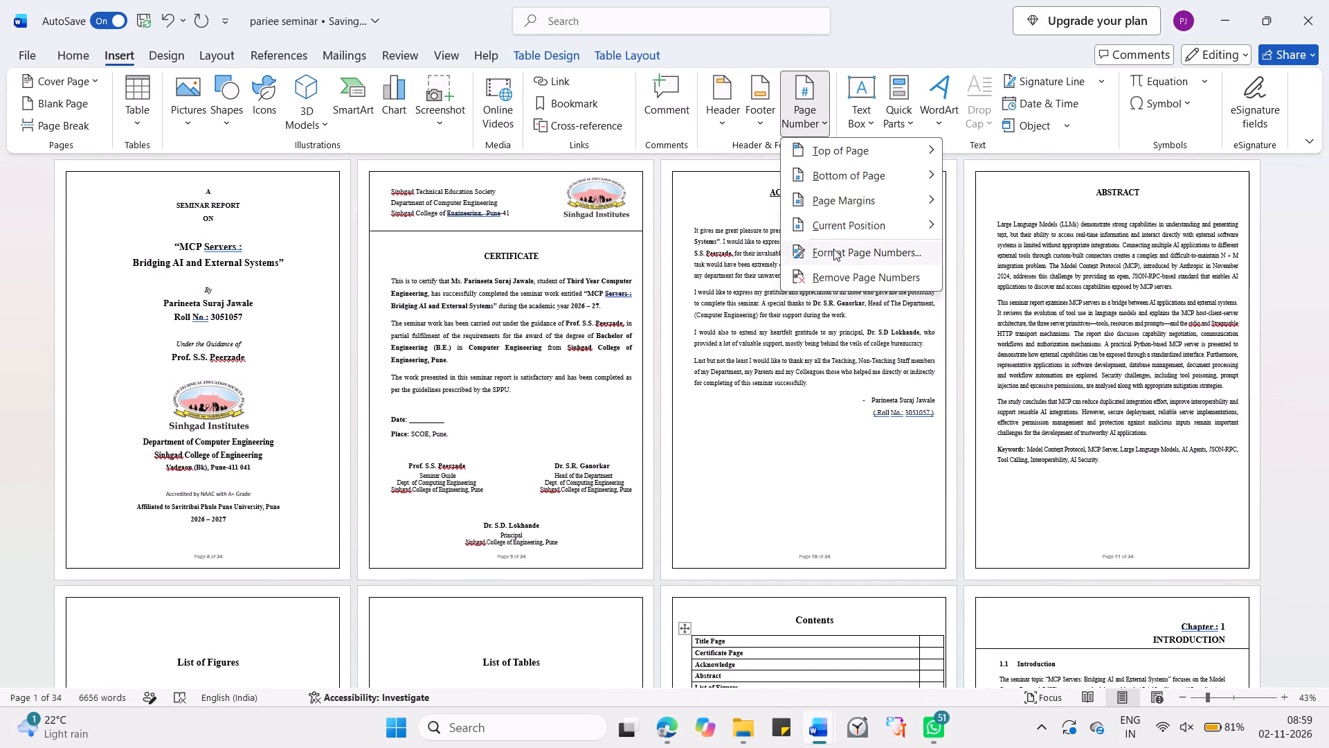
left_click(833, 250)
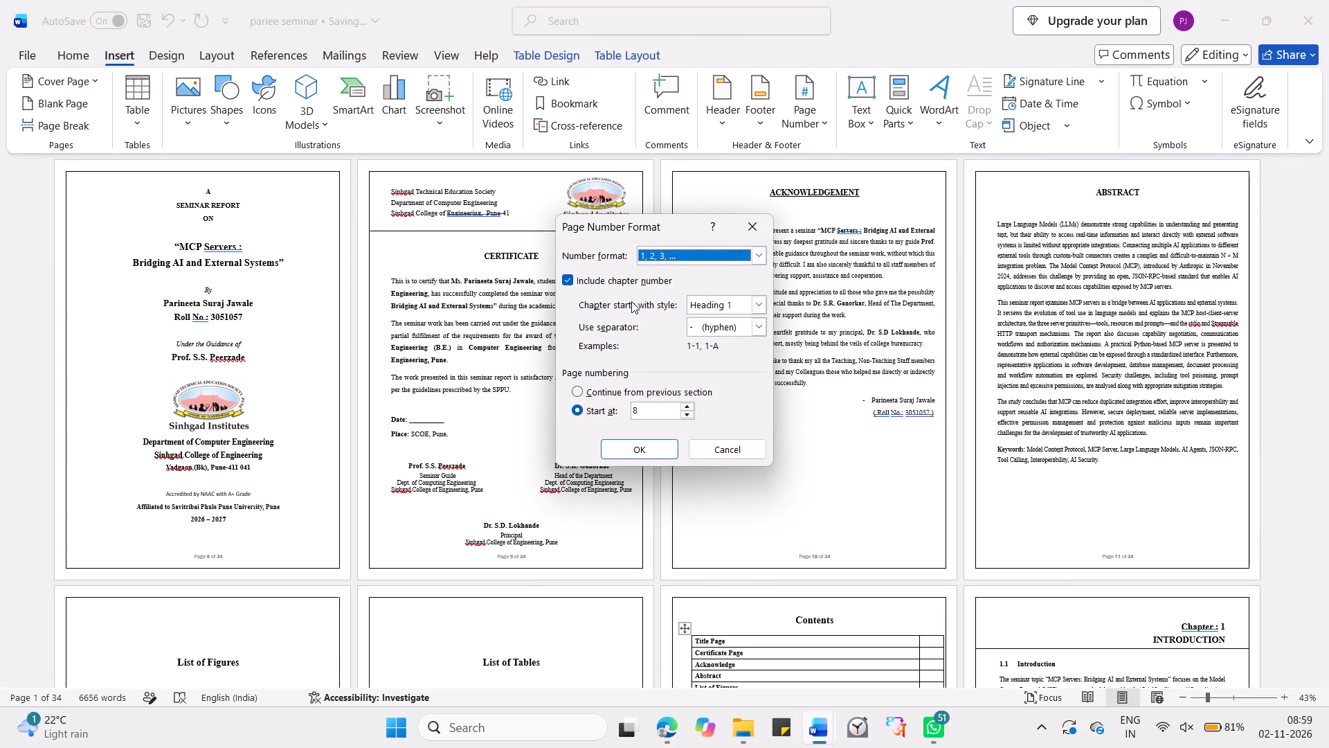
left_click(764, 302)
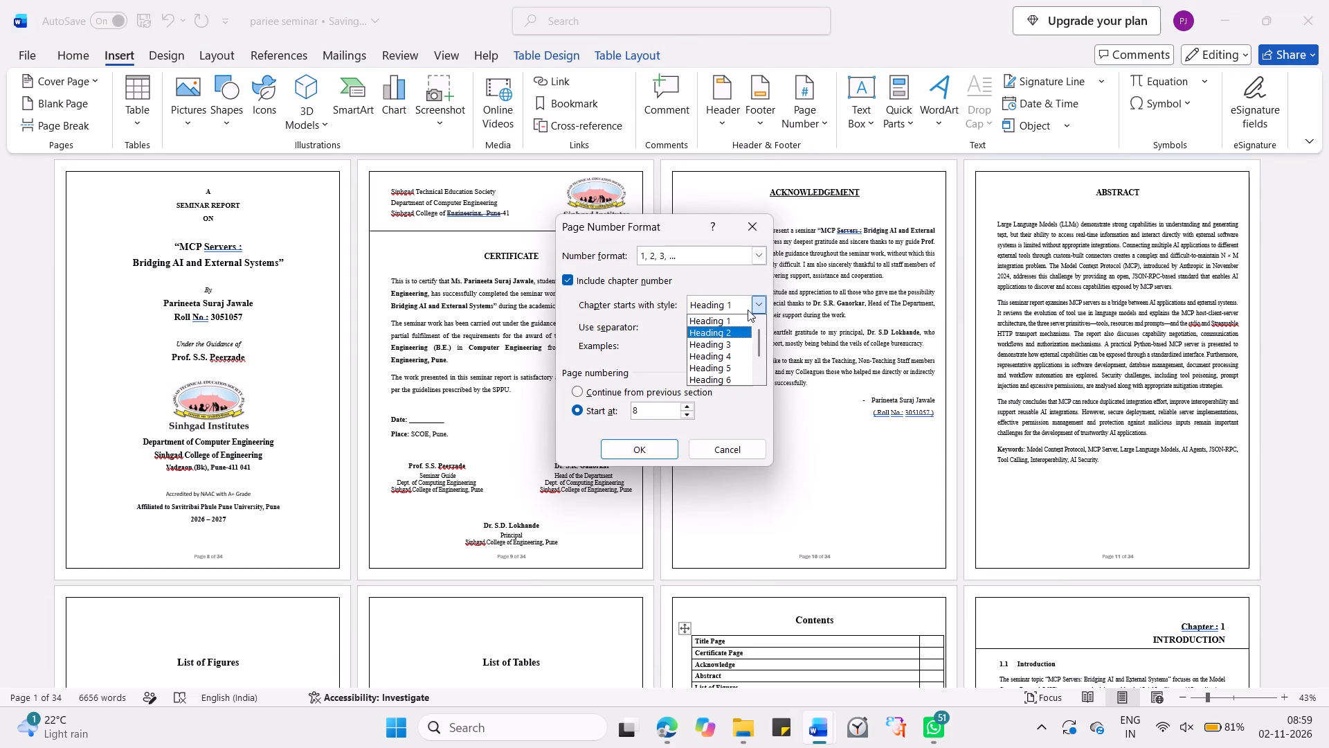
left_click(750, 282)
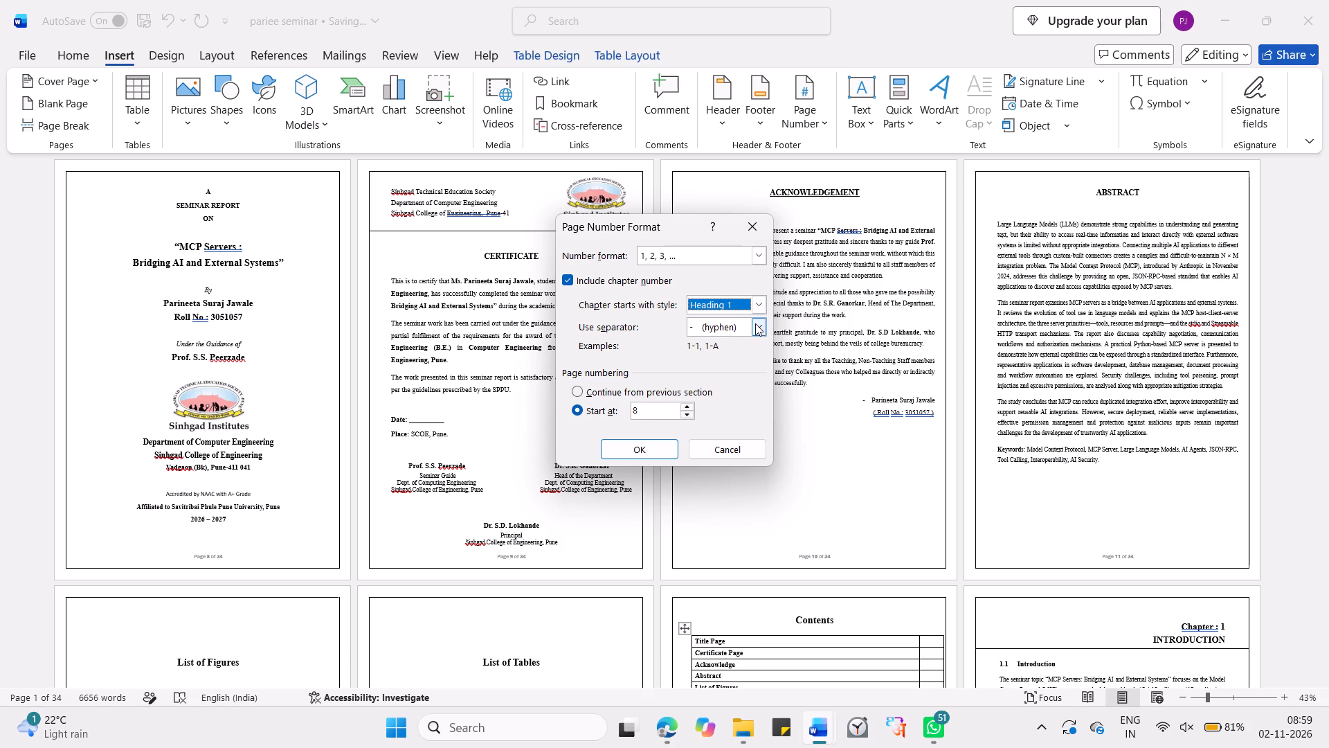
left_click(569, 283)
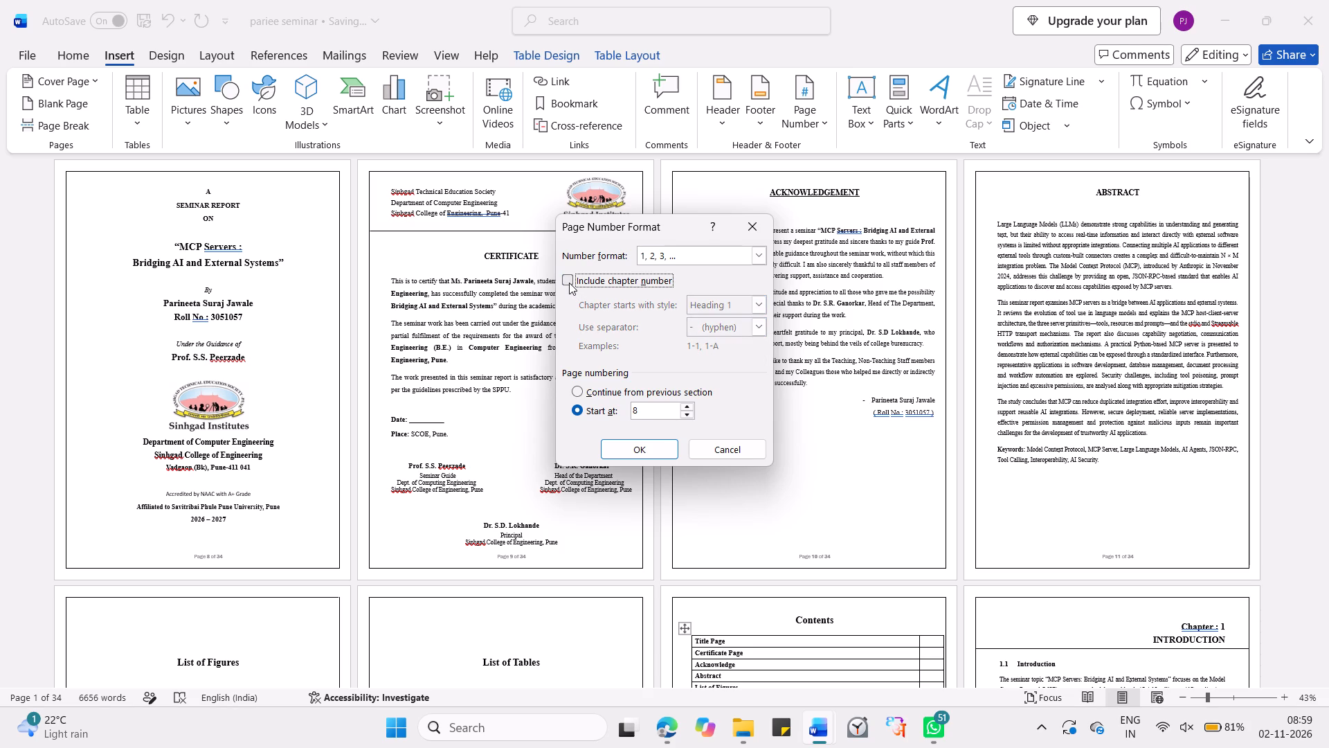
left_click(633, 452)
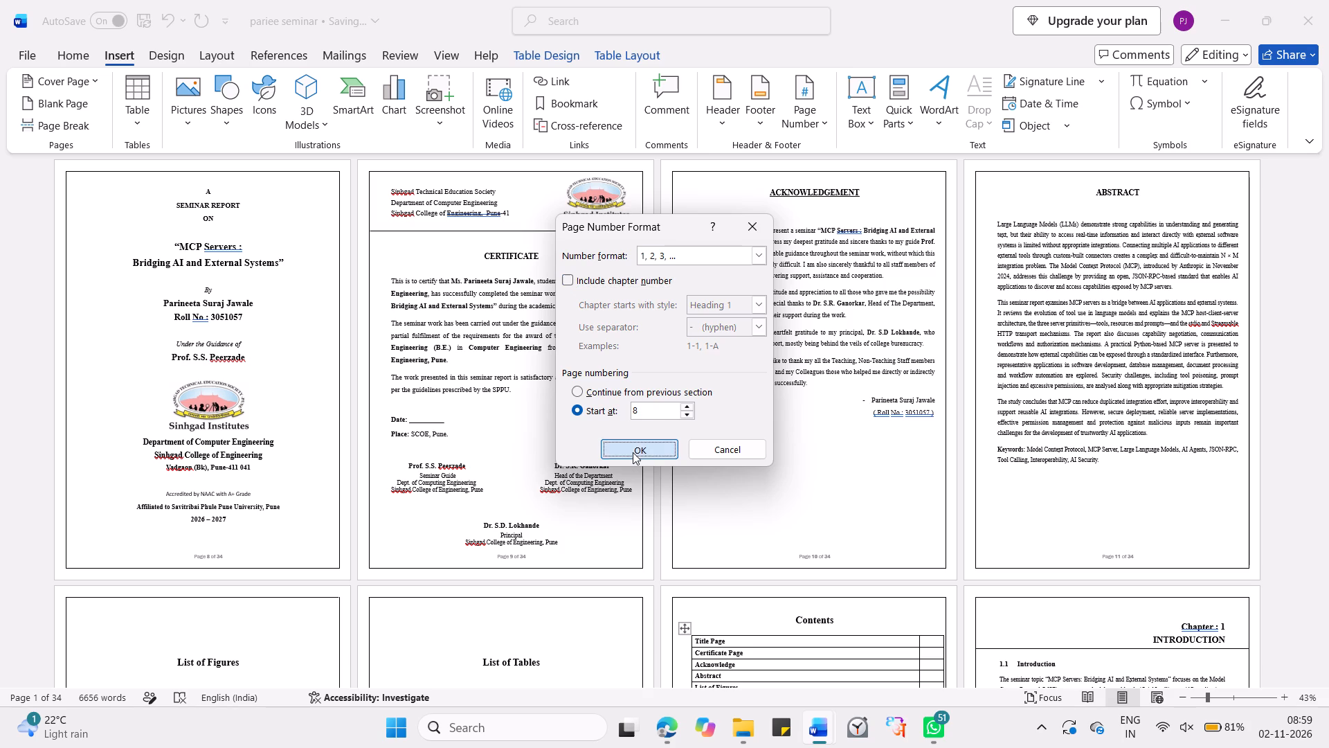
Remove the existing page numbers from the seminar report.
scroll(633, 452, "down", 1)
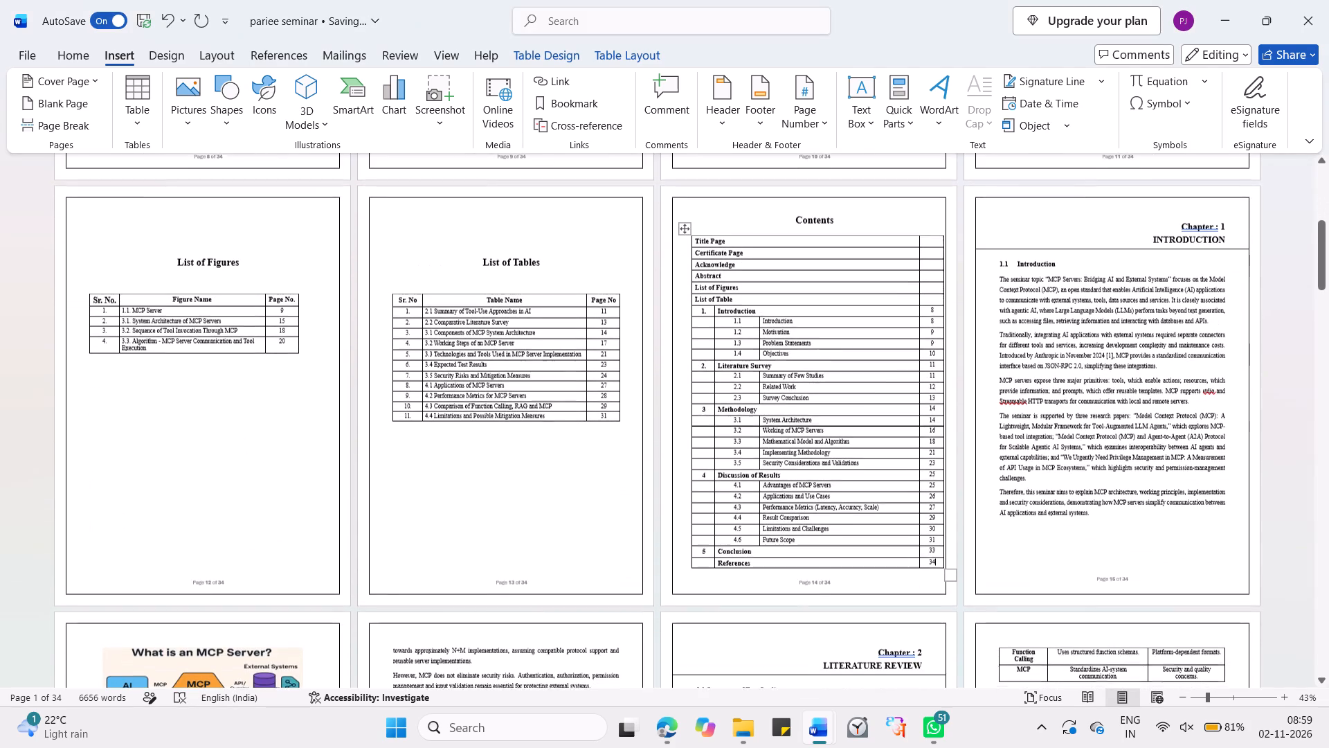
scroll(633, 452, "up", 1)
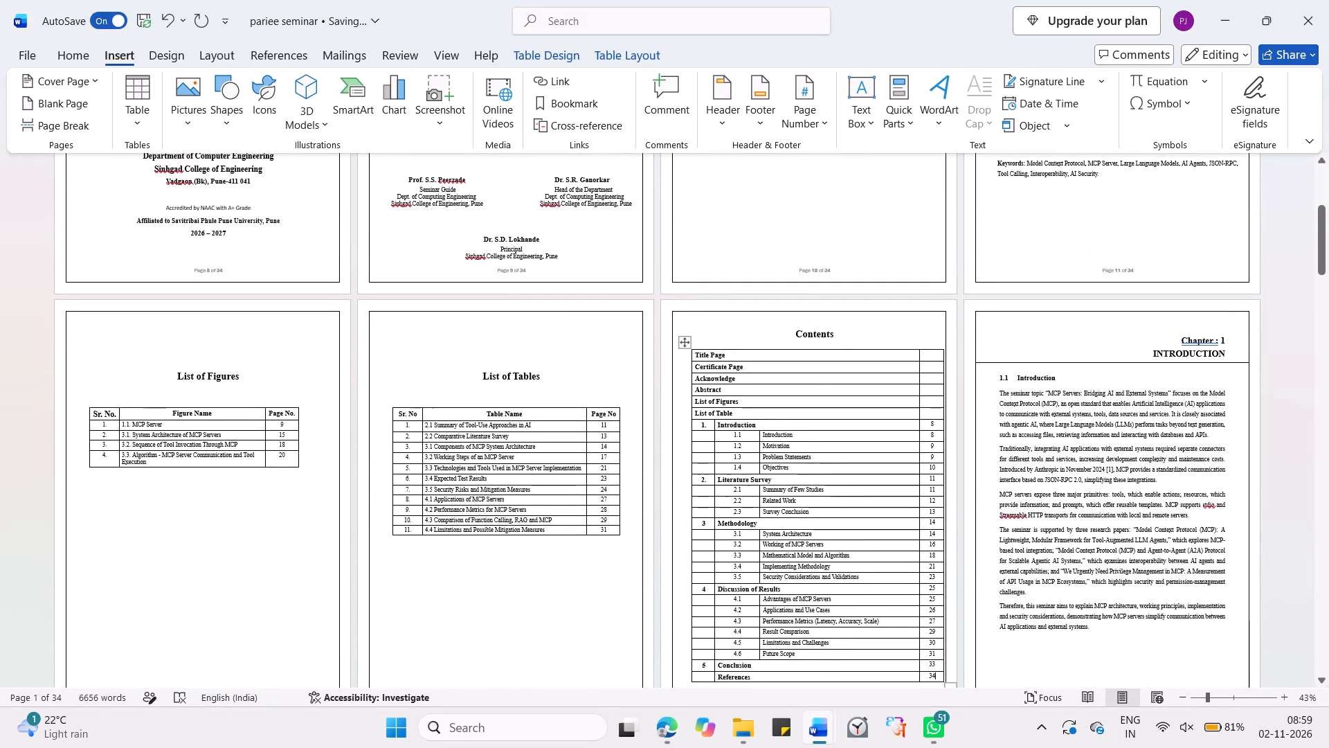
scroll(633, 452, "up", 4)
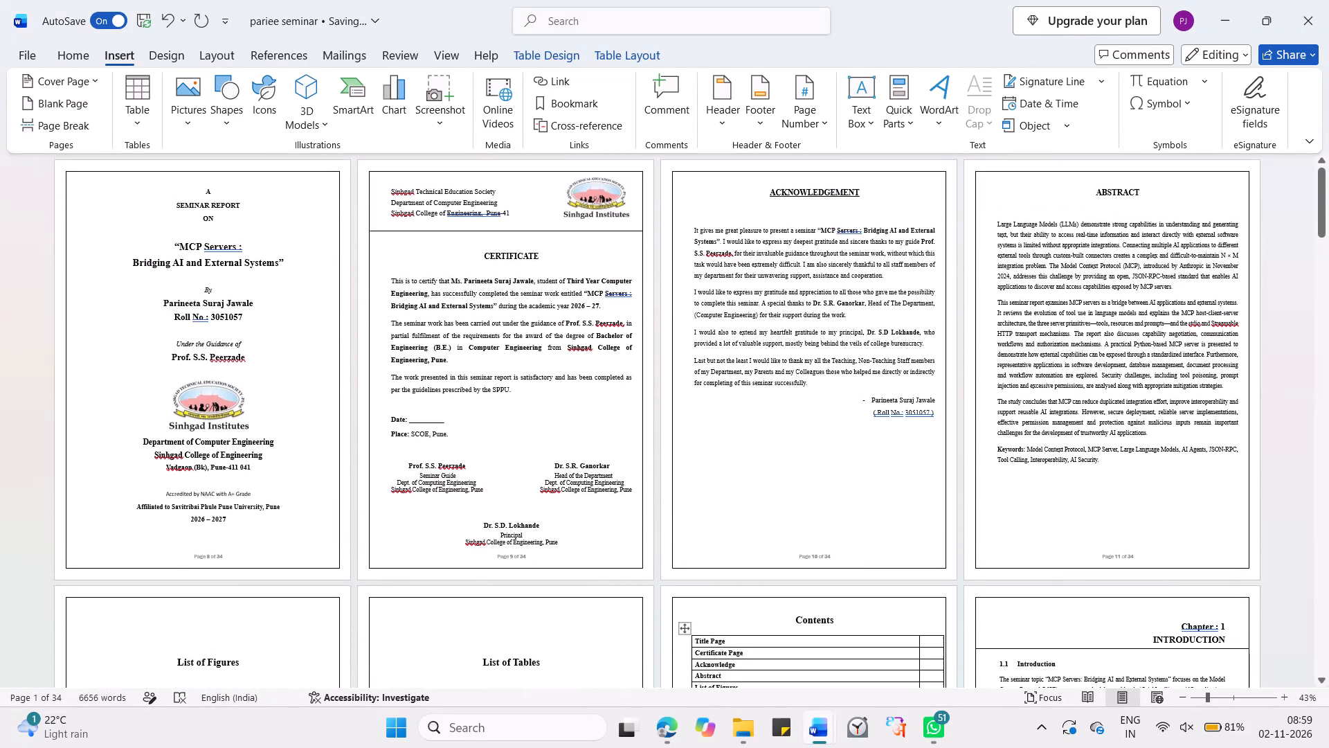
left_click(820, 121)
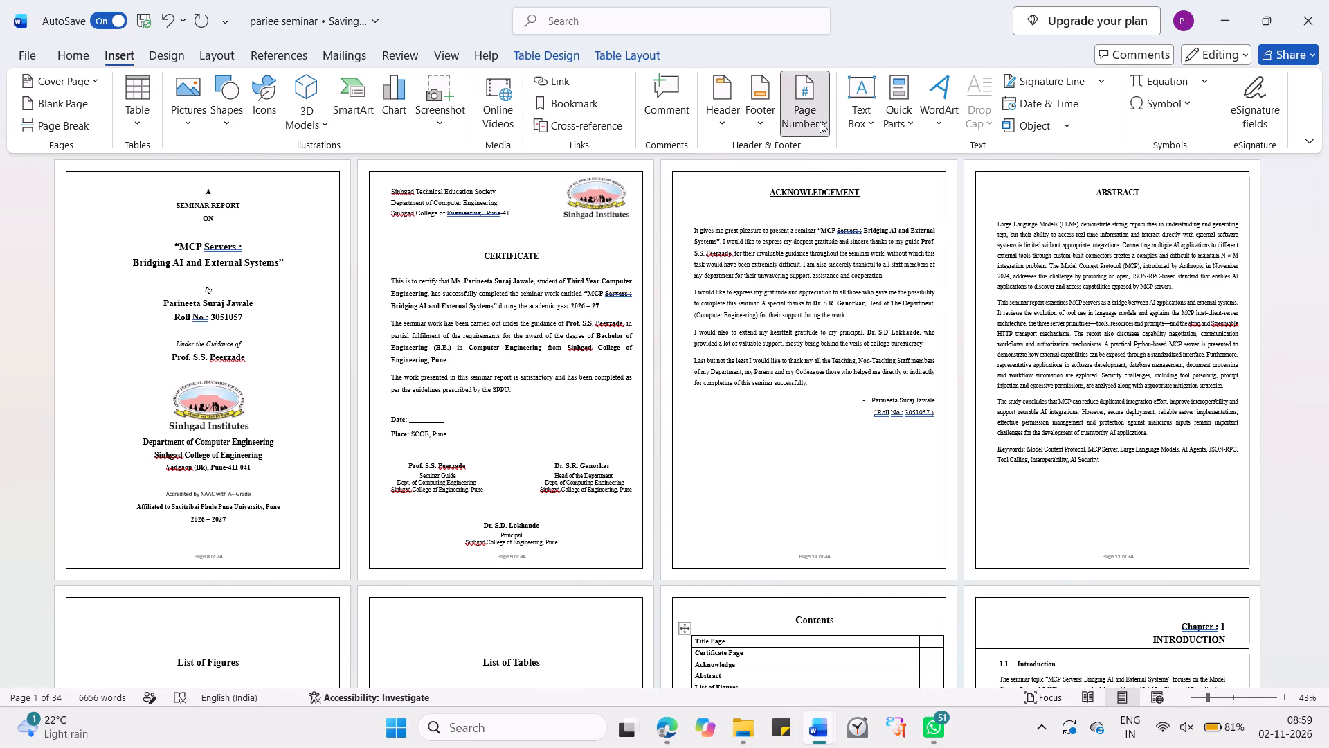
left_click(840, 277)
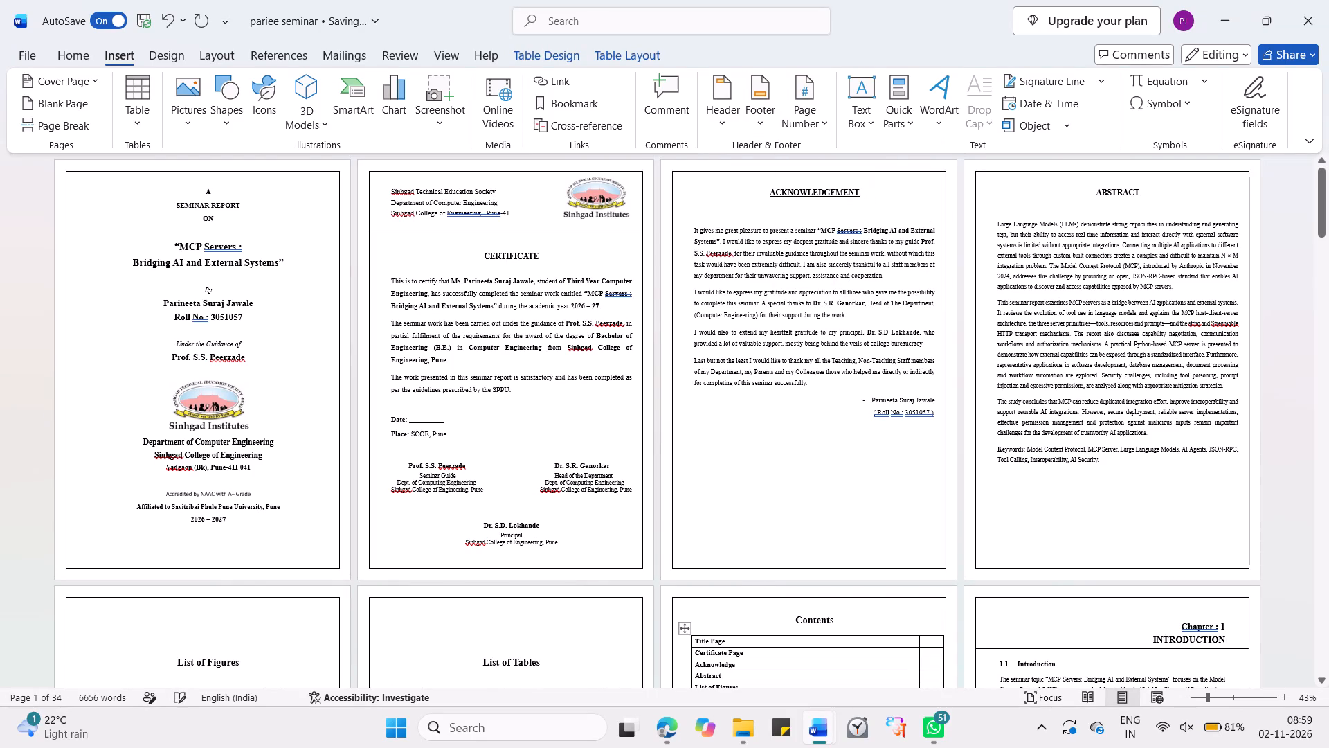
Browse the available bottom-of-page number styles for the seminar report.
scroll(681, 332, "up", 1)
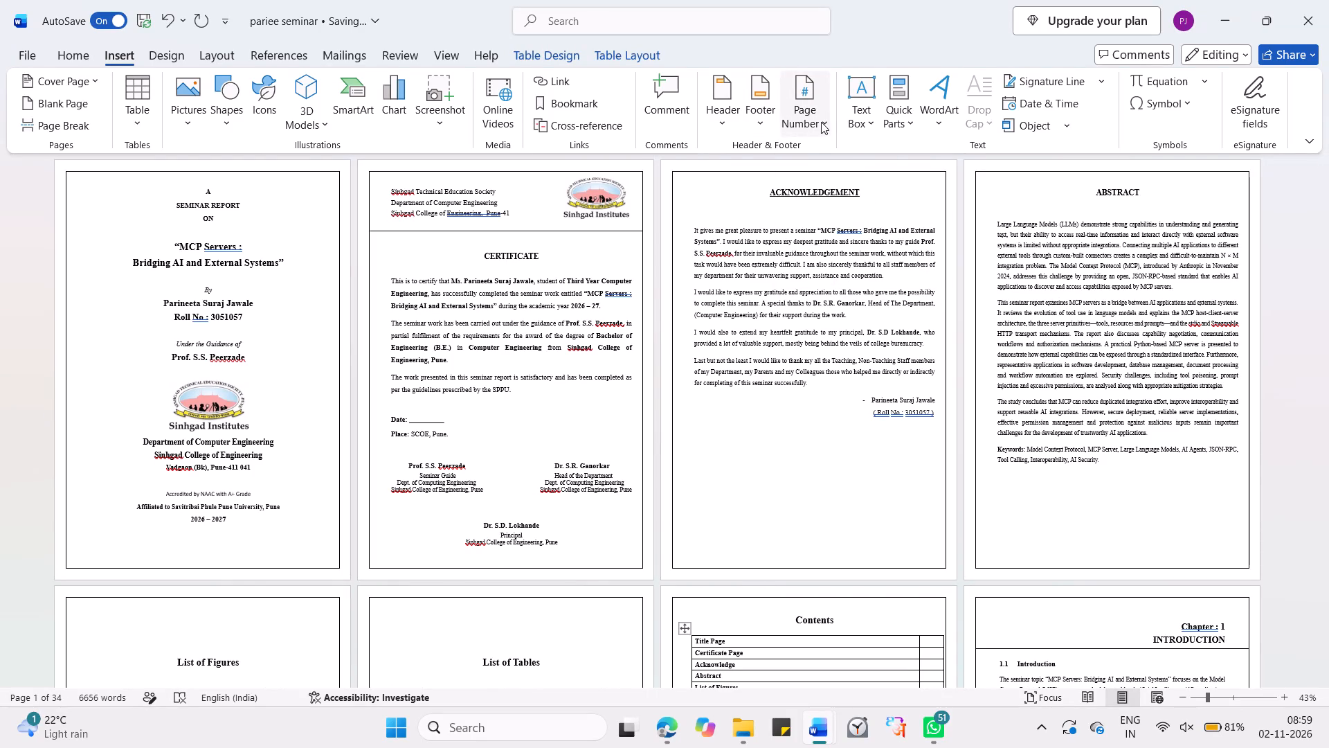
left_click(821, 122)
left_click(889, 170)
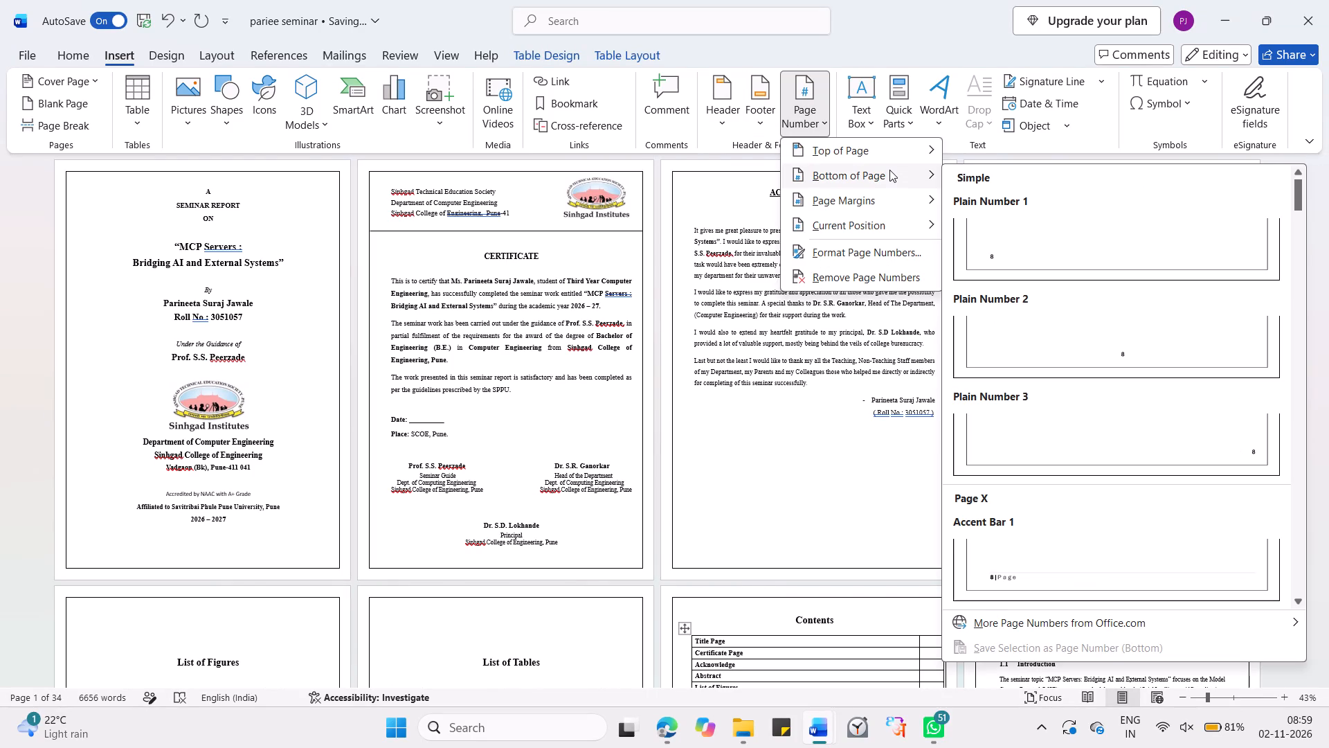
scroll(1130, 470, "up", 1)
scroll(1130, 470, "down", 1)
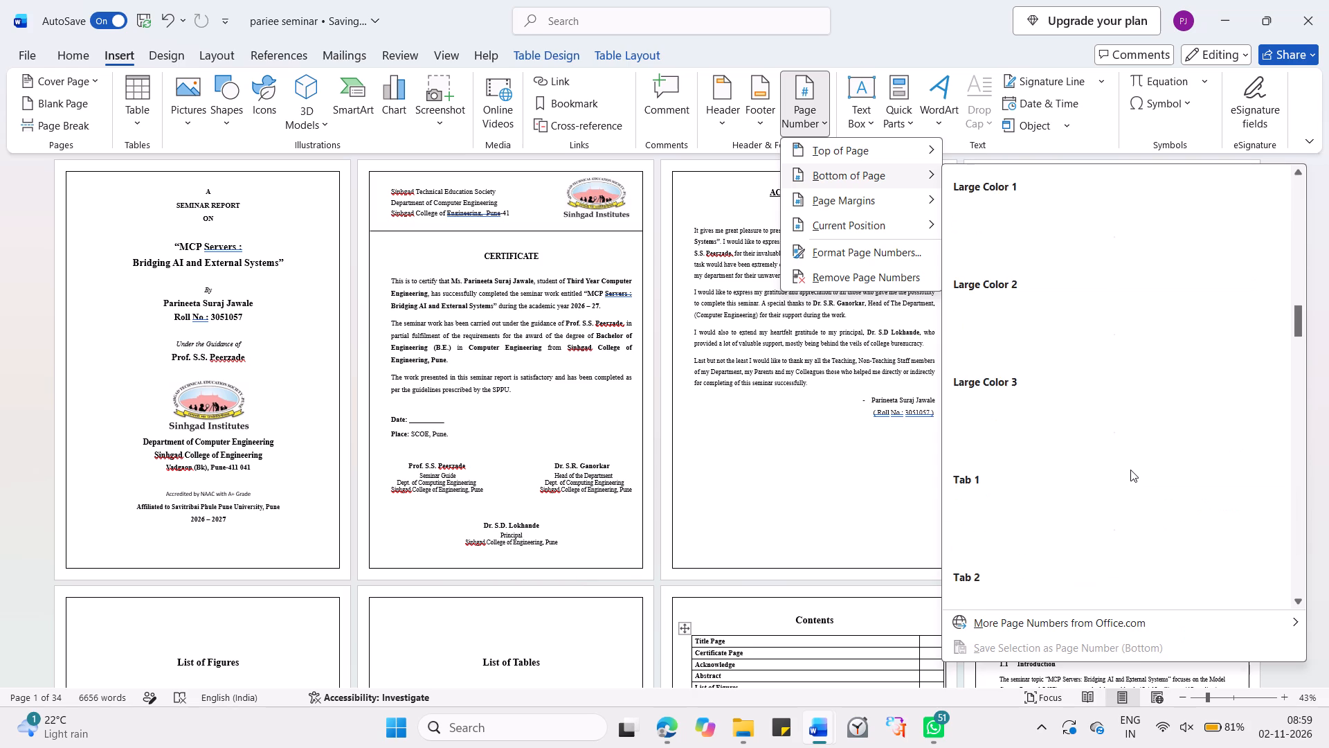
scroll(1130, 470, "down", 1)
scroll(1130, 470, "up", 2)
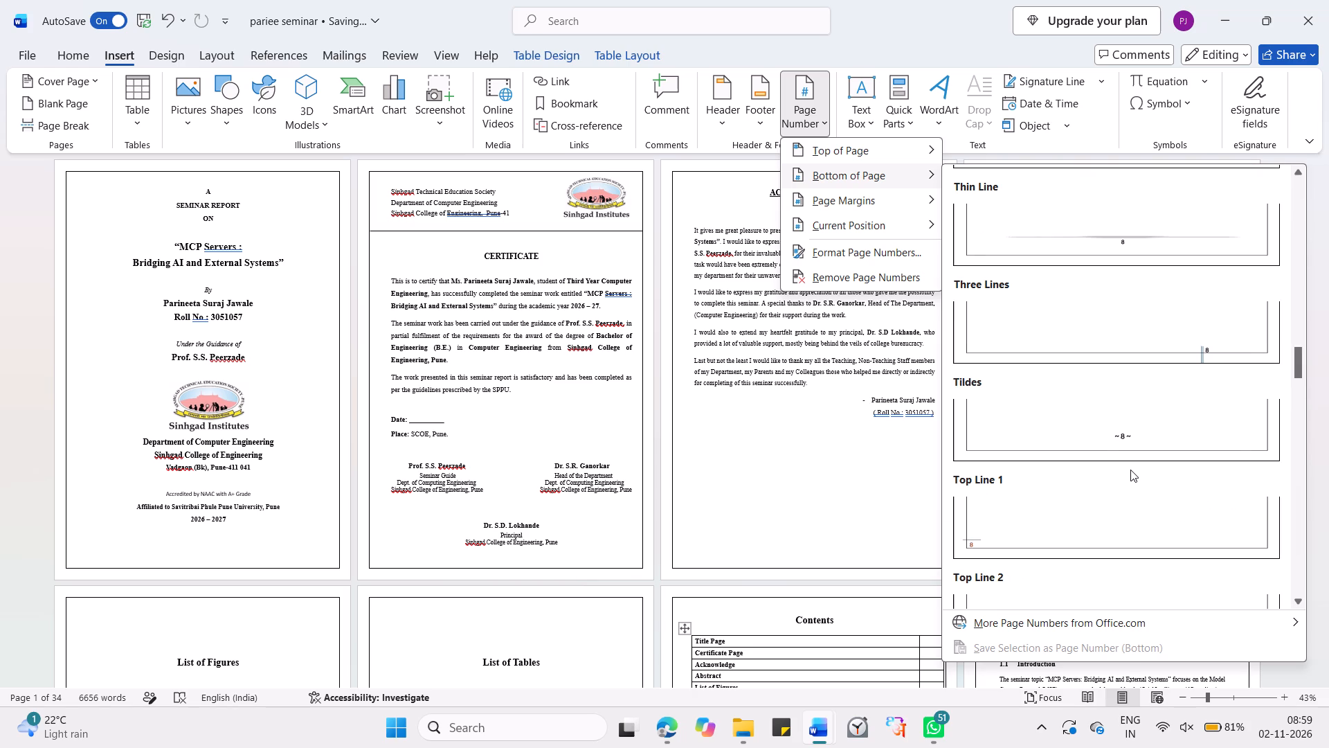
scroll(1130, 470, "up", 3)
scroll(1130, 470, "down", 1)
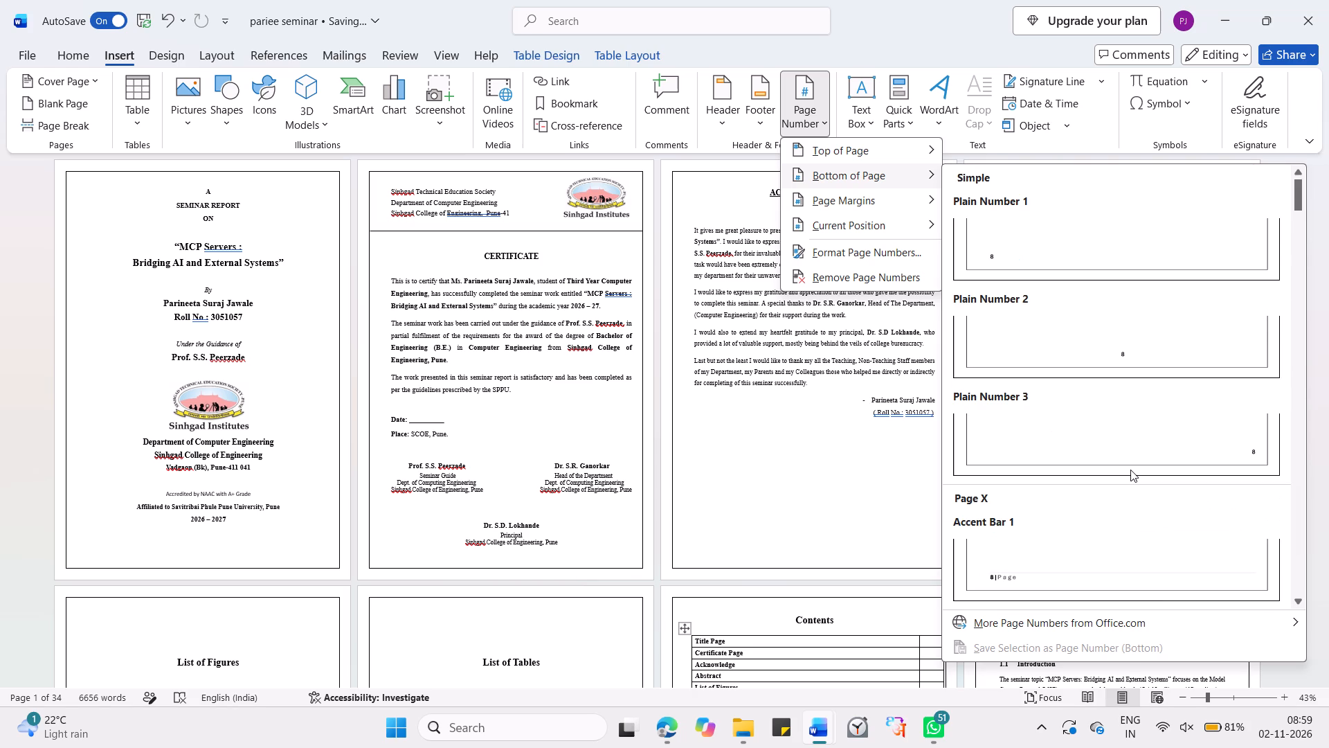
scroll(1130, 470, "down", 2)
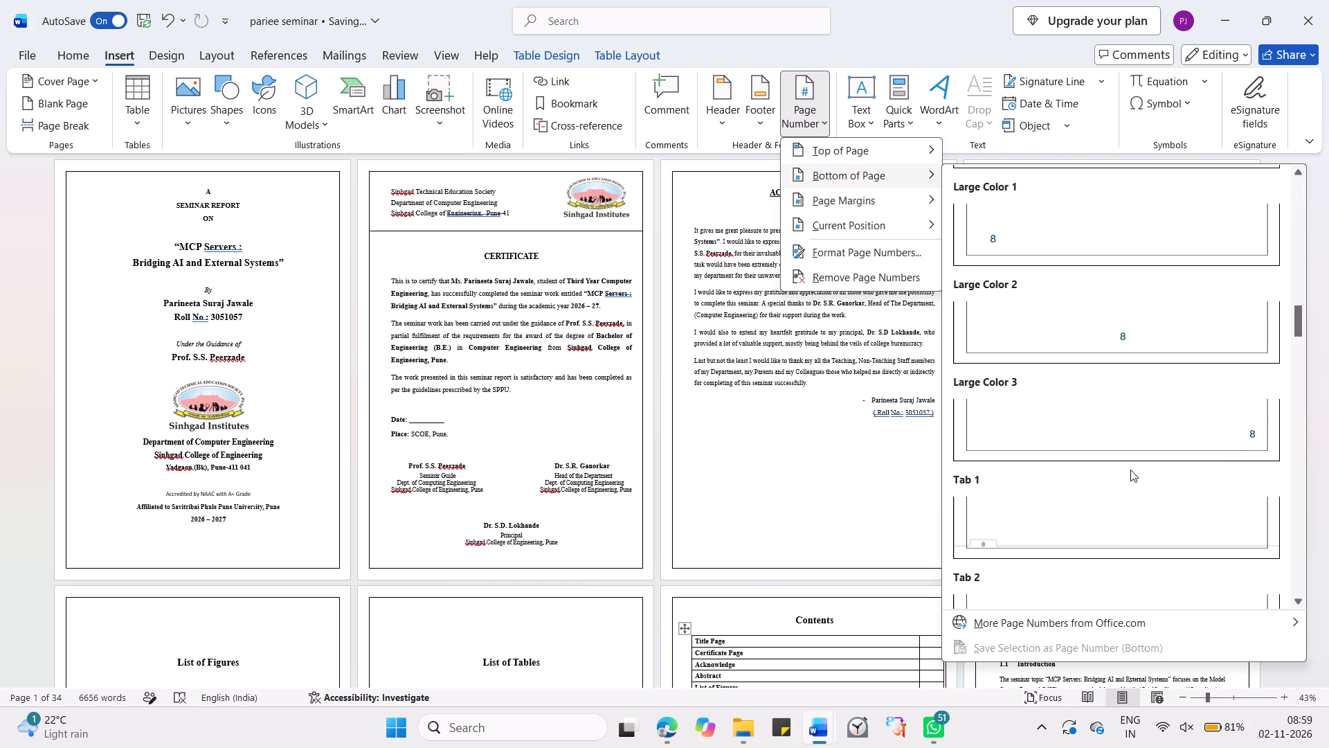
scroll(1130, 470, "down", 2)
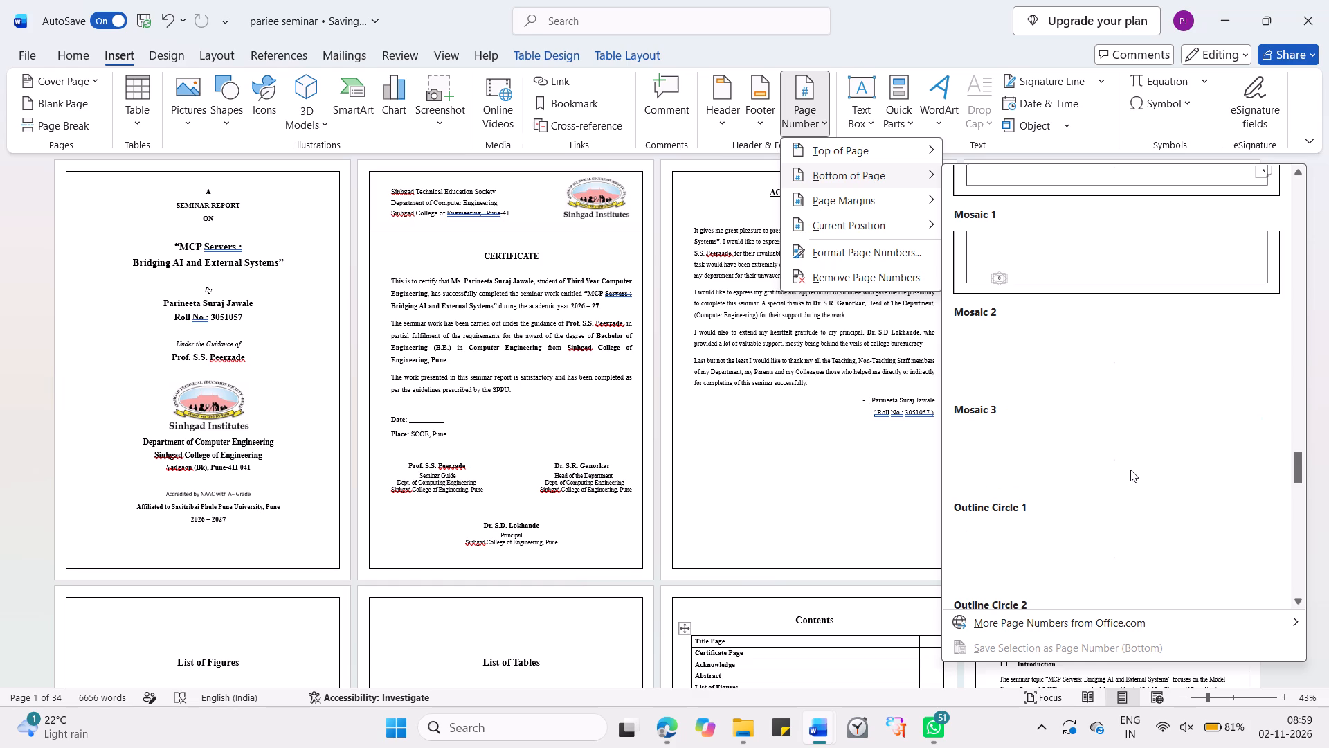
left_click(838, 481)
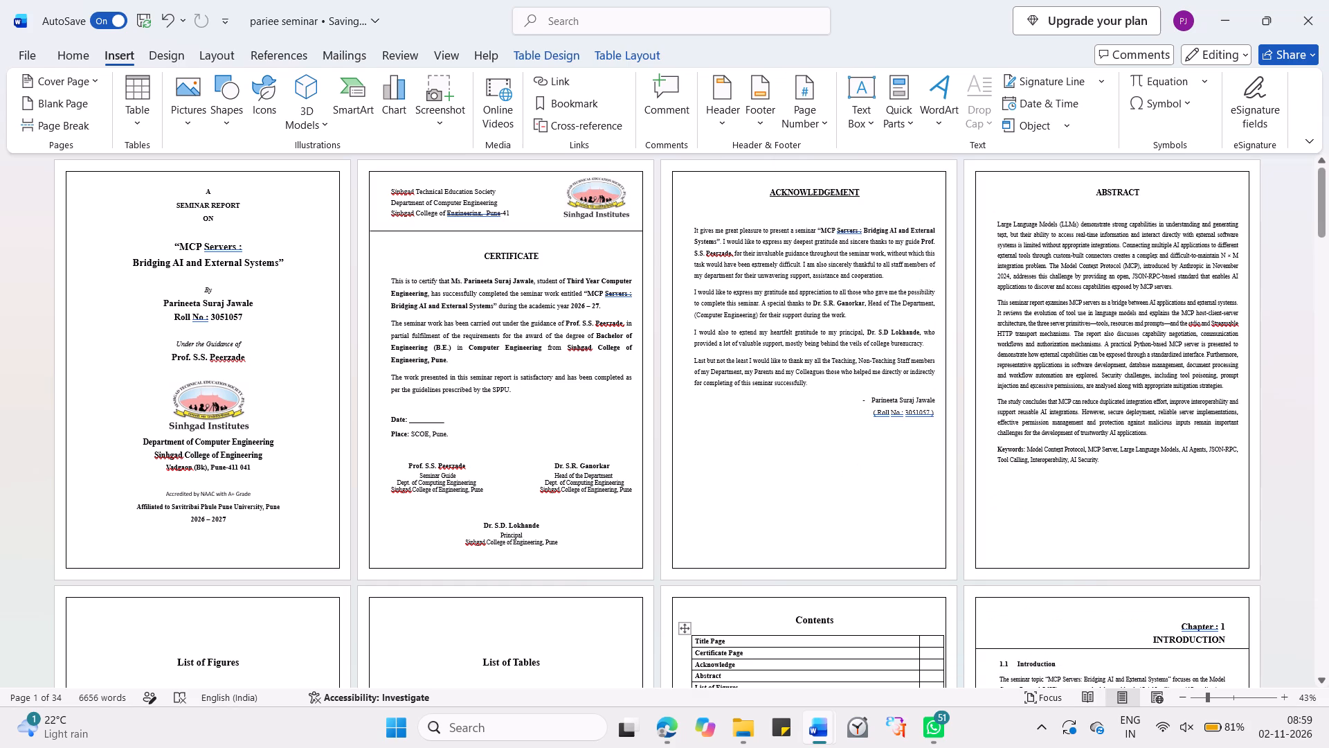
Switch to the earlier seminar report and examine the page number and footer at the end of Chapter 1.
key("alt+Tab")
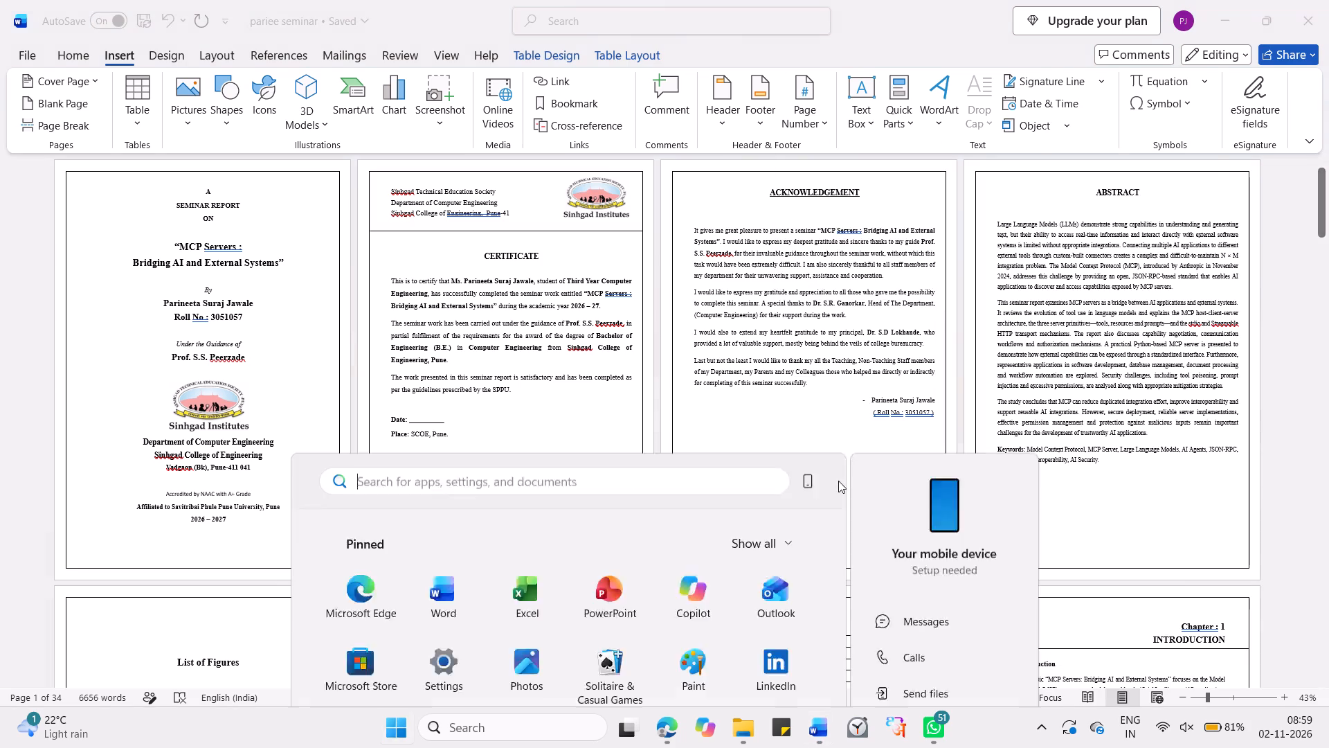
key("alt+Tab")
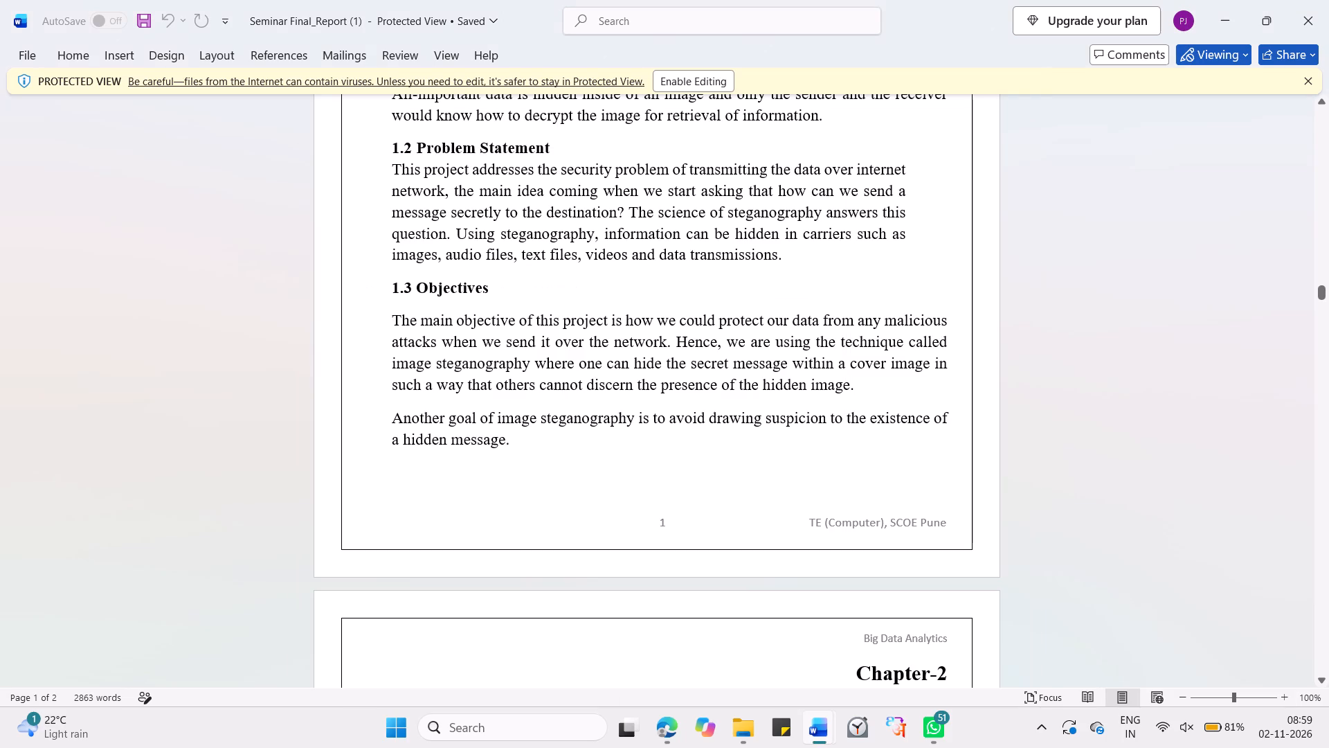
scroll(651, 500, "up", 1)
left_click(651, 500)
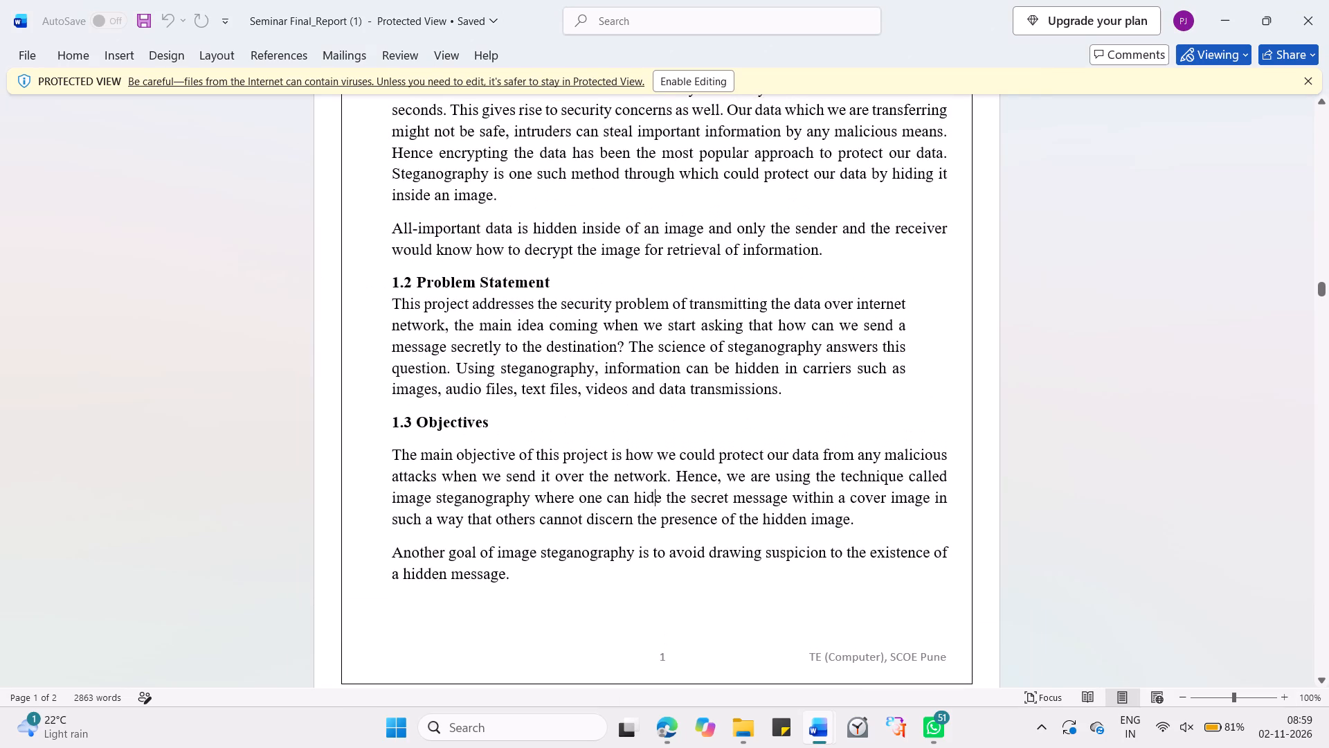
scroll(651, 500, "down", 1)
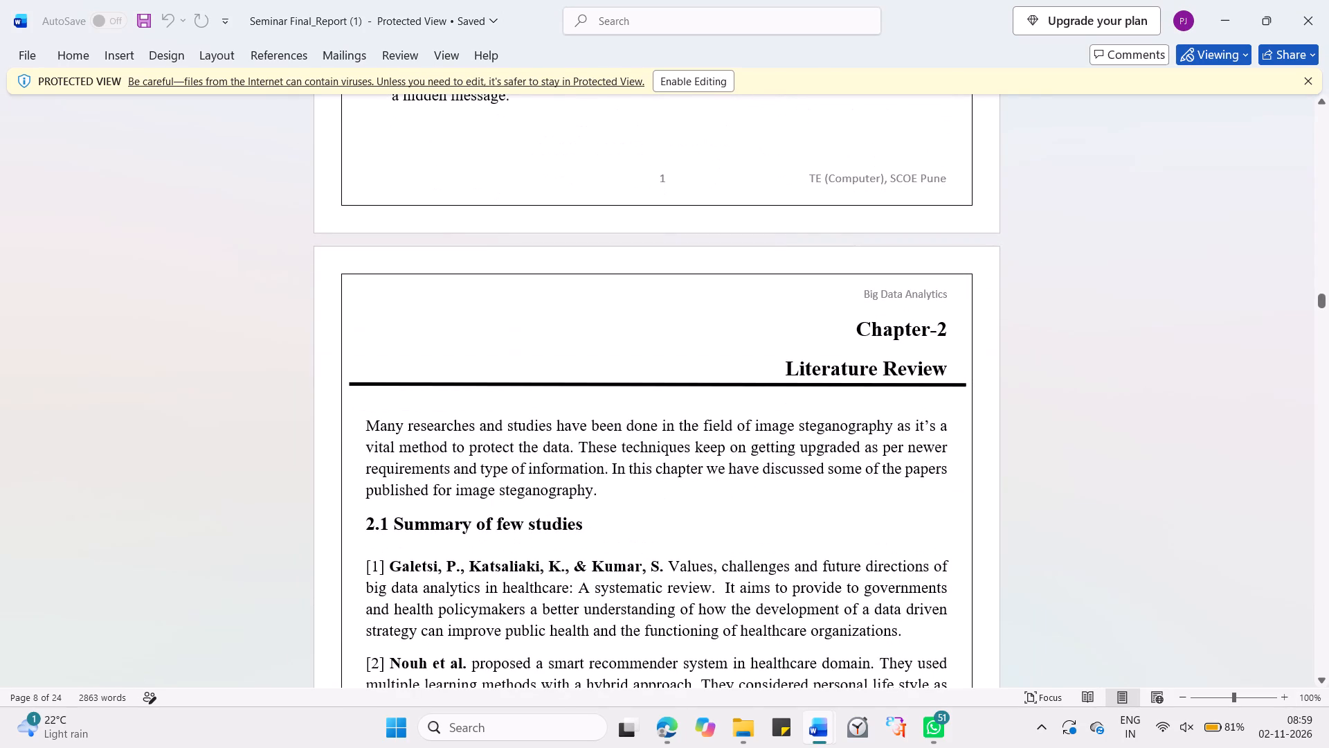
scroll(651, 500, "down", 1)
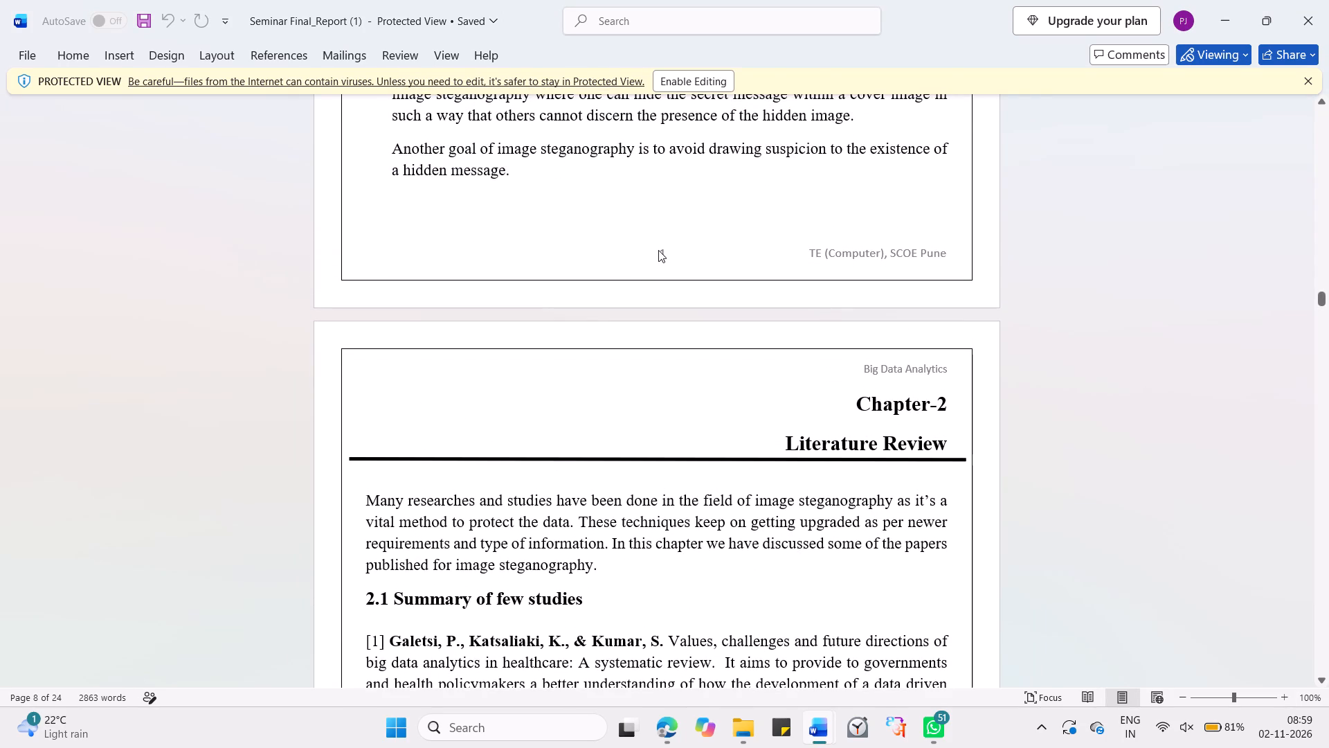
left_click_drag(658, 250, 680, 255)
scroll(680, 255, "up", 1)
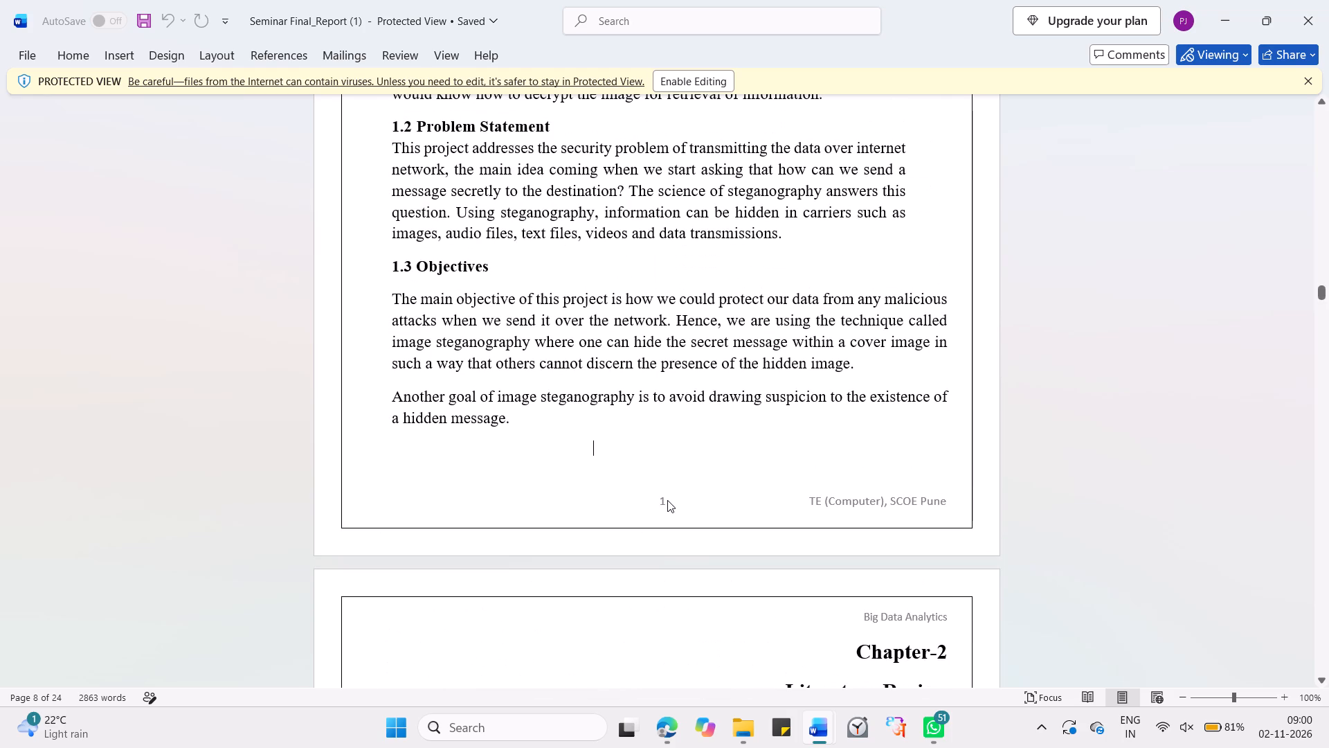
Enable editing in the earlier seminar report so that its footer can be opened.
double_click(667, 500)
left_click(1212, 58)
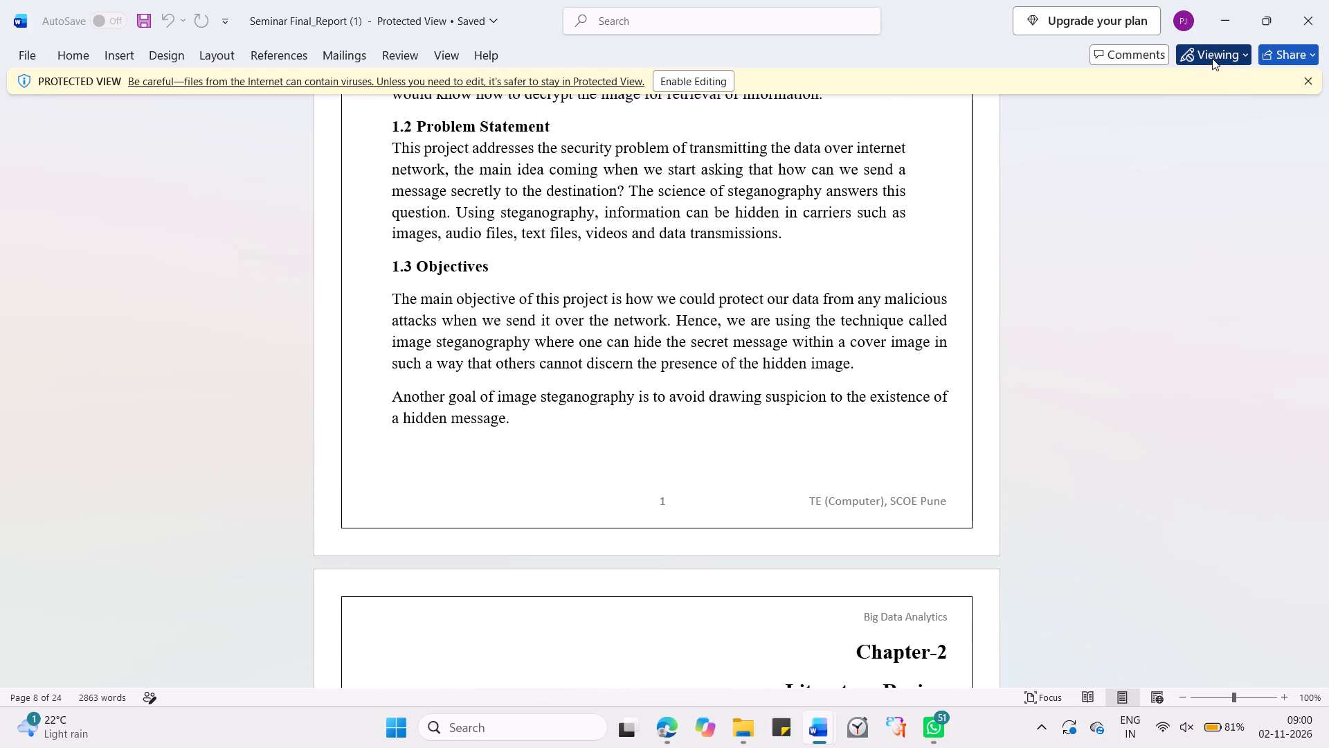
left_click(686, 80)
Open the title page footer in the earlier seminar report and examine the bottom-of-page number styles for its Roman numeral format.
scroll(790, 395, "up", 5)
scroll(790, 395, "down", 3)
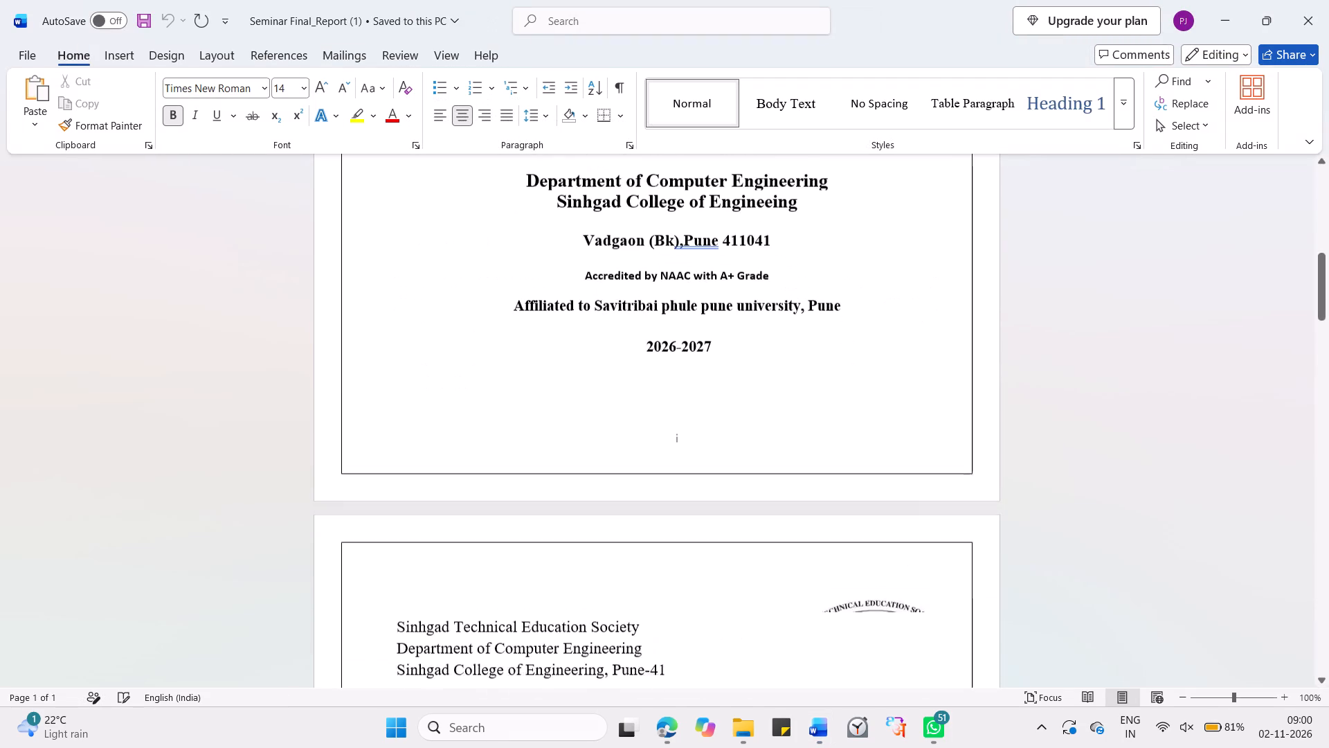
scroll(790, 395, "down", 1)
double_click(685, 317)
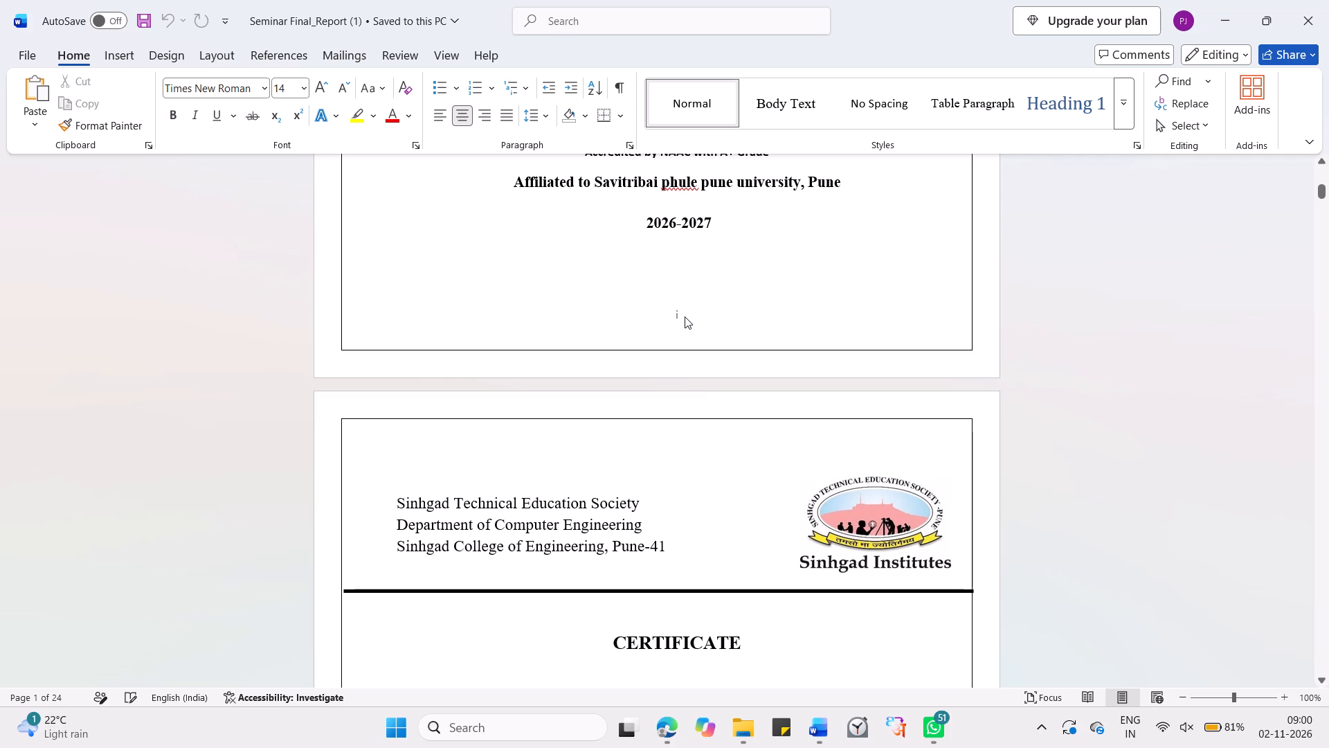
left_click(685, 317)
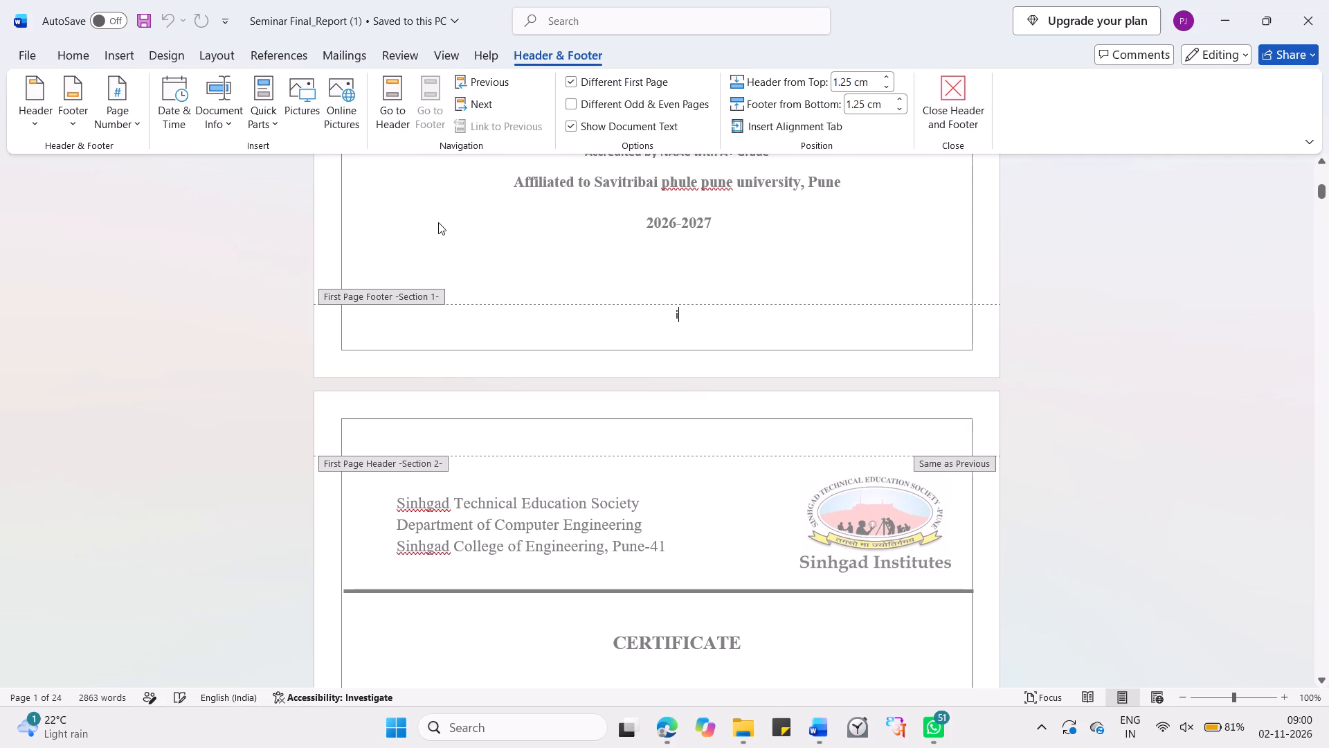
left_click(130, 121)
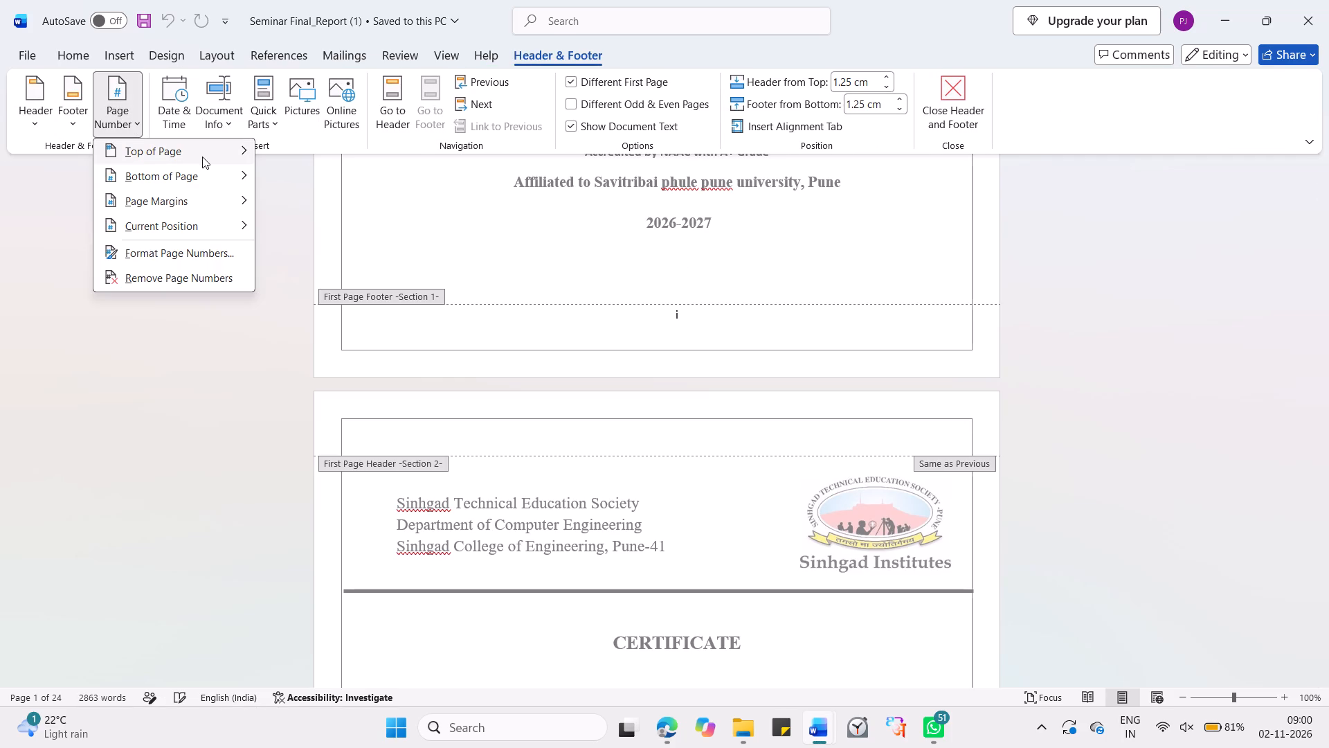
left_click(197, 178)
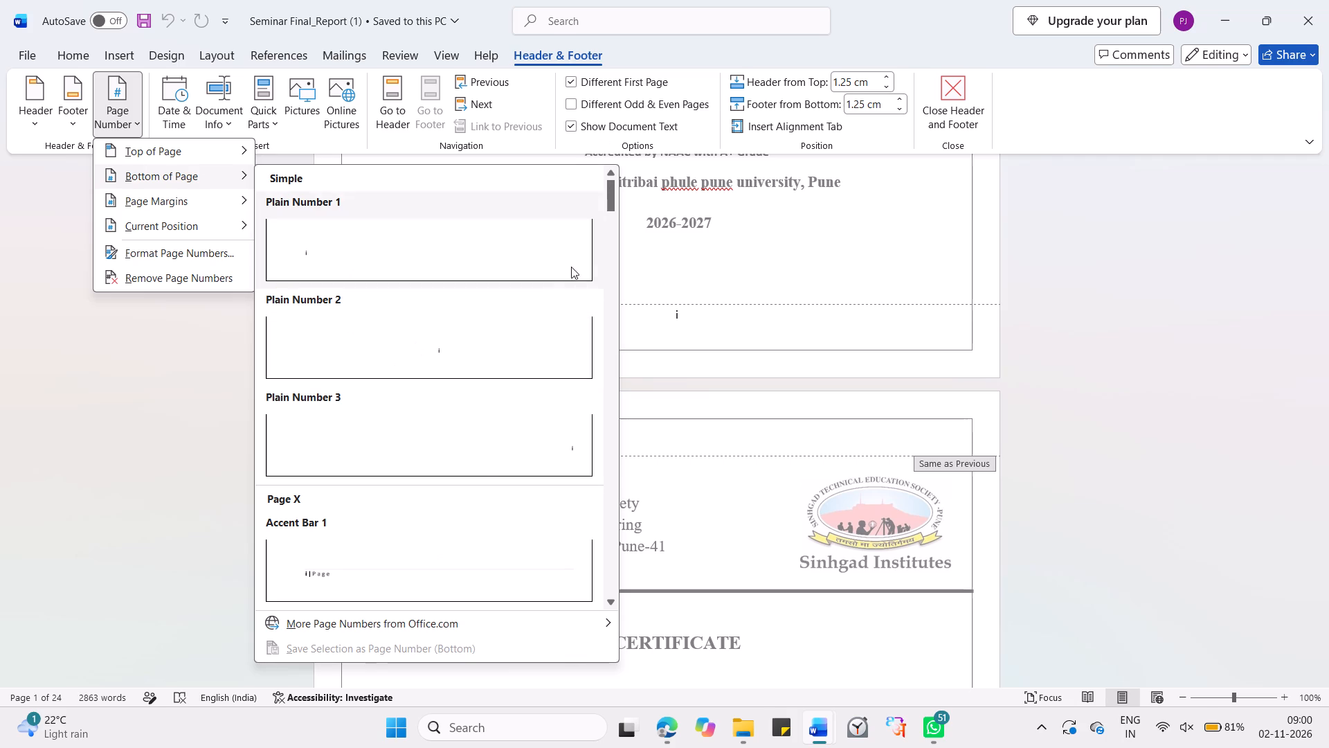
scroll(480, 462, "down", 1)
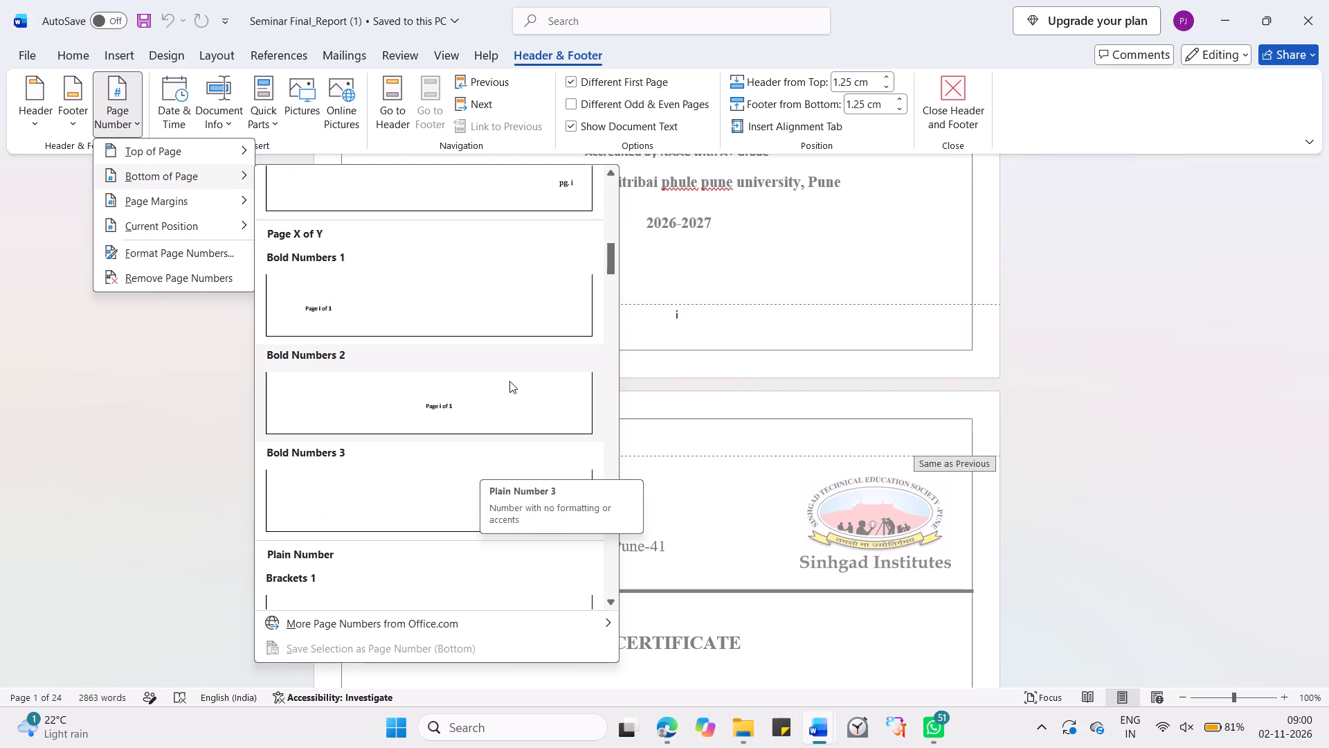
scroll(497, 393, "down", 1)
left_click(777, 342)
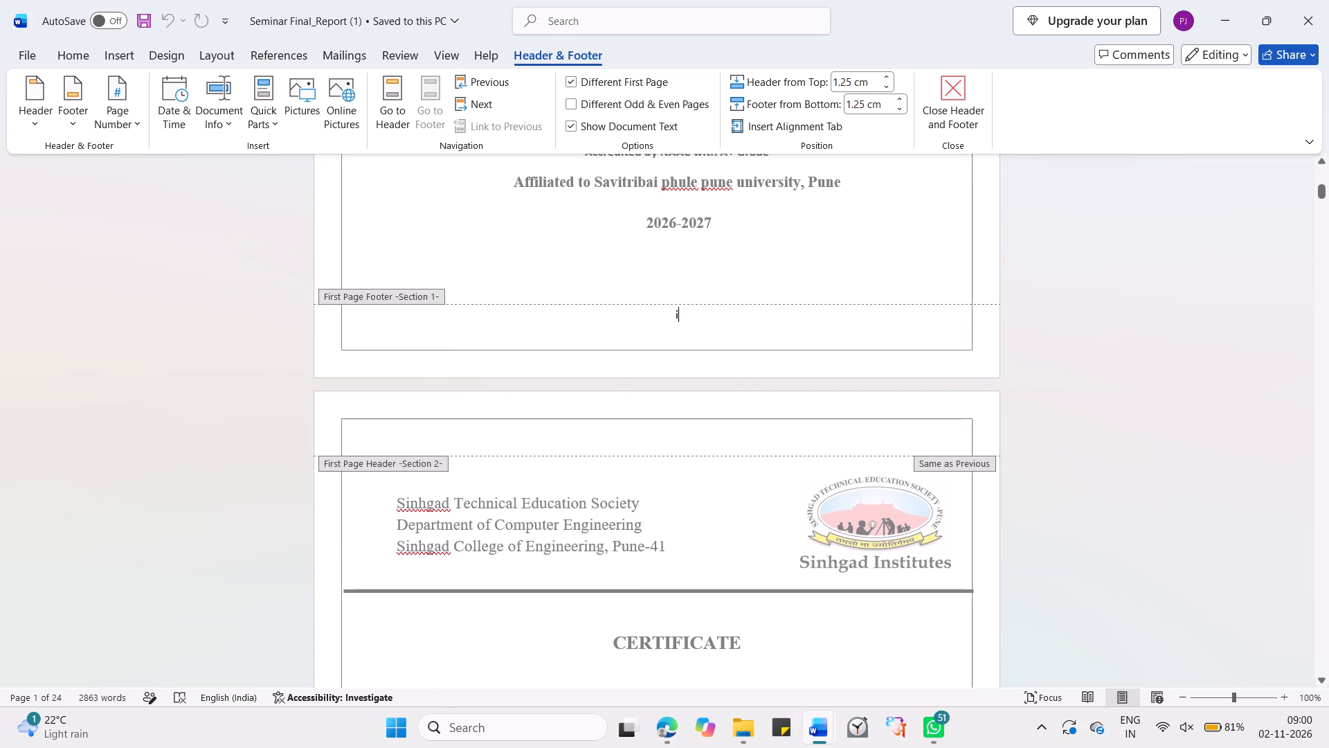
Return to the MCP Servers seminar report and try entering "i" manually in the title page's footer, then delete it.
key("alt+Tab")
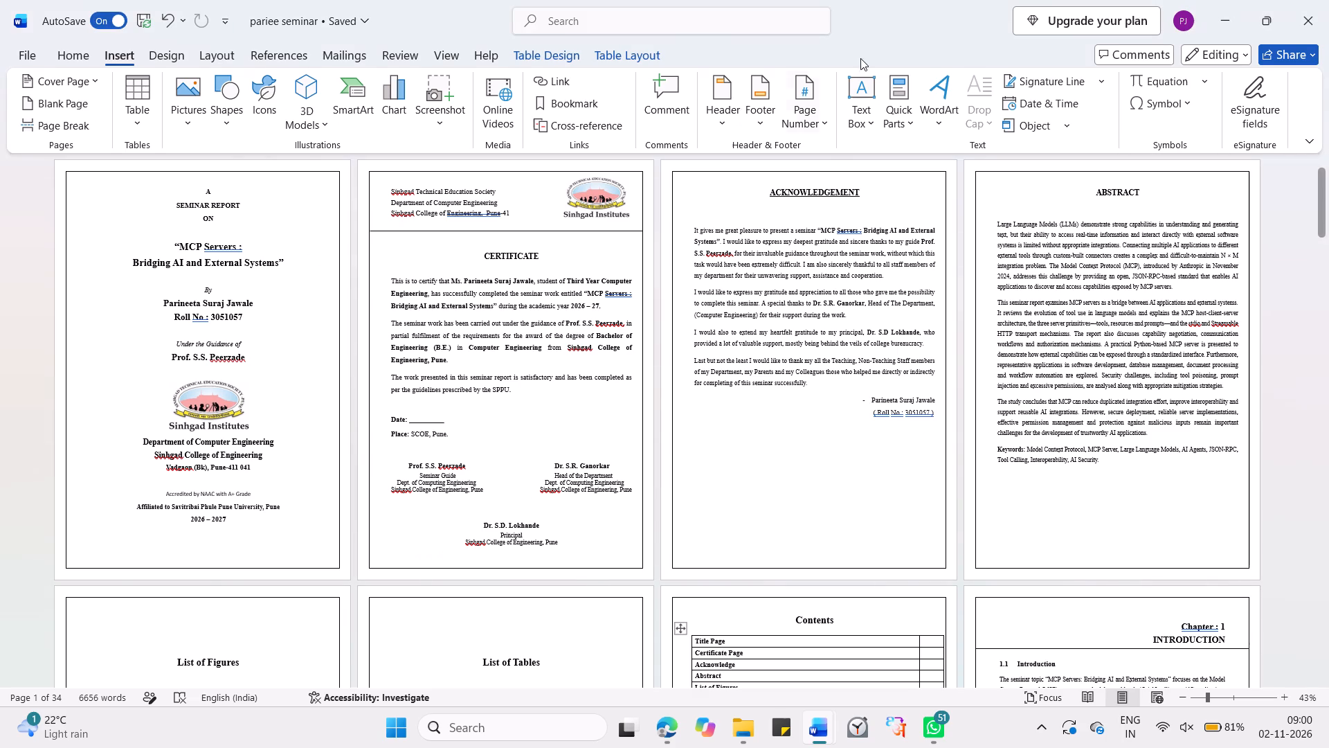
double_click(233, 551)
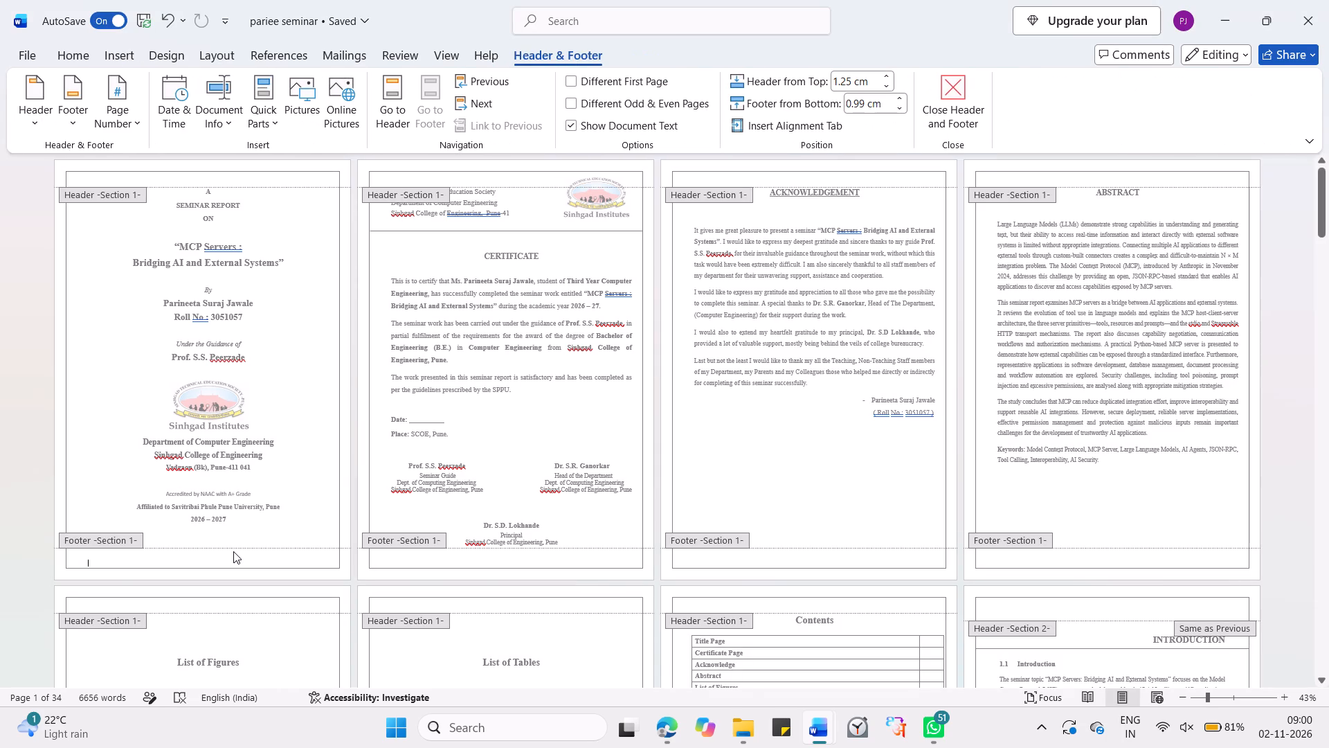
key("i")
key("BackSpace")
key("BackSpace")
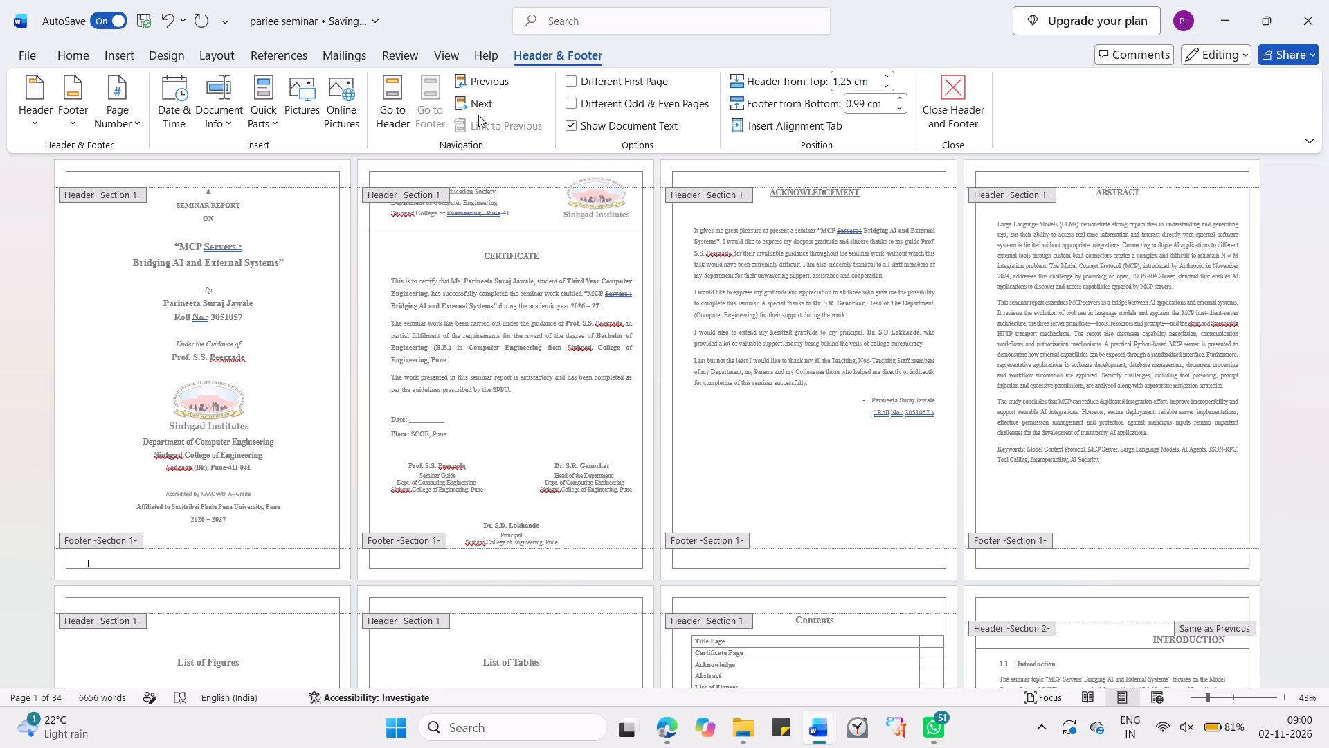
Look through the whole gallery of bottom-of-page number styles, including the online ones, for a Roman numeral format for the MCP Servers report.
left_click(138, 118)
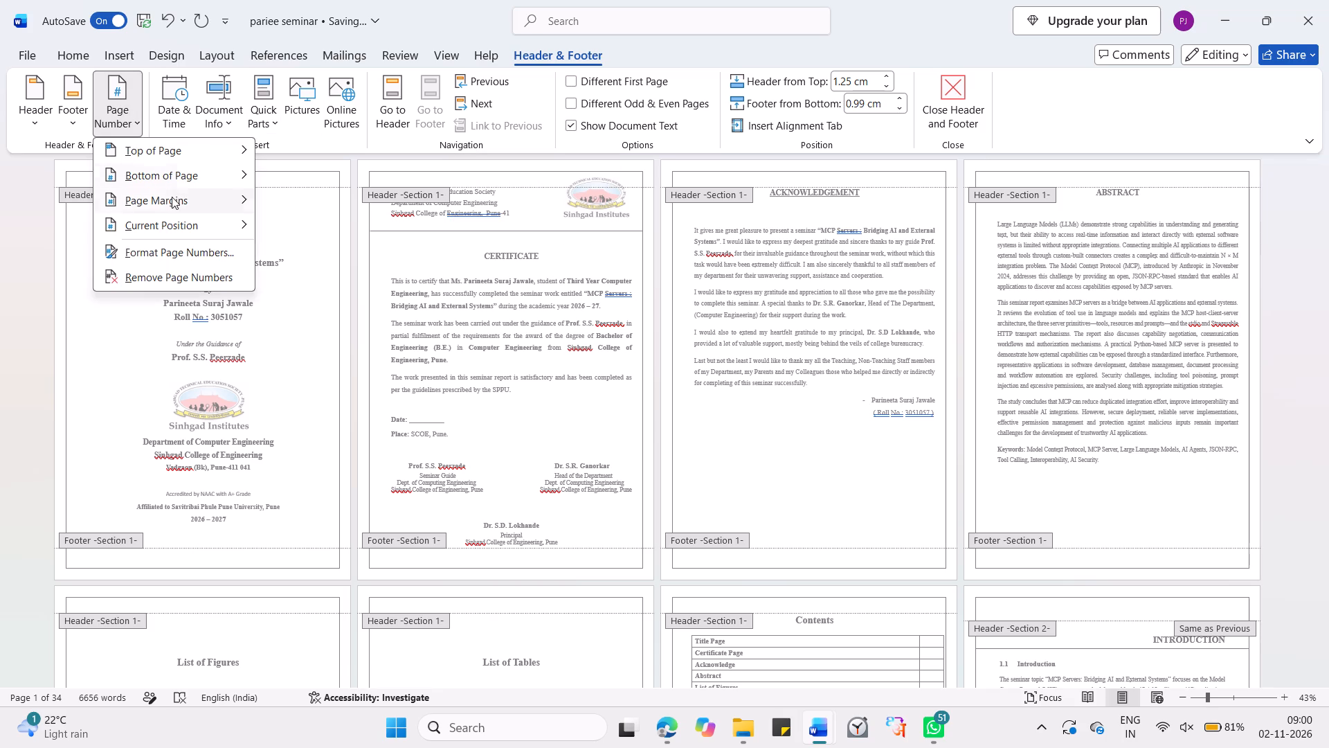
left_click(180, 172)
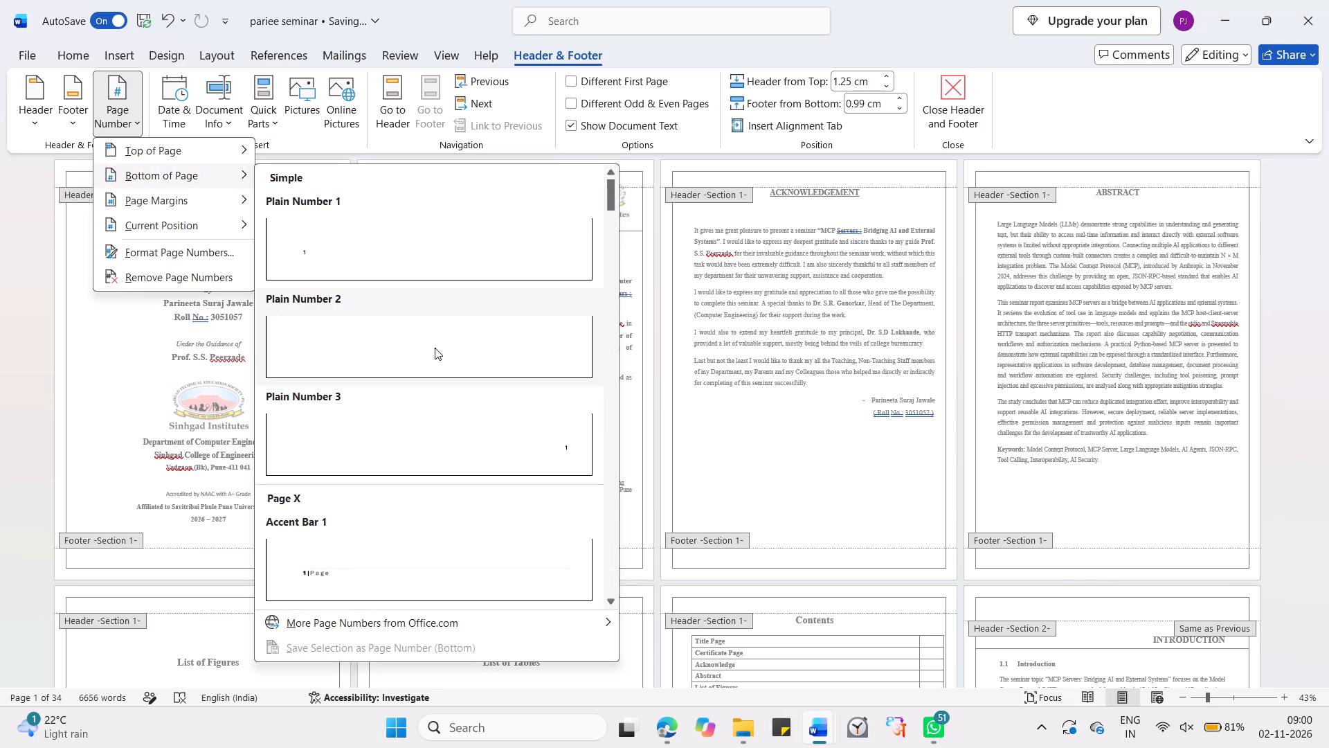
left_click(613, 596)
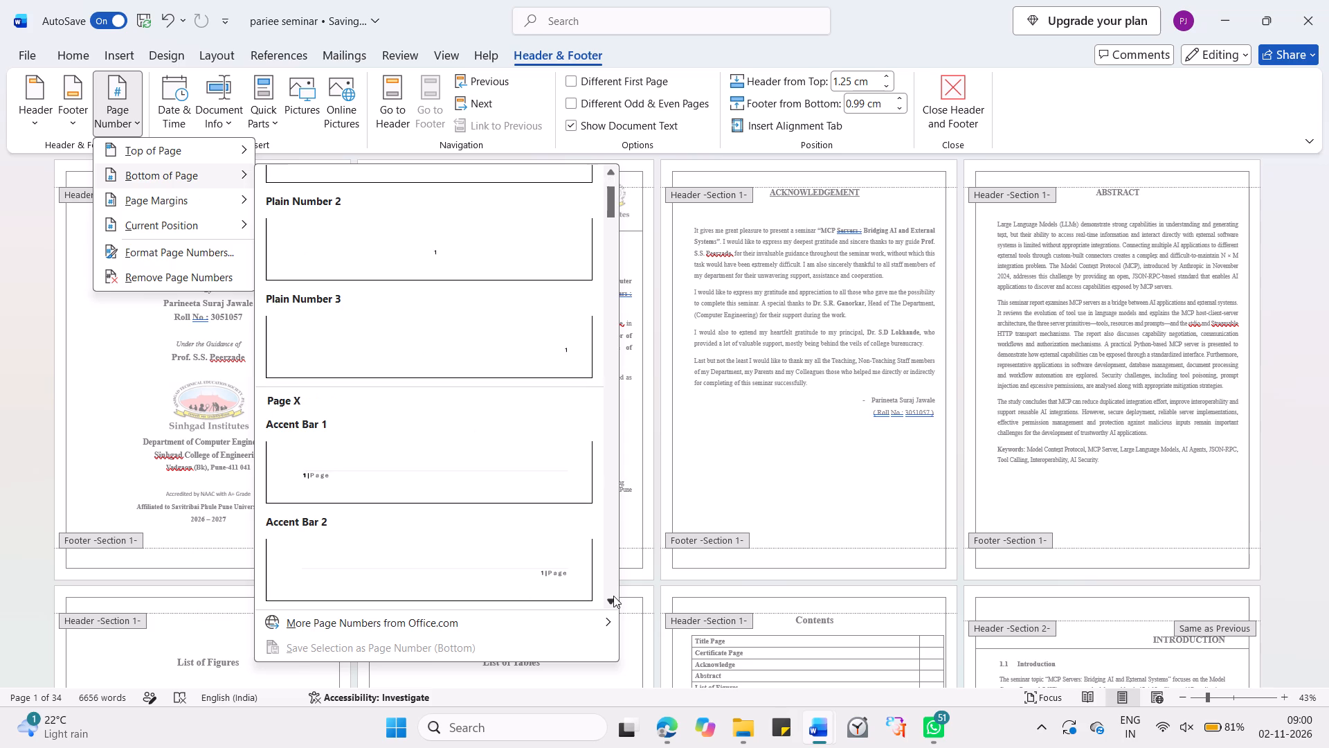
double_click(613, 596)
left_click(613, 596)
left_click(613, 596)
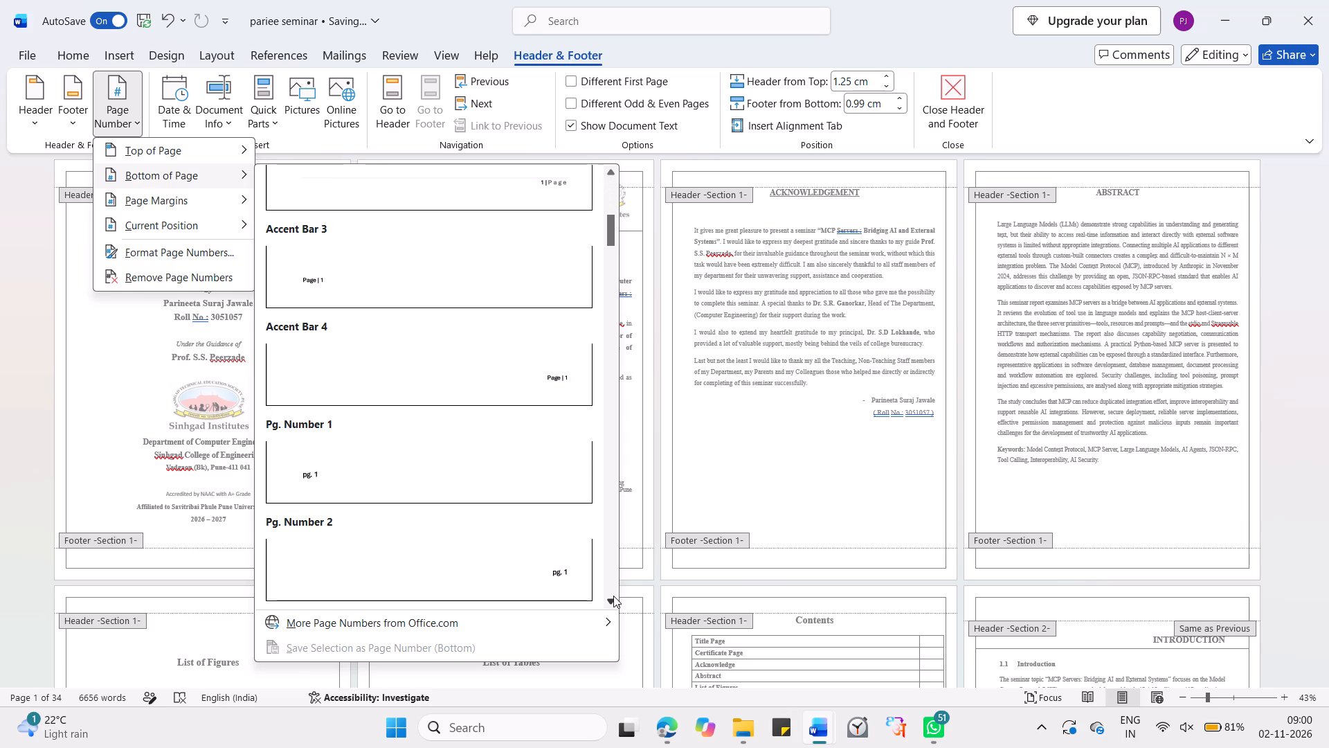
double_click(613, 596)
left_click(613, 596)
left_click(613, 596)
left_click(613, 596)
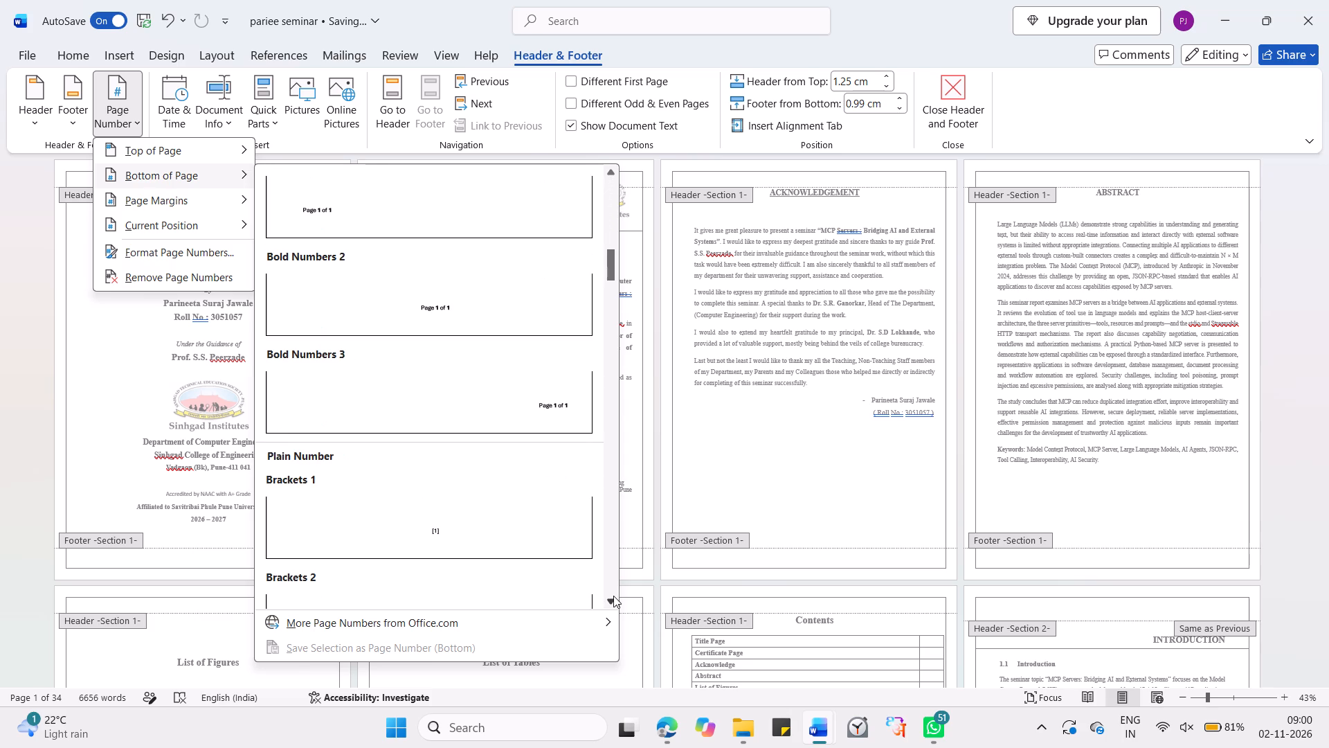
left_click(613, 596)
double_click(613, 596)
left_click(613, 596)
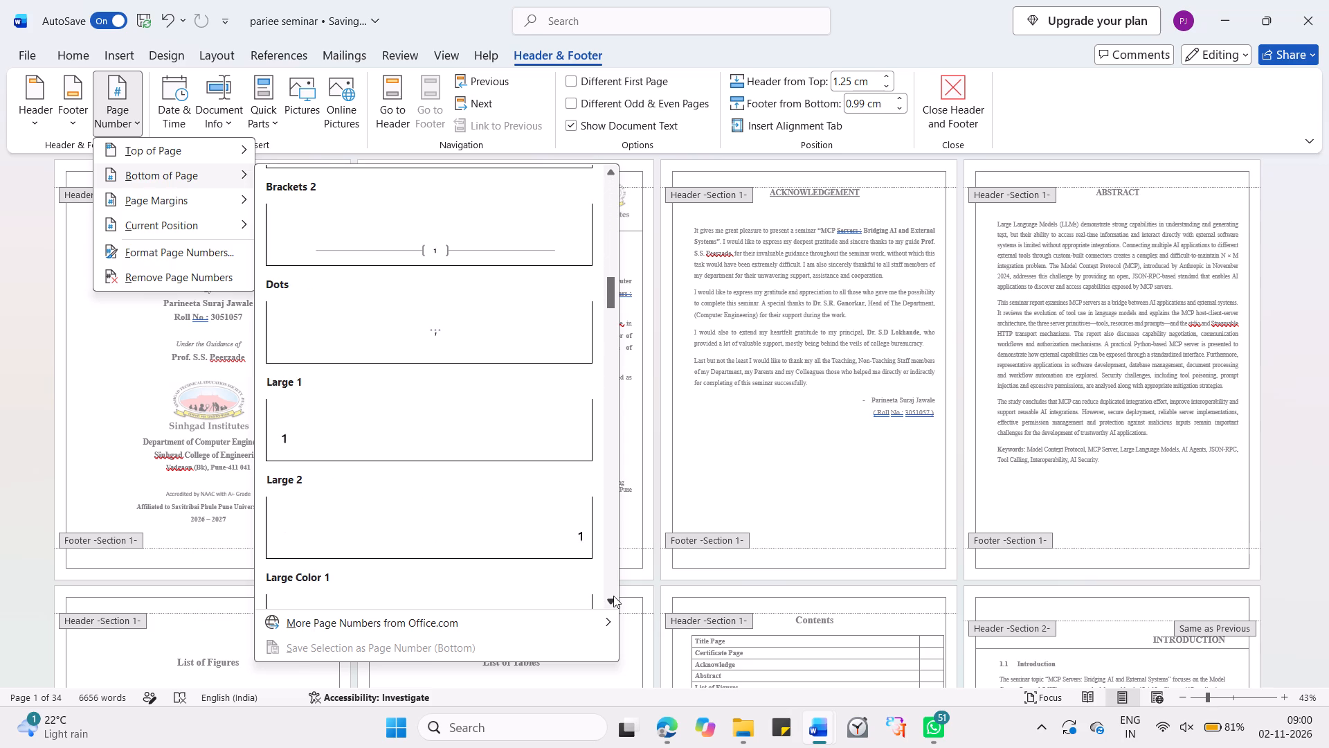
left_click(613, 596)
left_click(613, 596)
left_click(613, 596)
left_click(613, 596)
triple_click(613, 596)
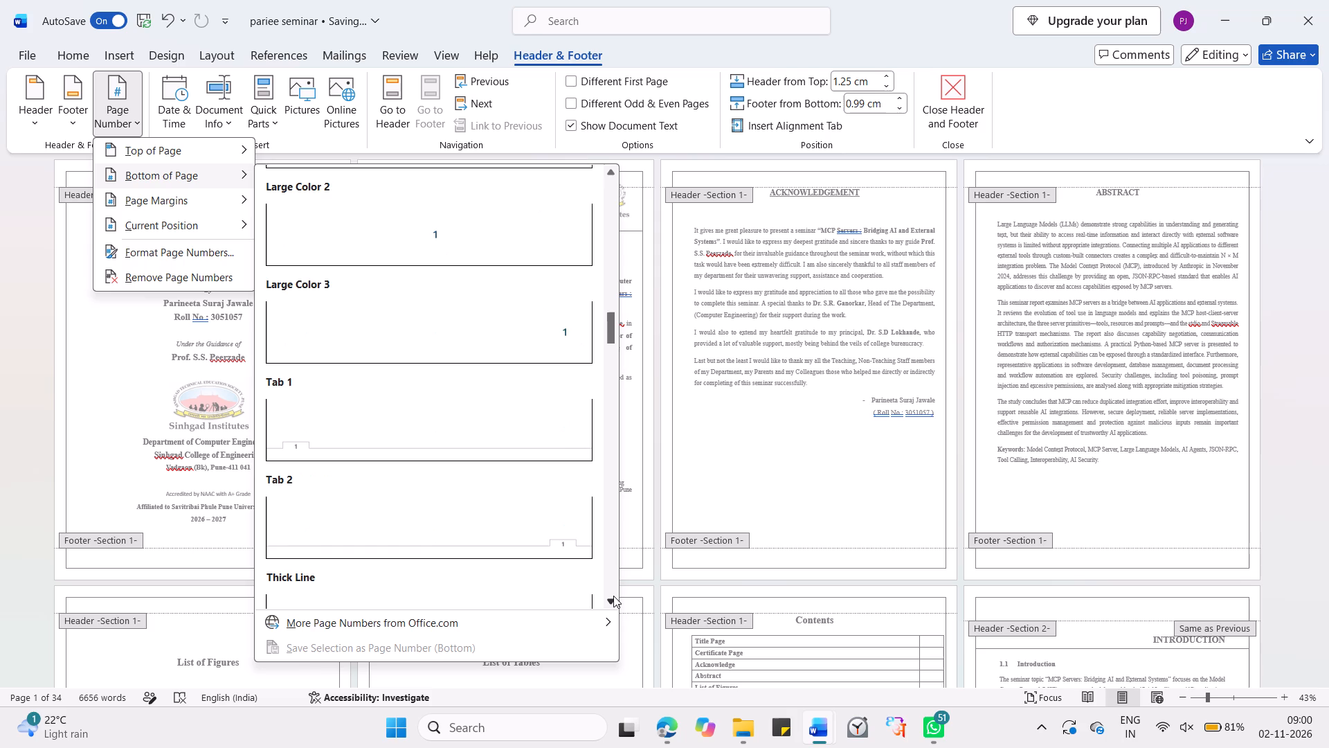
left_click(613, 596)
left_click(613, 596)
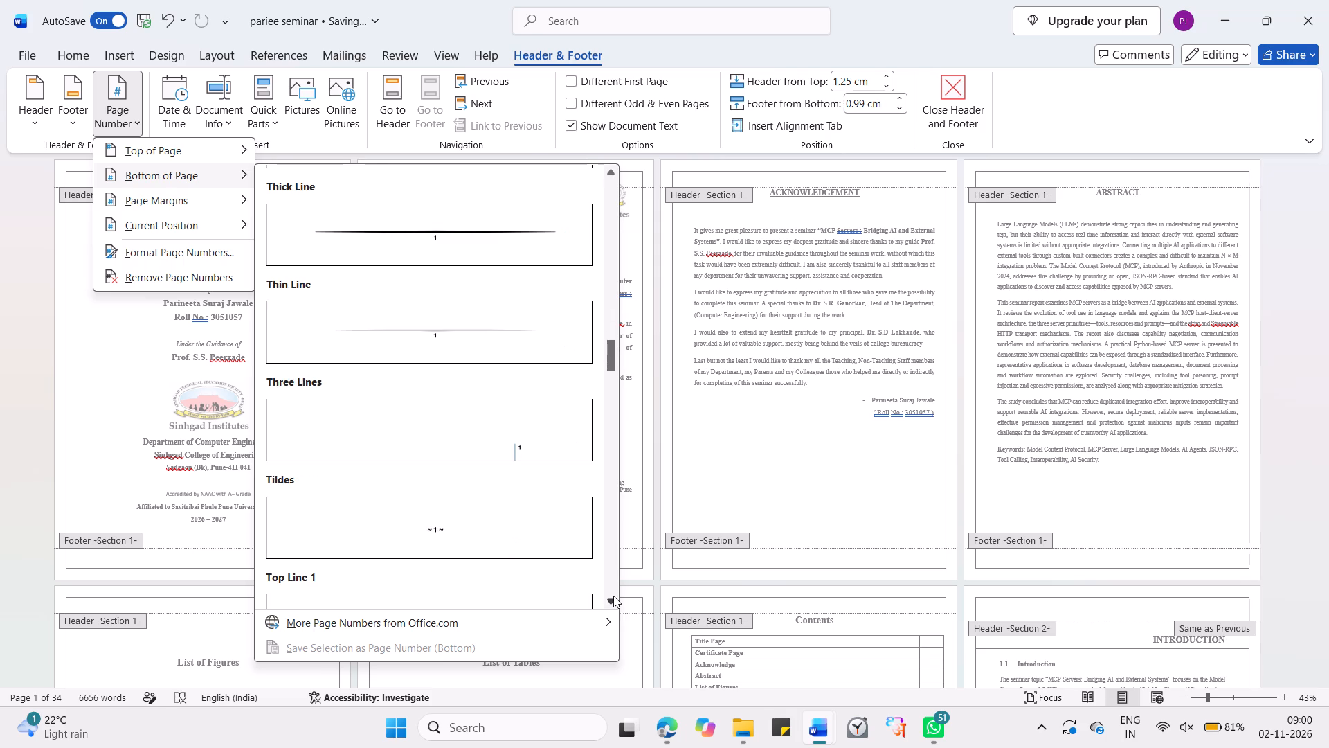
left_click(613, 596)
triple_click(613, 596)
triple_click(613, 596)
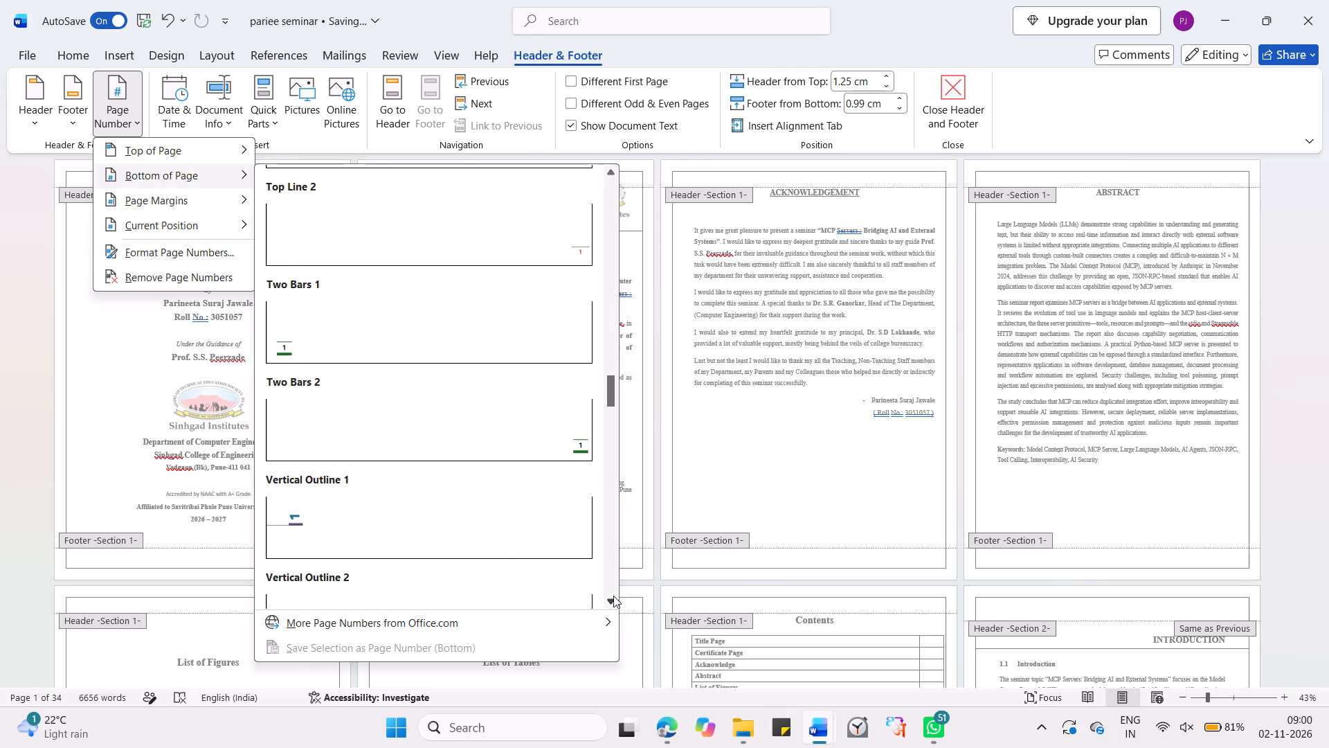
triple_click(613, 596)
triple_click(613, 596)
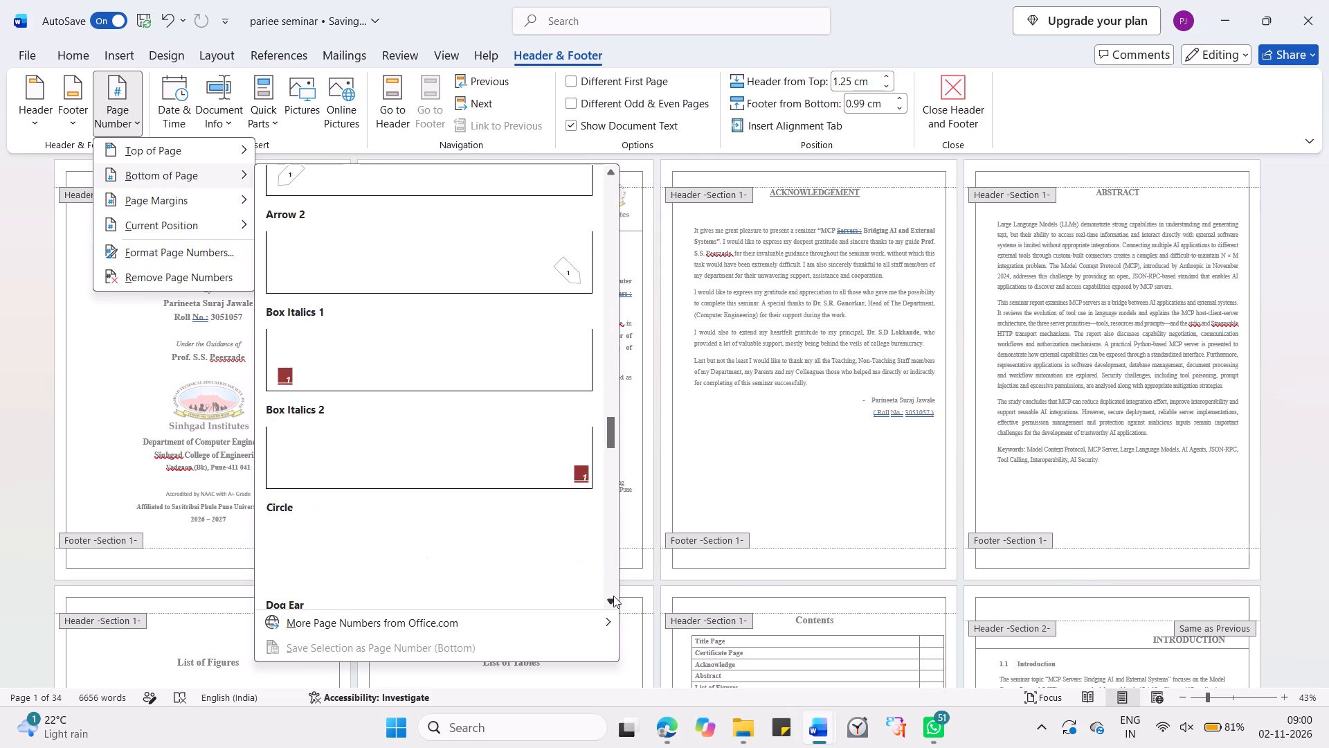
triple_click(613, 596)
triple_click(613, 596)
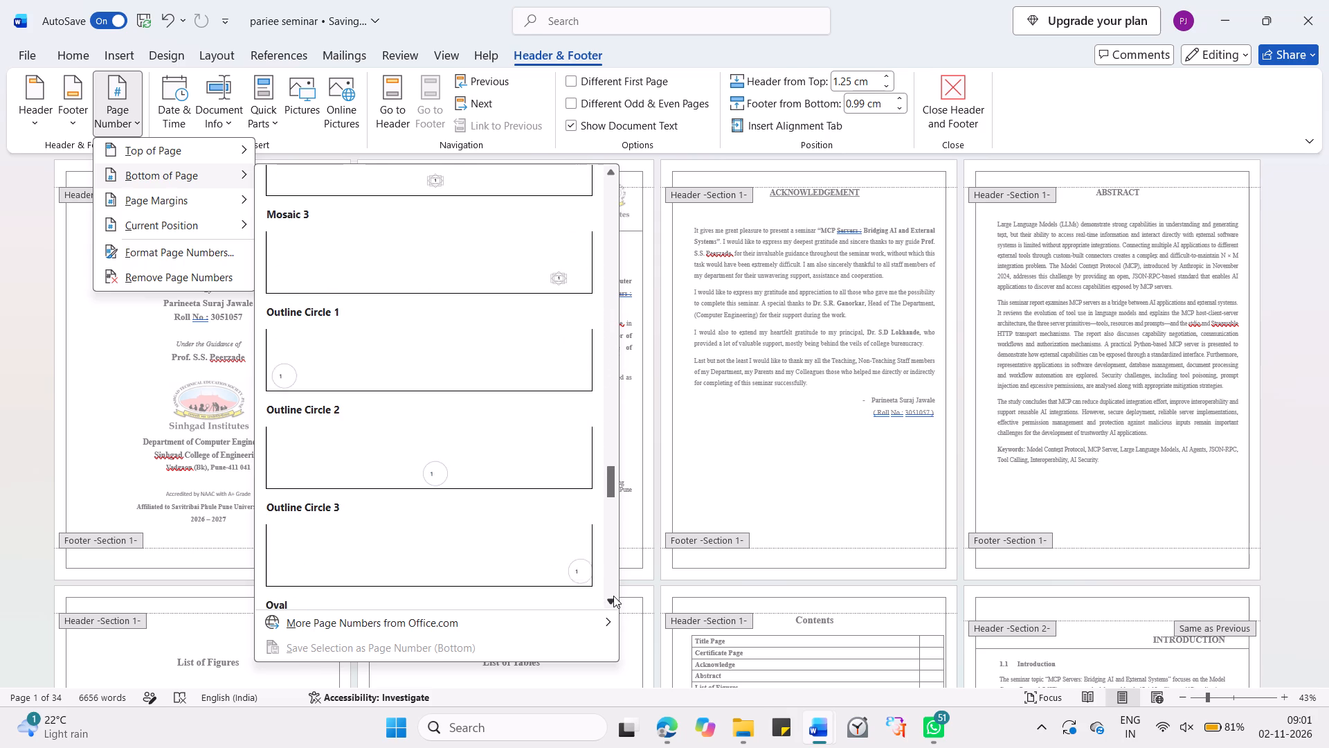
triple_click(613, 596)
triple_click(613, 596)
triple_click(613, 596)
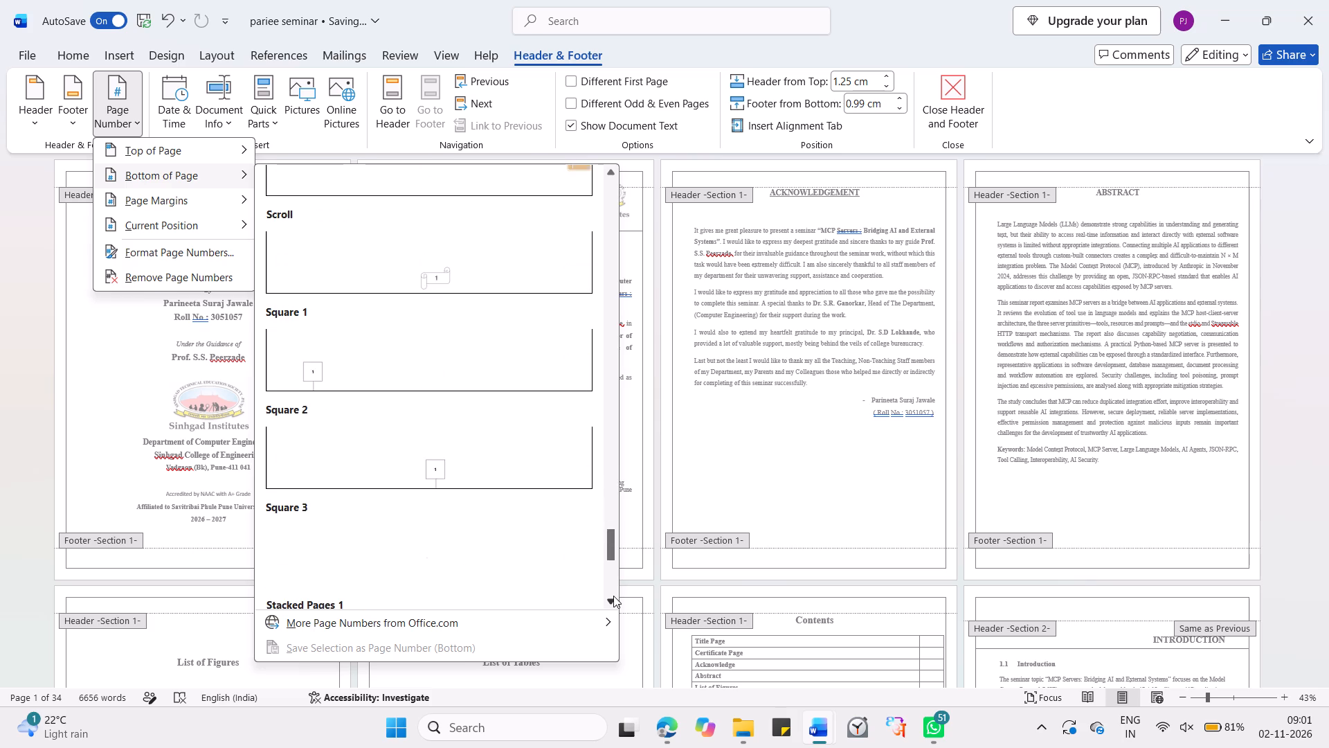
triple_click(613, 596)
triple_click(613, 596)
left_click(613, 596)
left_click_drag(613, 596, 387, 602)
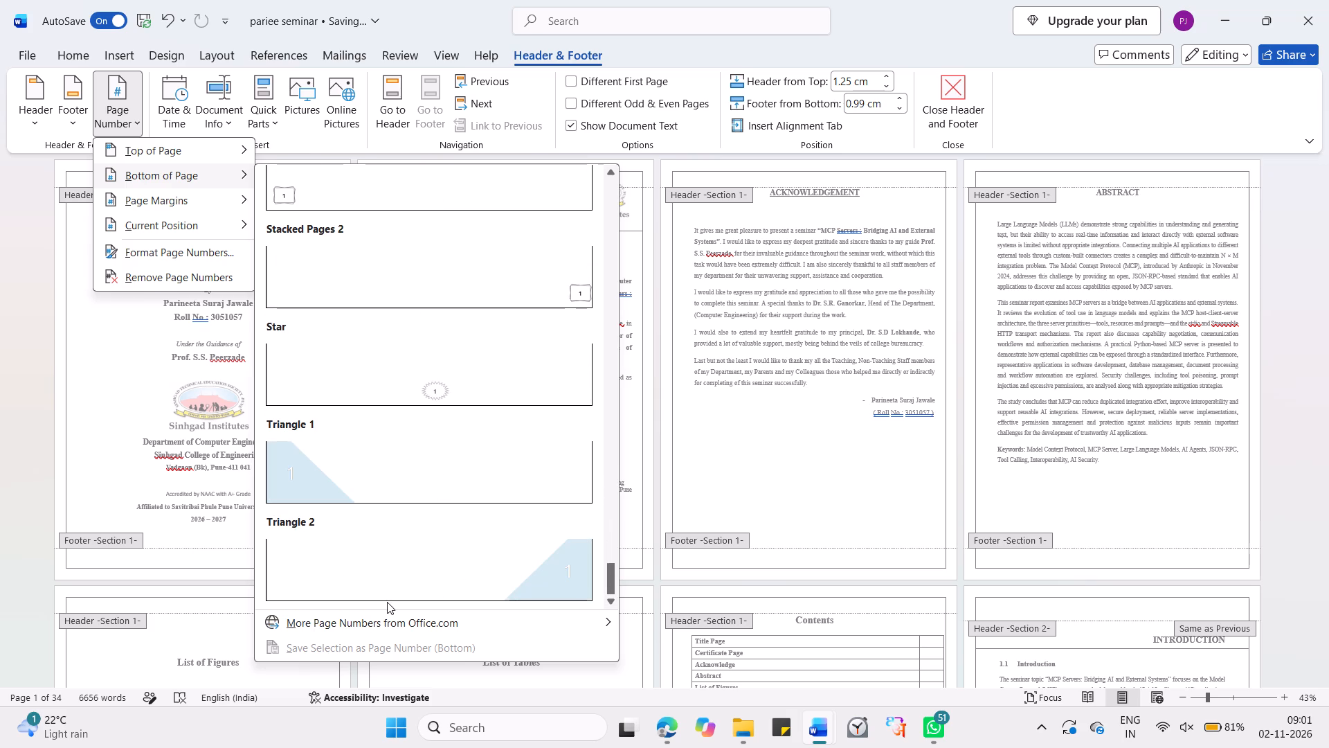
left_click_drag(387, 602, 372, 621)
left_click(372, 621)
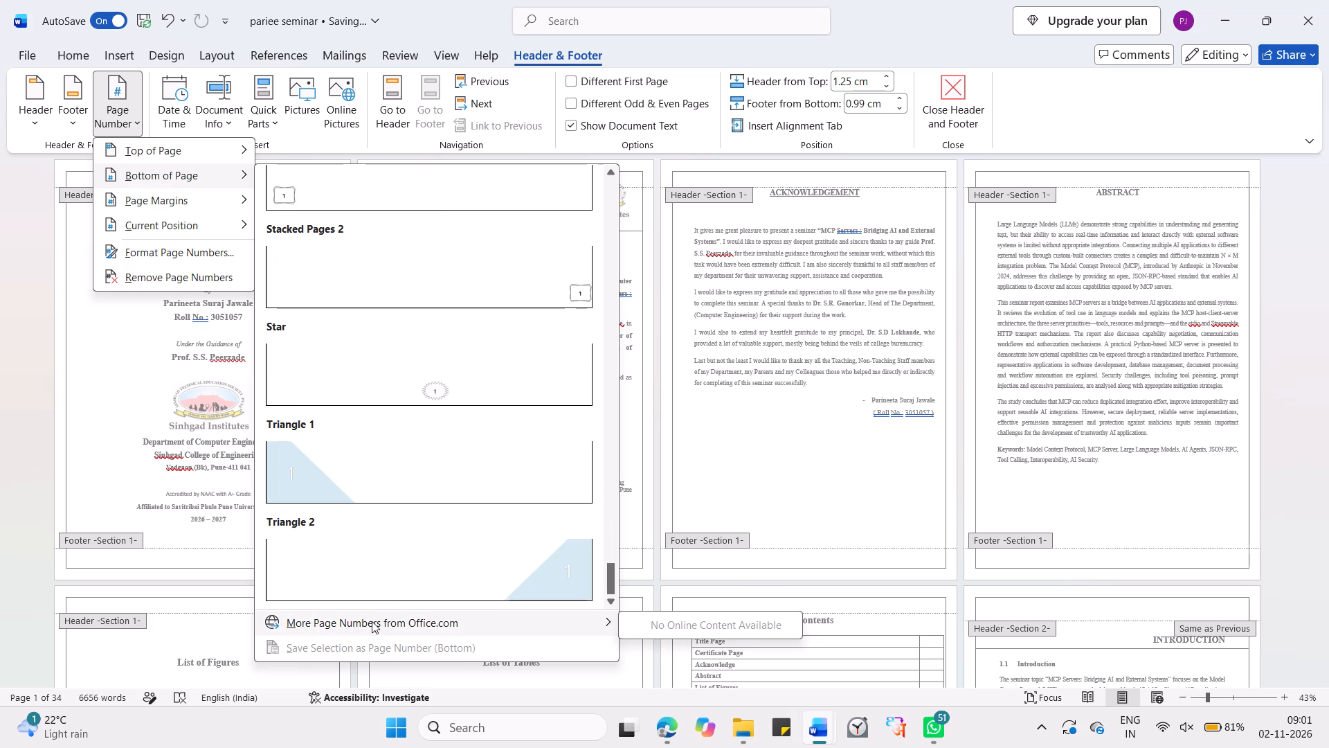
left_click(1304, 319)
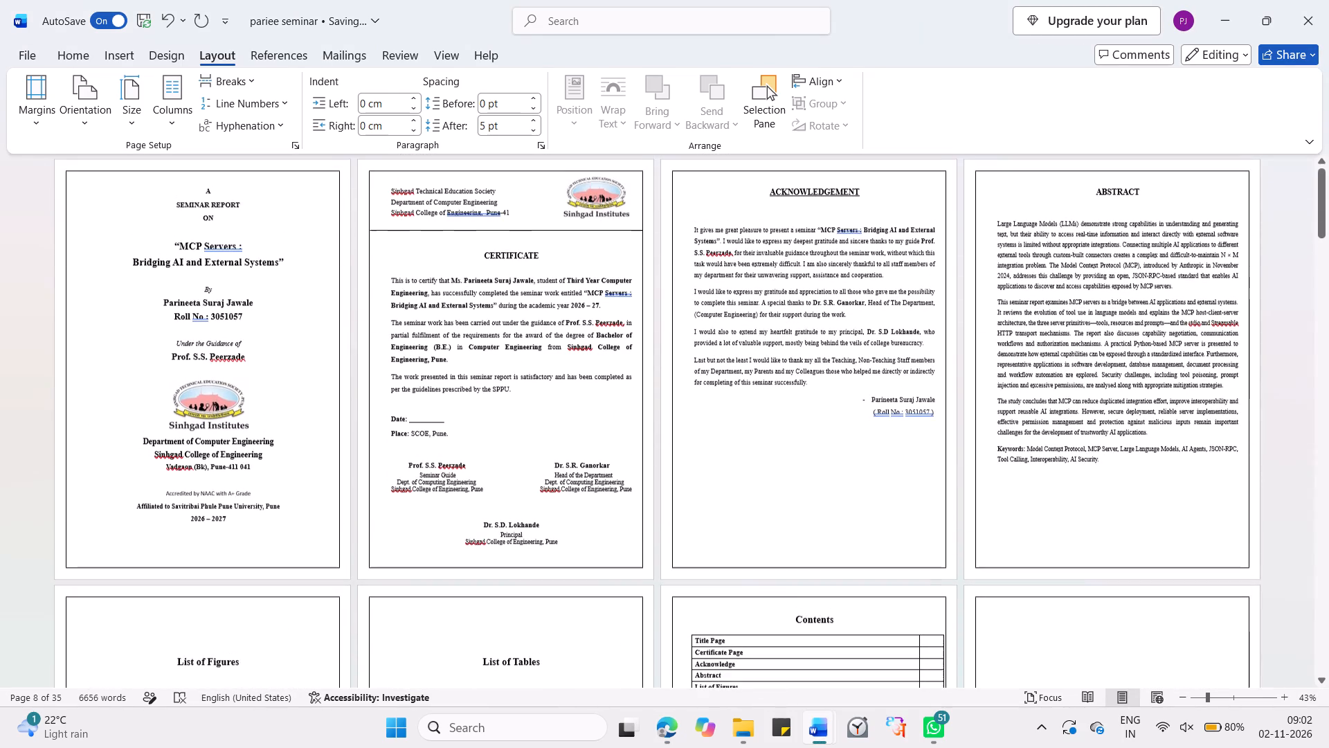
left_click(174, 211)
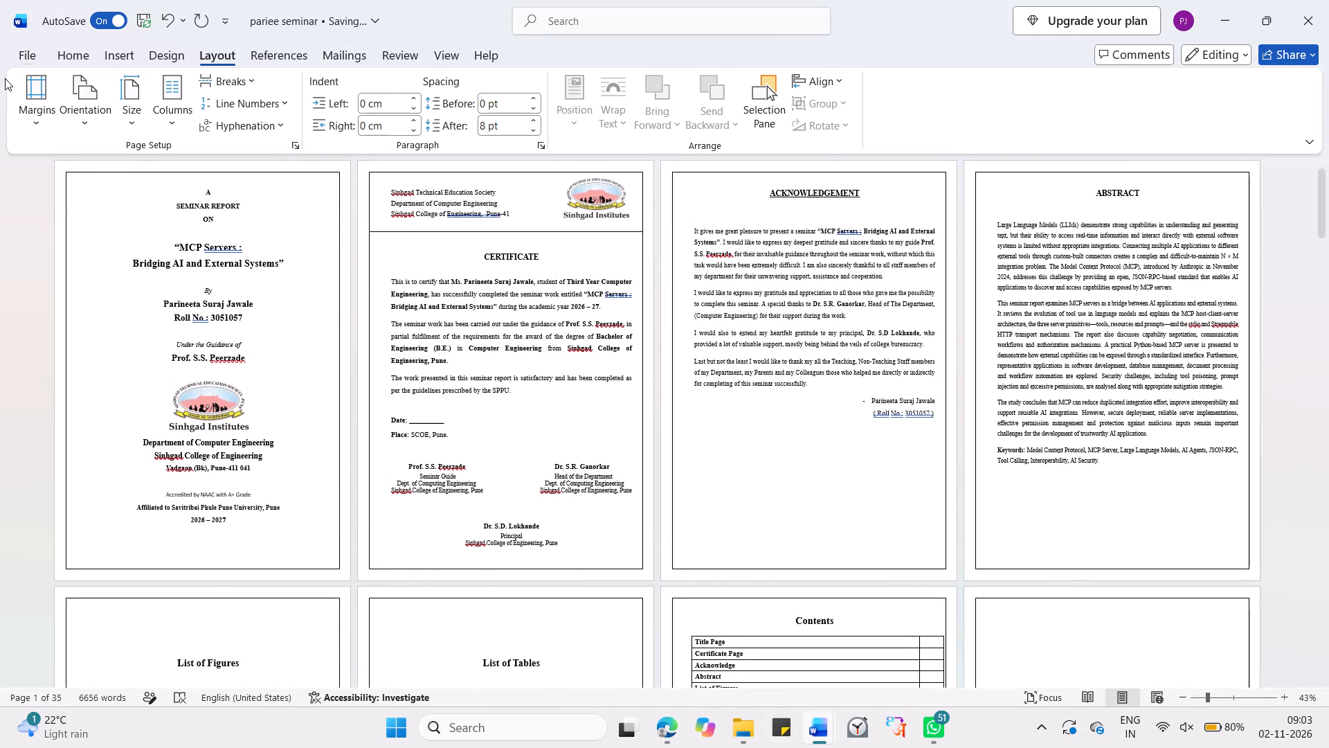
left_click(67, 49)
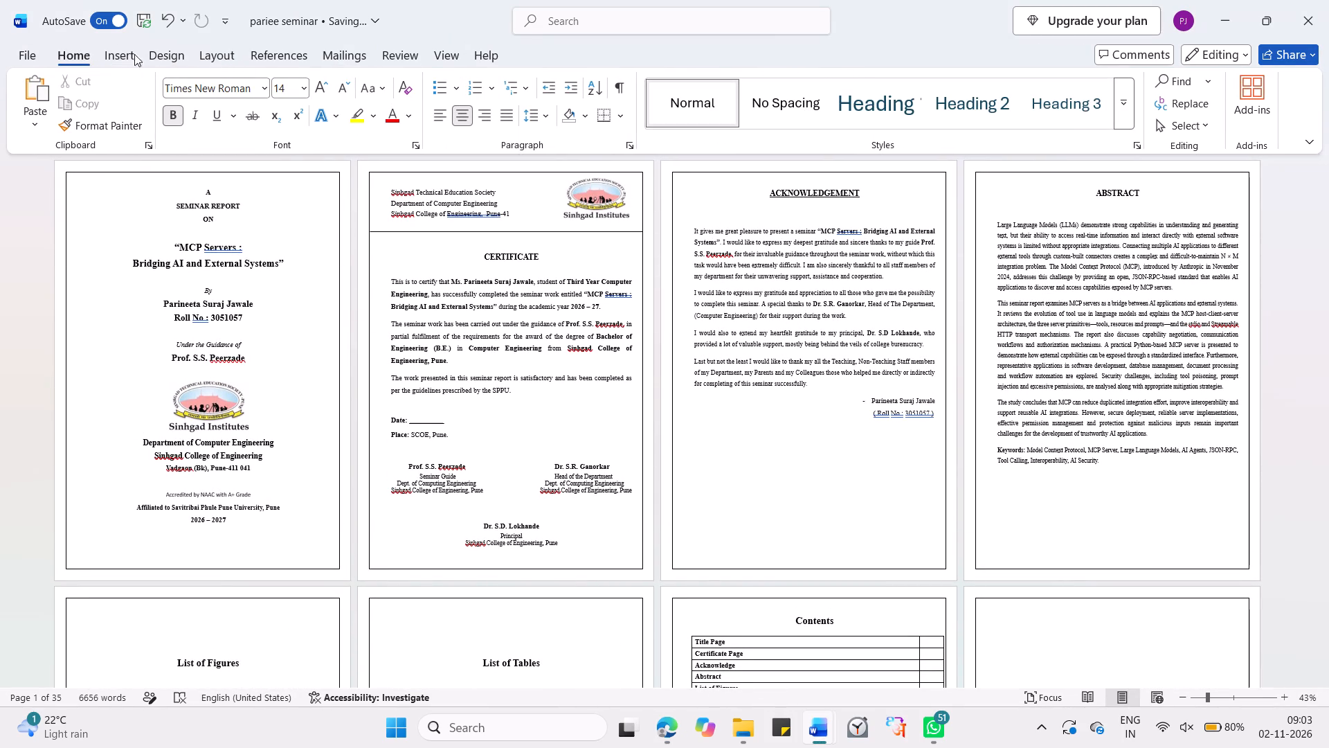
left_click(110, 52)
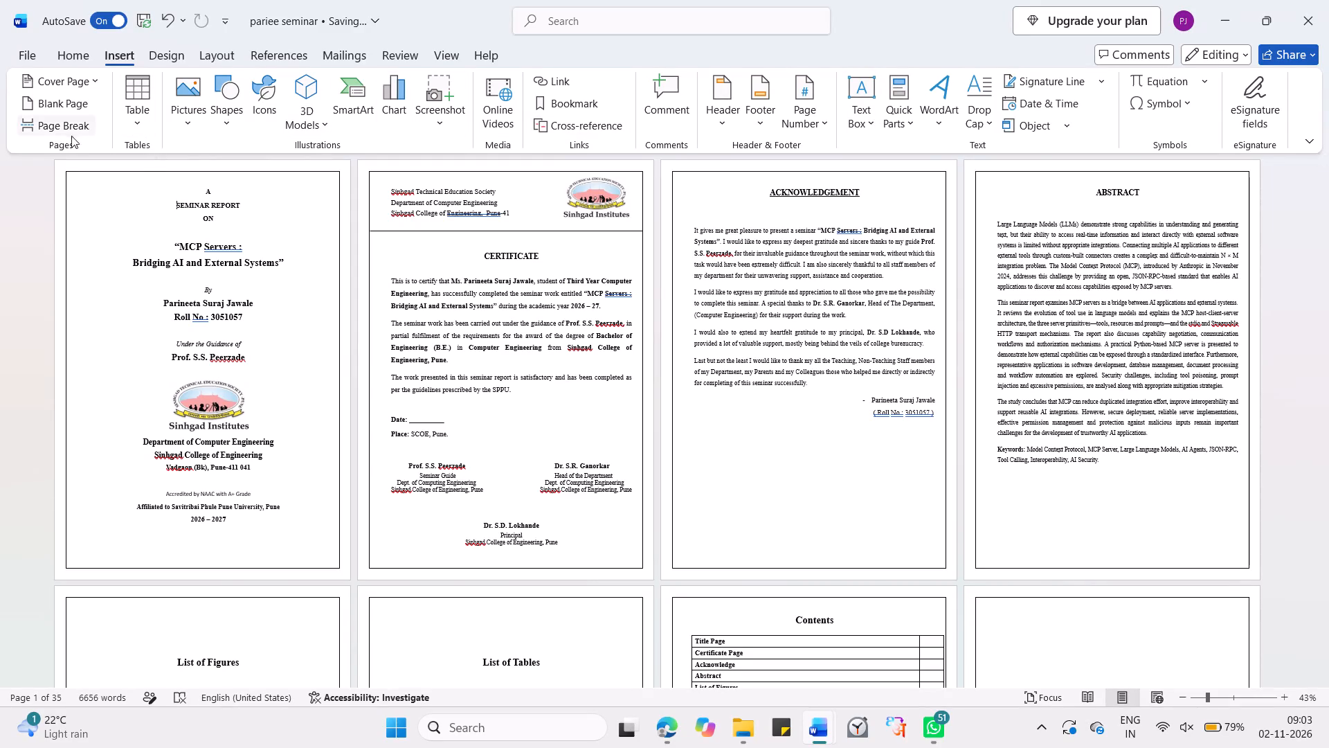
left_click(802, 129)
left_click(875, 172)
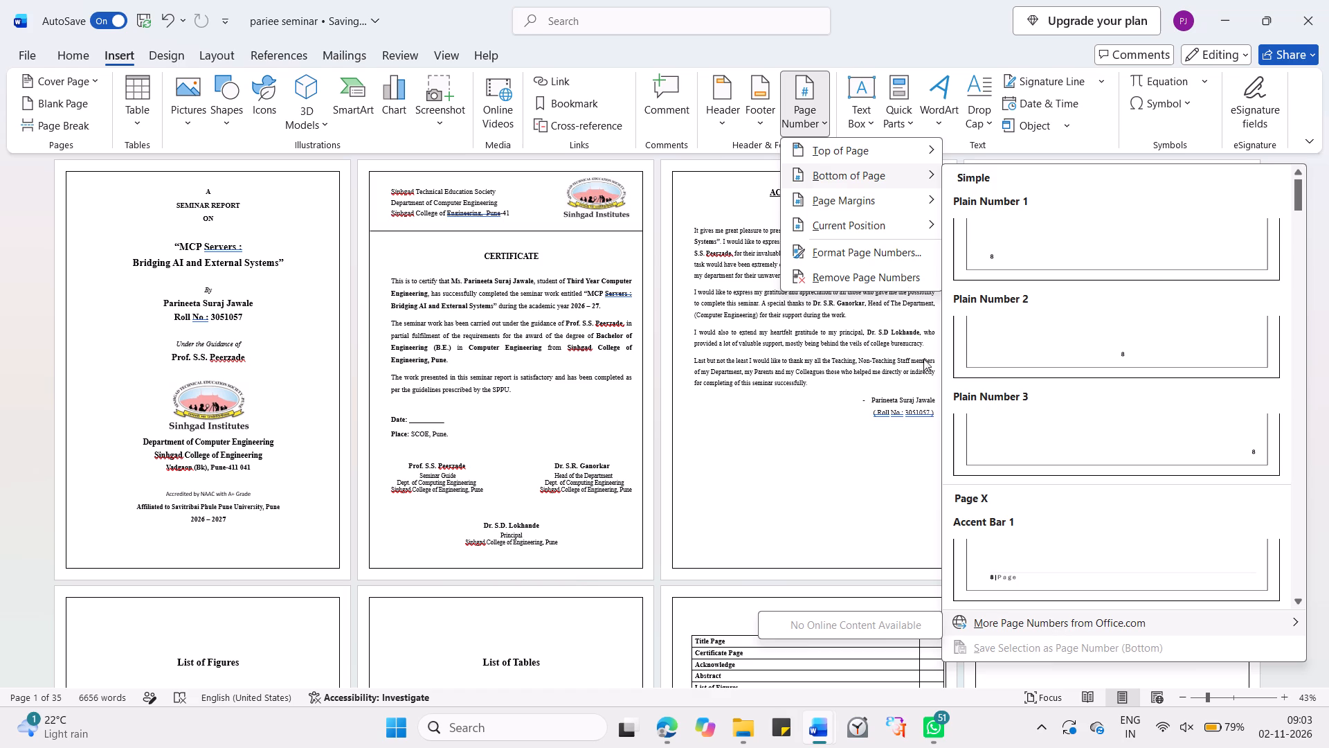
left_click(873, 253)
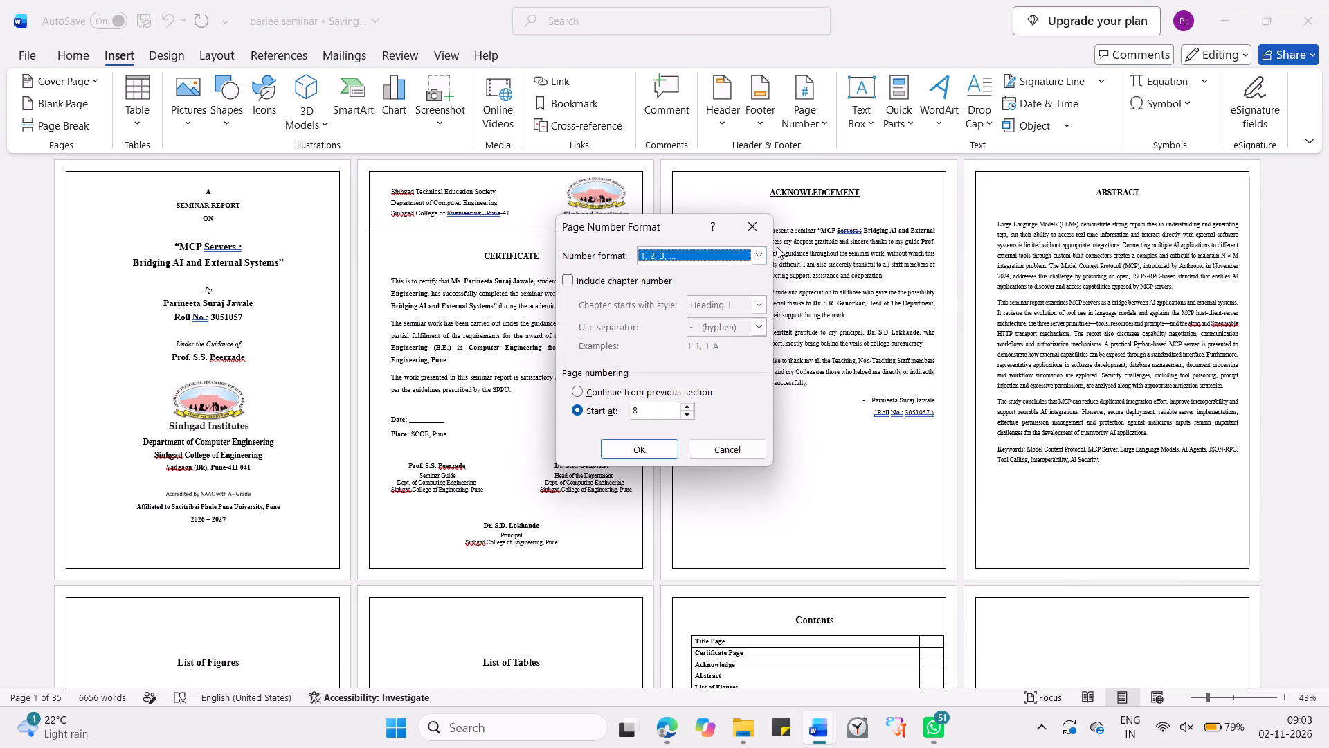
left_click(767, 252)
left_click(760, 255)
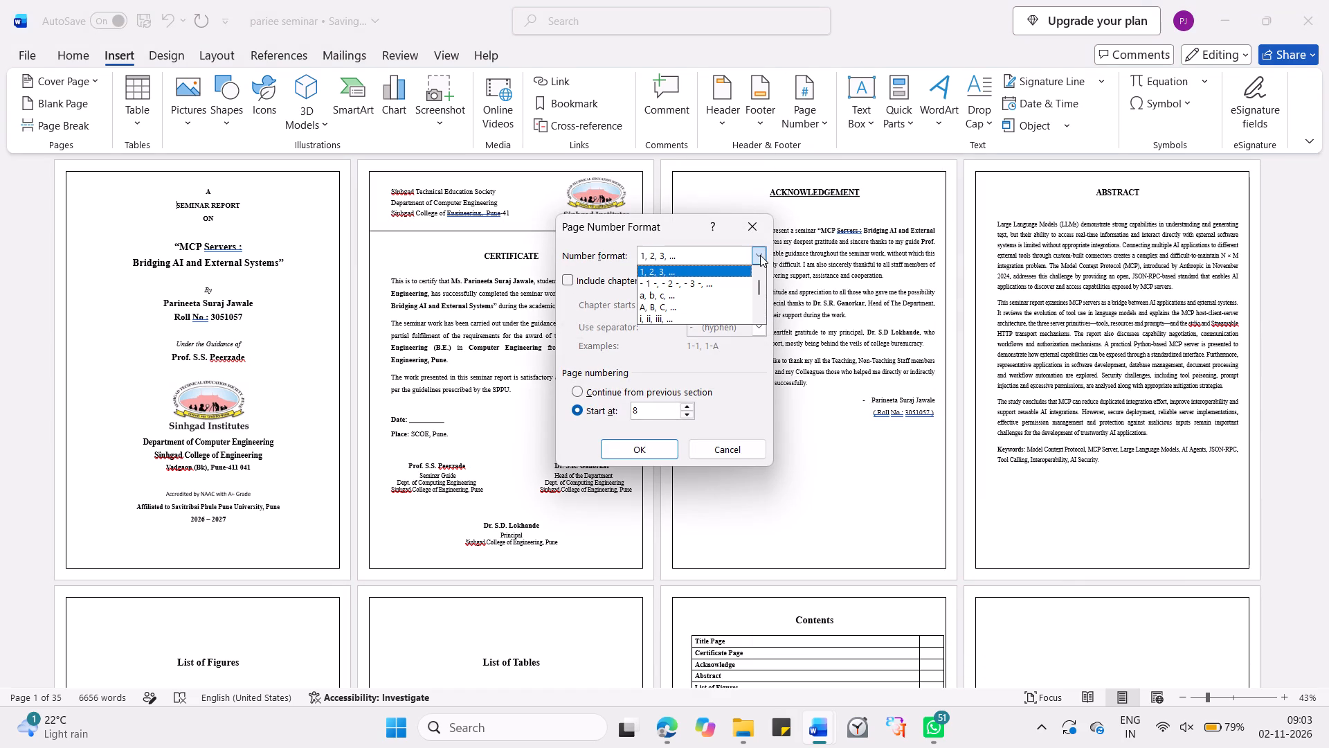
left_click(648, 314)
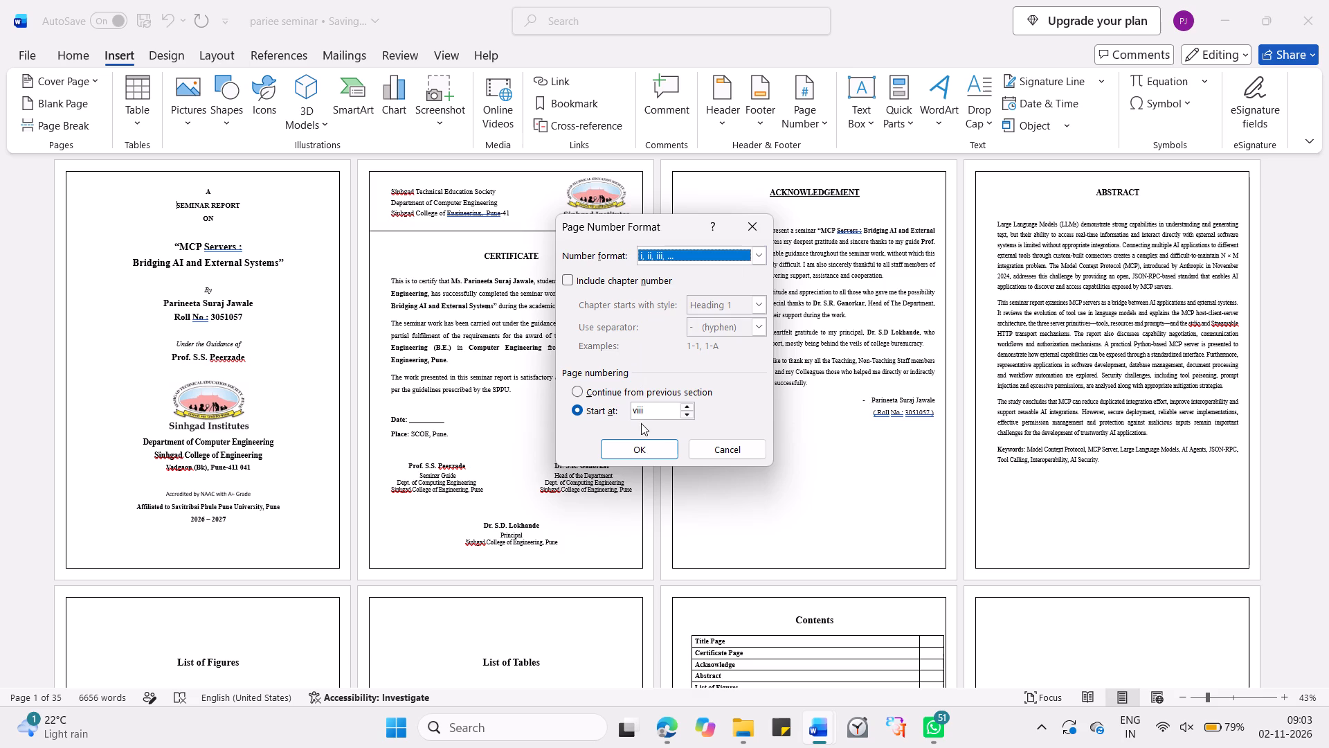
left_click(686, 402)
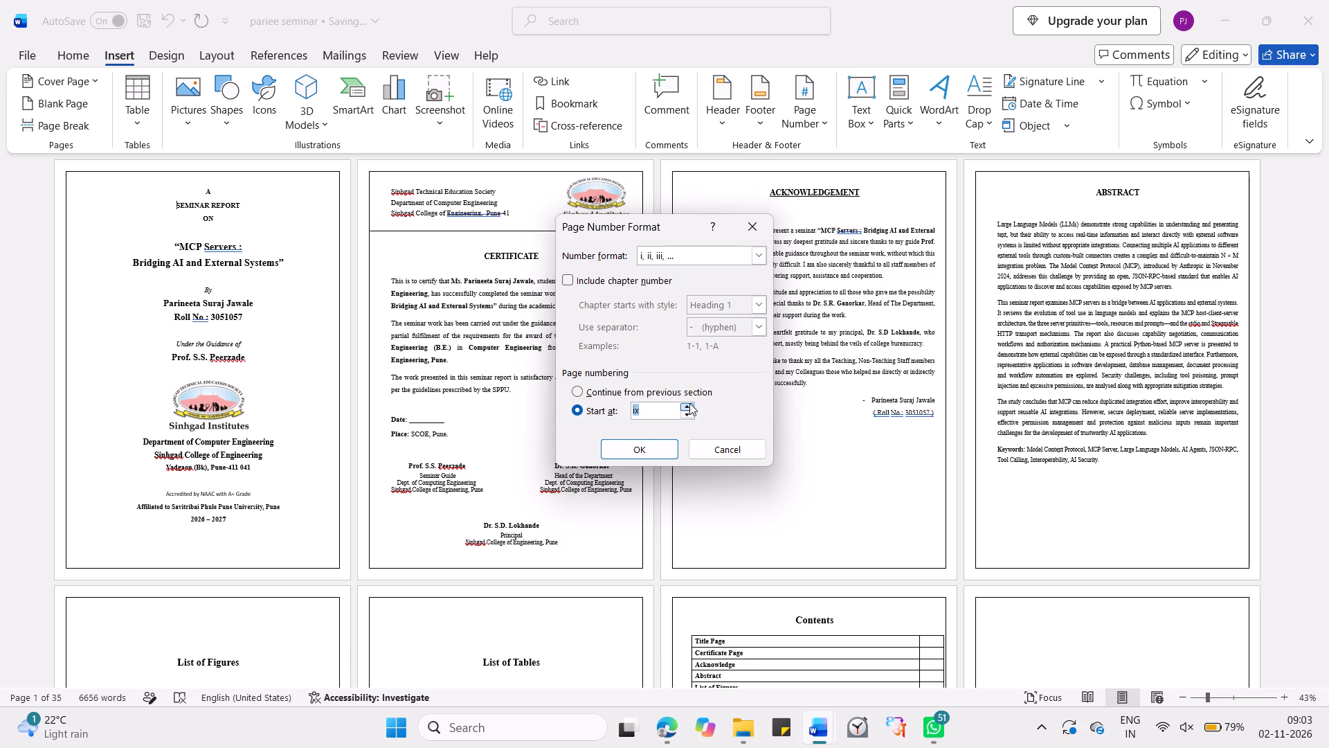
triple_click(682, 414)
triple_click(682, 414)
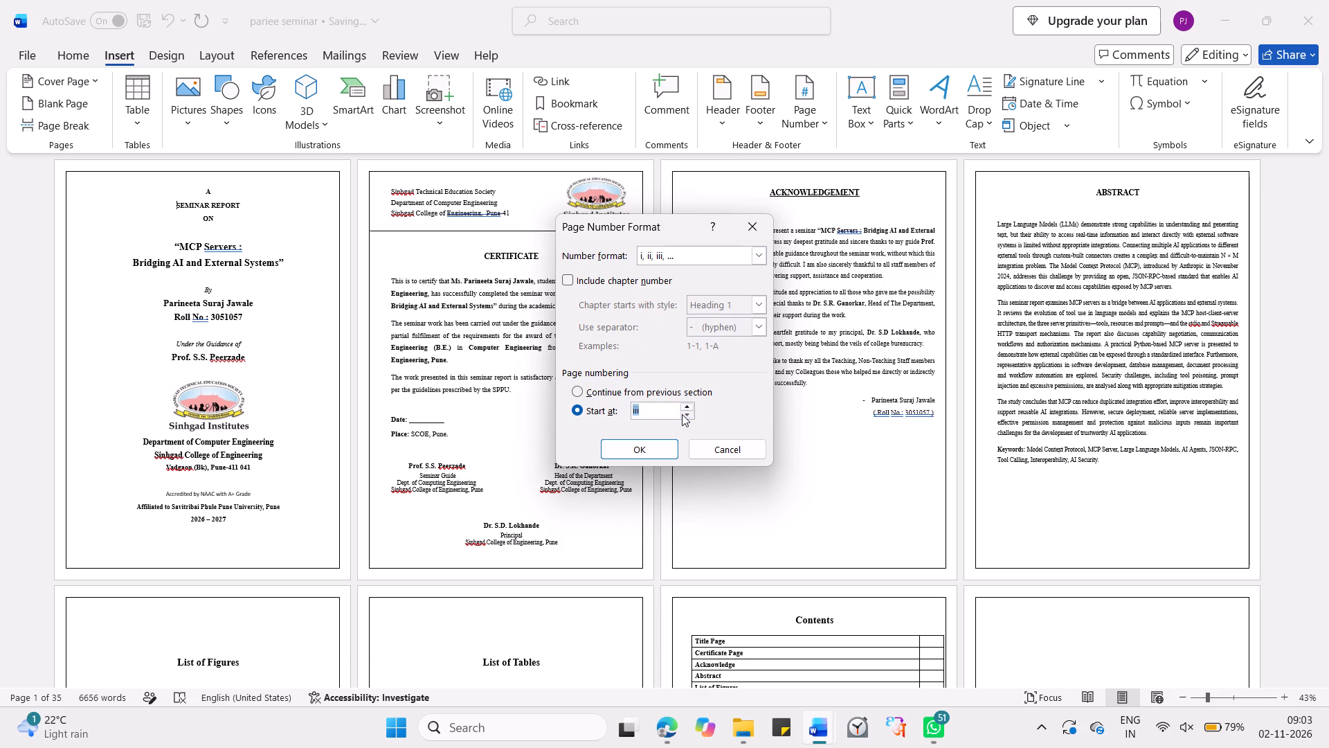
triple_click(682, 414)
left_click(633, 448)
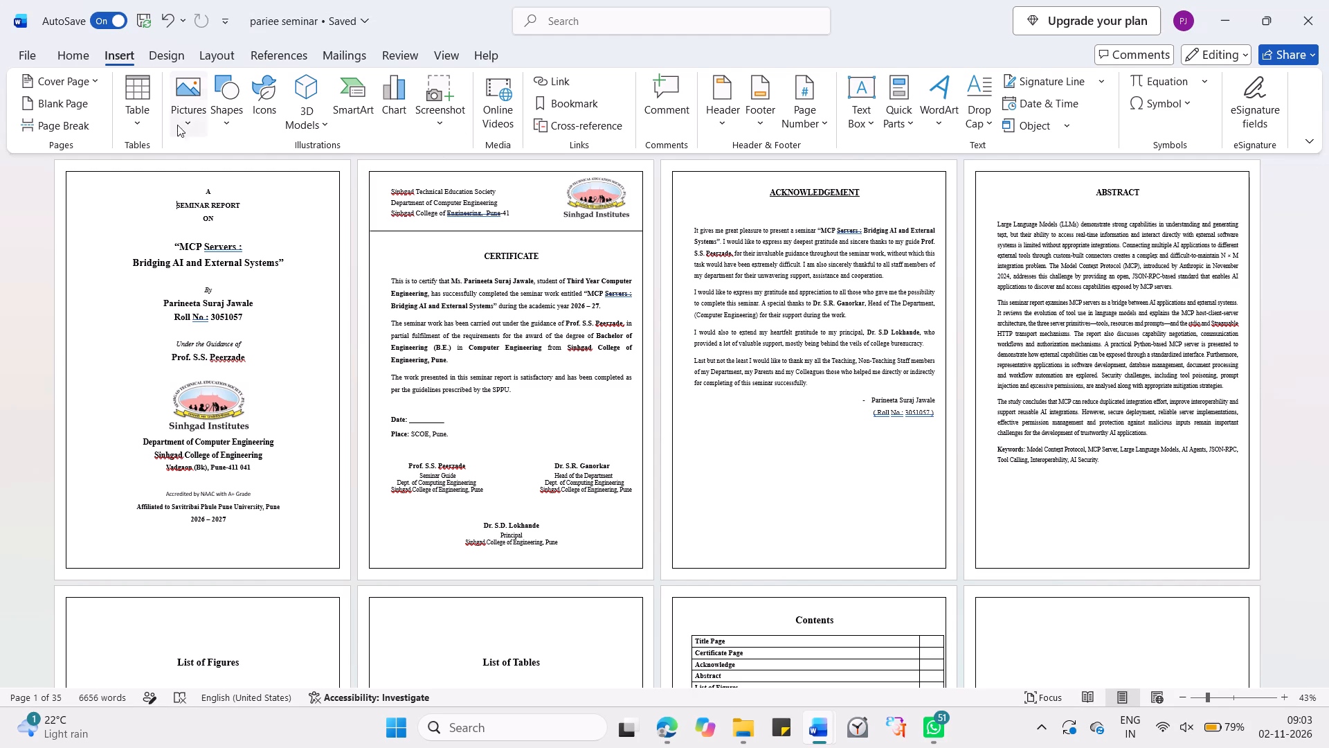
Insert the Plain Number 2 page number at the bottom of the page and check the footers from the start pages into Chapter 1.
left_click(817, 122)
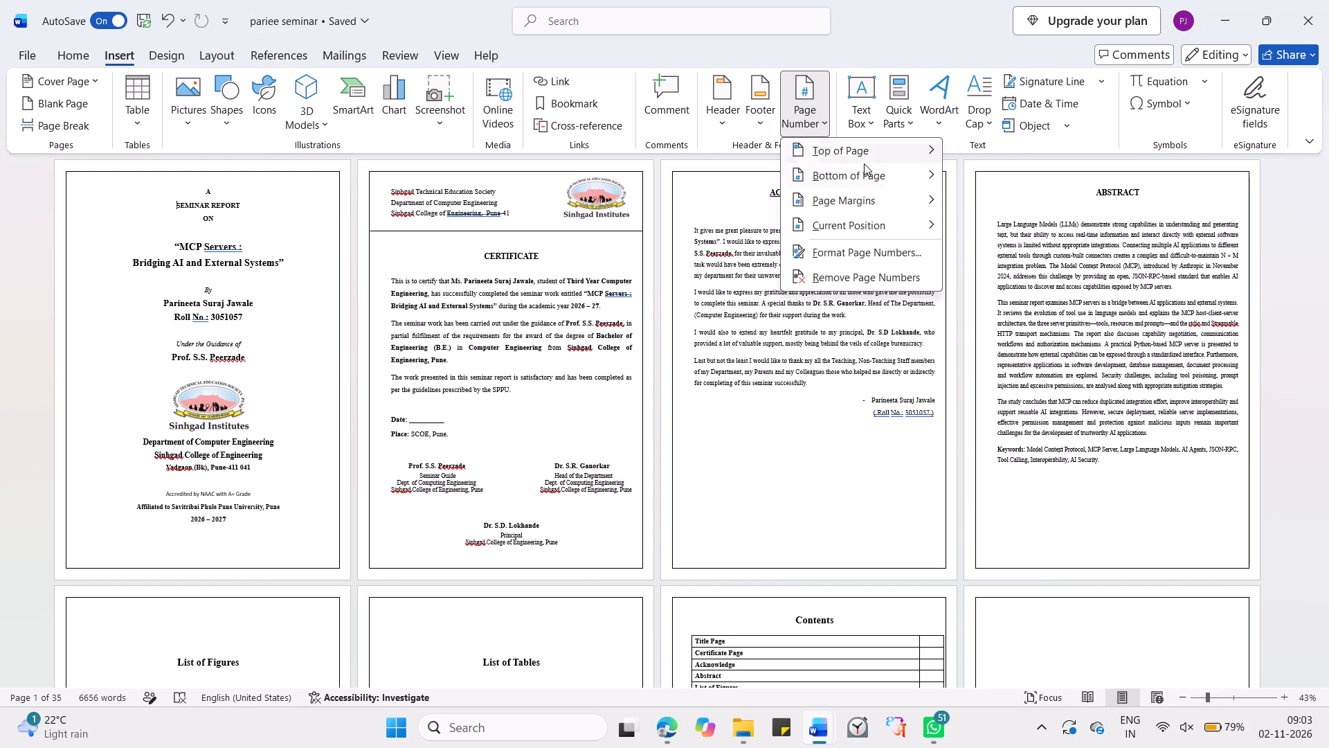
left_click(866, 164)
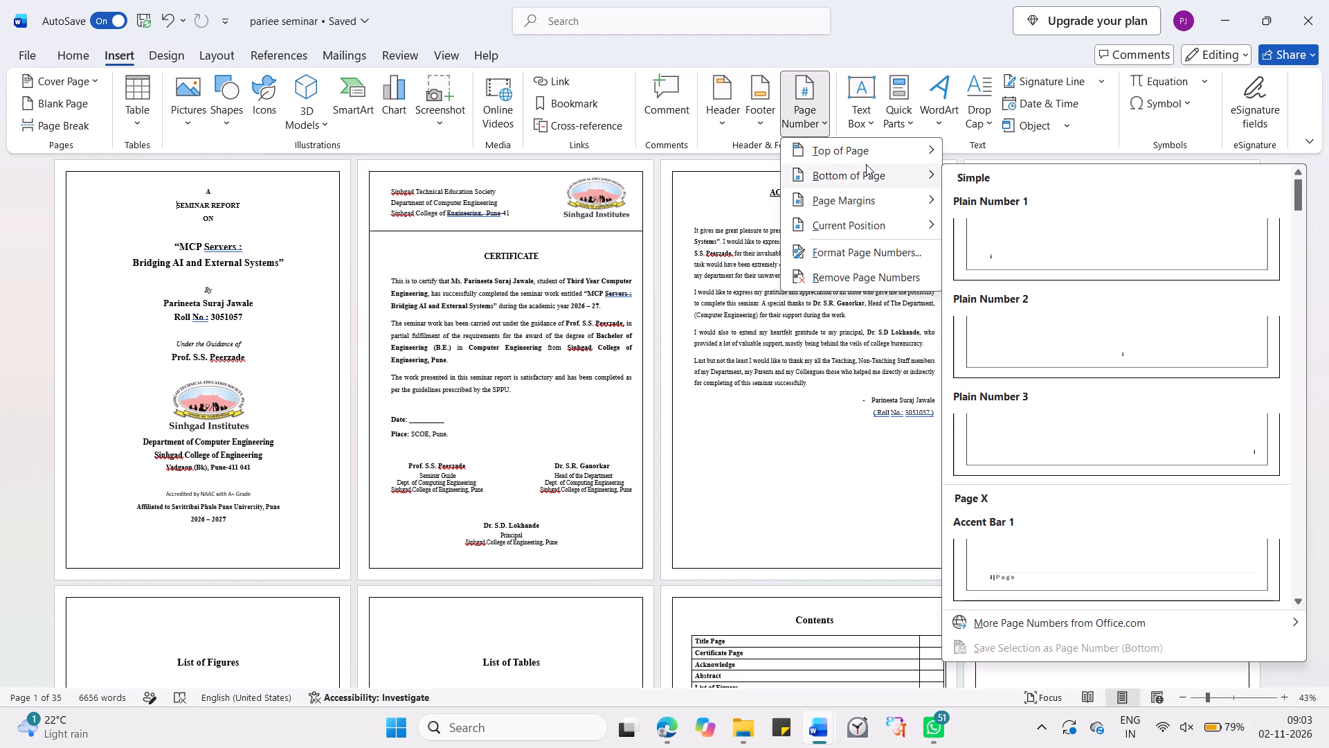
left_click(1095, 336)
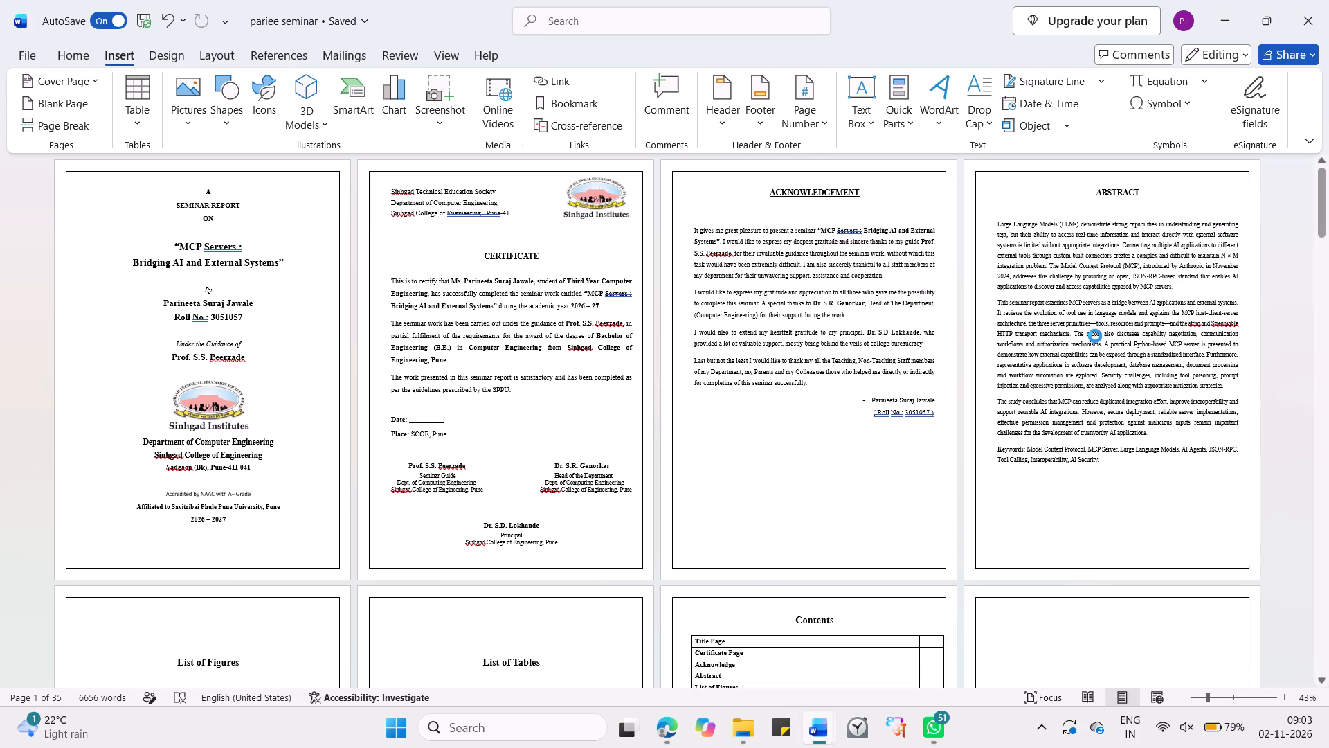
scroll(1095, 336, "down", 2)
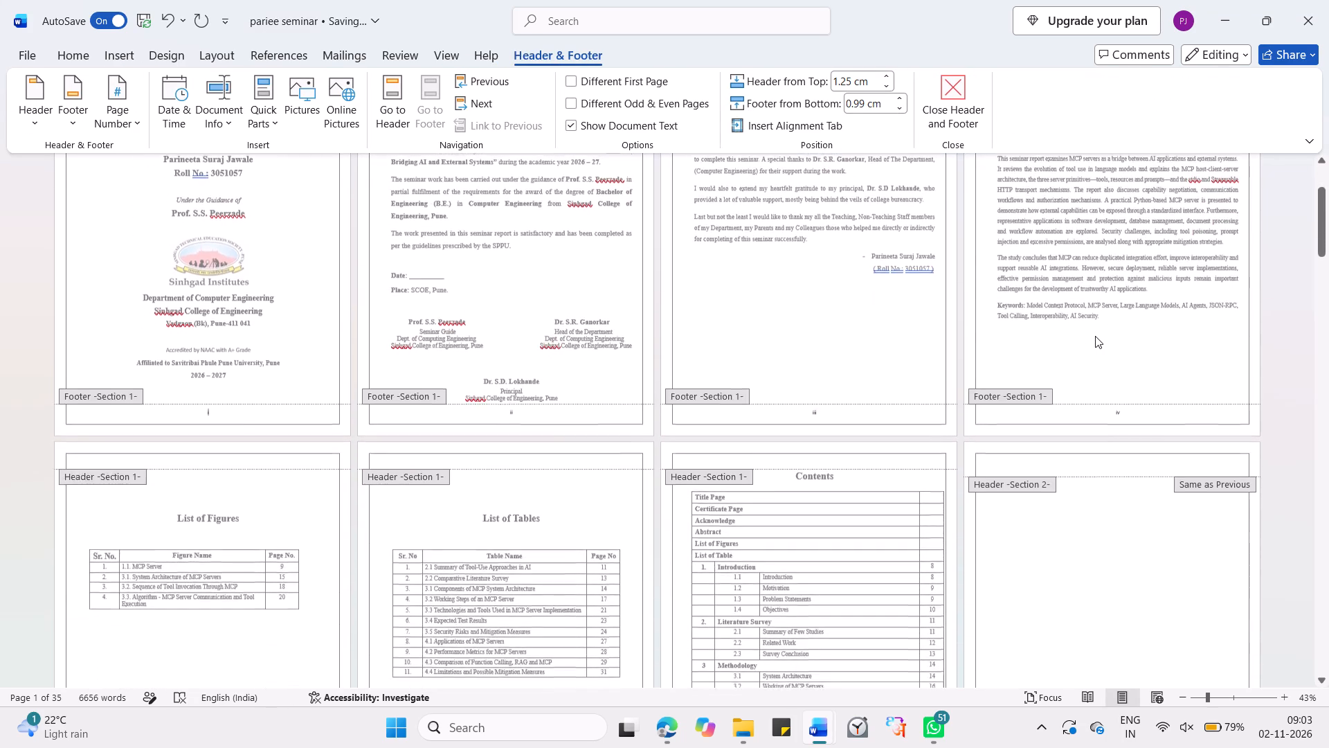
scroll(1095, 336, "down", 6)
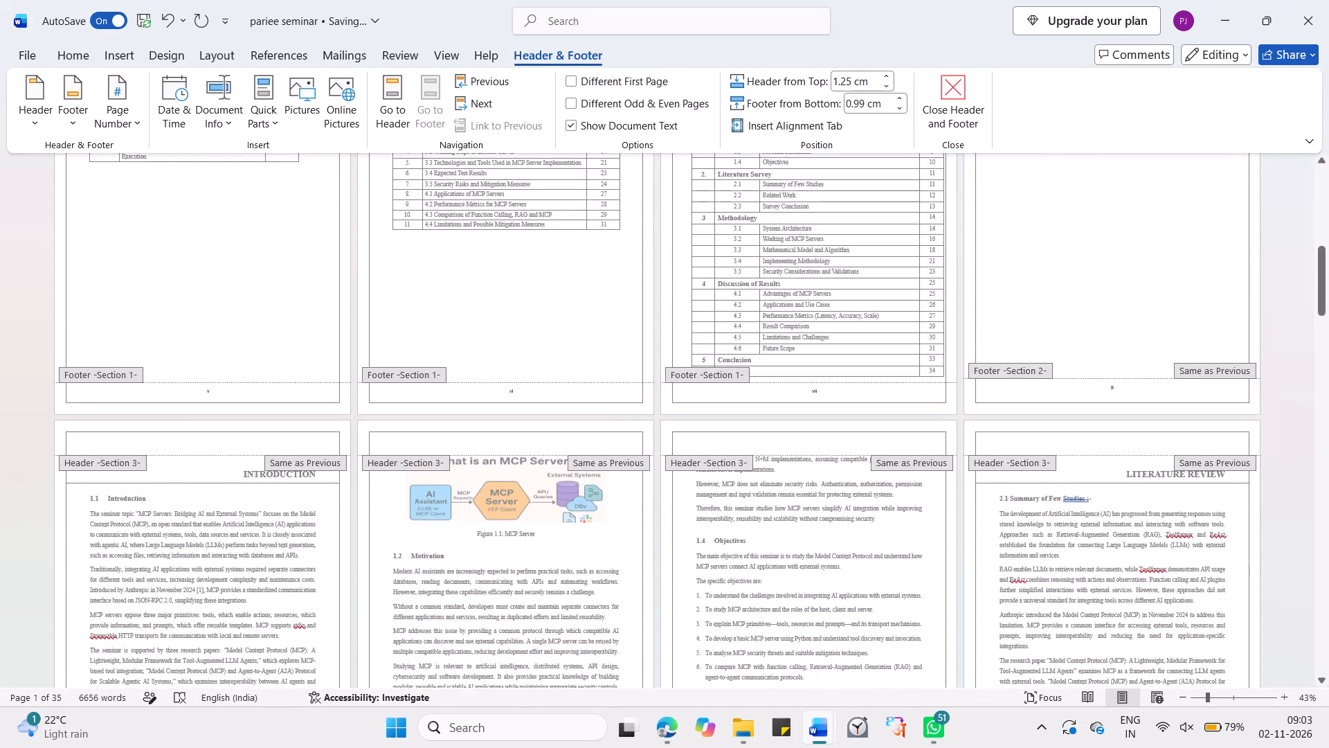
scroll(1095, 336, "down", 2)
Switch to the Seminar Final_Report (1) template, close its header and footer editing, and examine the numbering of its start pages and Chapter 1.
key("alt+Tab")
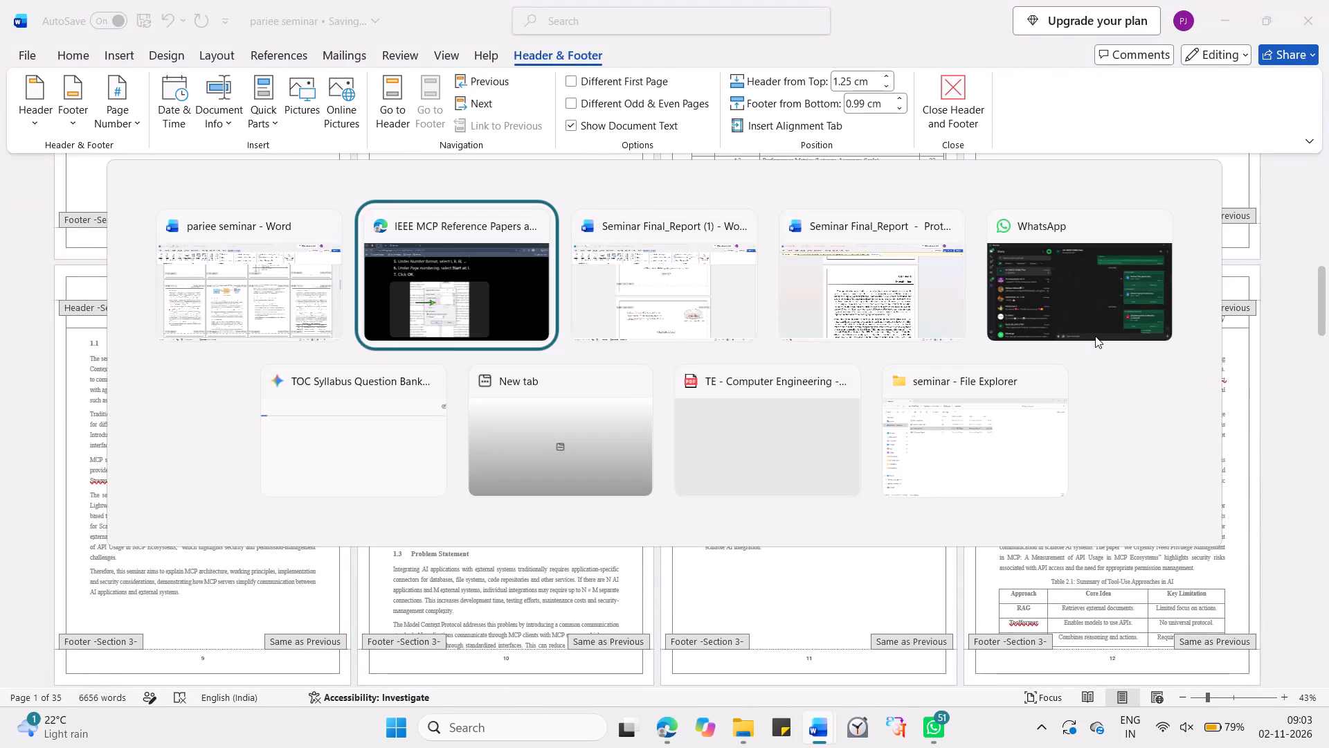
key("alt+Tab")
scroll(917, 433, "down", 2)
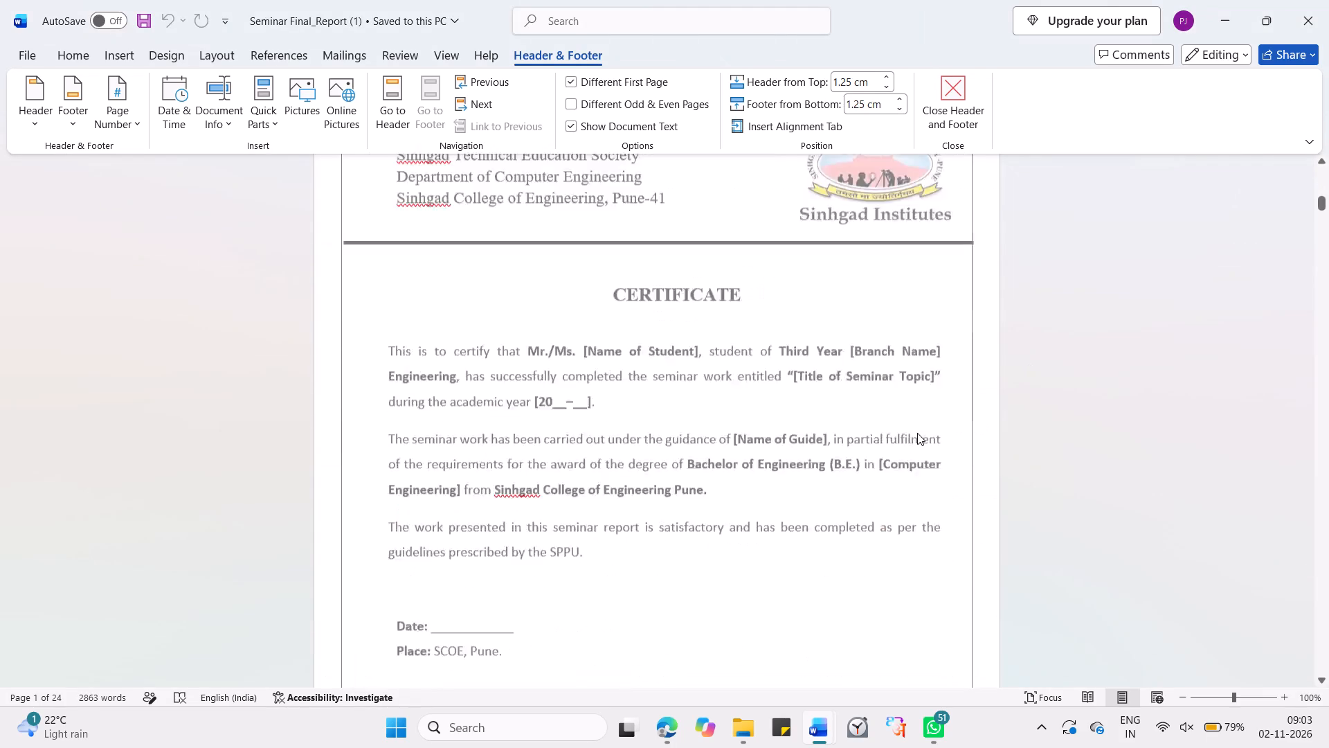
scroll(917, 433, "down", 4)
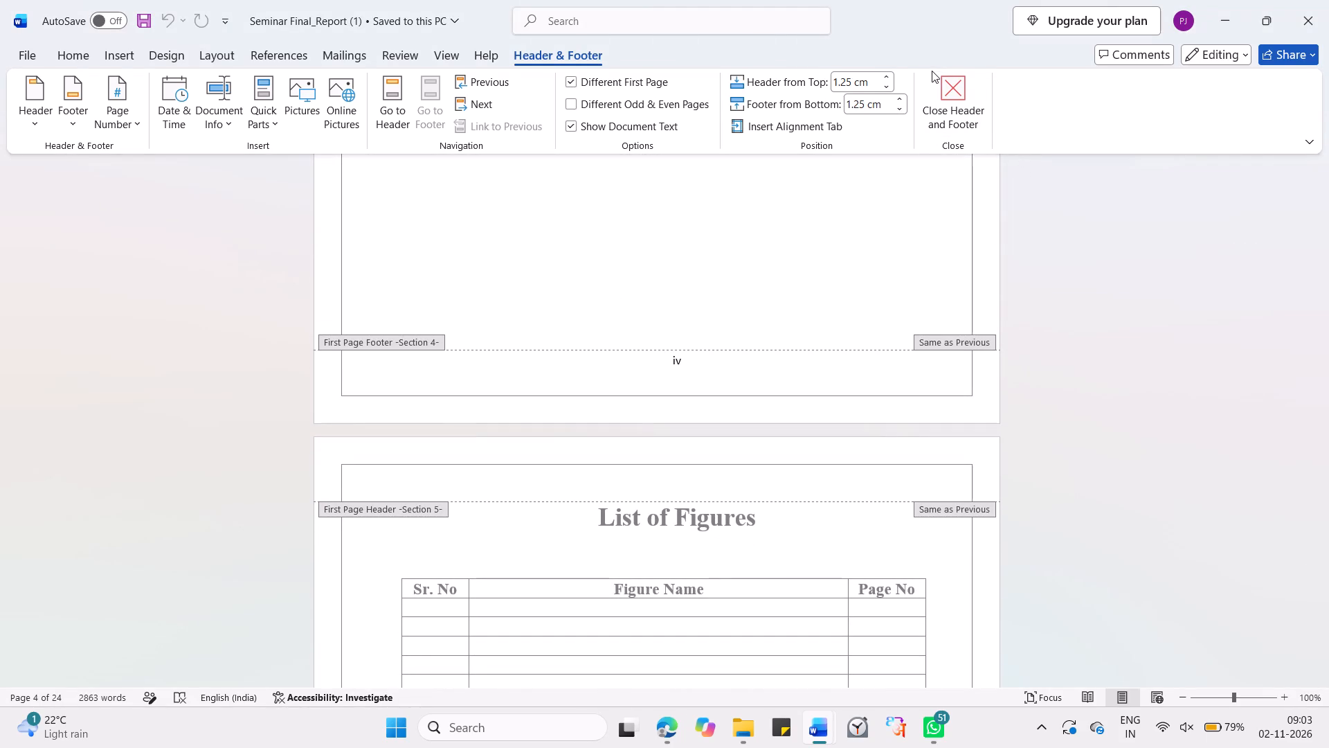
left_click(952, 81)
scroll(817, 369, "down", 3)
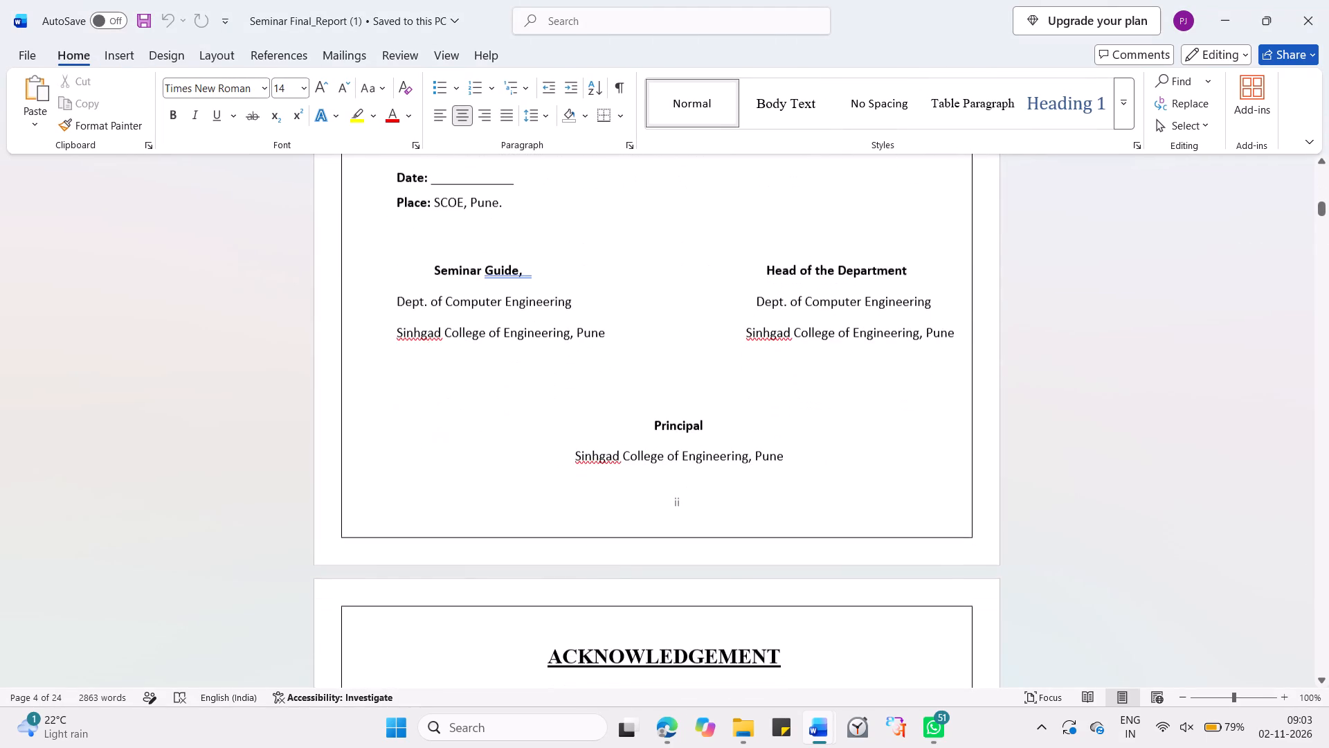
scroll(817, 369, "down", 5)
scroll(817, 369, "up", 3)
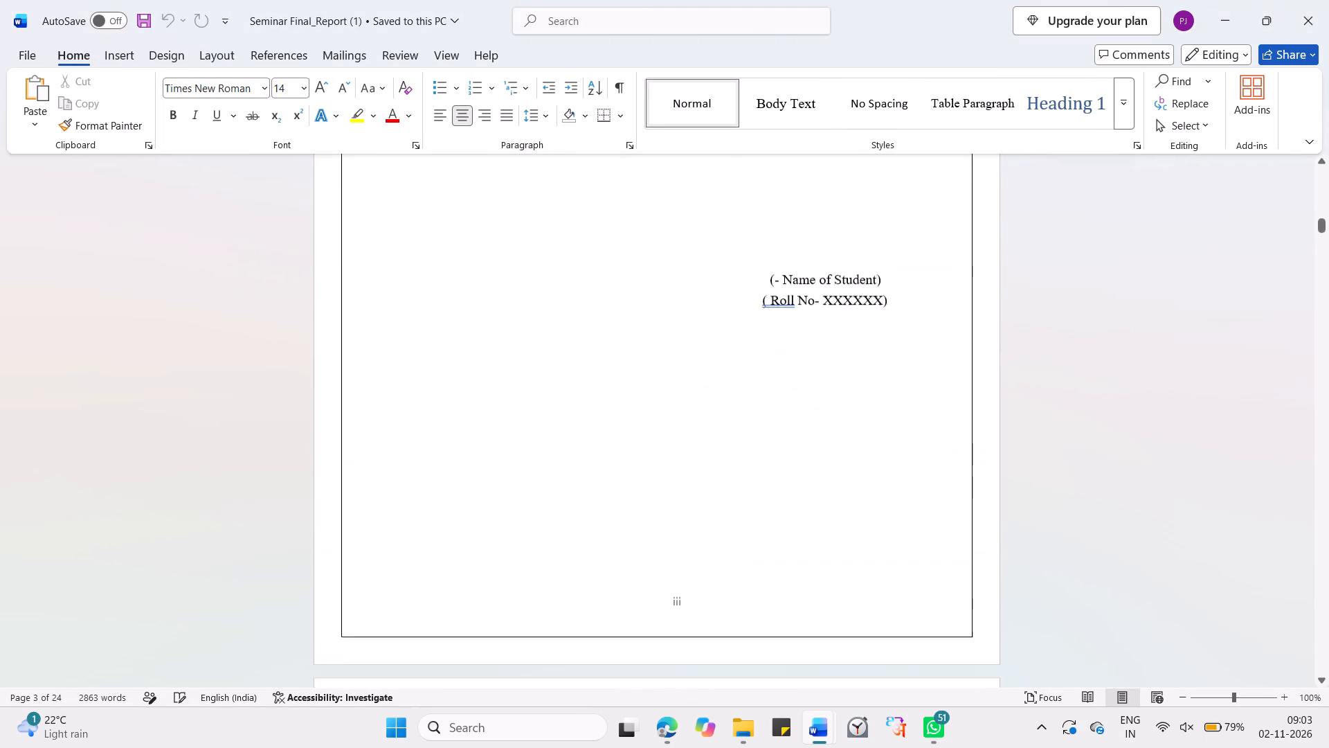
scroll(817, 369, "up", 4)
scroll(817, 369, "down", 8)
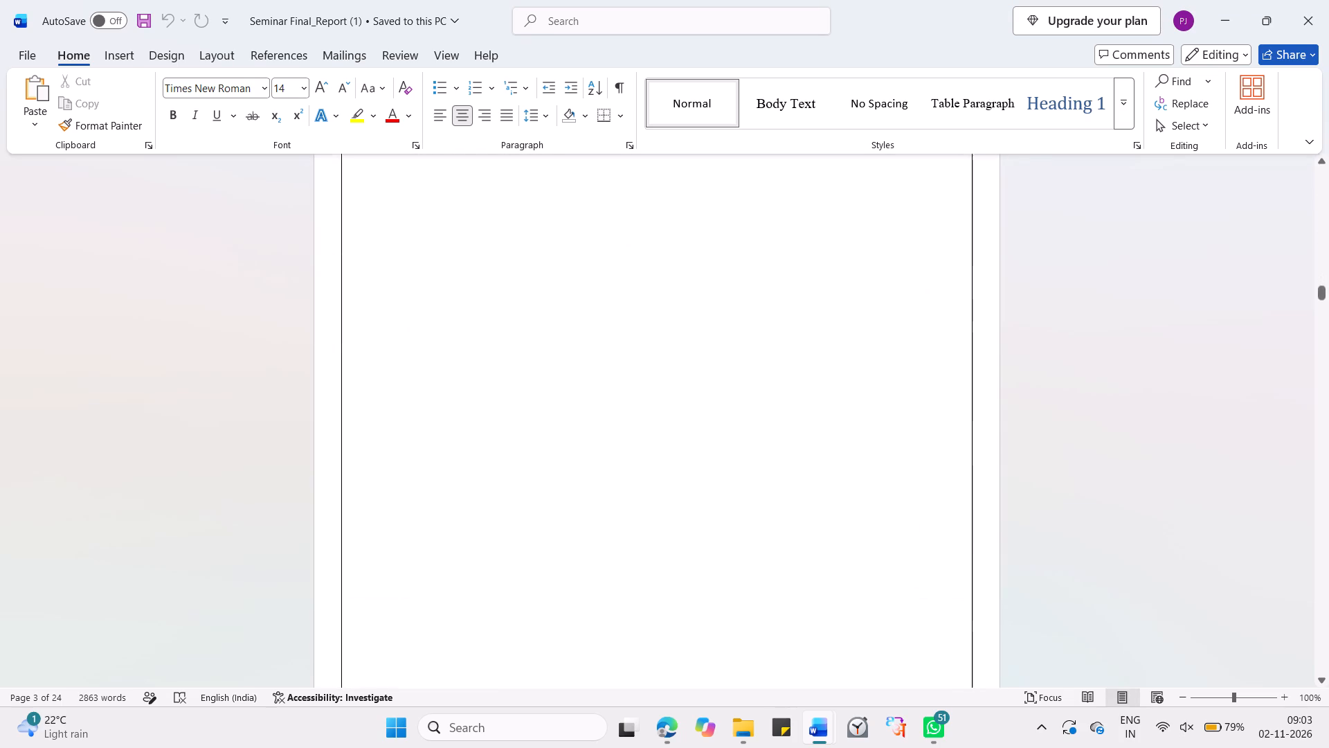
scroll(817, 369, "down", 3)
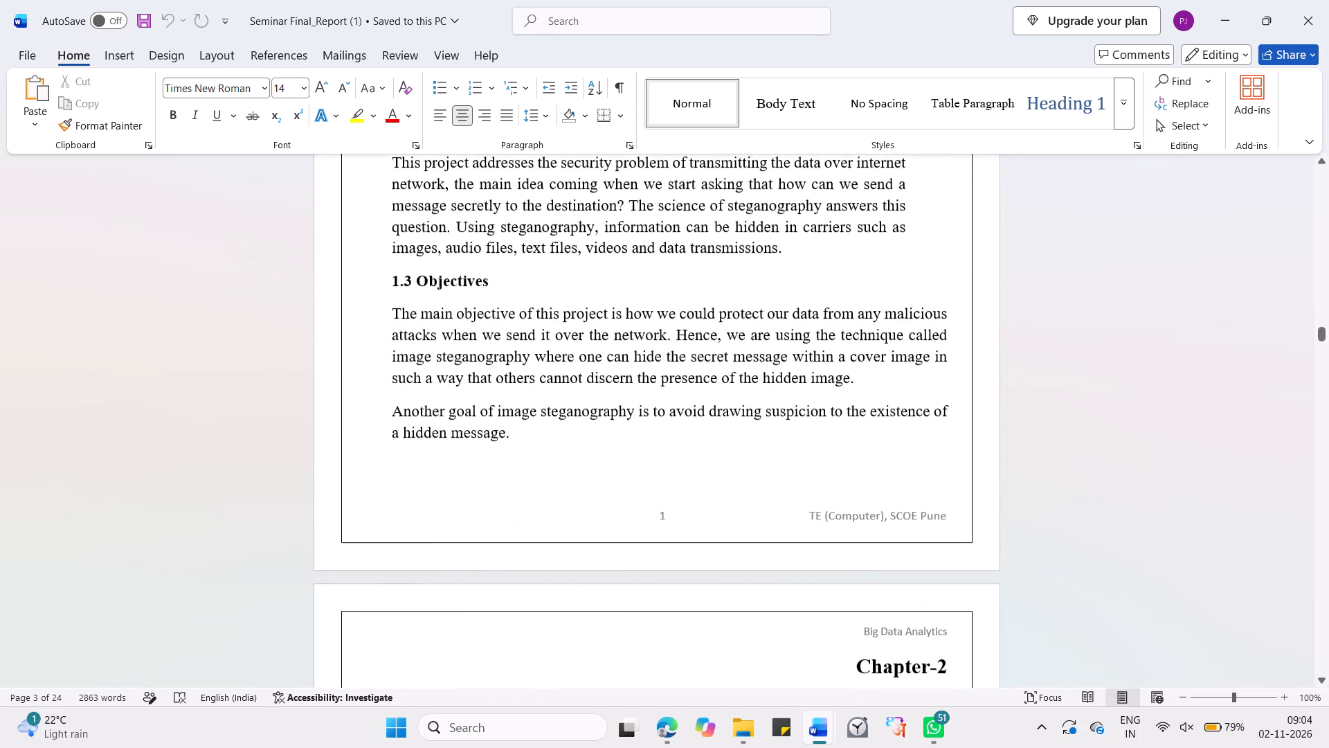
scroll(817, 369, "up", 3)
scroll(817, 369, "down", 3)
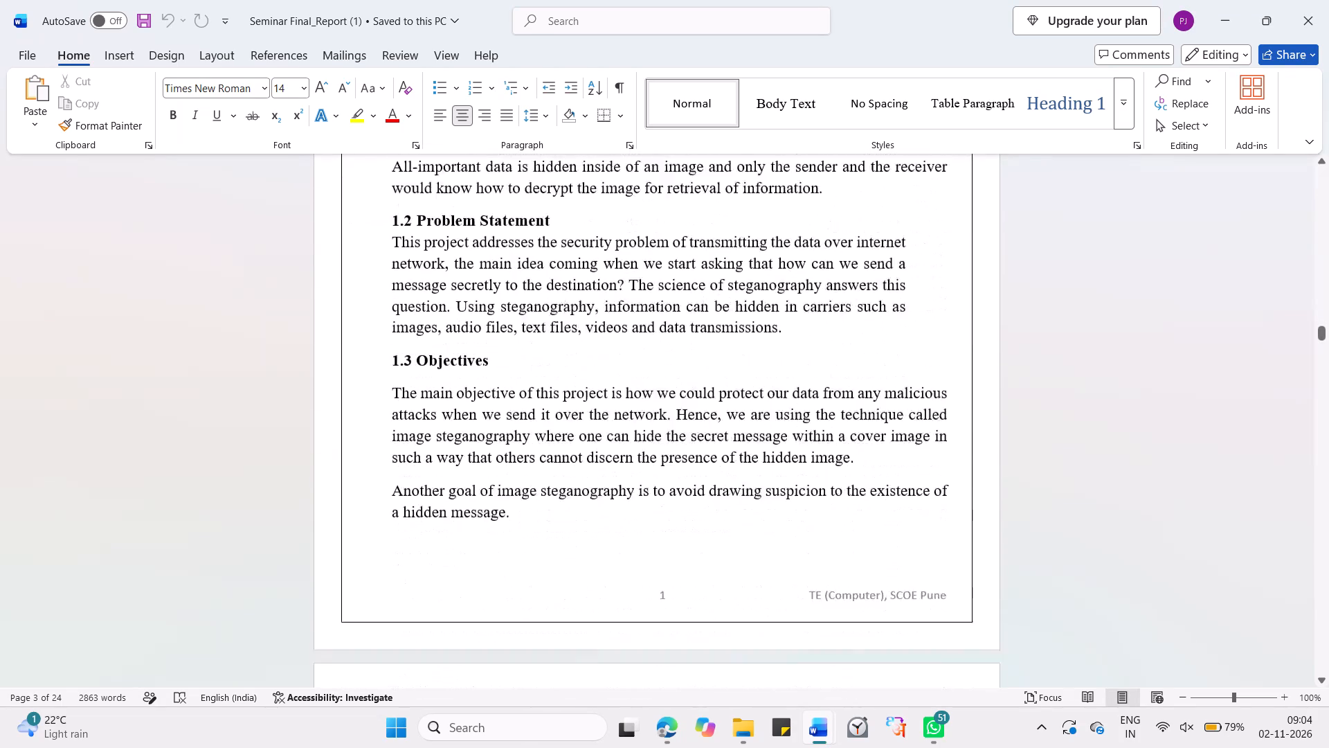
scroll(817, 369, "down", 1)
key("alt+Tab")
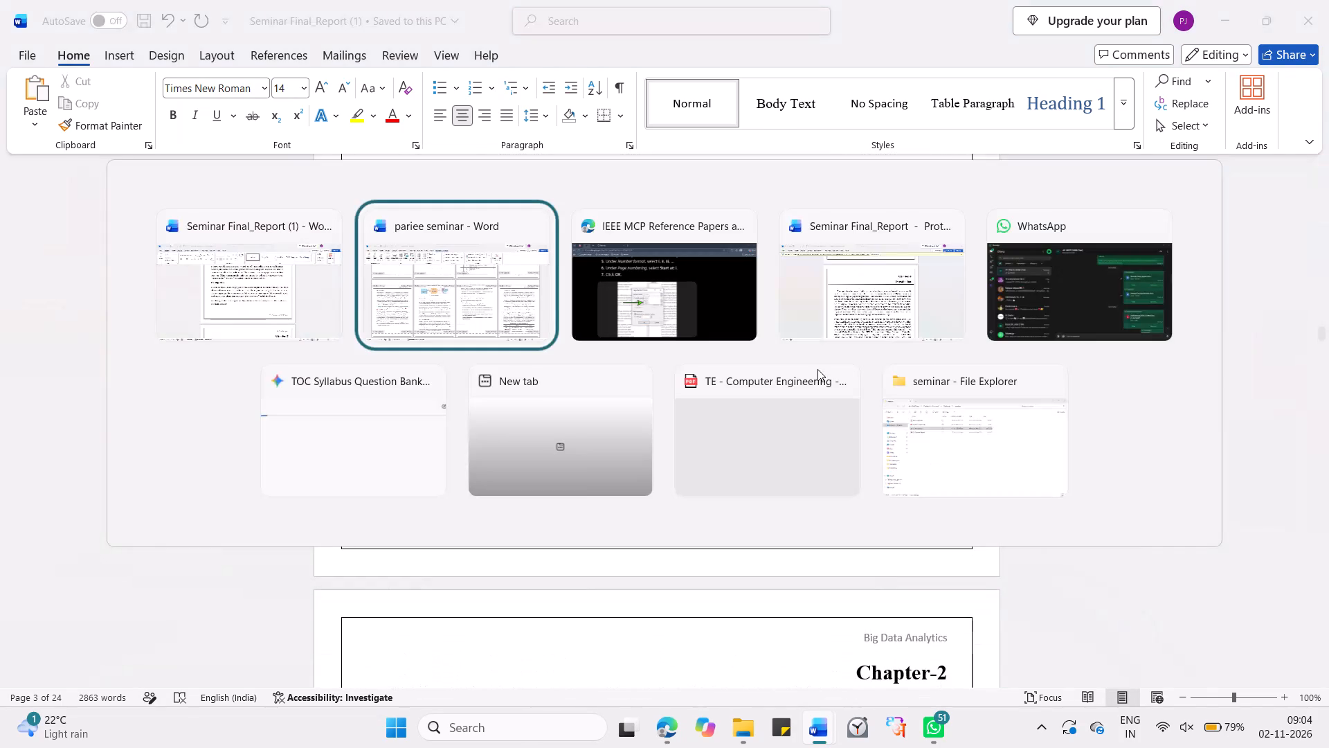
In the MCP Servers report, set the page numbering of the blank page's section before Chapter 1 to start at 1.
scroll(595, 378, "down", 2)
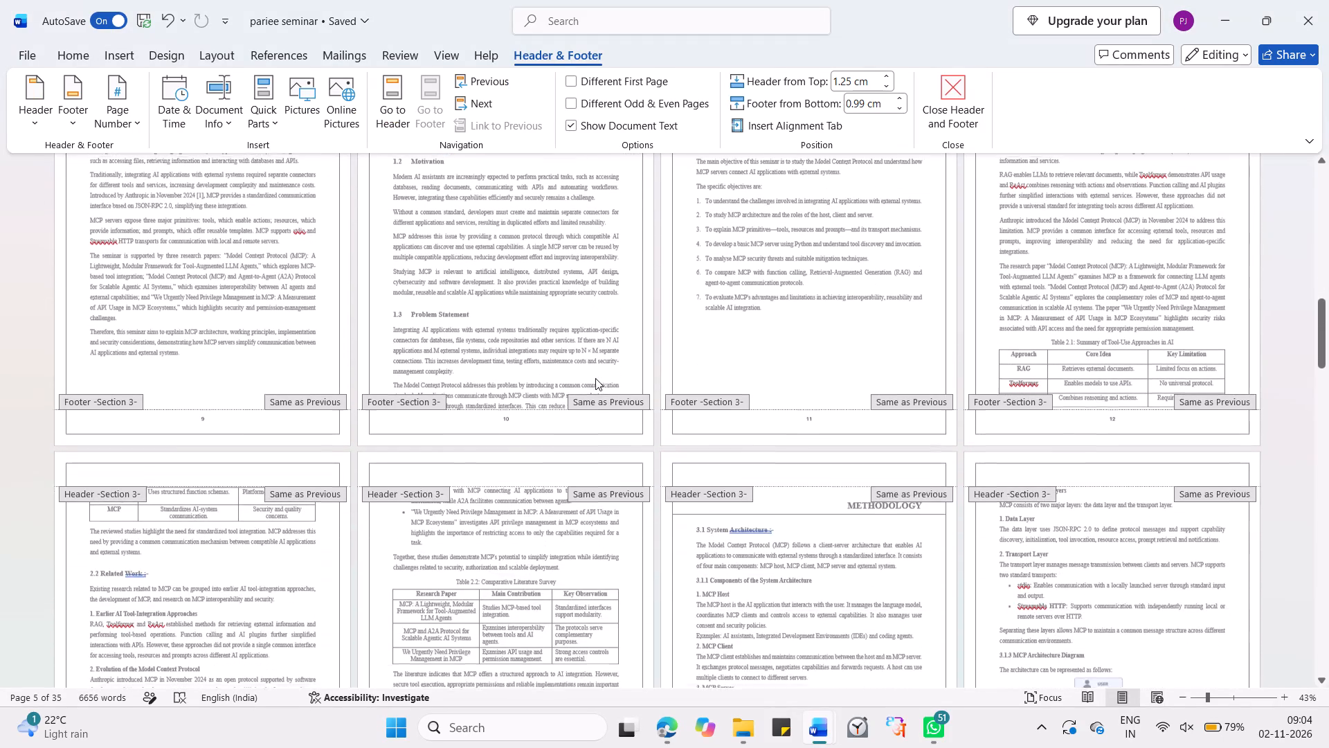
scroll(595, 378, "down", 2)
scroll(595, 378, "up", 1)
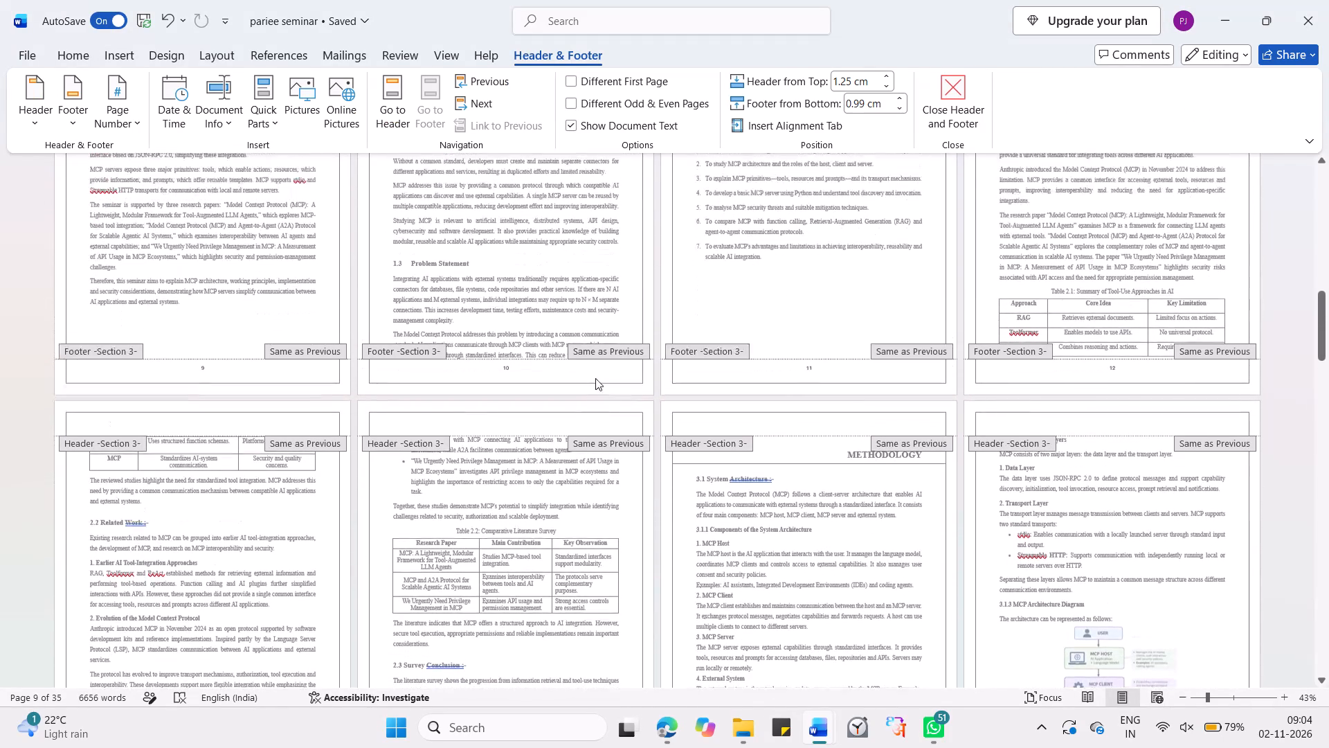
scroll(595, 378, "up", 3)
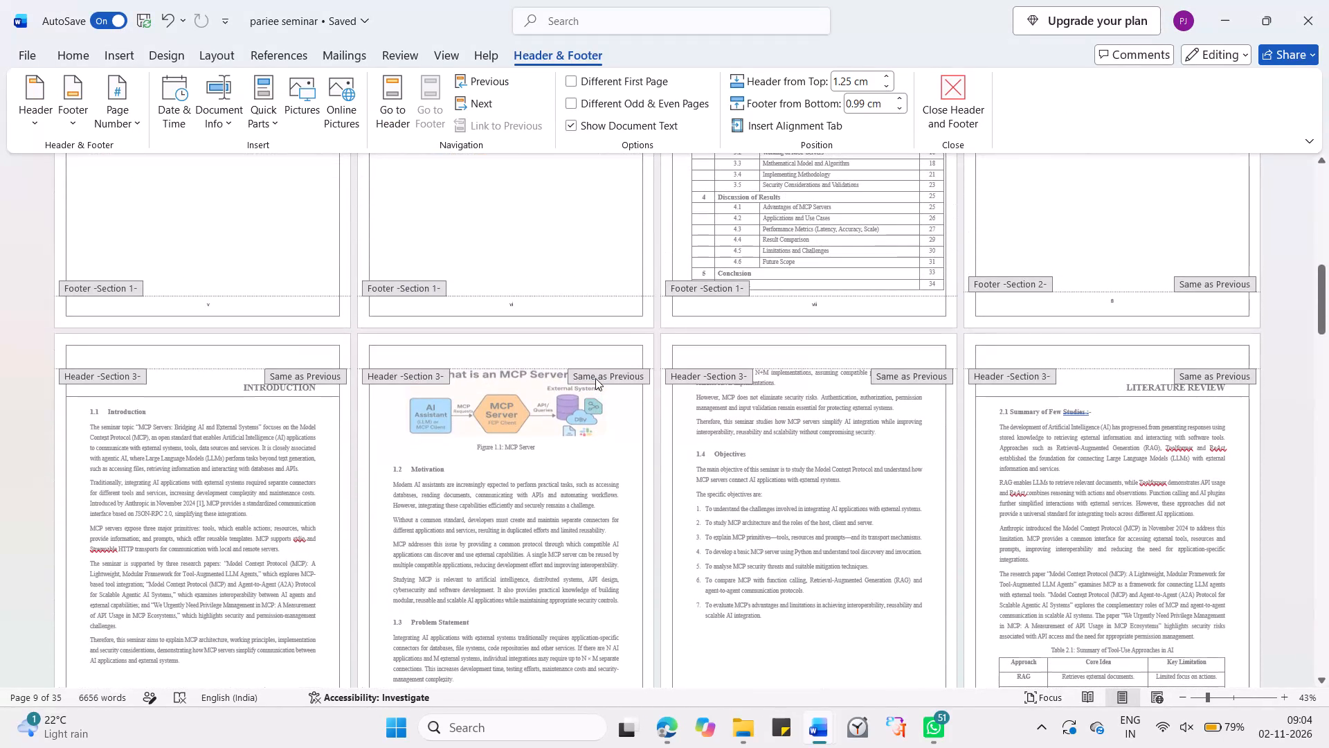
scroll(595, 378, "up", 1)
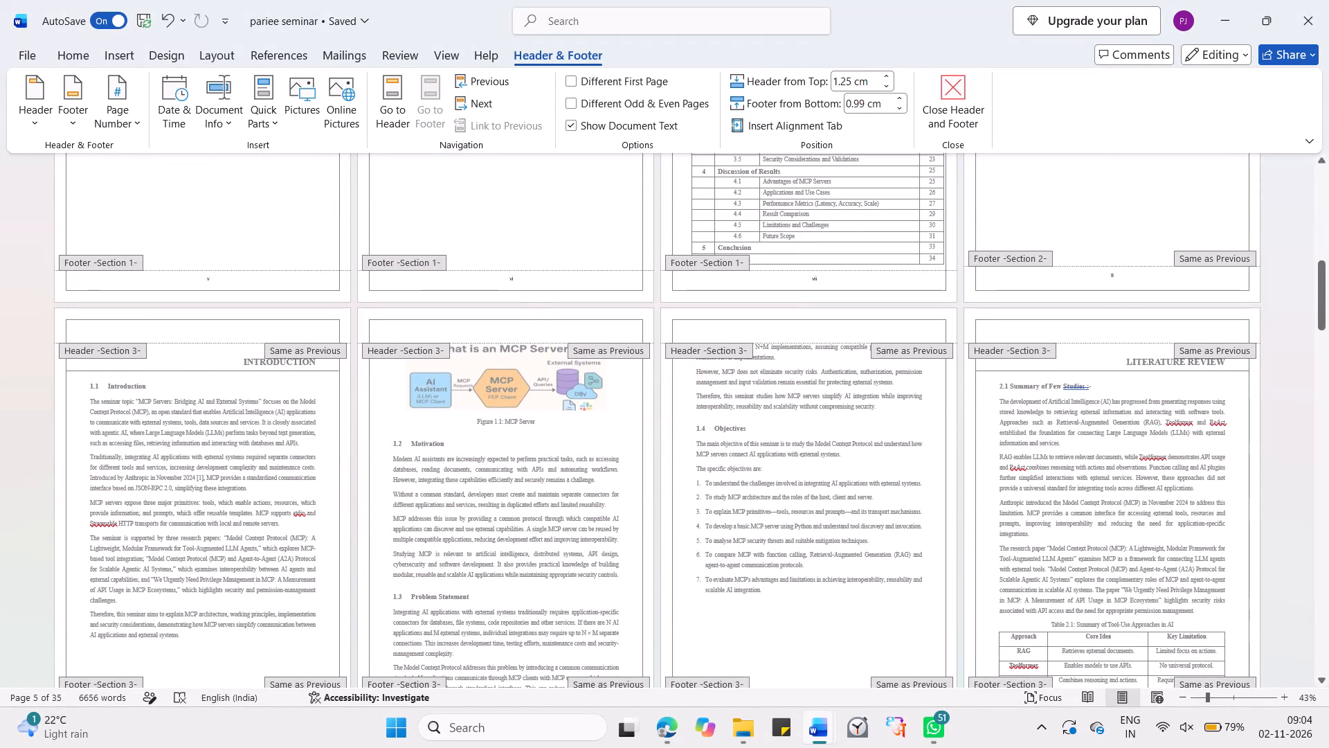
left_click(1137, 278)
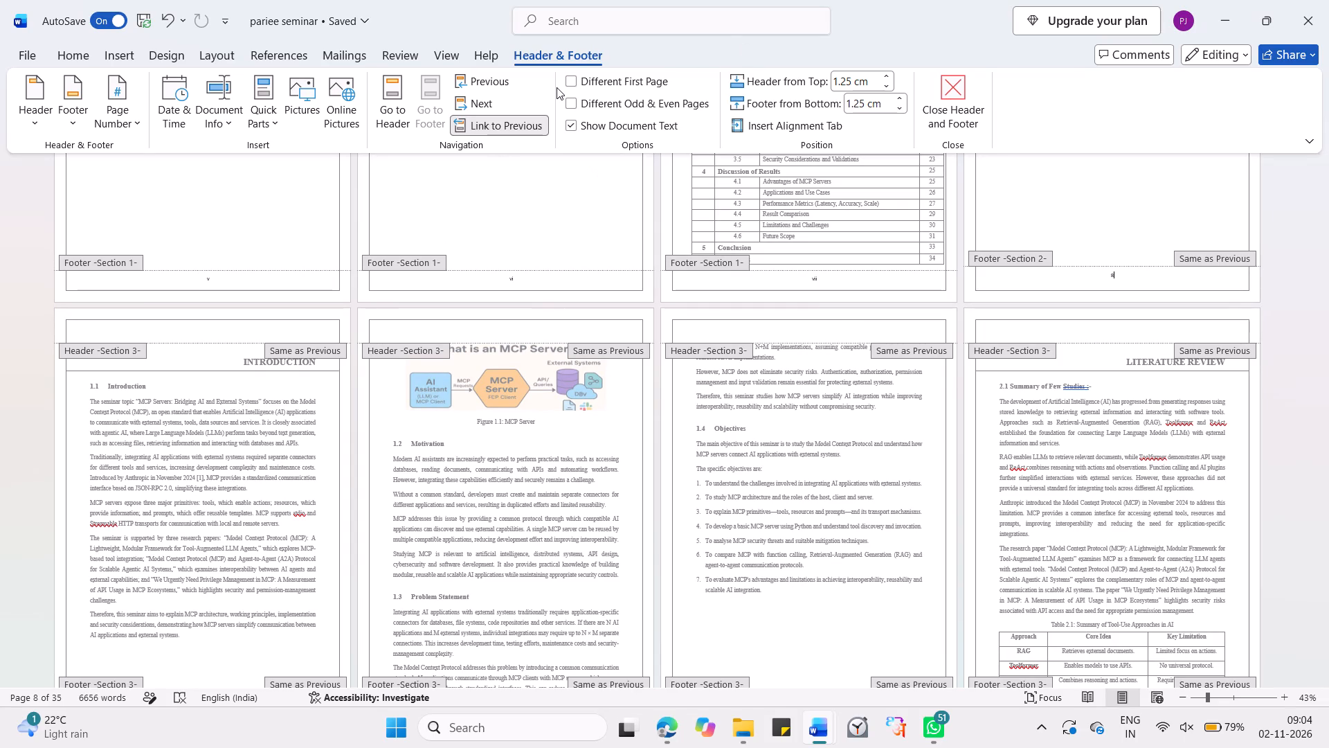
left_click(132, 124)
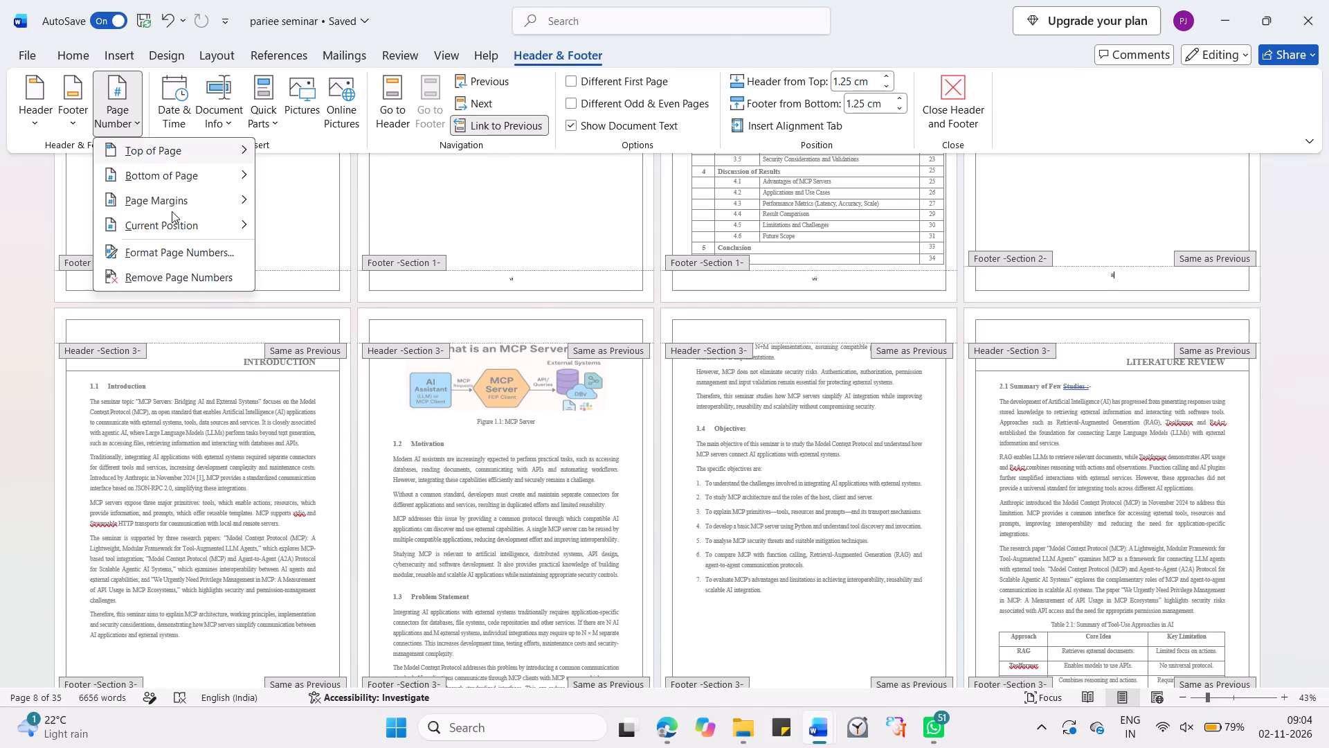
left_click(169, 247)
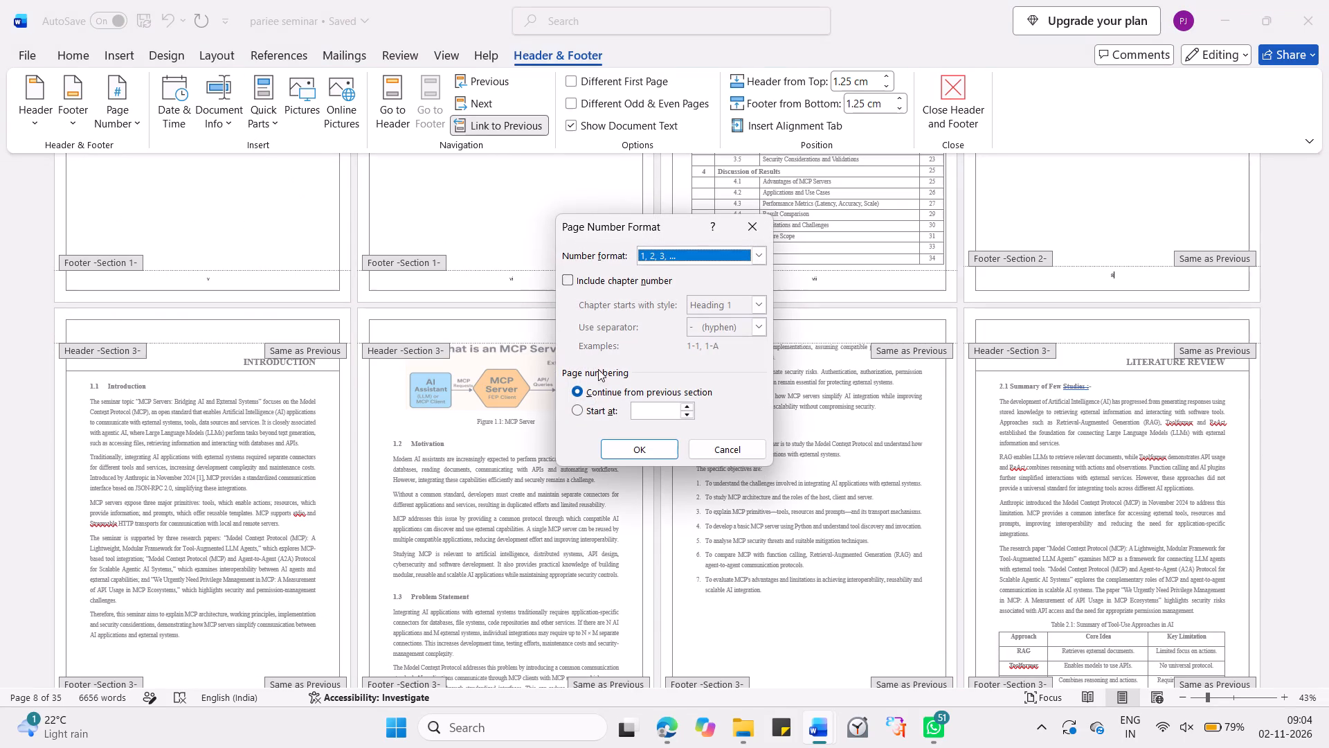
left_click(651, 411)
key("1")
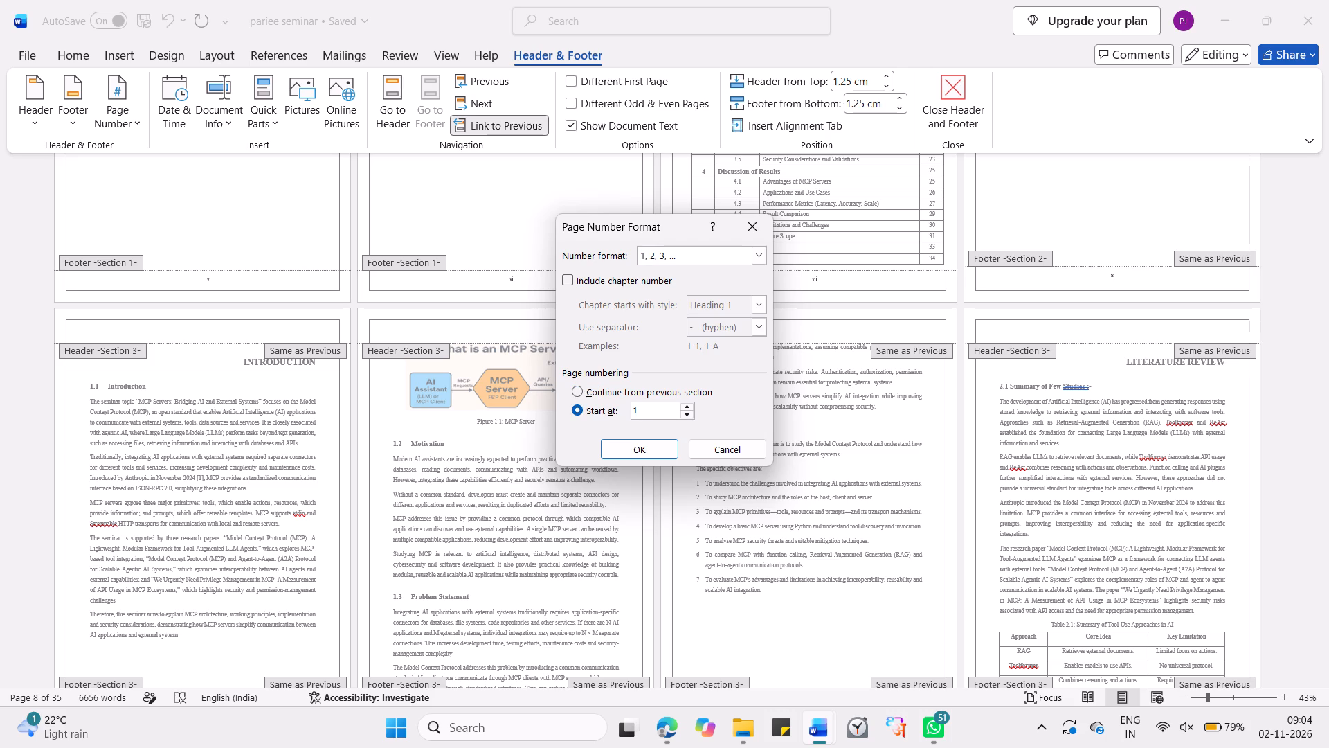
left_click(649, 454)
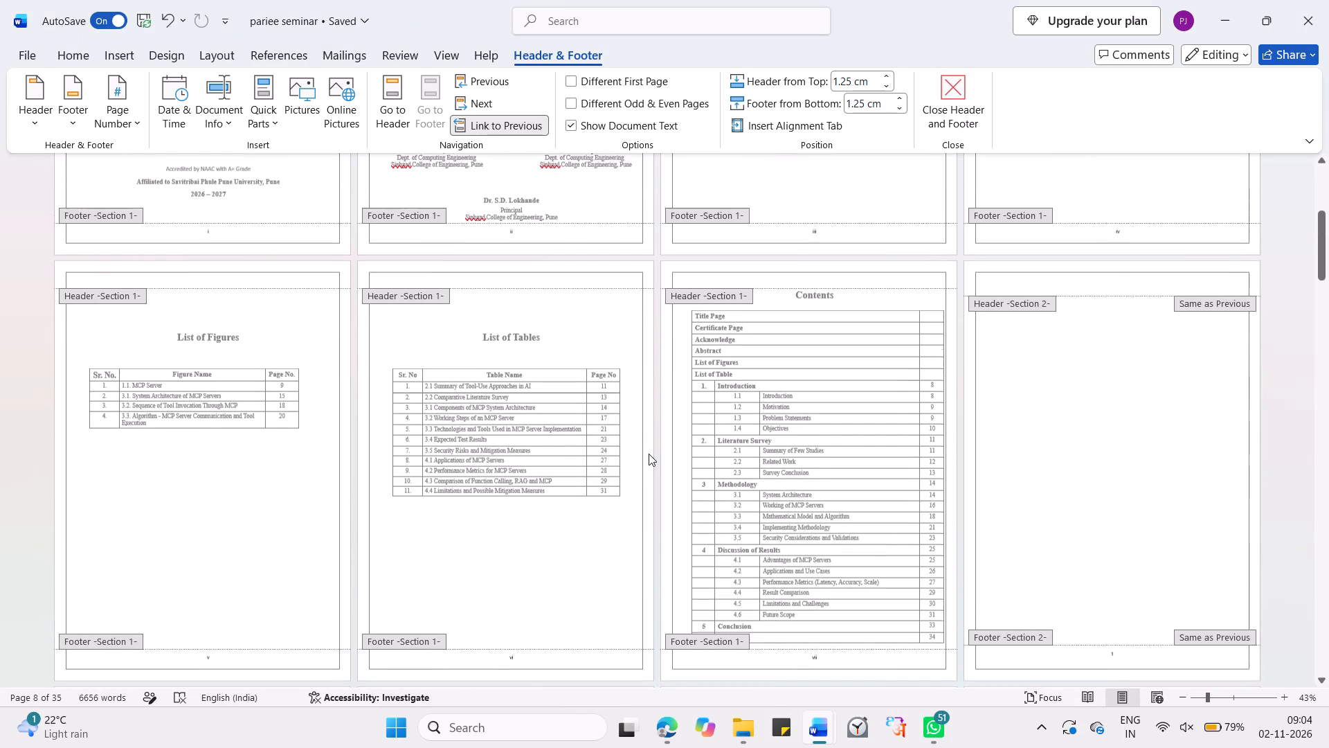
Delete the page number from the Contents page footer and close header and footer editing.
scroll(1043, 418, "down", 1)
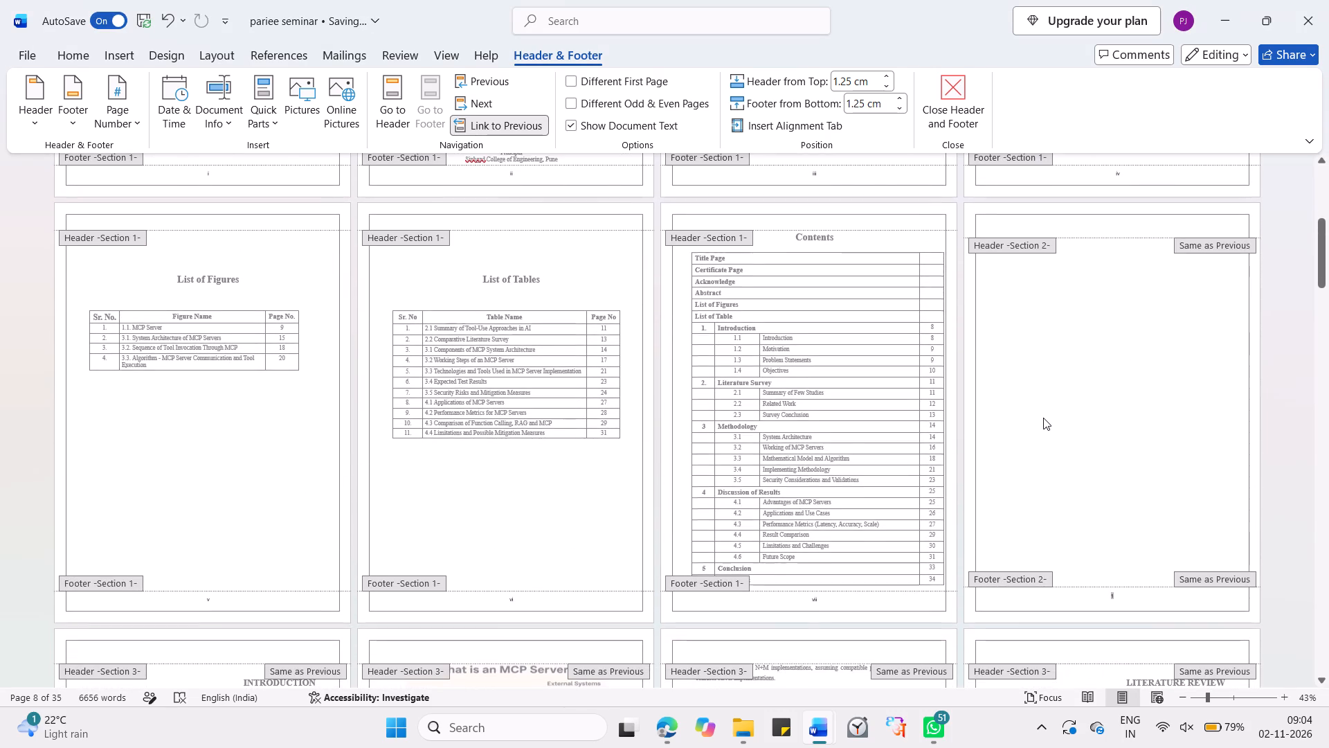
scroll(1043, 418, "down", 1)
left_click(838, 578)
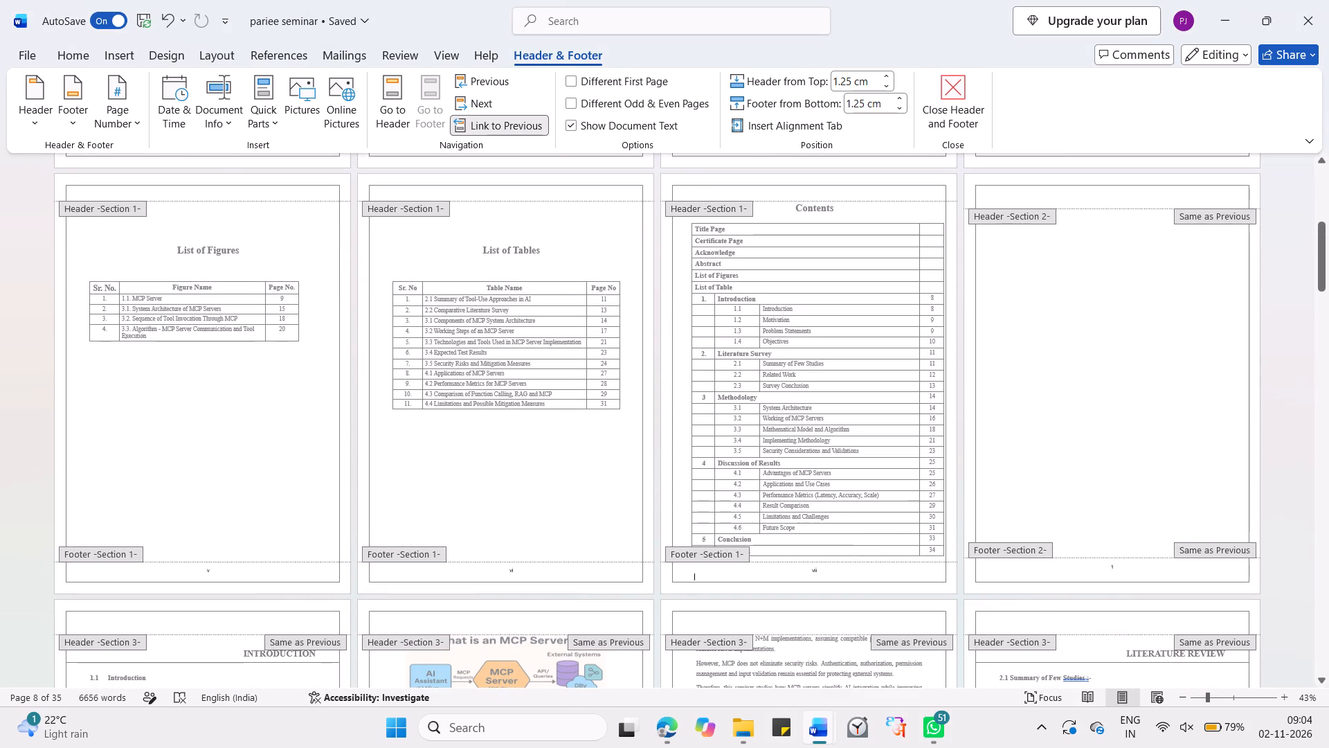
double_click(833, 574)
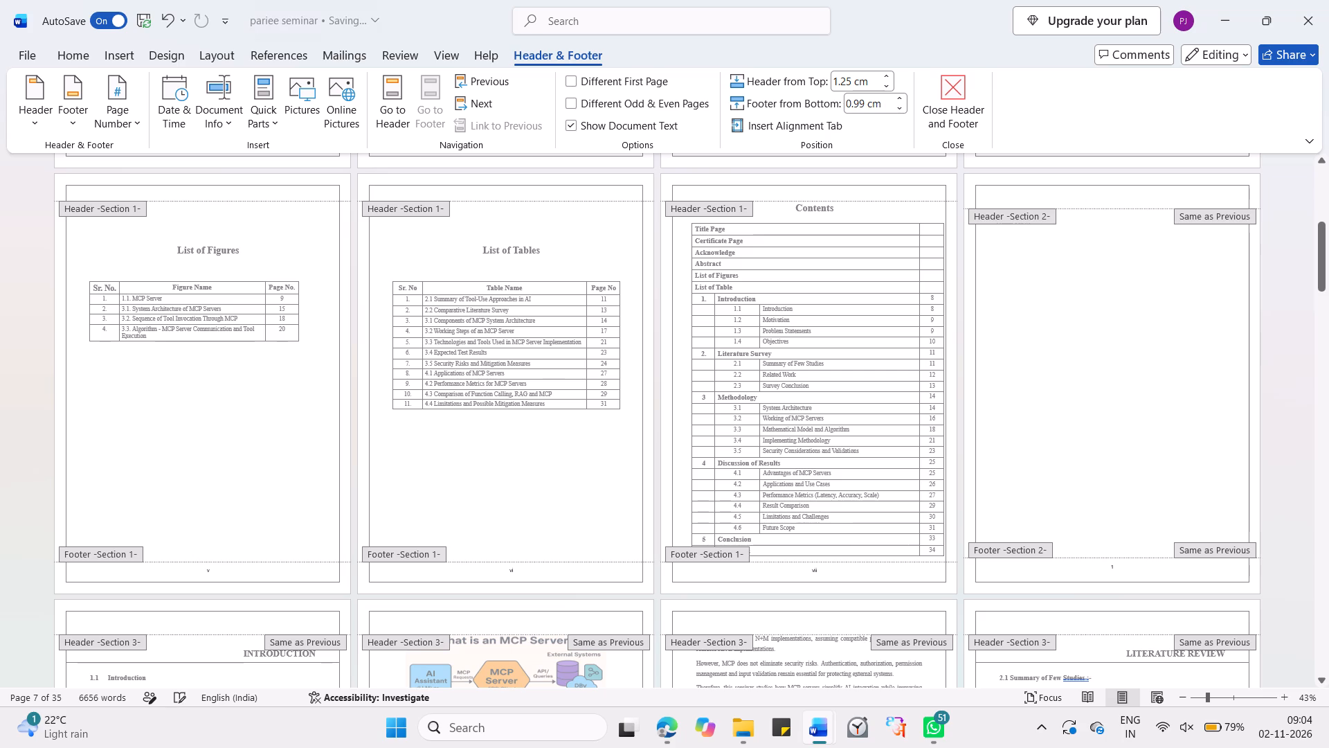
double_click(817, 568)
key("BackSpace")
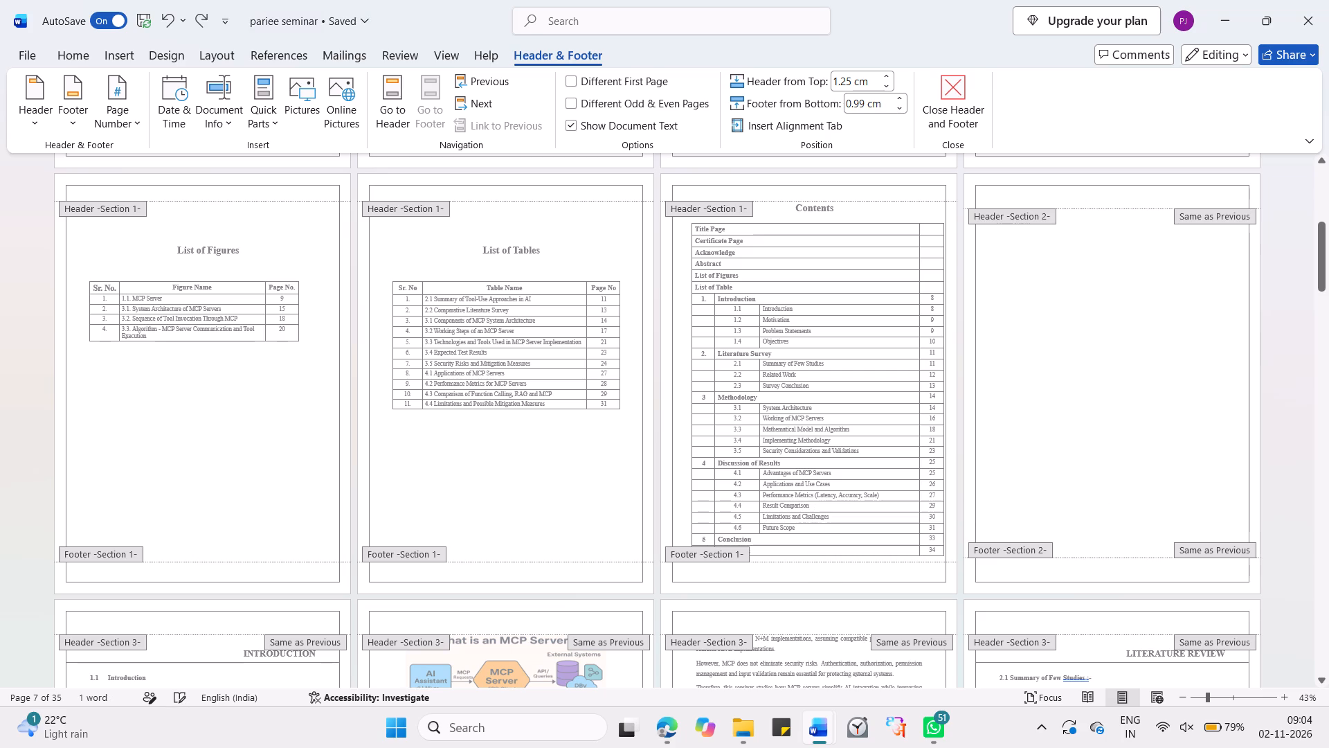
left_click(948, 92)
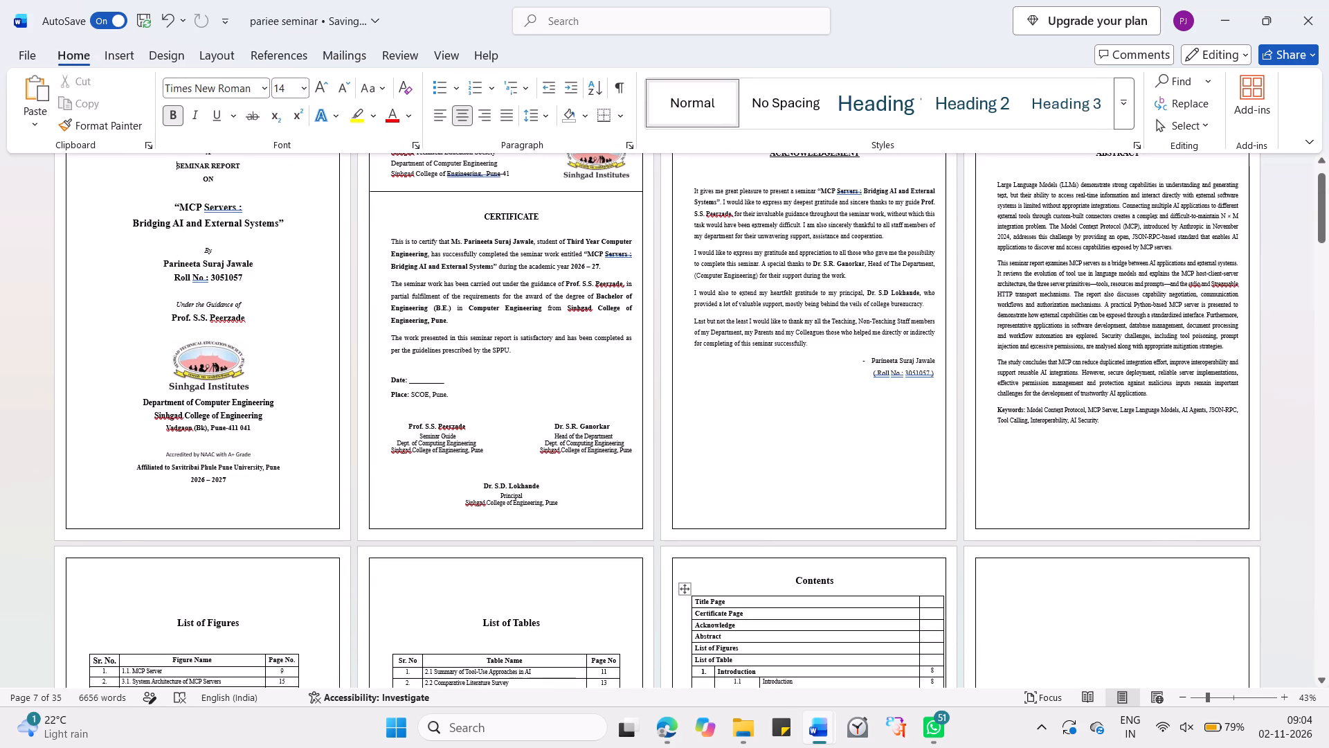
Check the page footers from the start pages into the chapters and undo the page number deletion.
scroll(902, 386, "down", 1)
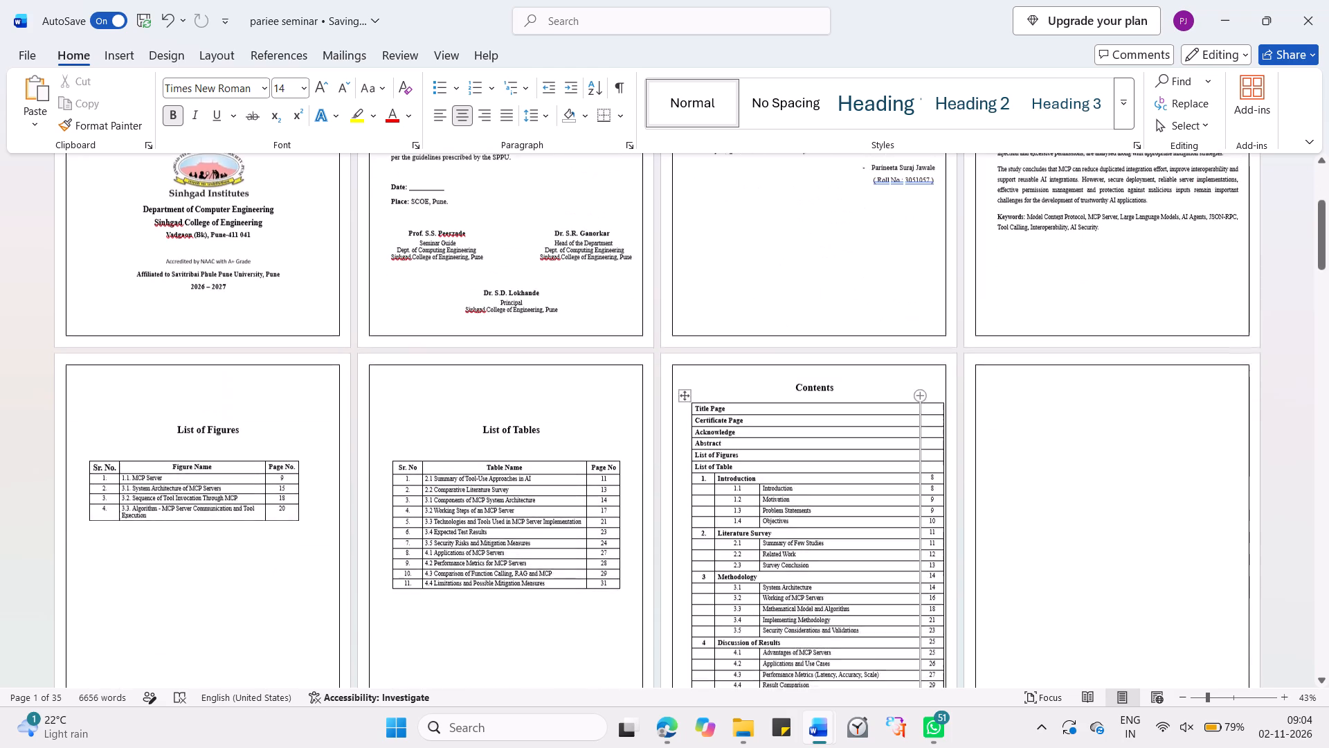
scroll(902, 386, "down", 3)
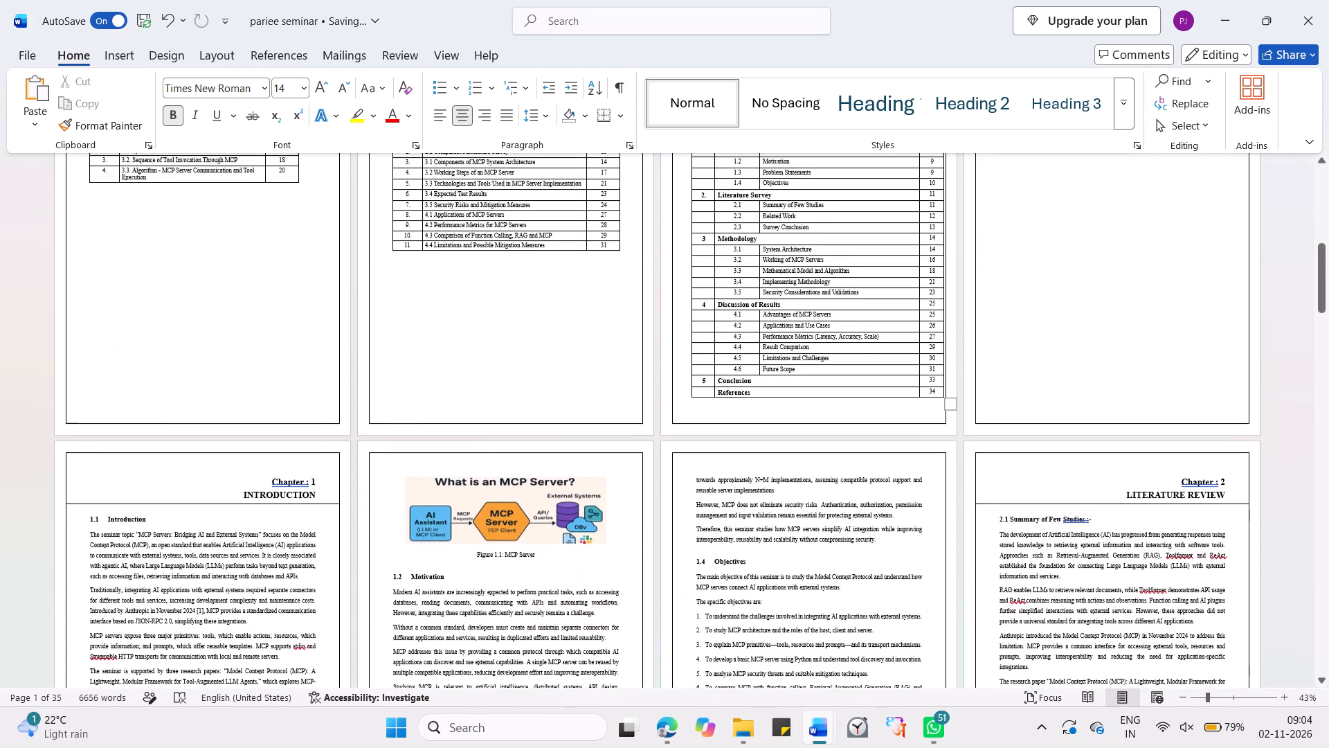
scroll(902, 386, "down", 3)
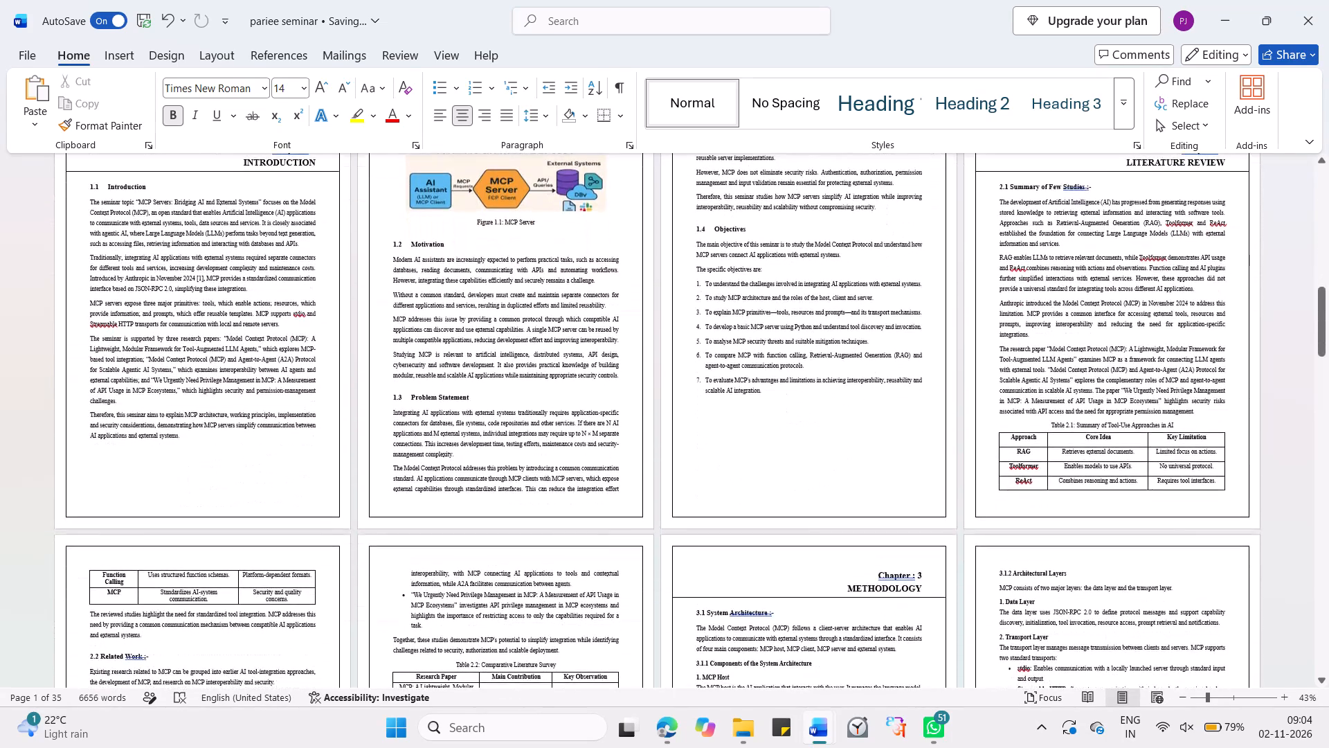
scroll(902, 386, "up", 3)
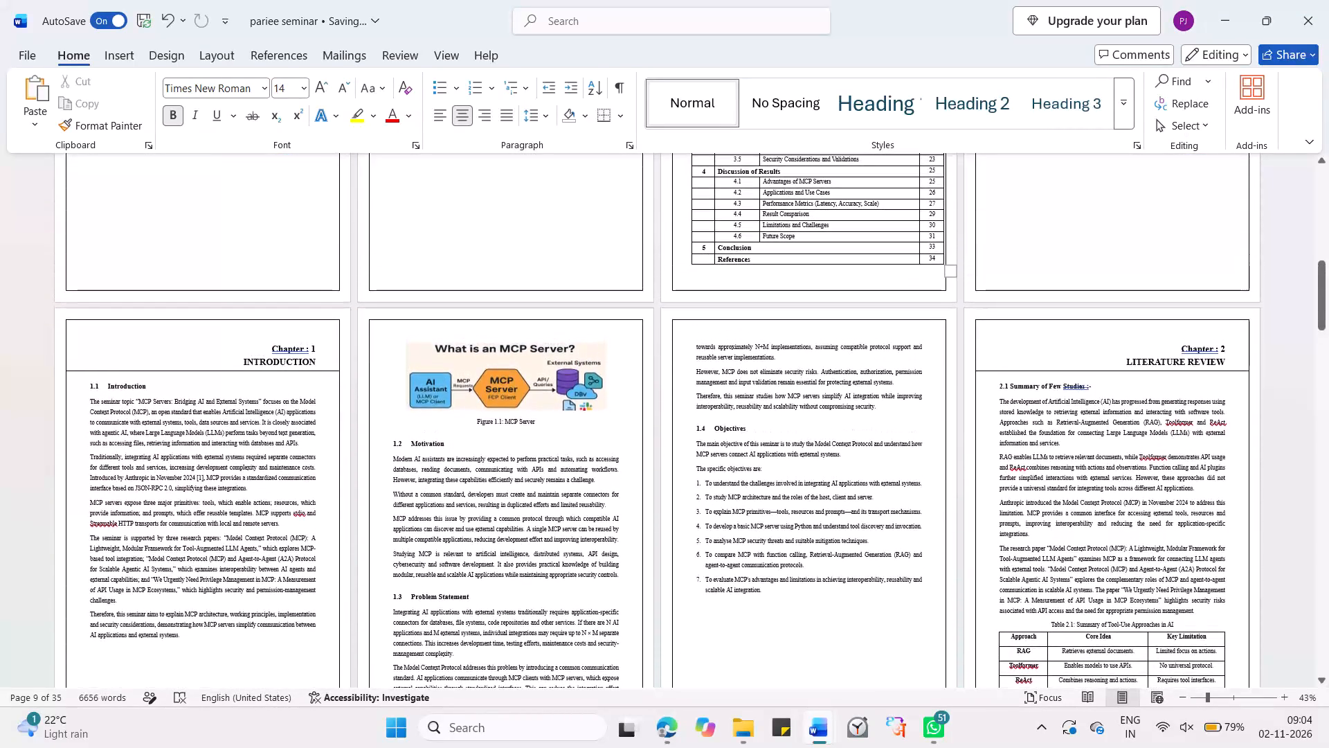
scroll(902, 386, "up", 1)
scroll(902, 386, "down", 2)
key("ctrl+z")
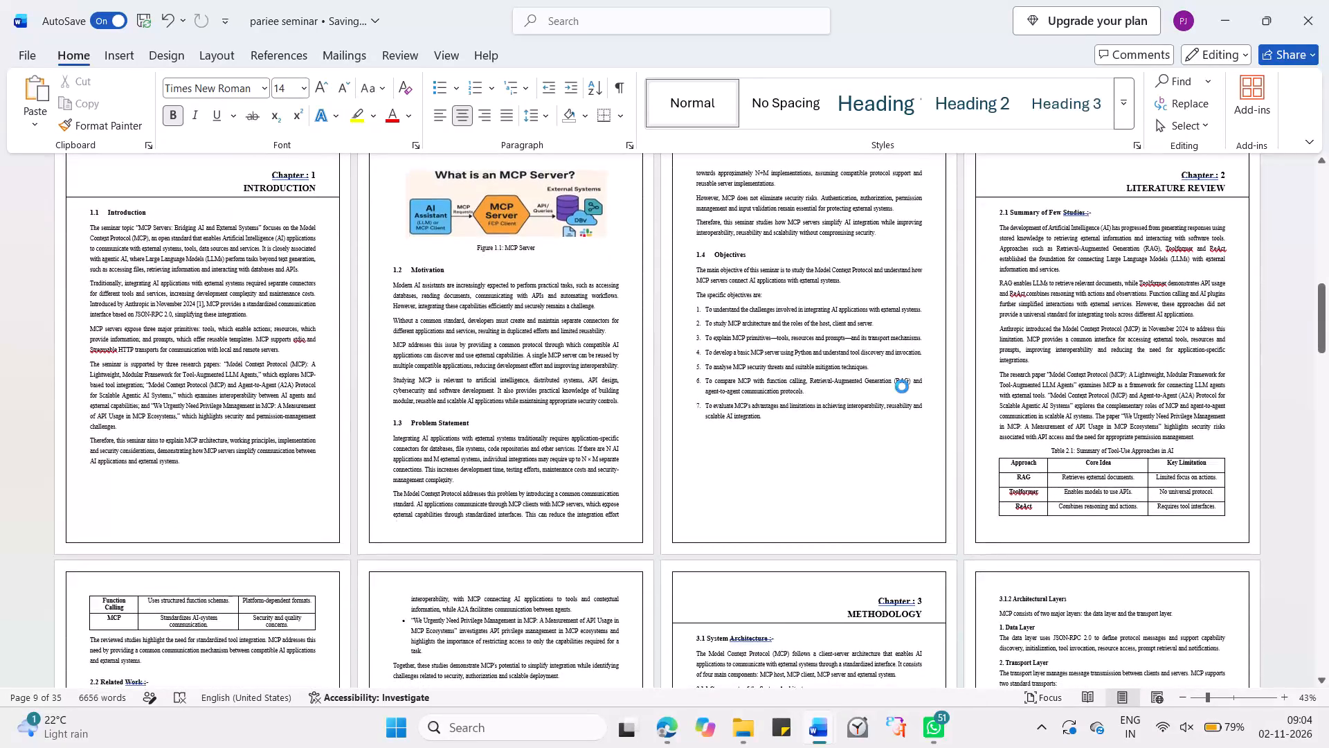
Examine the page numbers from the List of Figures page through the start of Chapter 2.
scroll(902, 386, "down", 6)
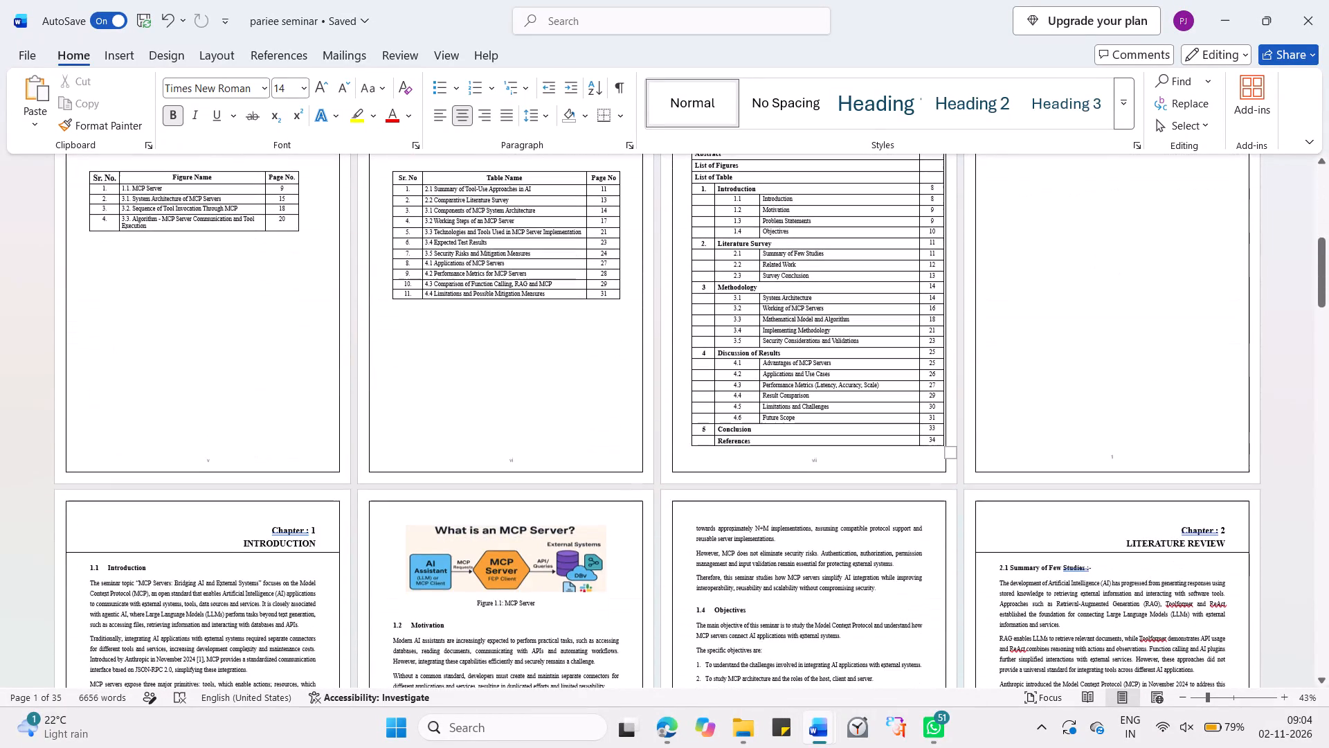
scroll(902, 386, "up", 2)
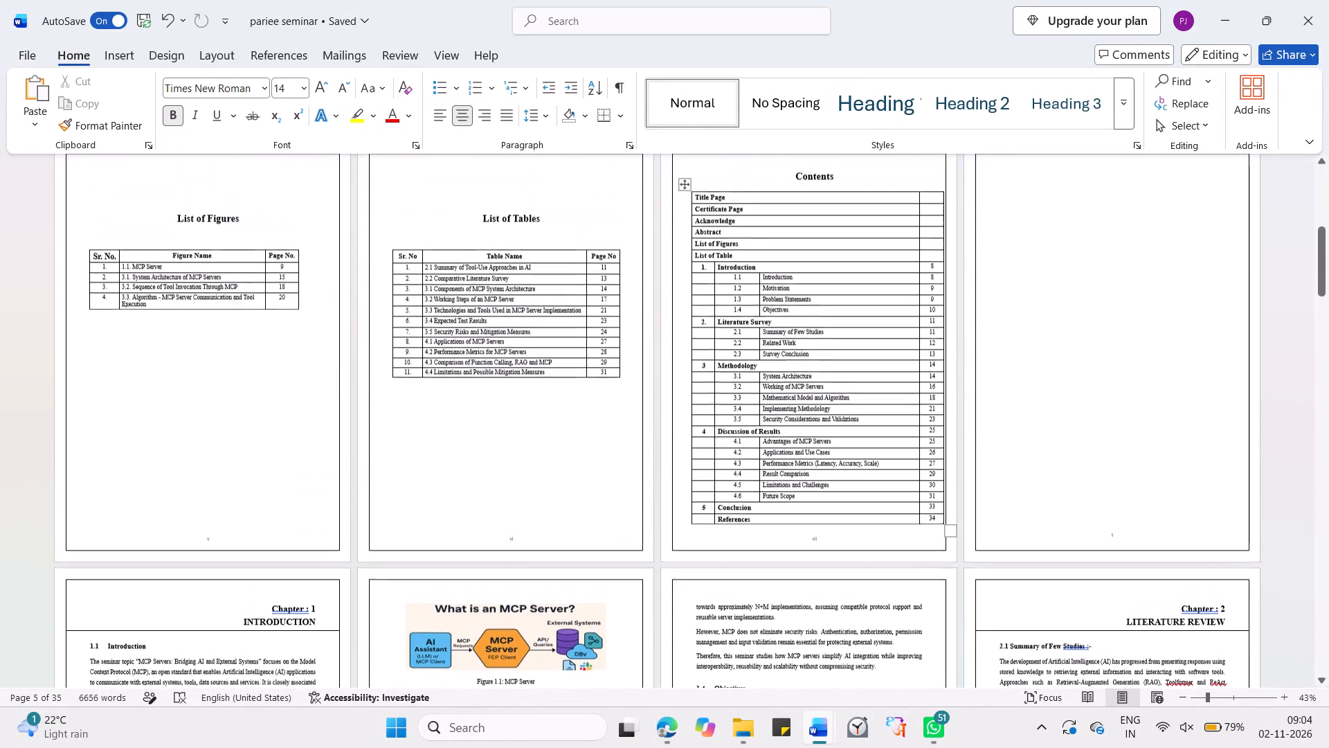
scroll(1081, 432, "up", 1)
scroll(1081, 432, "down", 1)
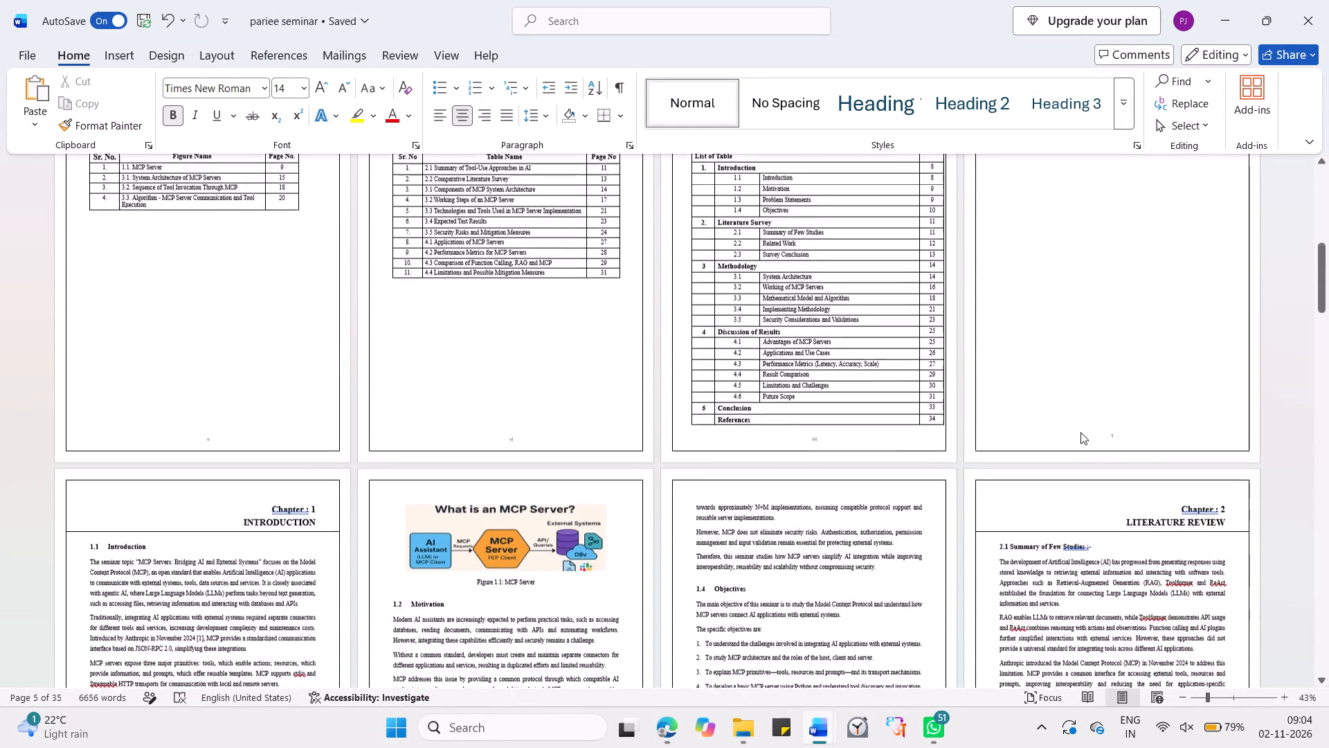
scroll(1081, 432, "down", 3)
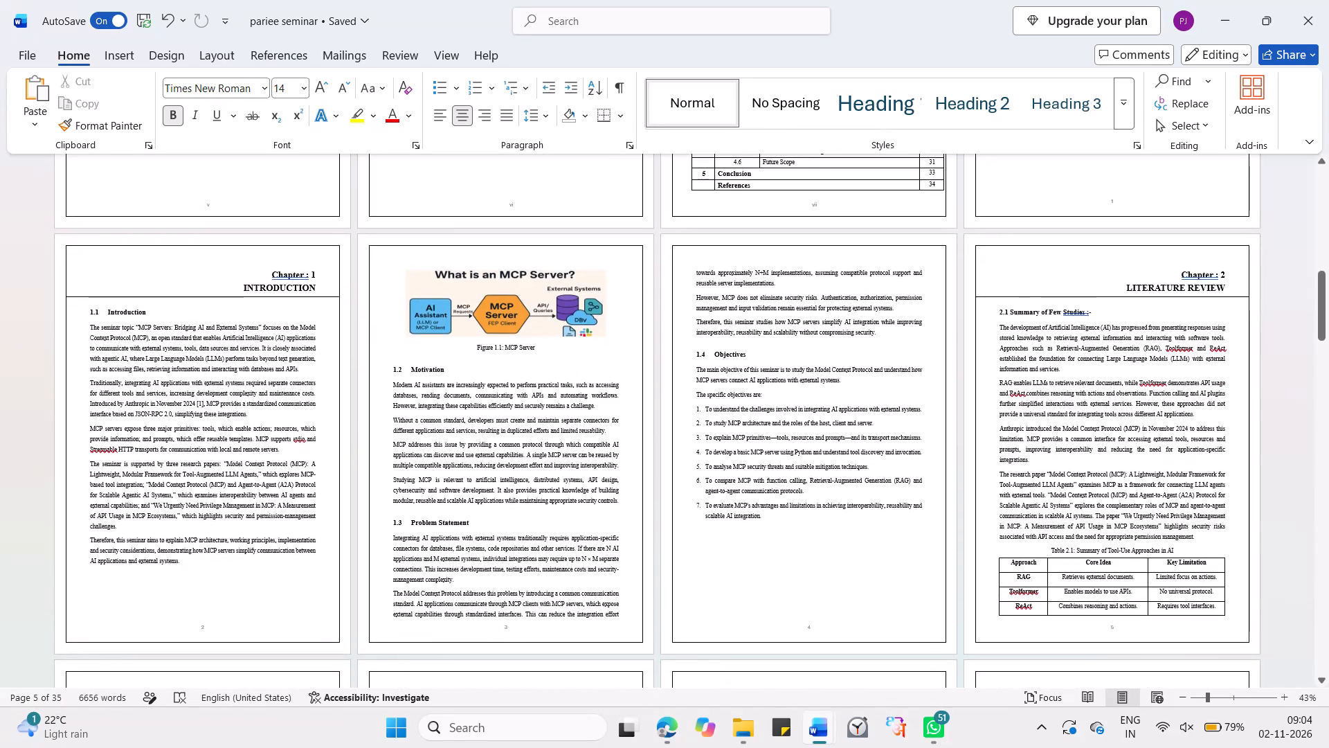
Try to remove the blank page before Chapter 1 by deleting backwards from the start of the "Chapter : 1" heading.
left_click(270, 276)
key("BackSpace")
key("BackSpace")
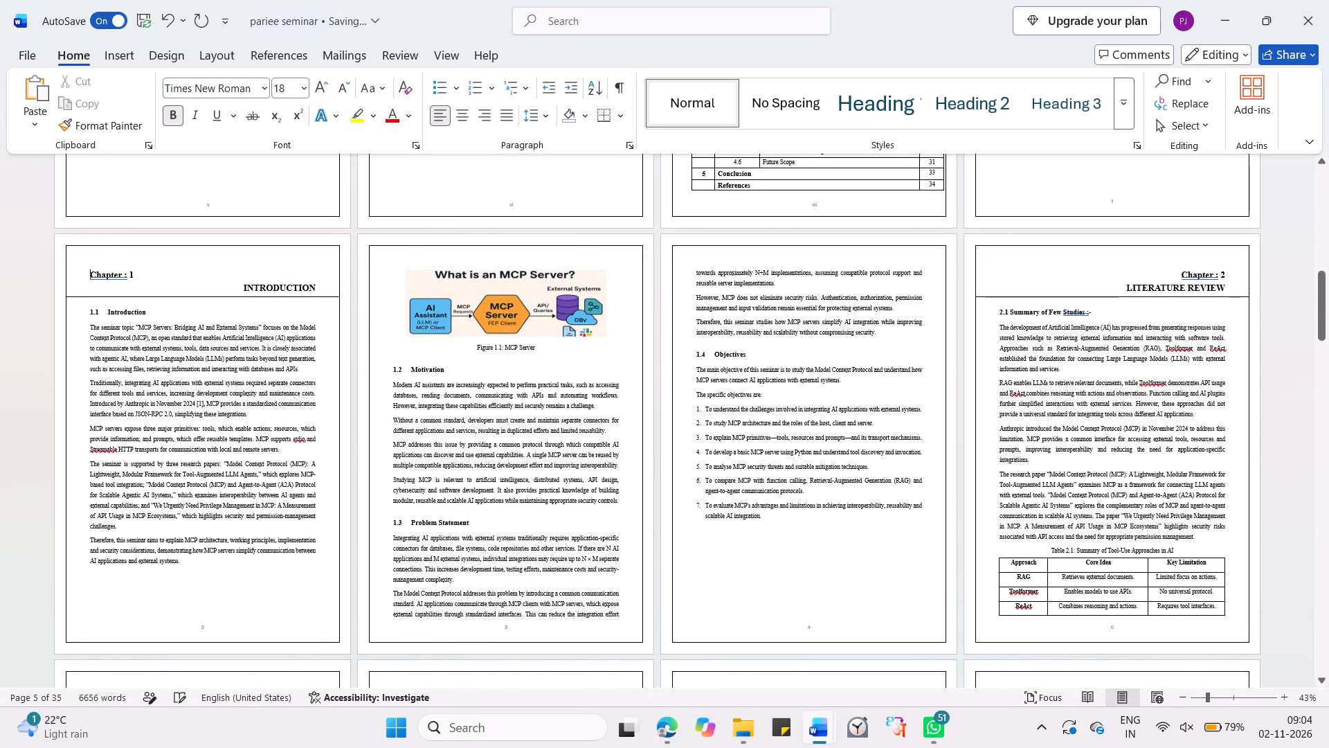
key("BackSpace")
scroll(270, 276, "up", 1)
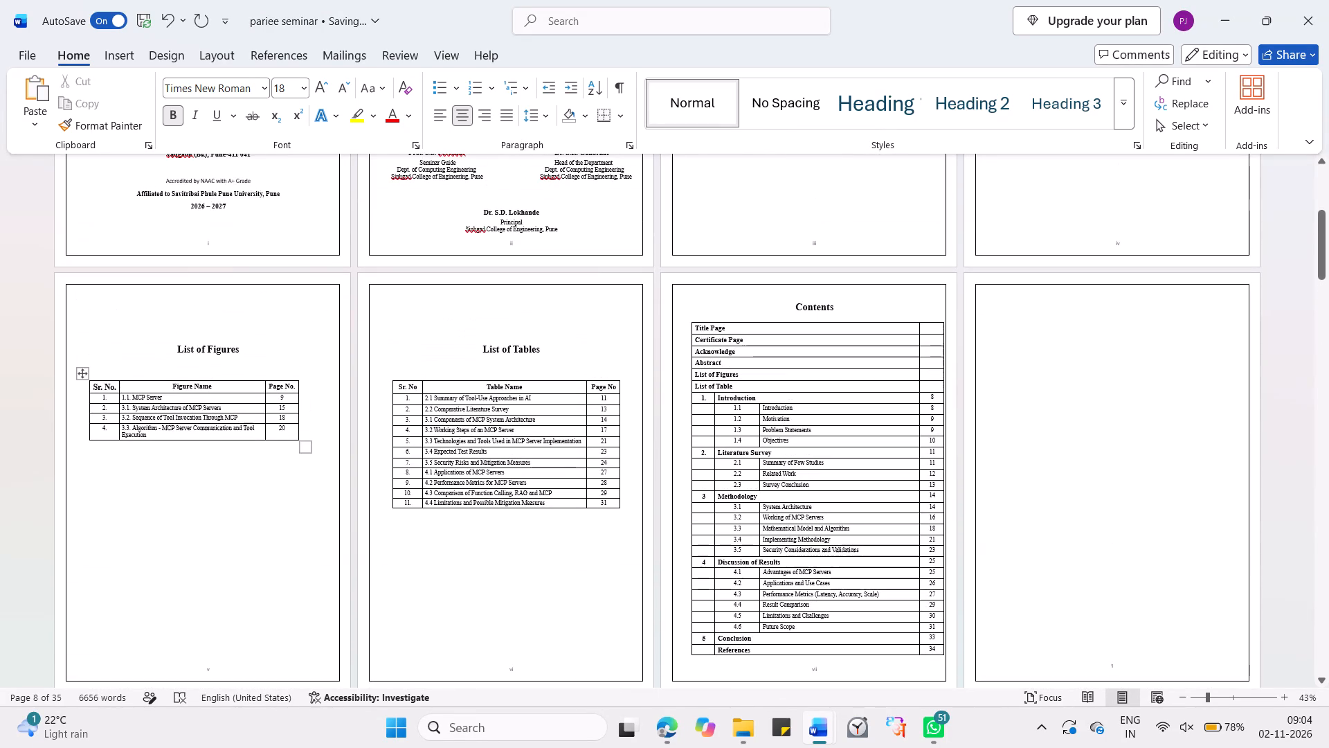
scroll(270, 276, "up", 1)
scroll(270, 276, "down", 3)
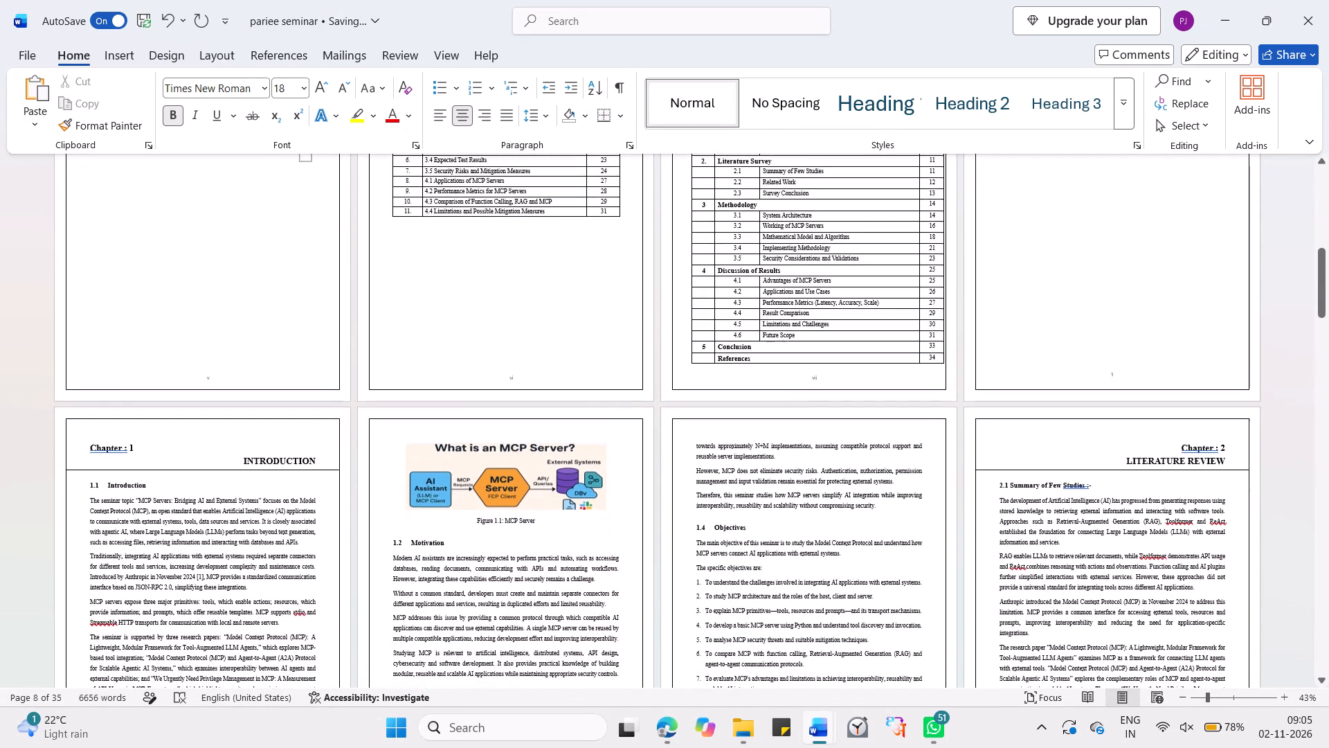
key("BackSpace")
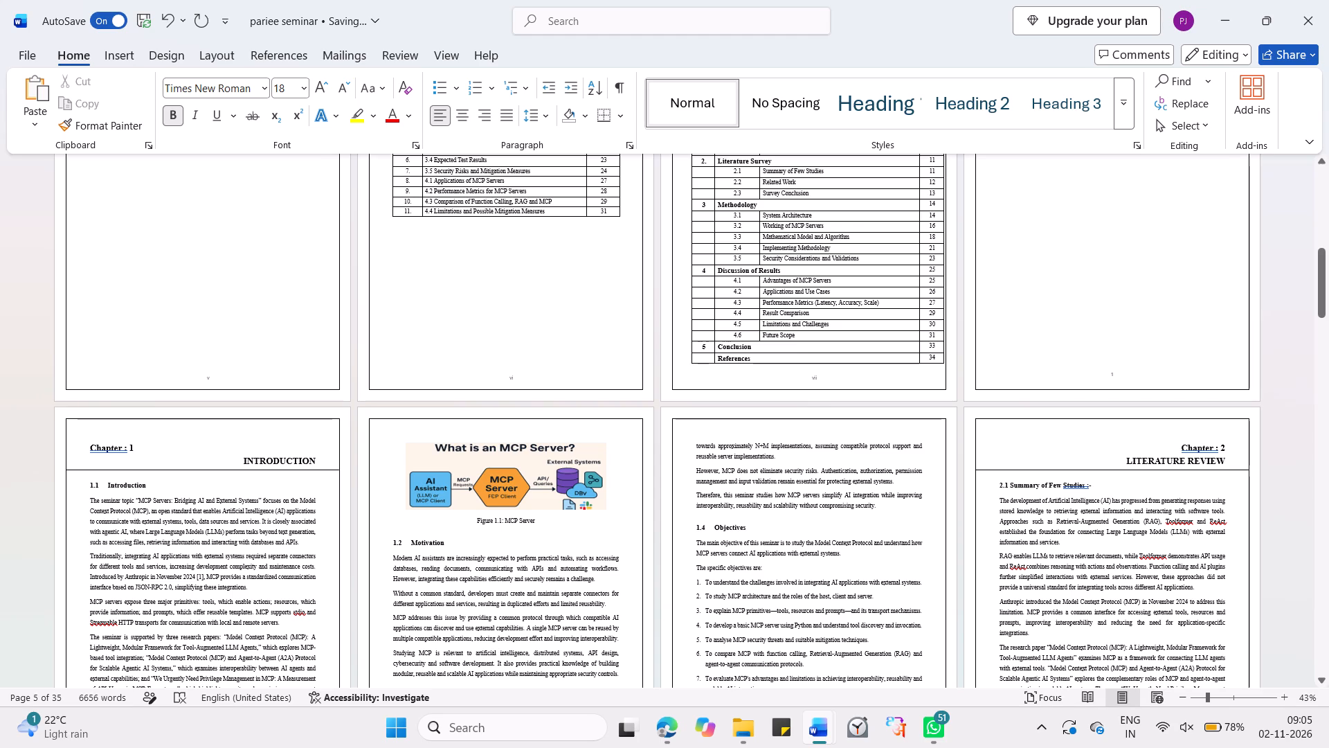
left_click(91, 441)
key("BackSpace")
key("BackSpace")
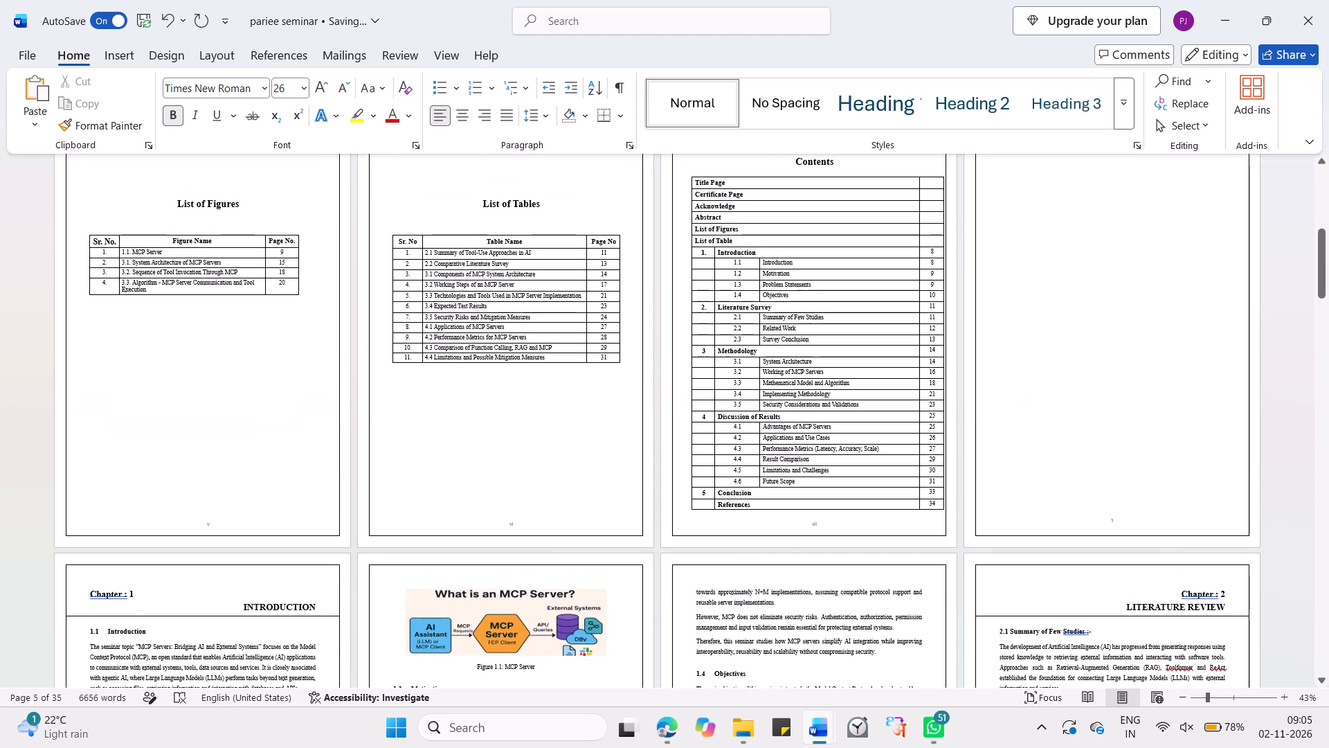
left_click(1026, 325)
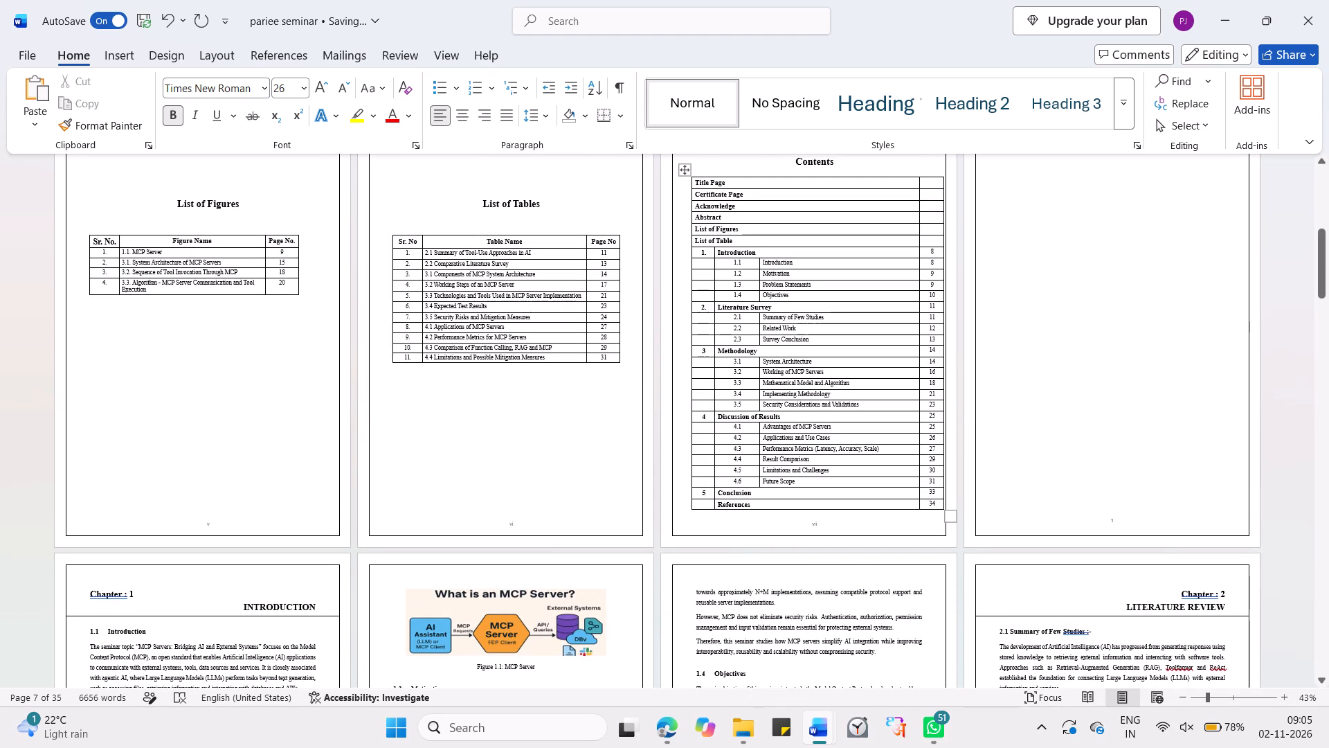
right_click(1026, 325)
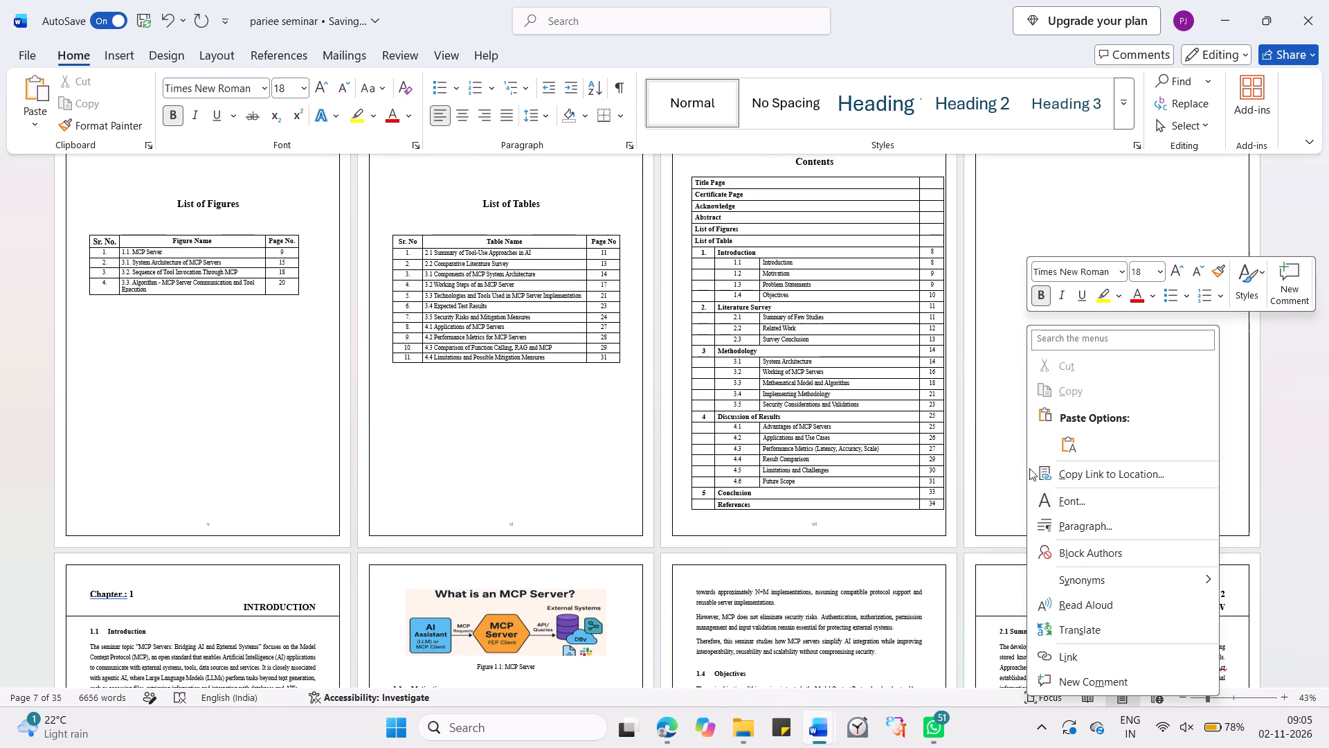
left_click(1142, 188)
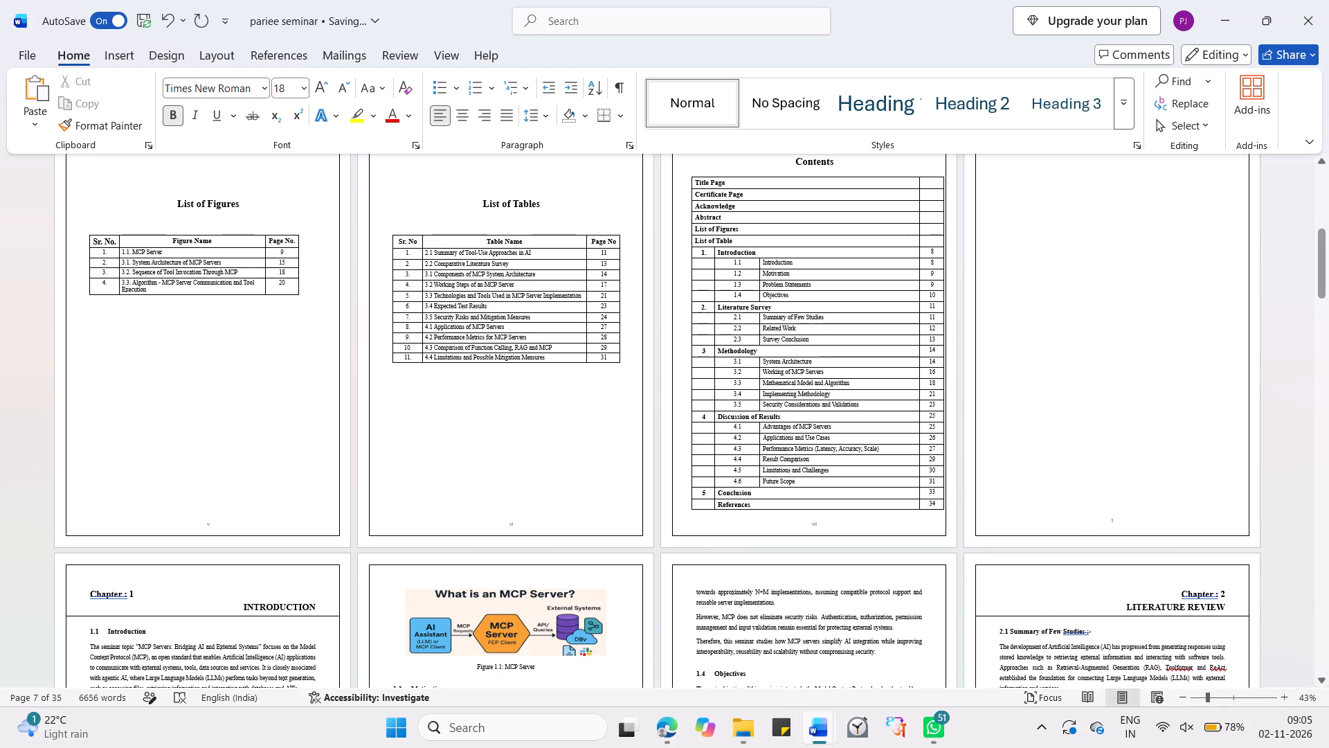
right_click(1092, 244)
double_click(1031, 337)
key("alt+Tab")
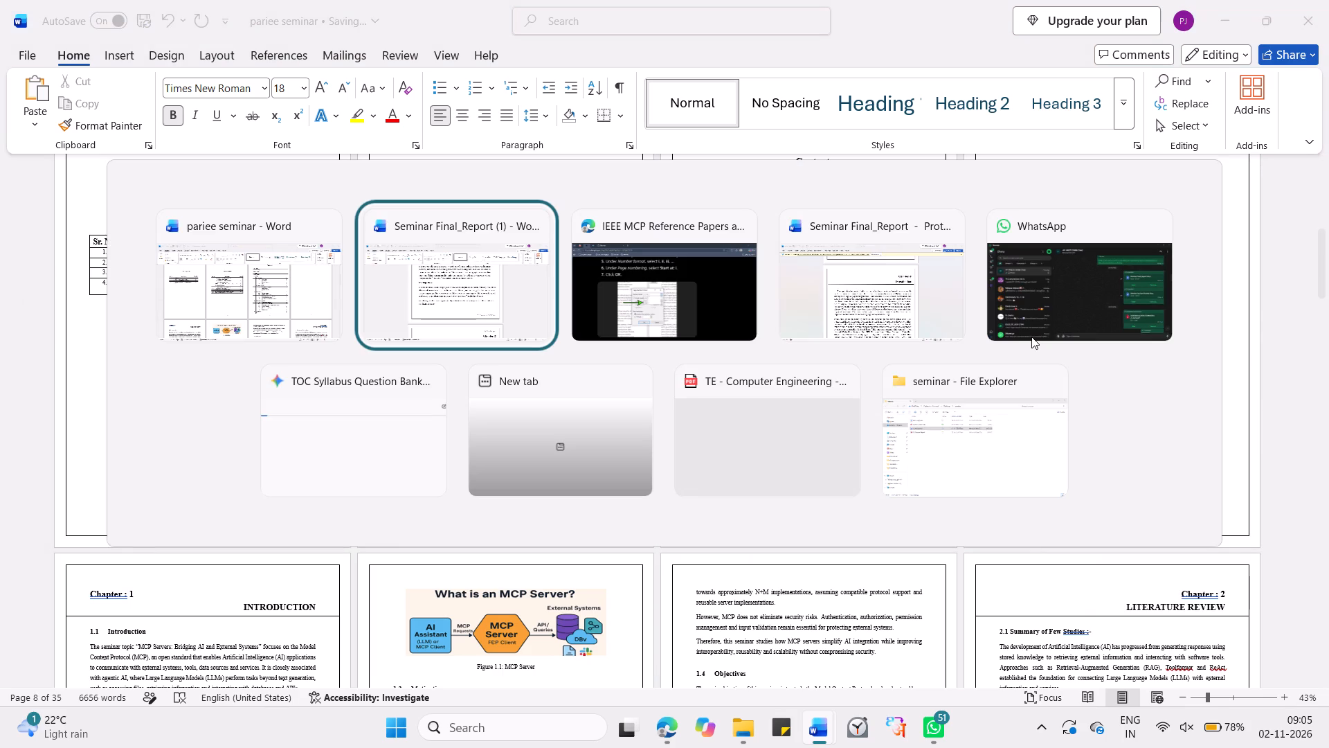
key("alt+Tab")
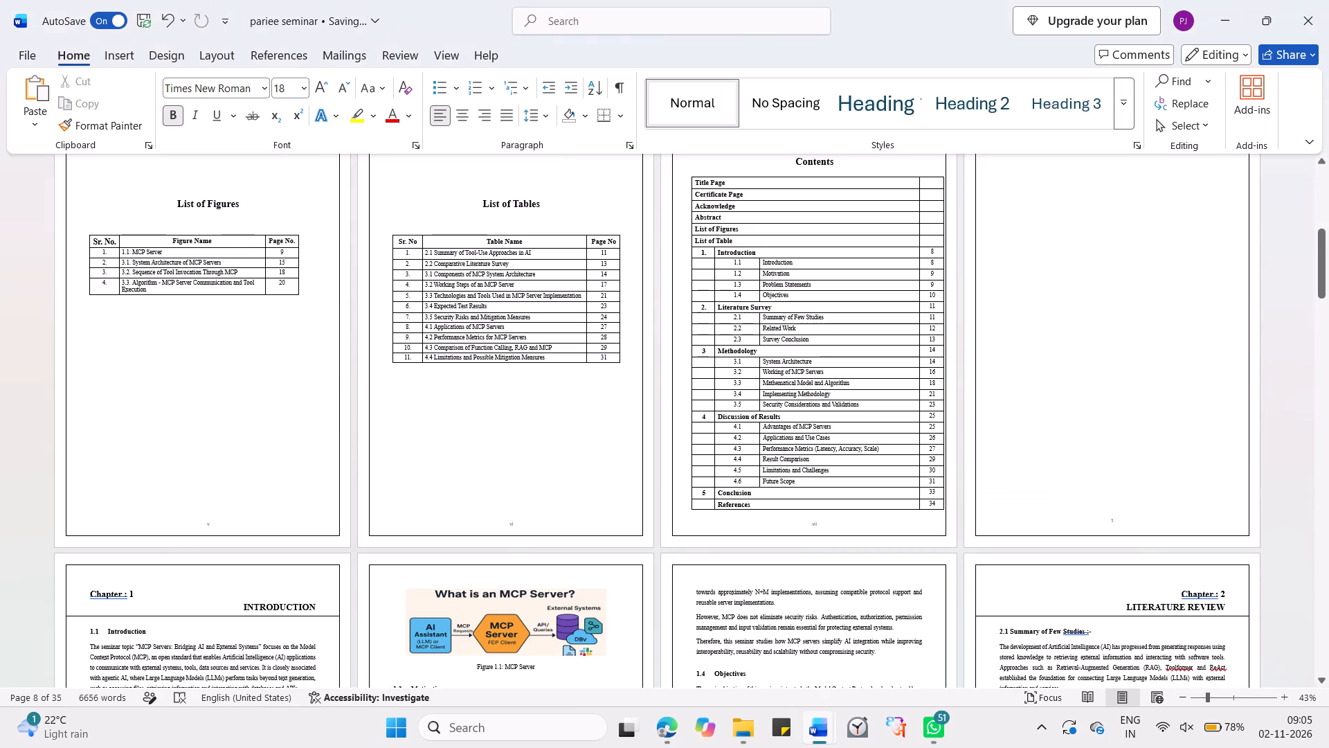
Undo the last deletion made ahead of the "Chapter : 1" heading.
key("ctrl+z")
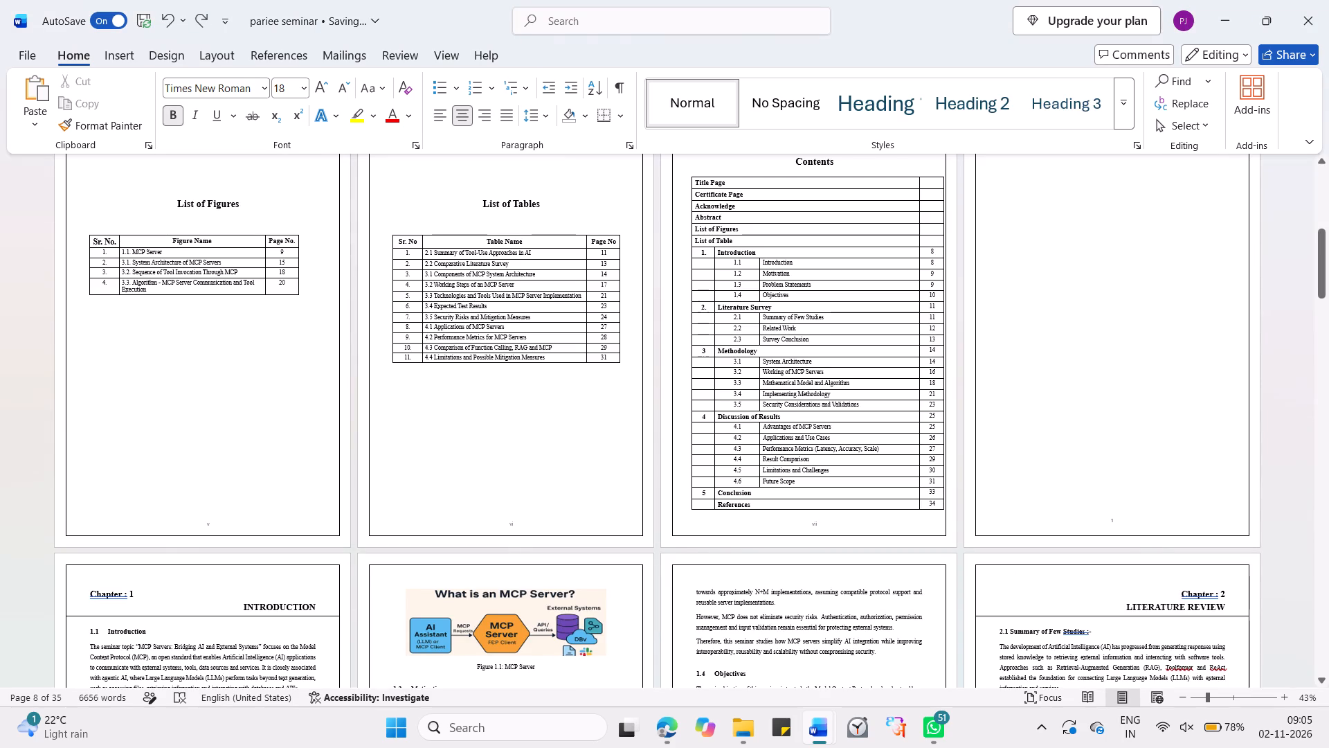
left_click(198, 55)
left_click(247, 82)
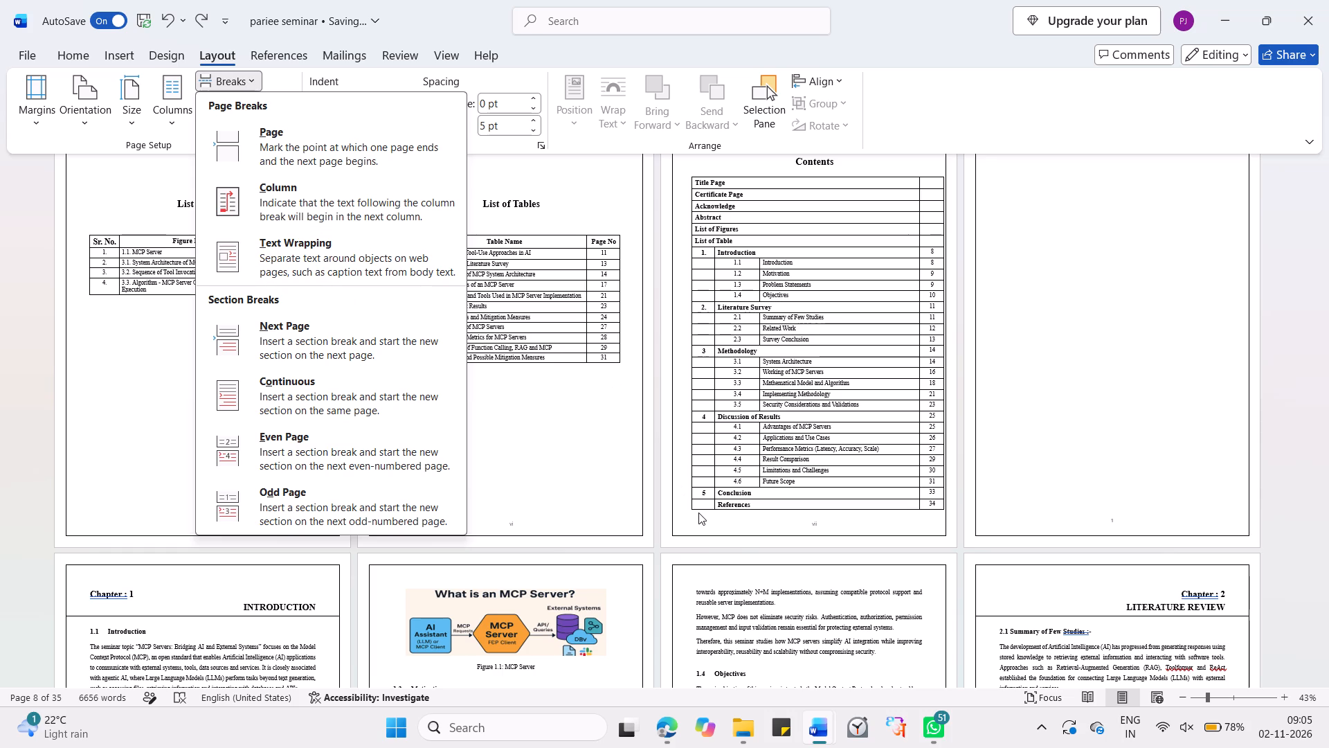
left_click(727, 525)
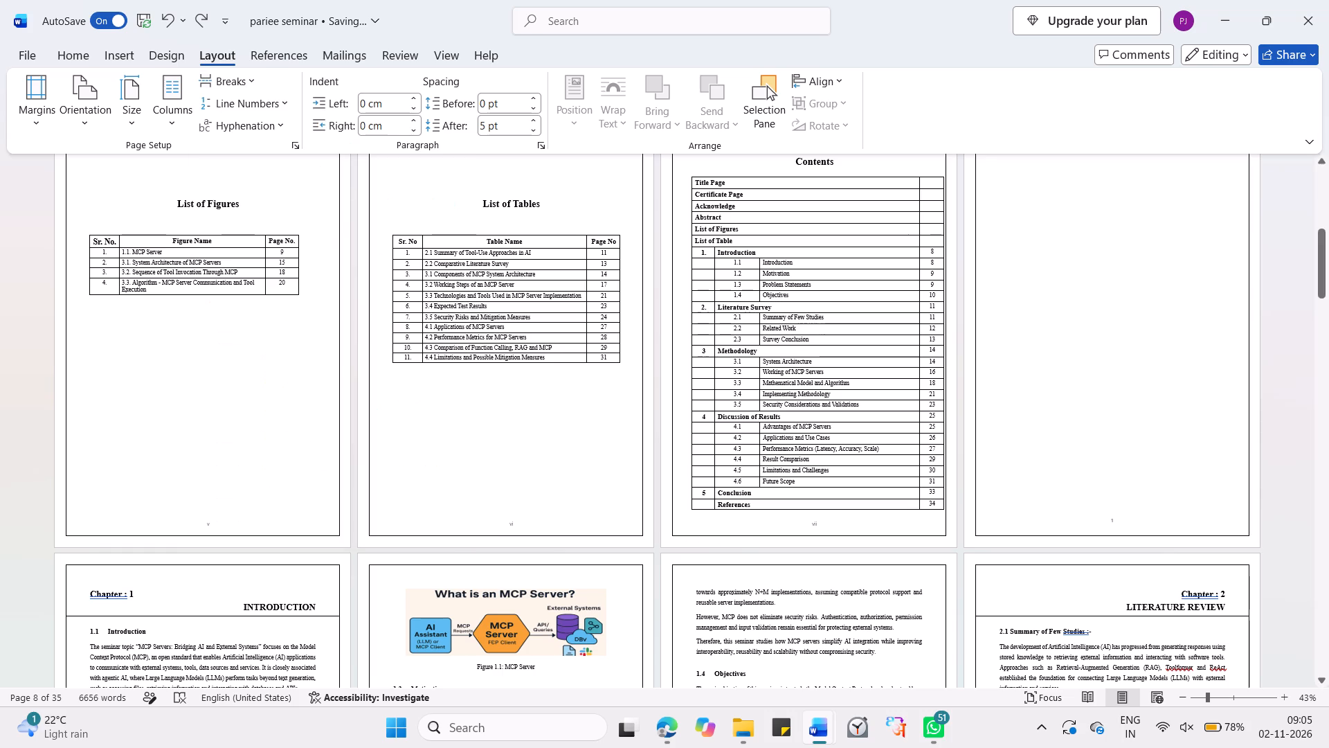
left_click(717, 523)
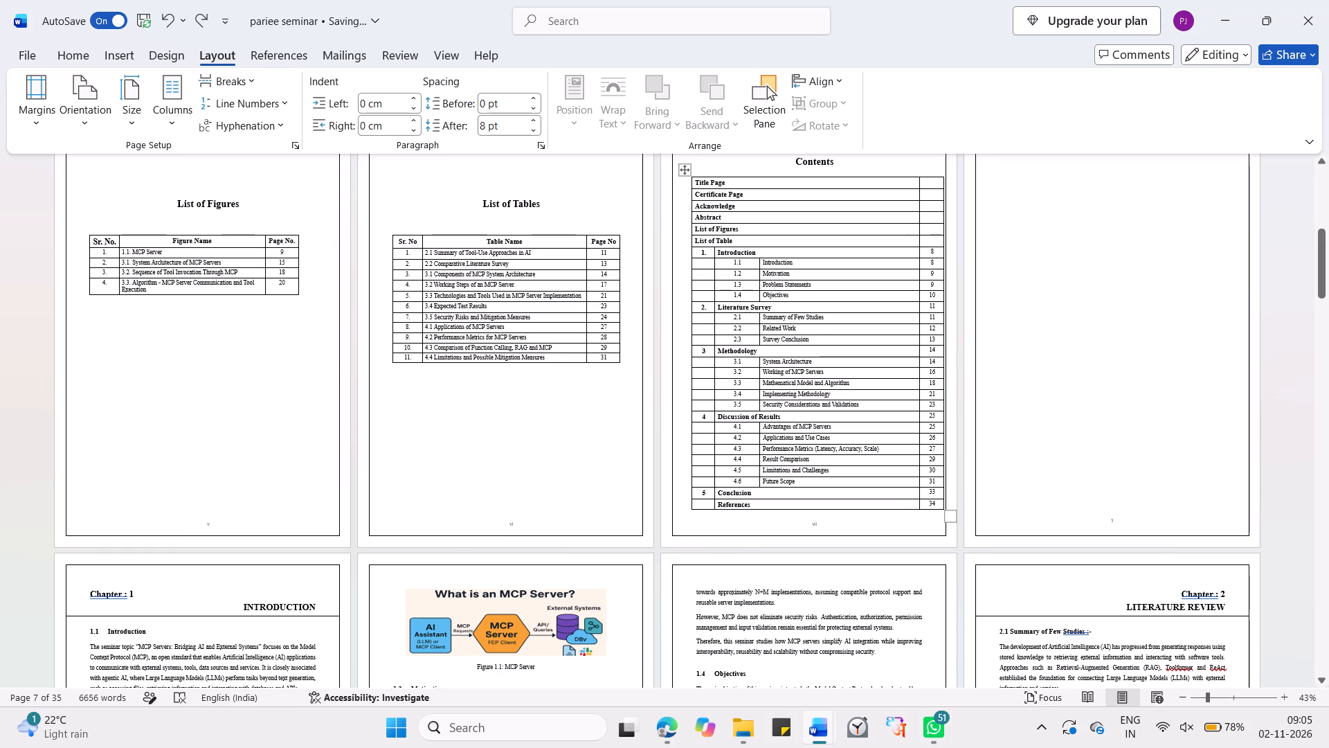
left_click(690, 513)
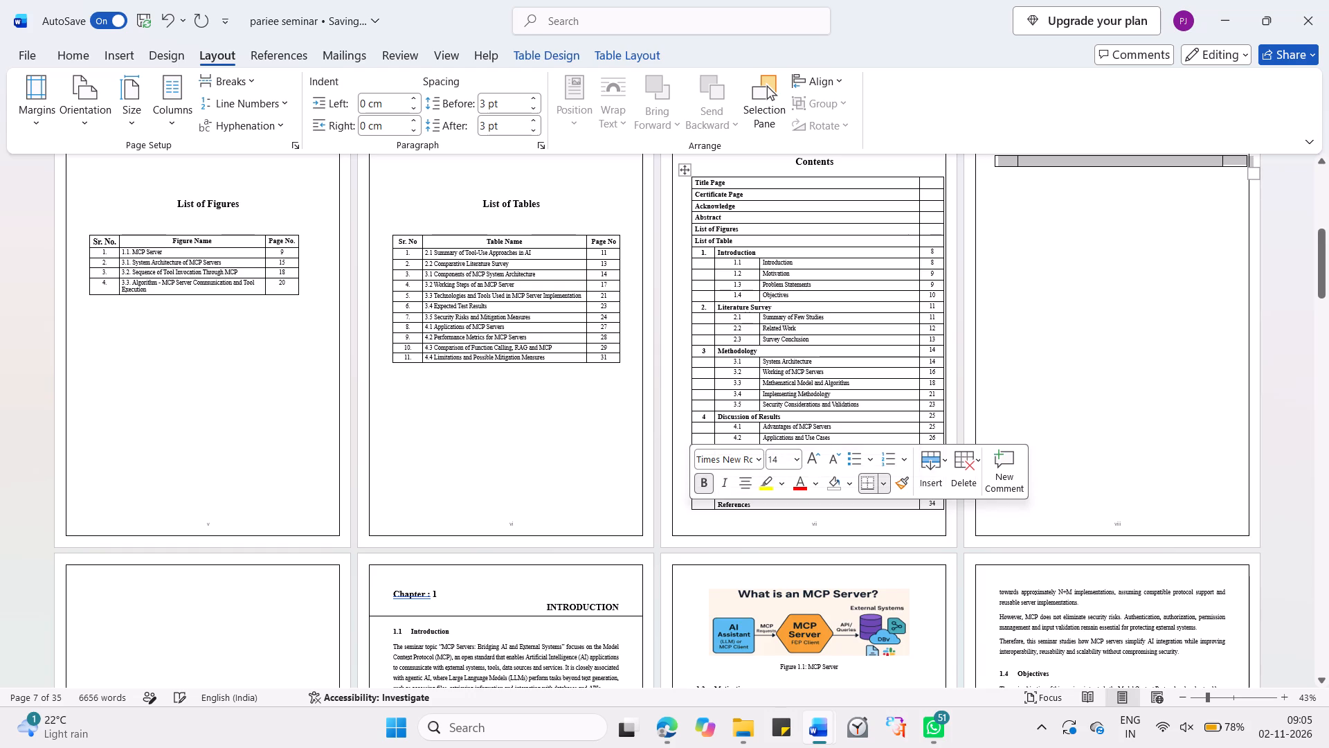
Undo the recent page numbering and break edits, back to before the blank page ahead of Chapter 1 was added.
scroll(1029, 497, "up", 1)
key("ctrl+z")
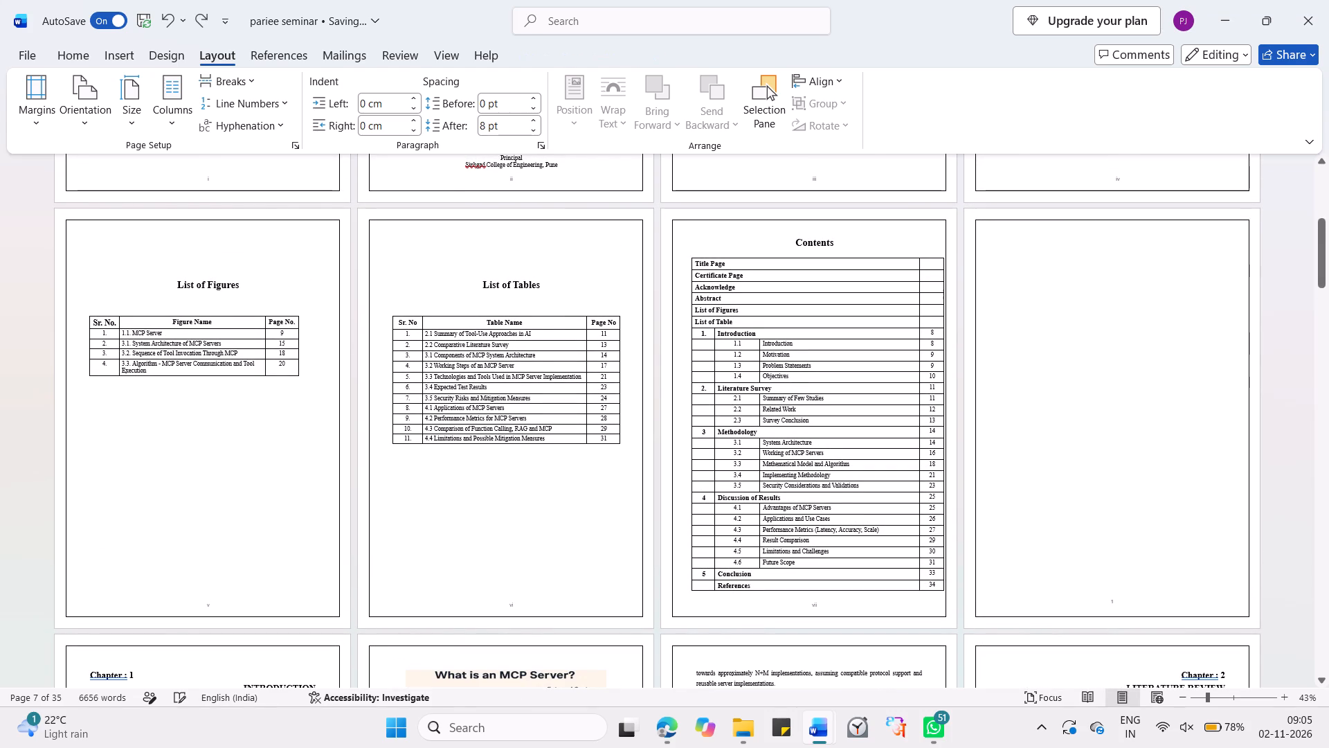
key("ctrl+z")
key("ctrl+z")
key("ctrl+z")
key("ctrl+z")
key("ctrl+z")
key("ctrl+z")
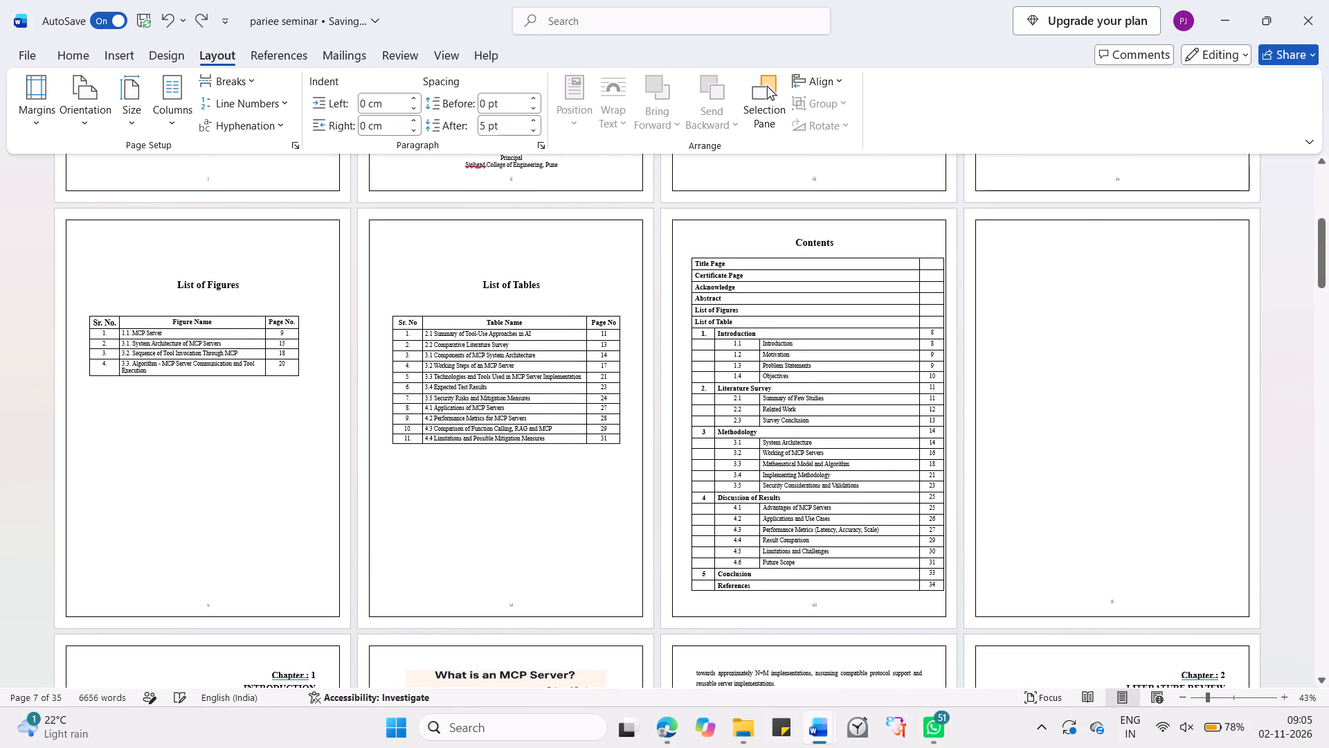
key("ctrl+z")
key("ctrl+z")
key("ctrl+z")
key("ctrl+z")
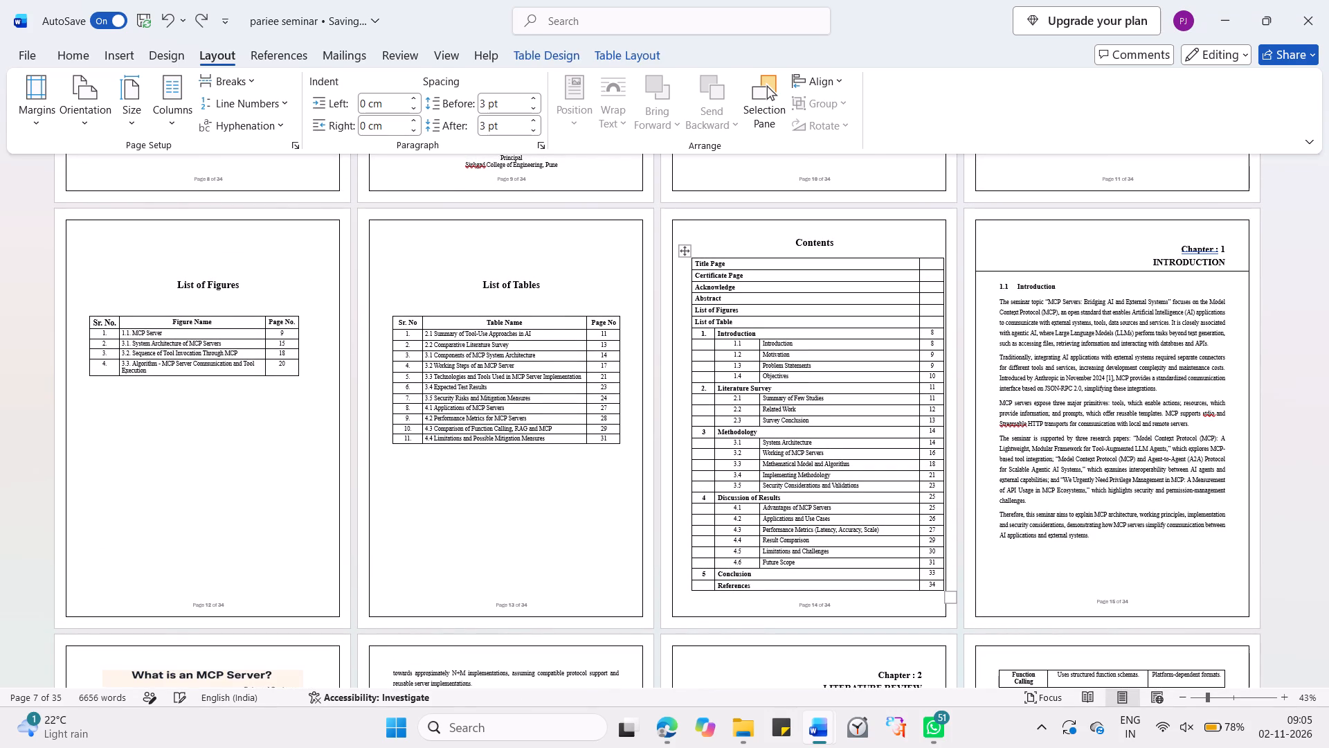
Insert a Next Page section break after the Contents table, just before the Chapter 1 page.
key("Right")
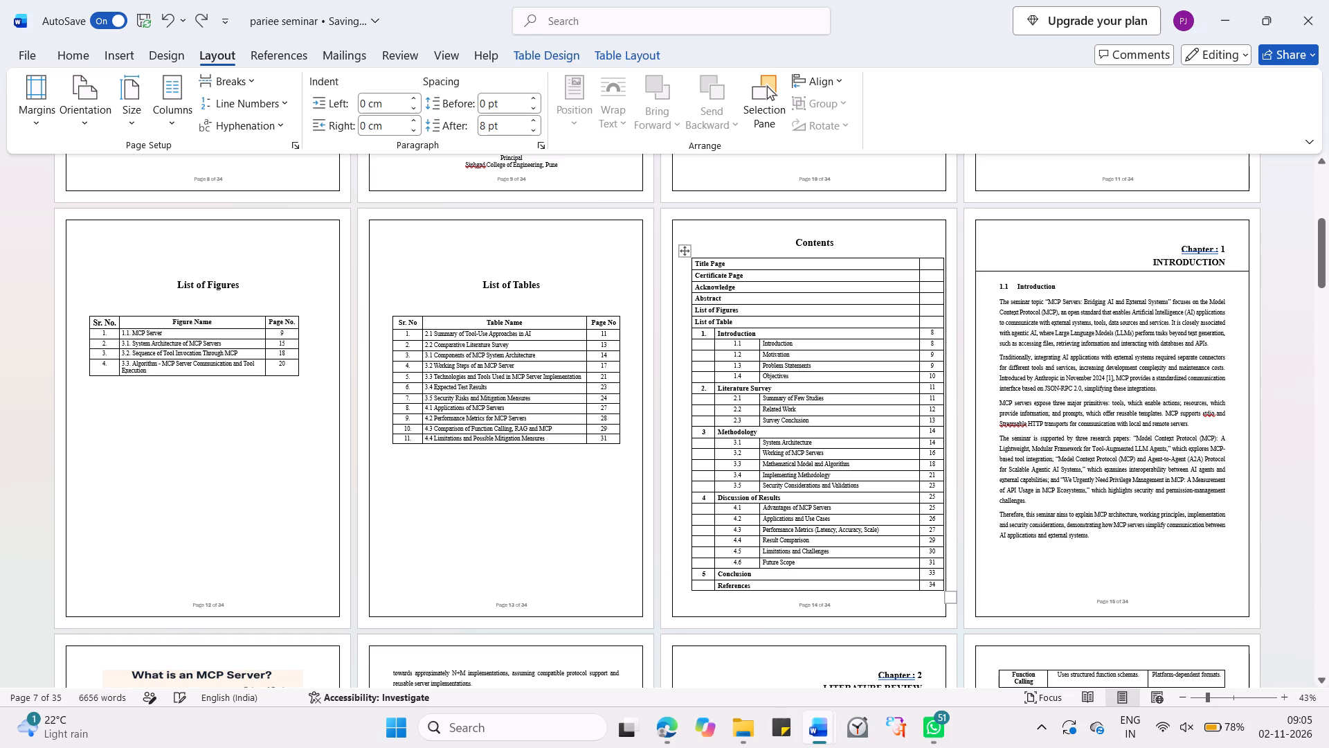
key("Right")
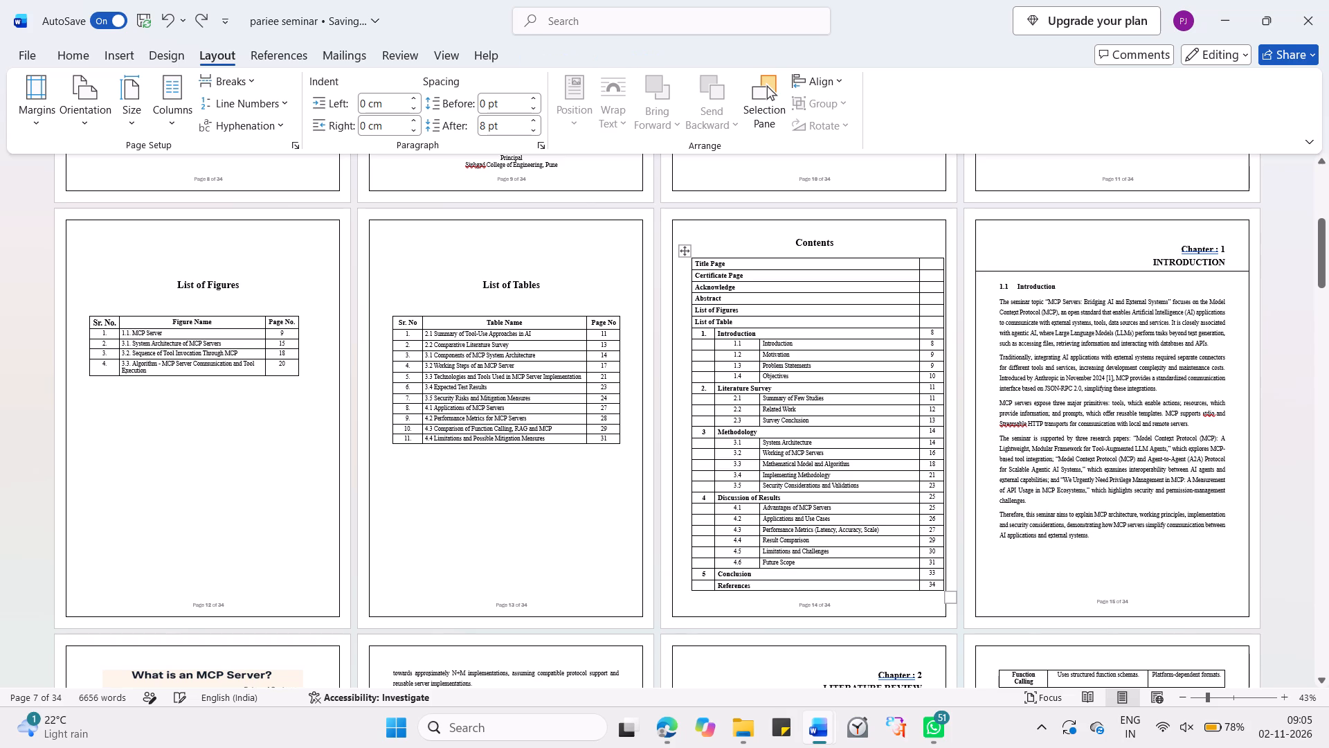
key("Right")
key("Left")
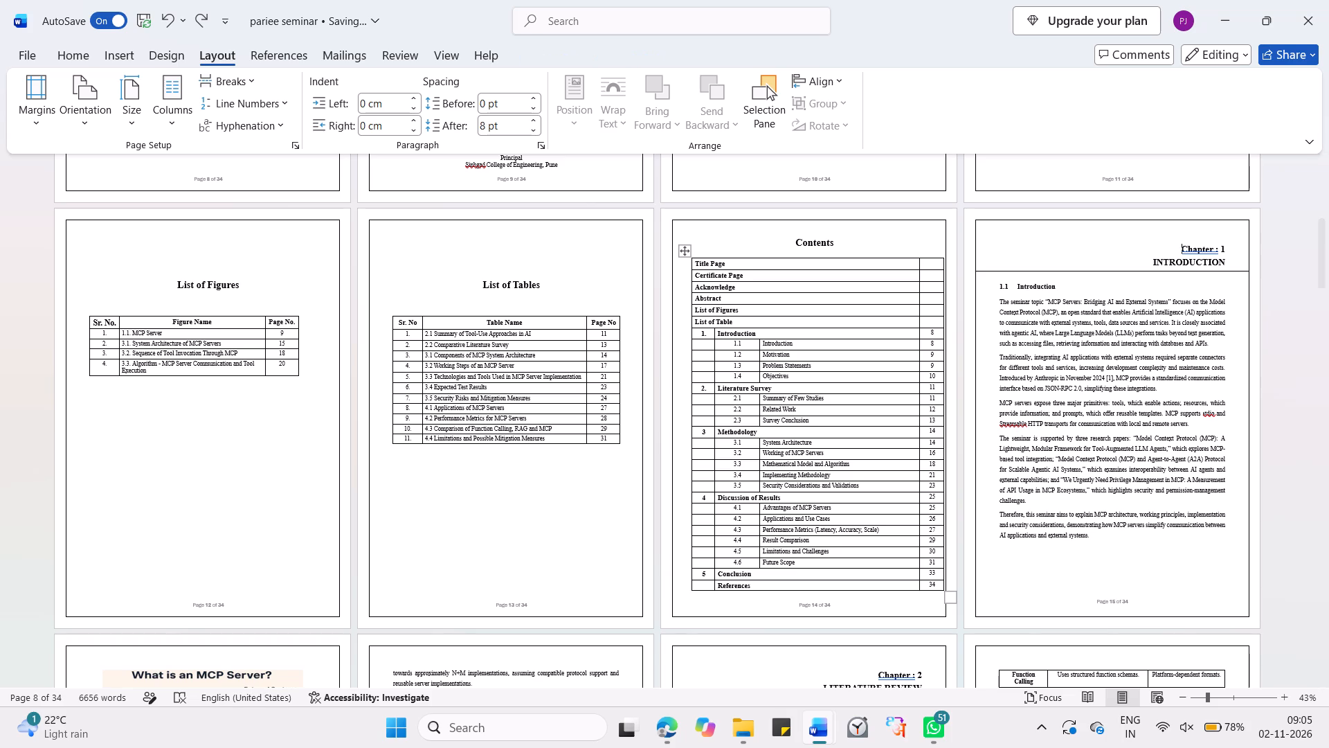
key("Left")
key("Left")
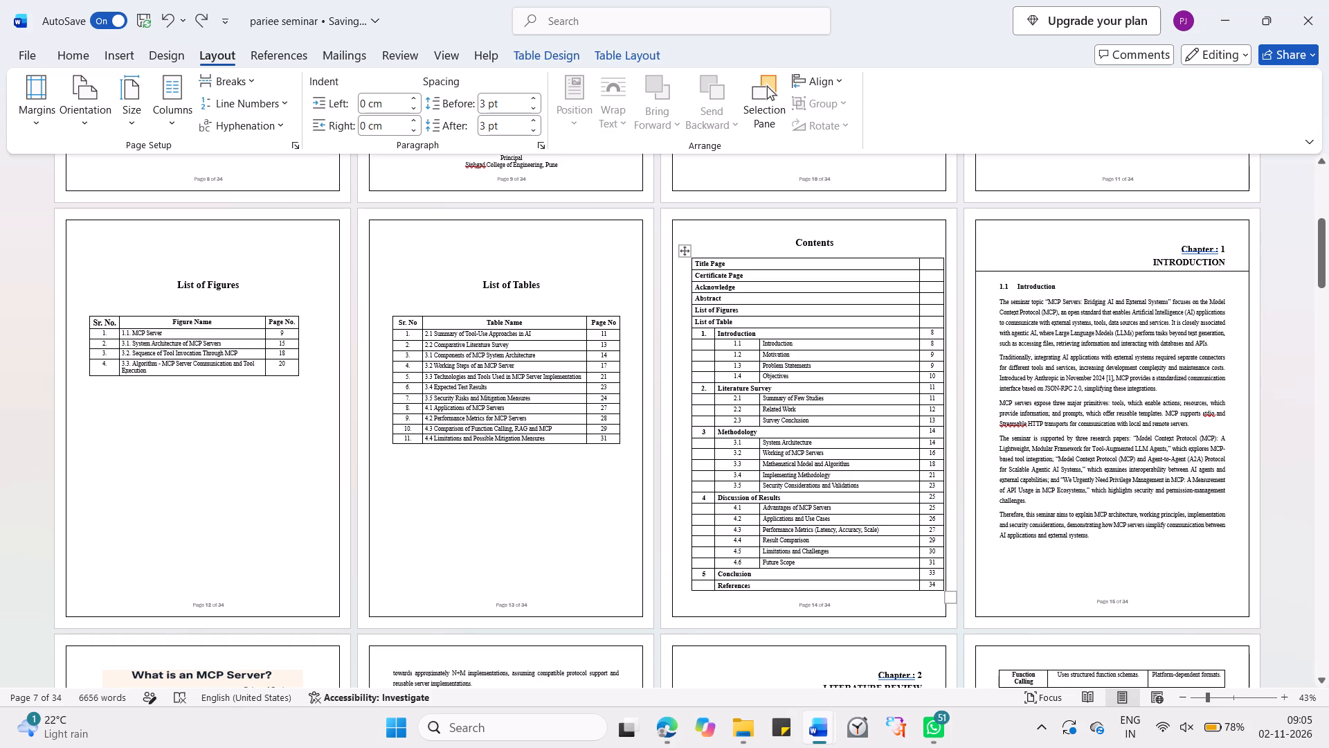
key("Right")
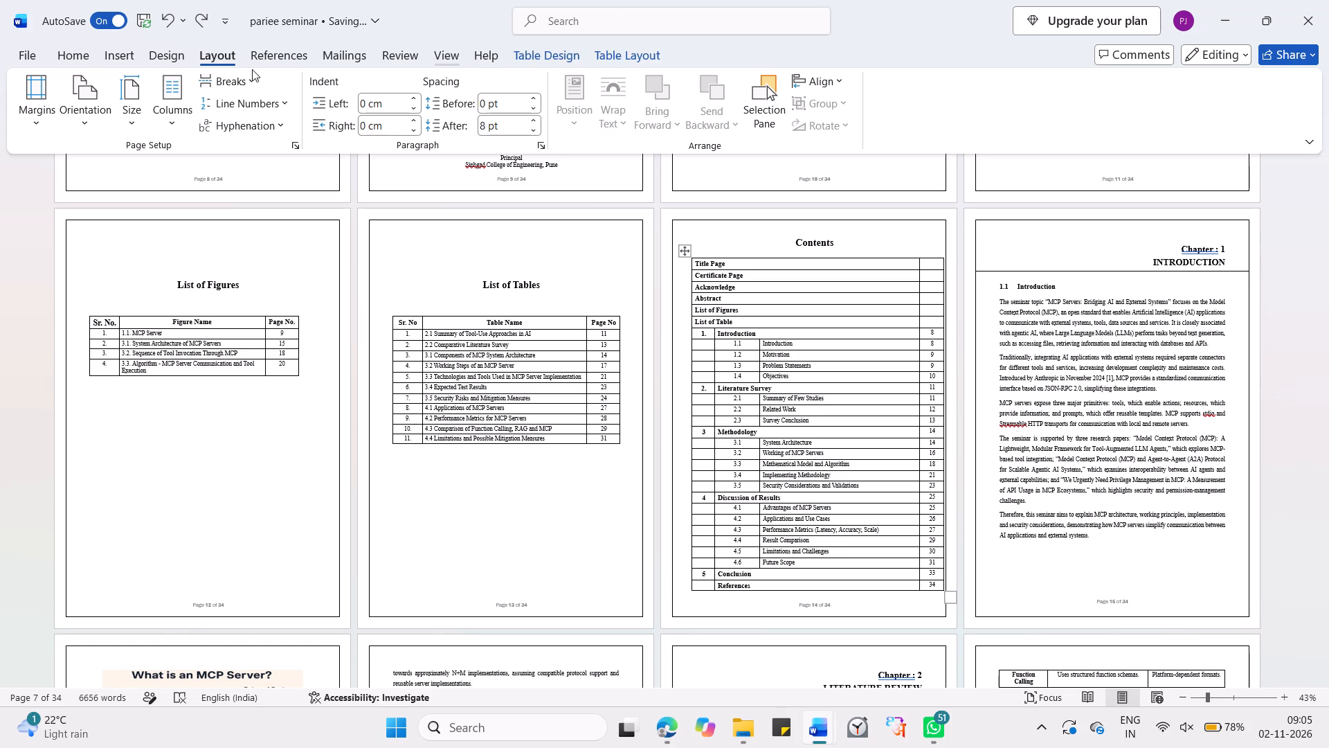
left_click(241, 80)
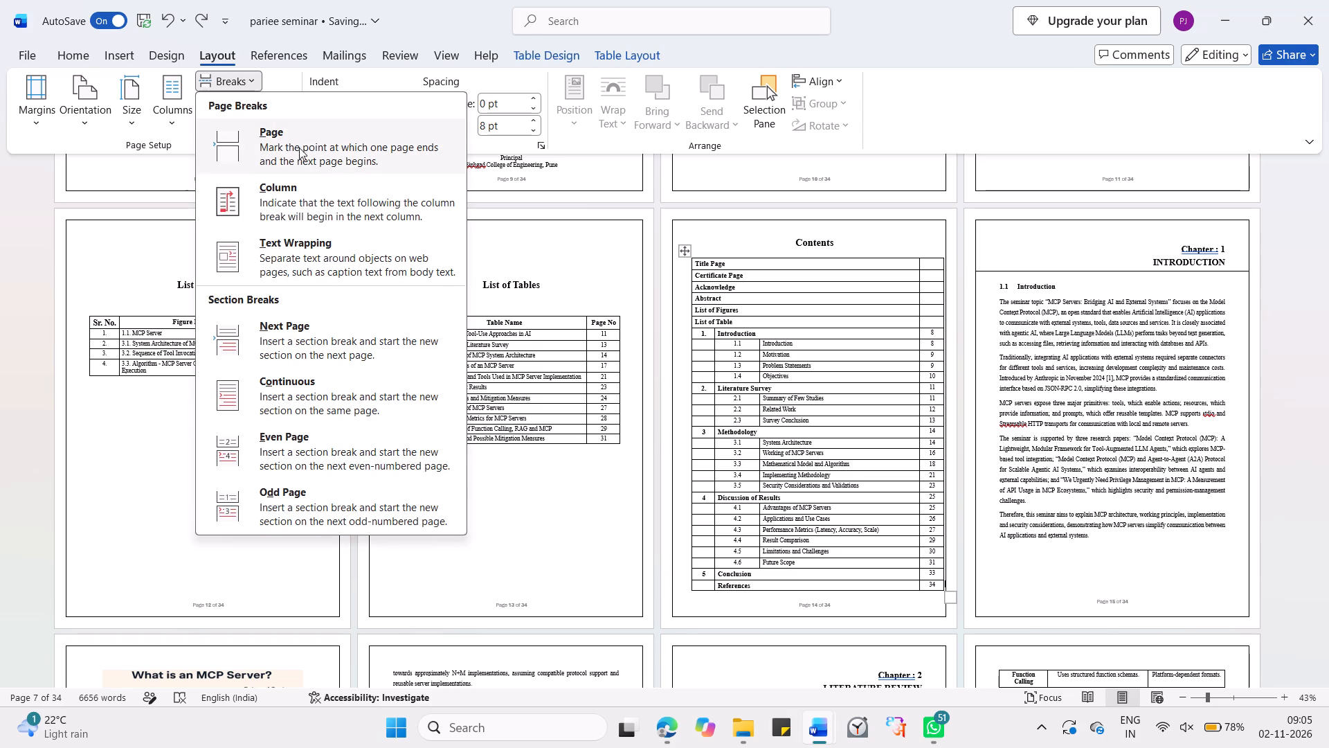
left_click(255, 338)
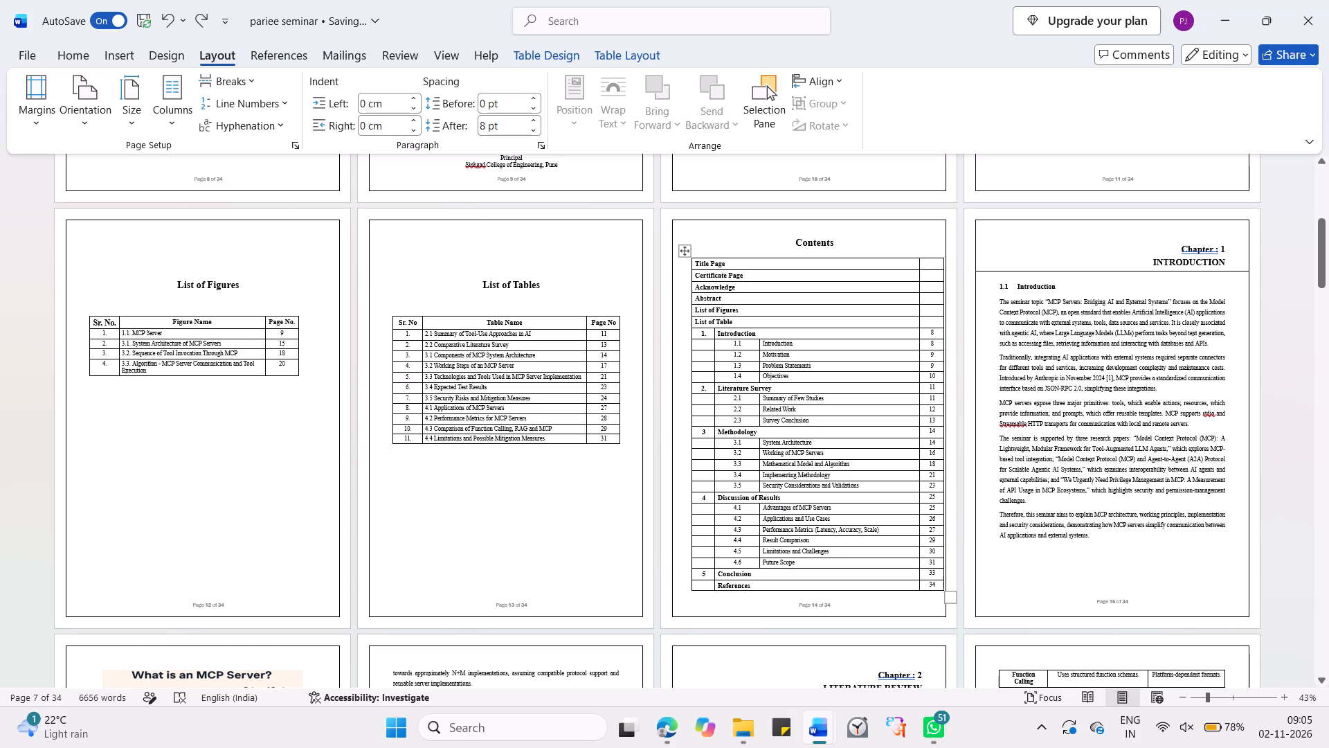
Remove the existing page numbers from the report, working from the end of the title page.
scroll(788, 438, "up", 3)
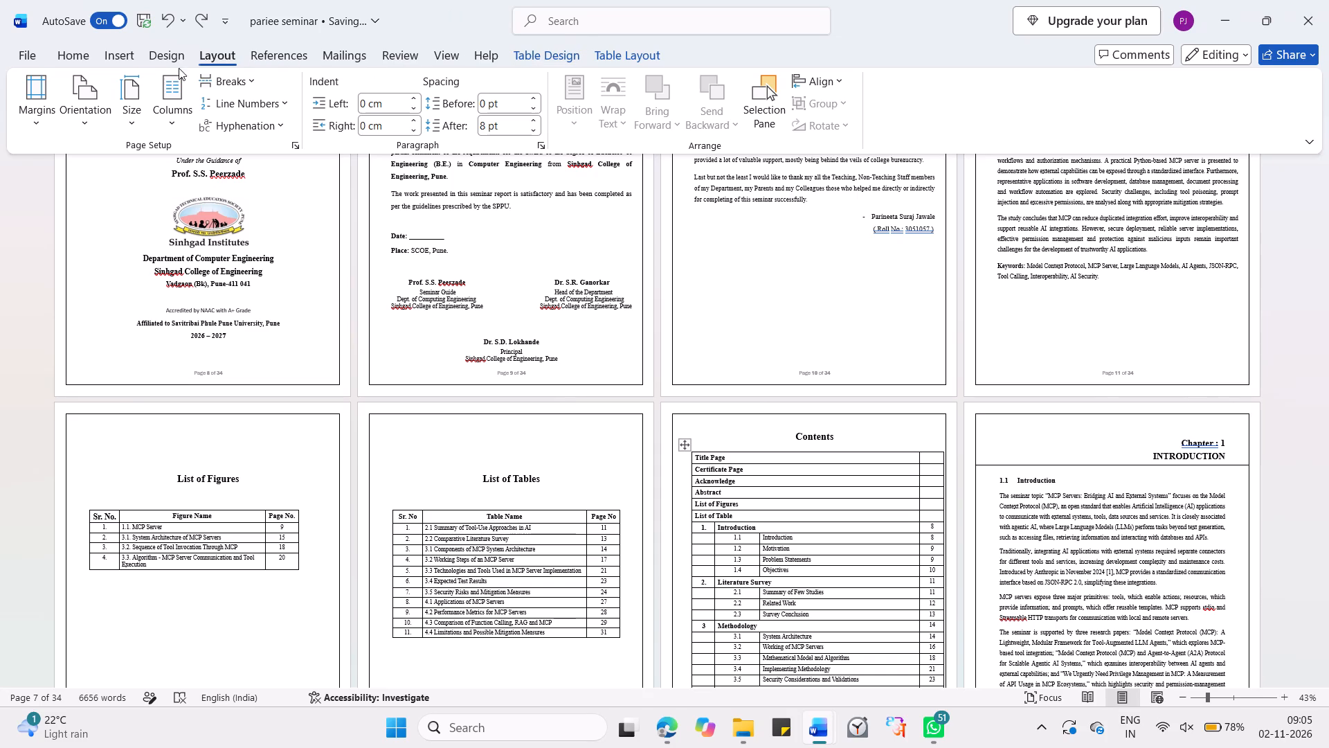
left_click(114, 59)
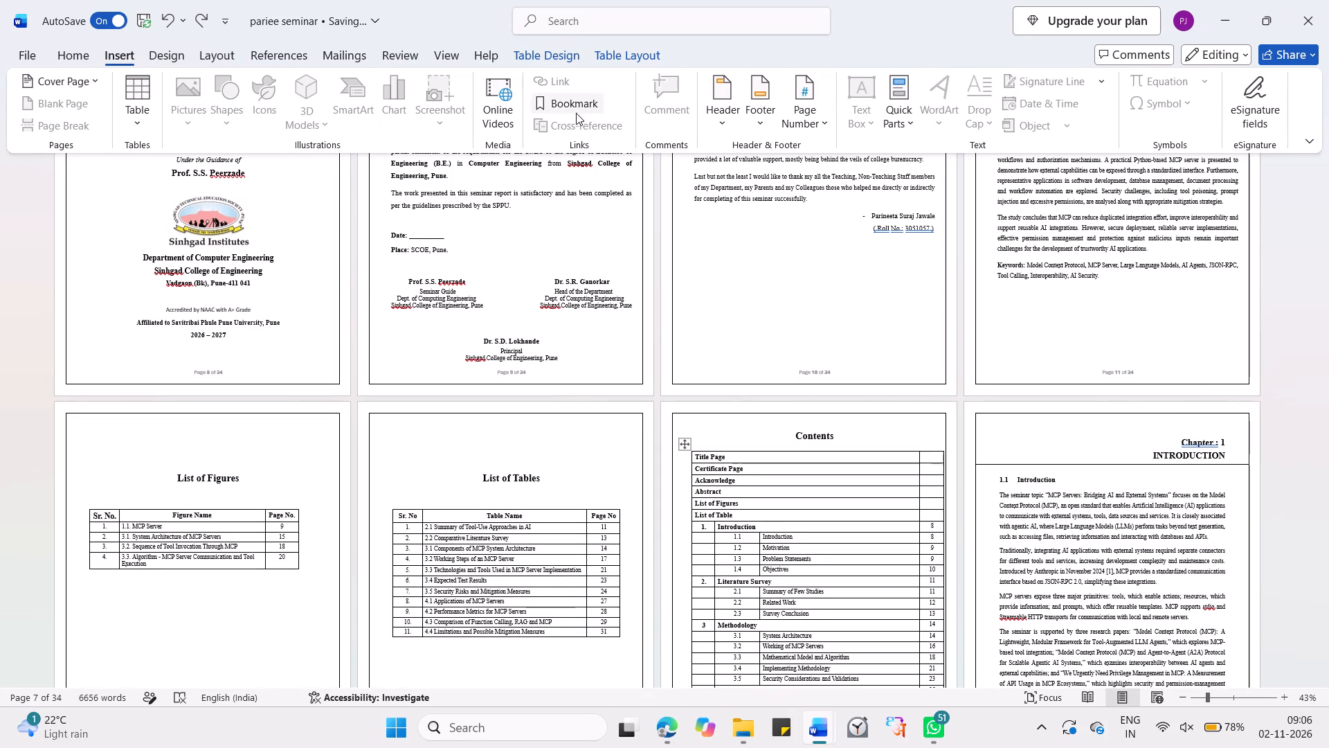
left_click(266, 318)
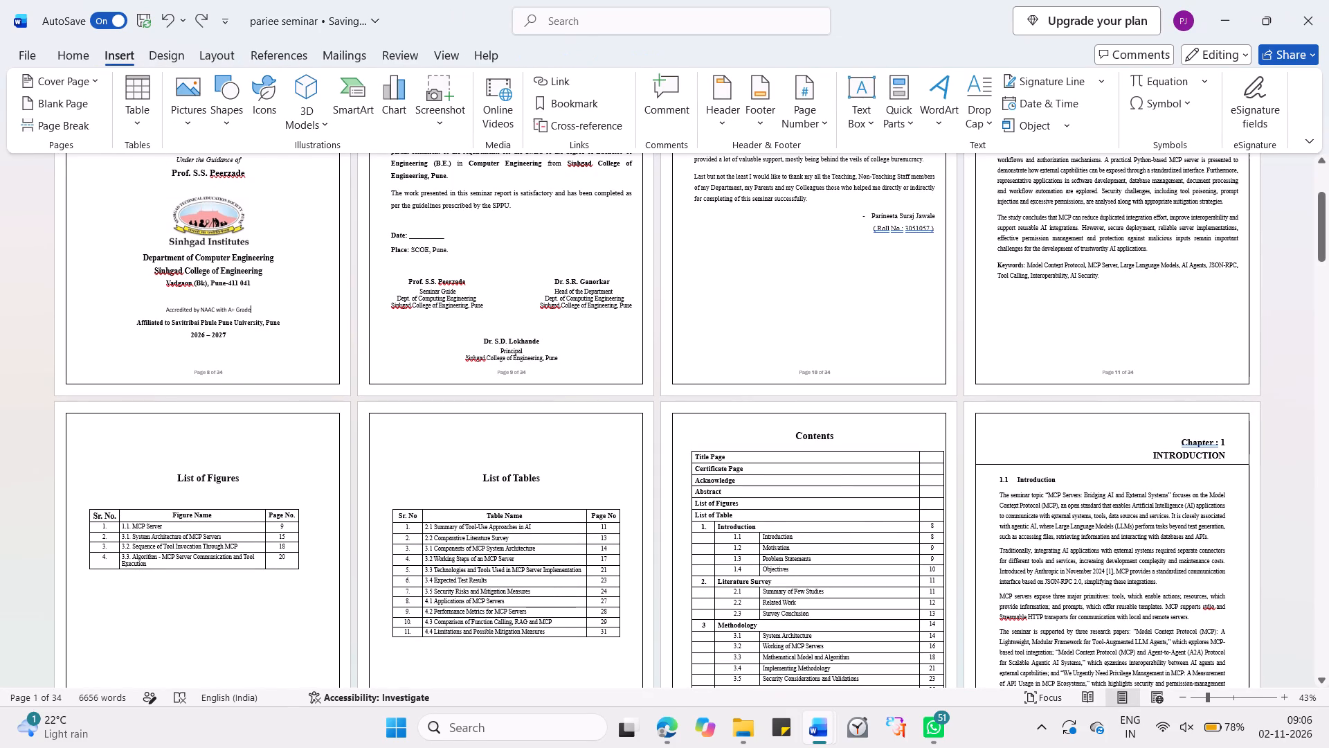
left_click(231, 380)
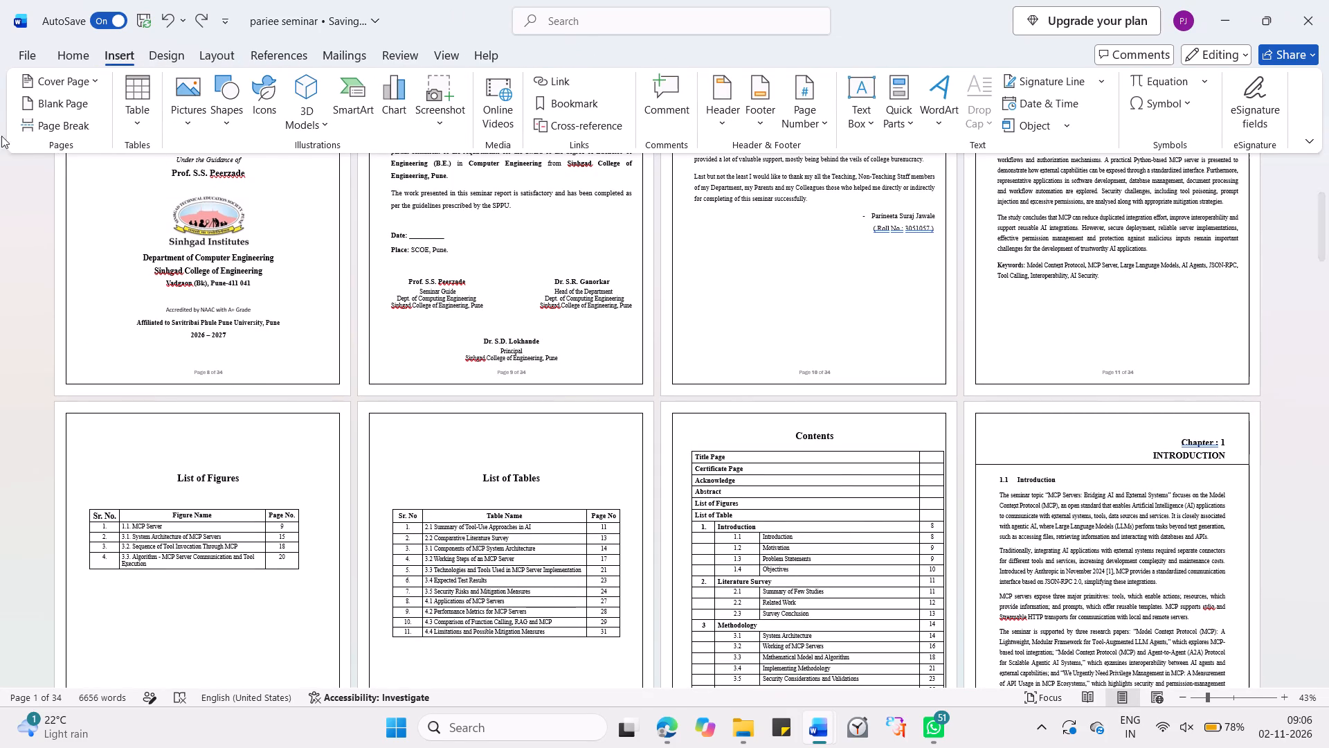
left_click(932, 119)
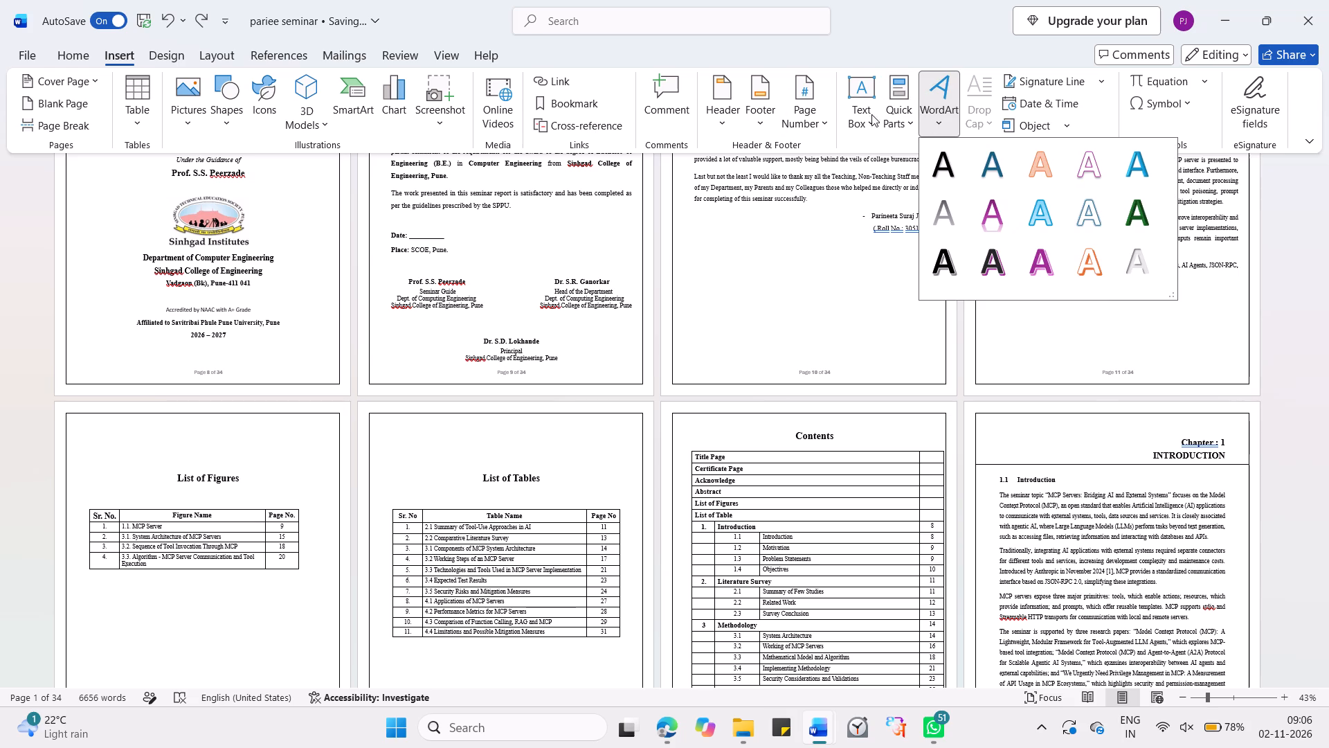
left_click(795, 109)
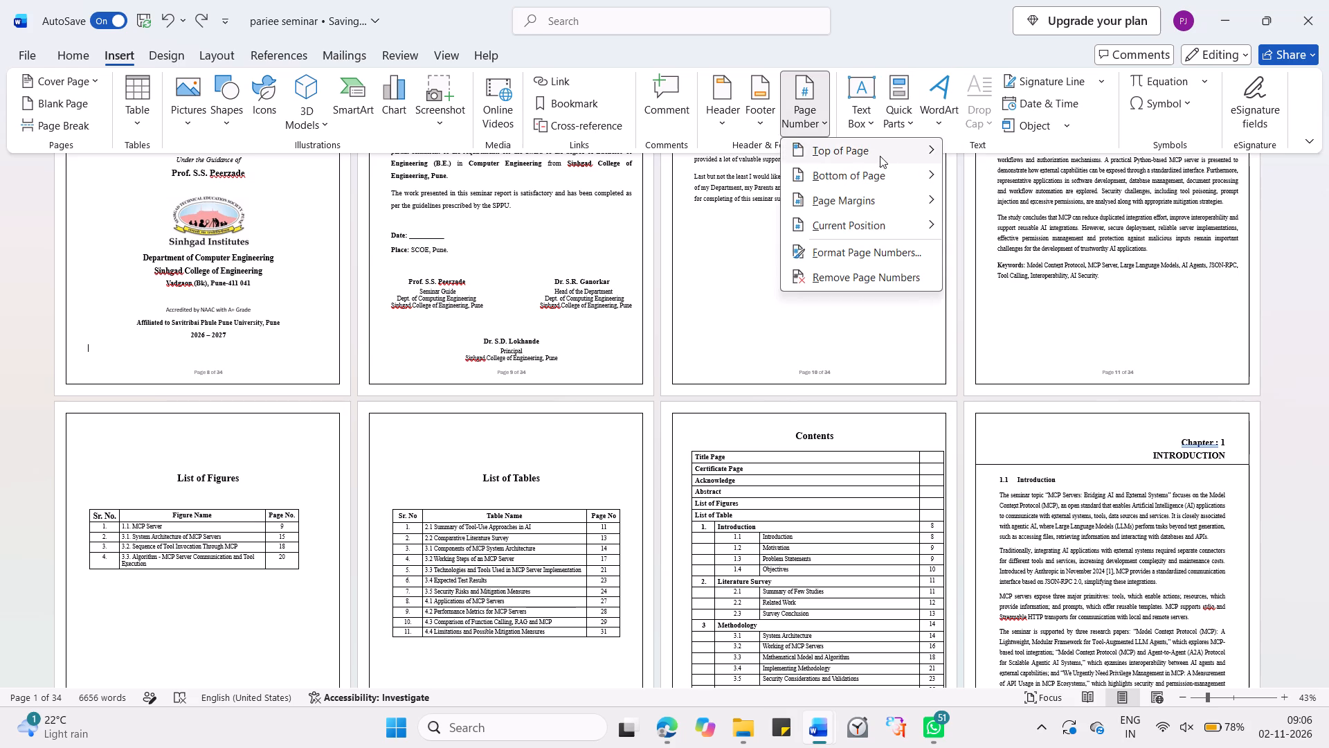
left_click(869, 283)
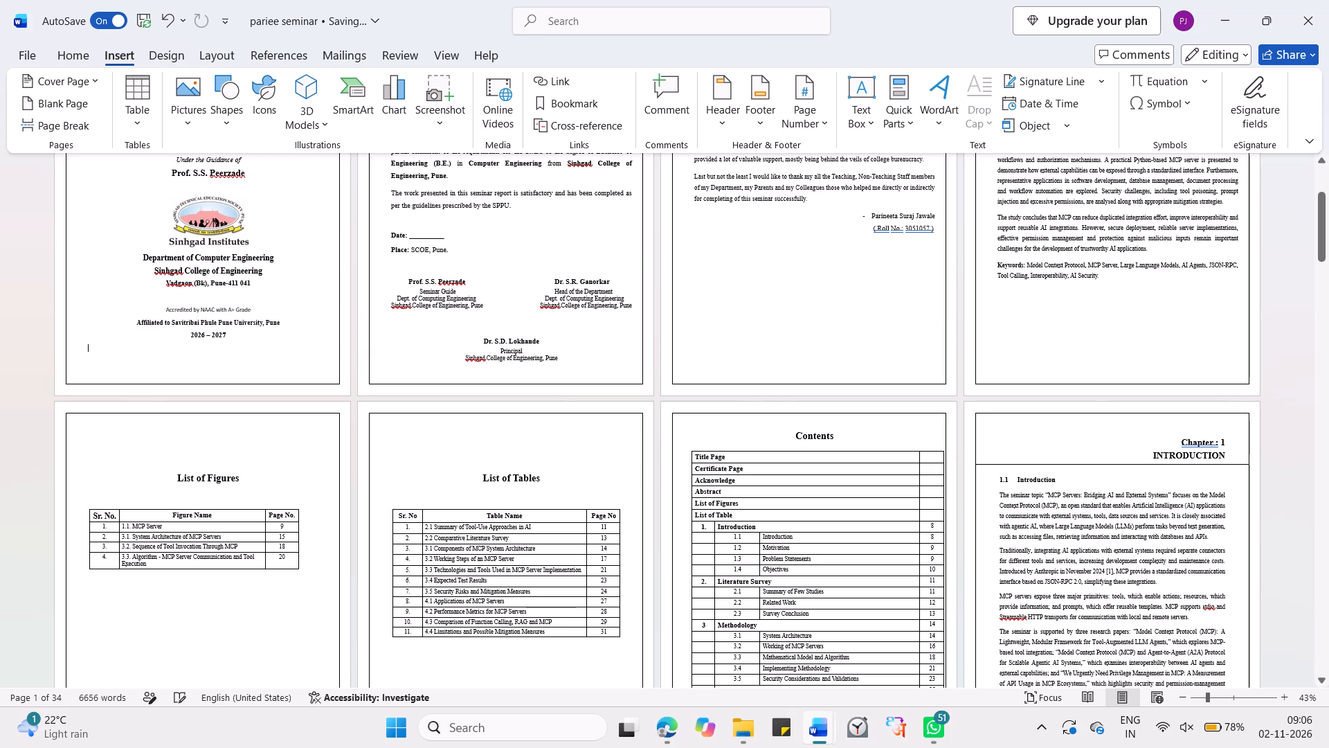
Set the start section's page number format to i, ii, iii with numbering starting at i.
left_click(821, 121)
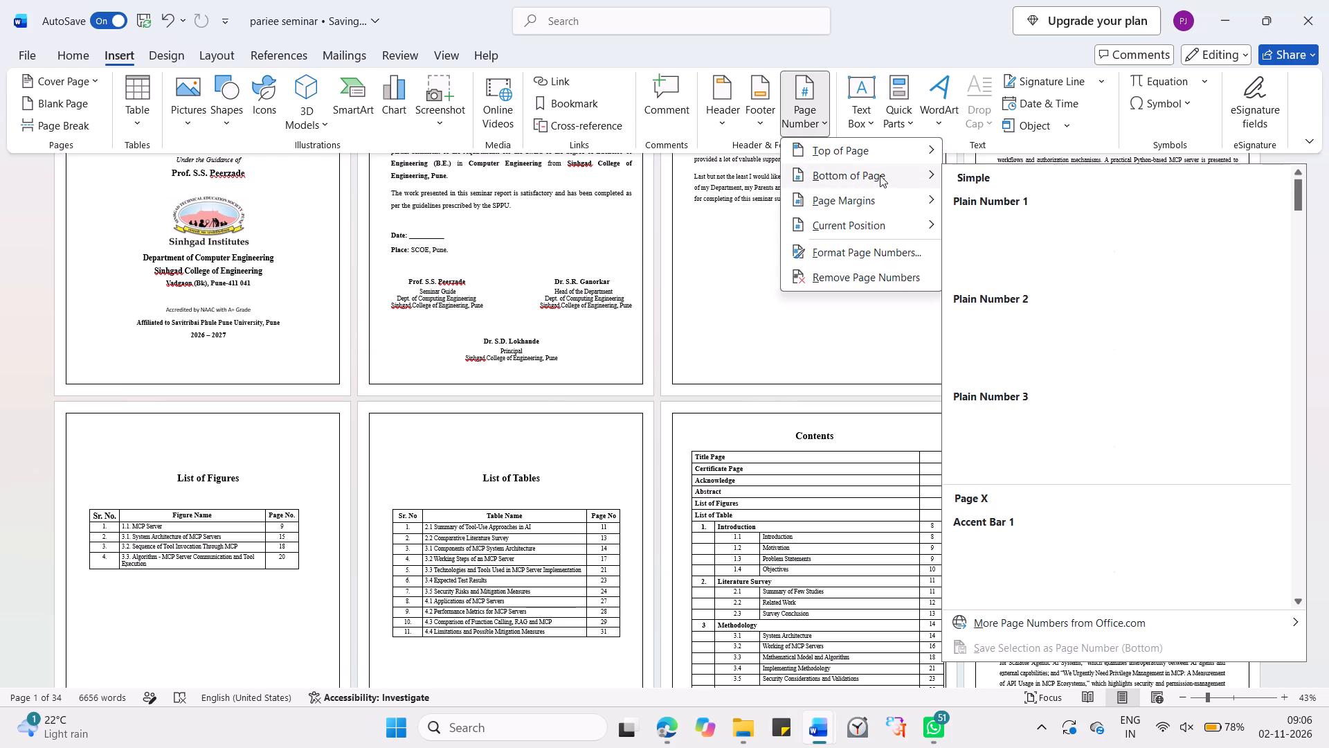
left_click(838, 247)
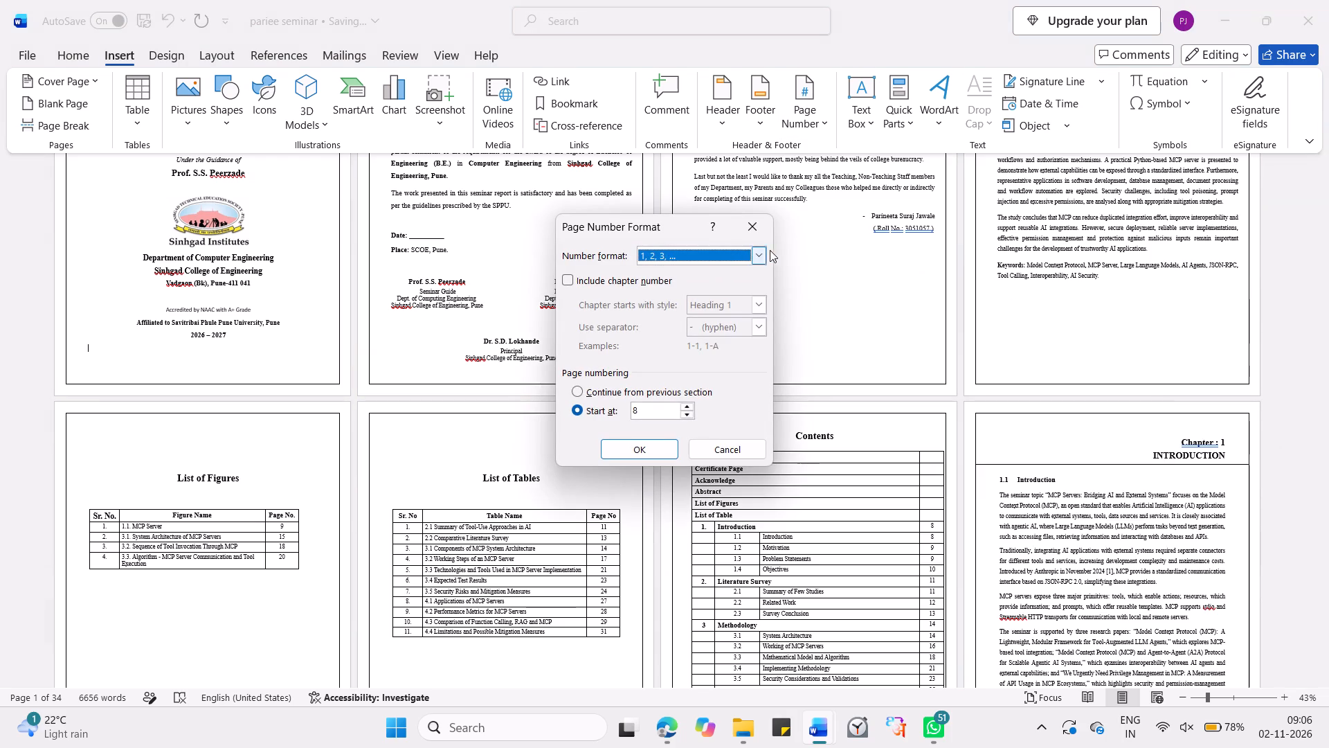
left_click(765, 254)
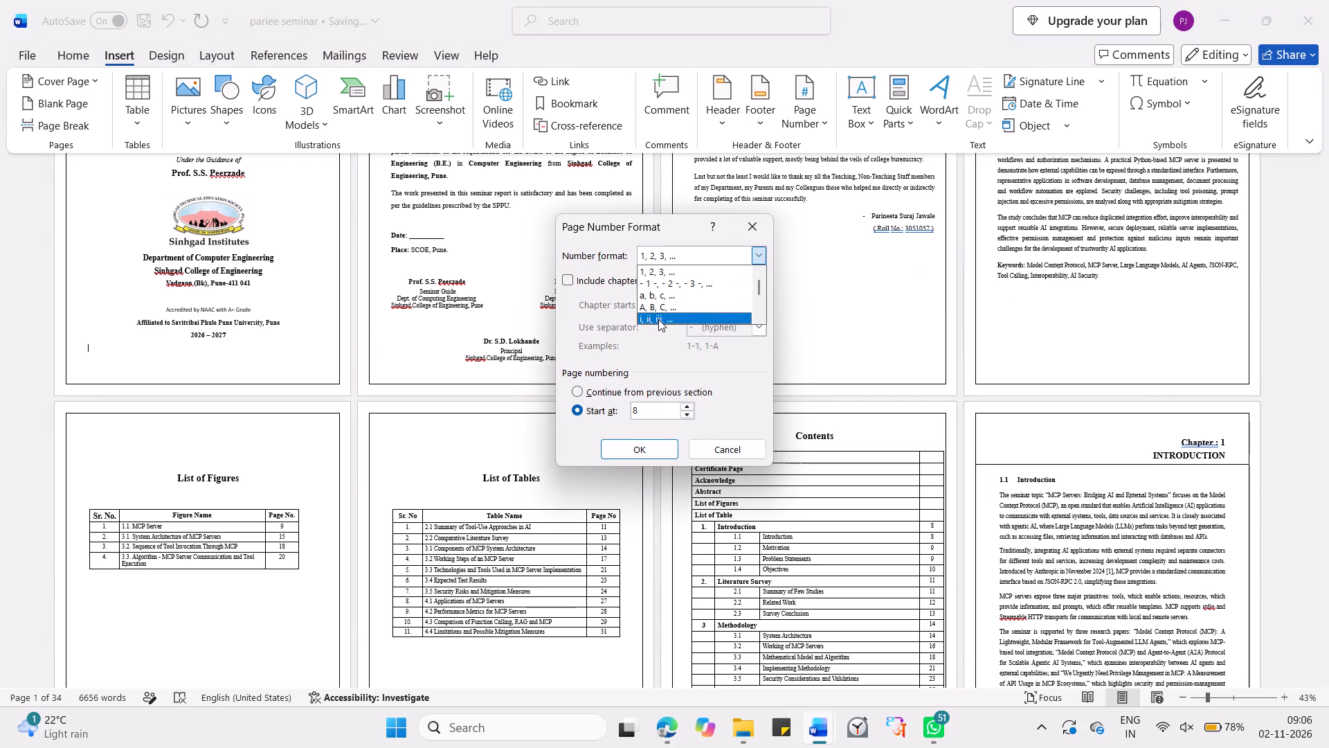
left_click(658, 319)
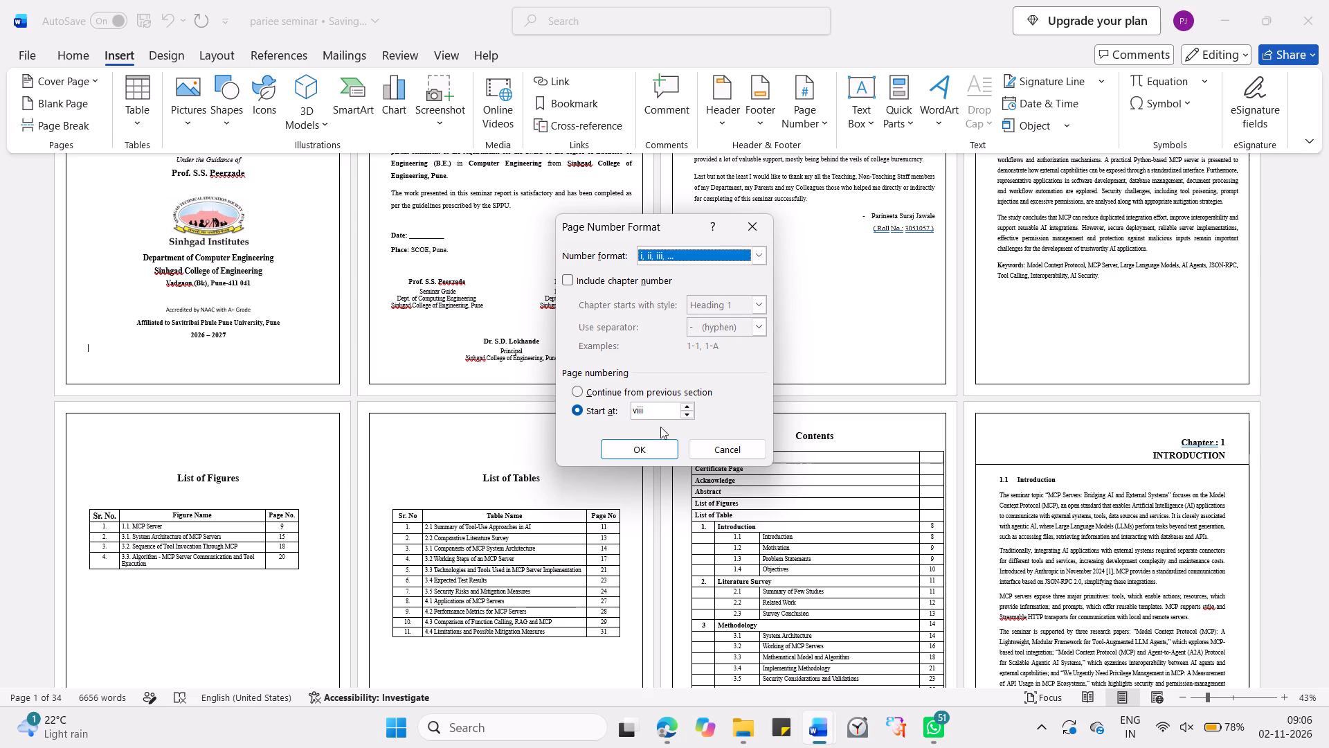
left_click(658, 408)
key("BackSpace")
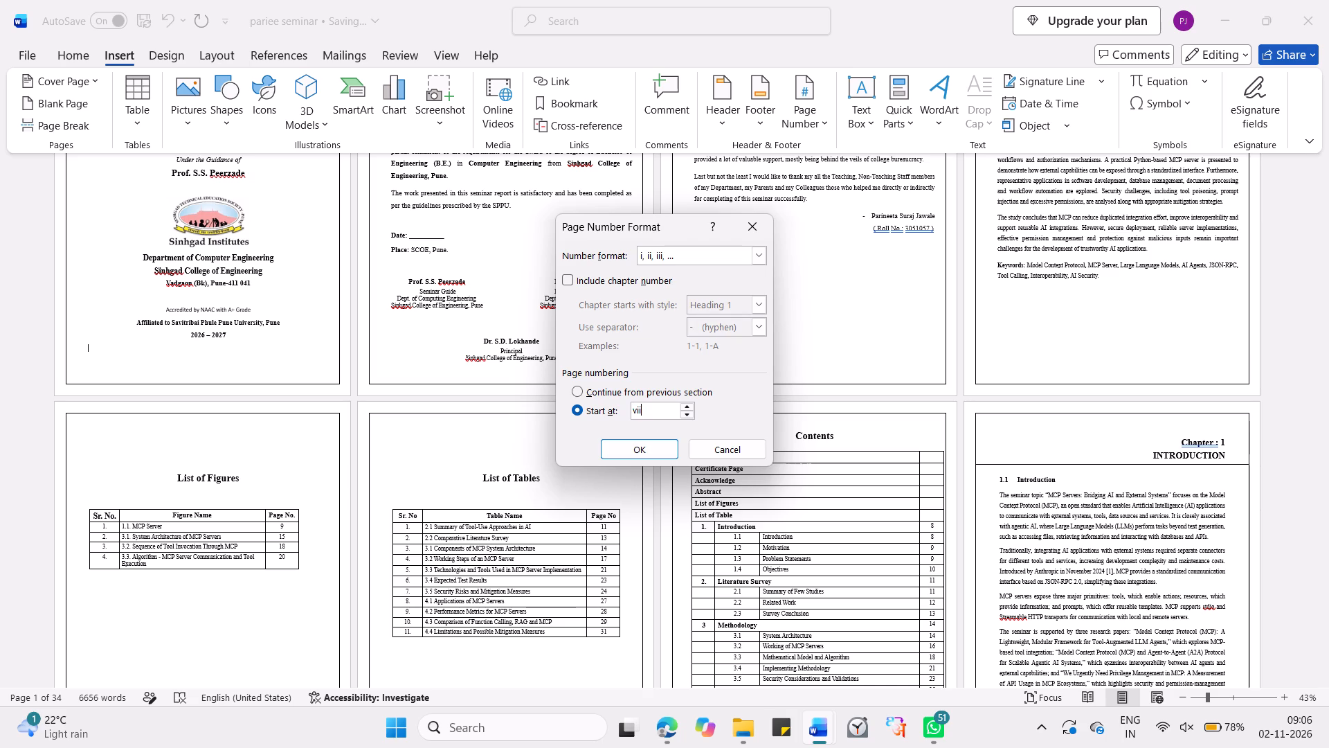
key("BackSpace")
key("BackSpace")
key("BackSpace")
key("i")
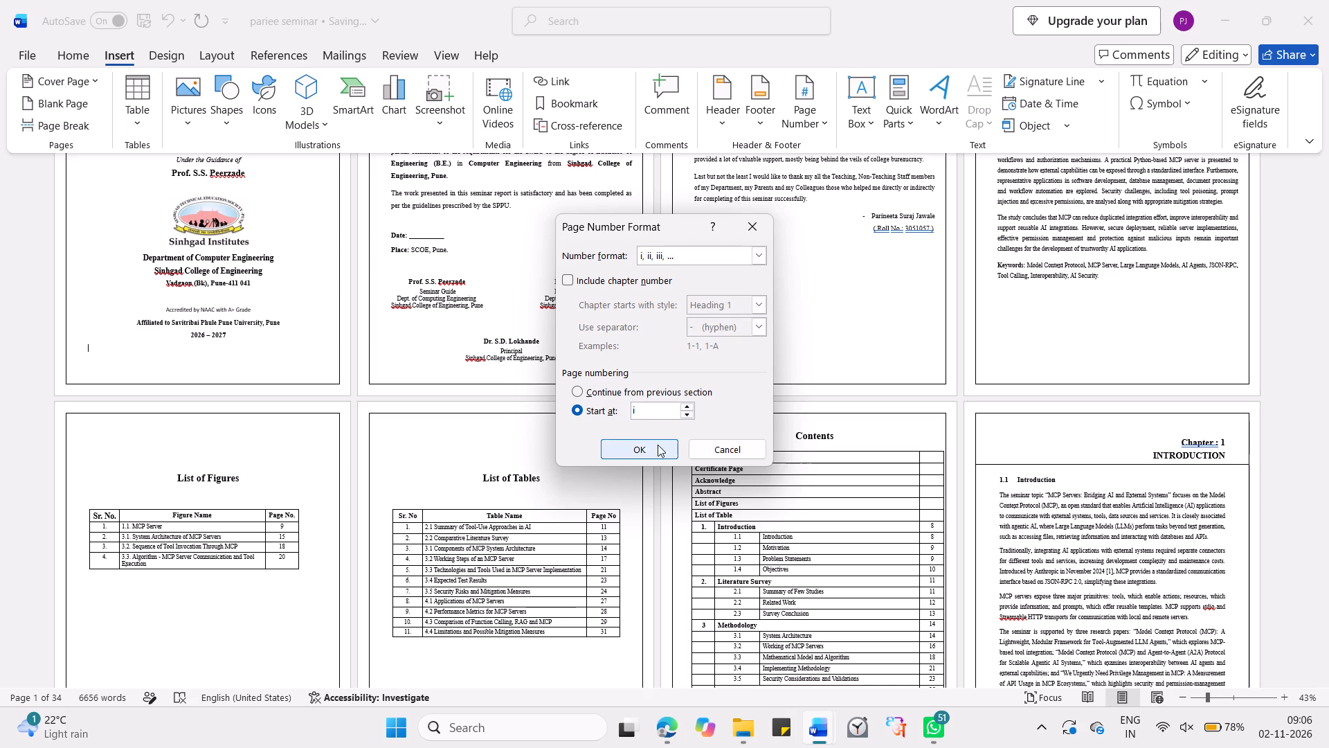
left_click(651, 445)
Insert page numbers at the bottom of the start pages in the Plain Number 2 style.
scroll(772, 501, "down", 2)
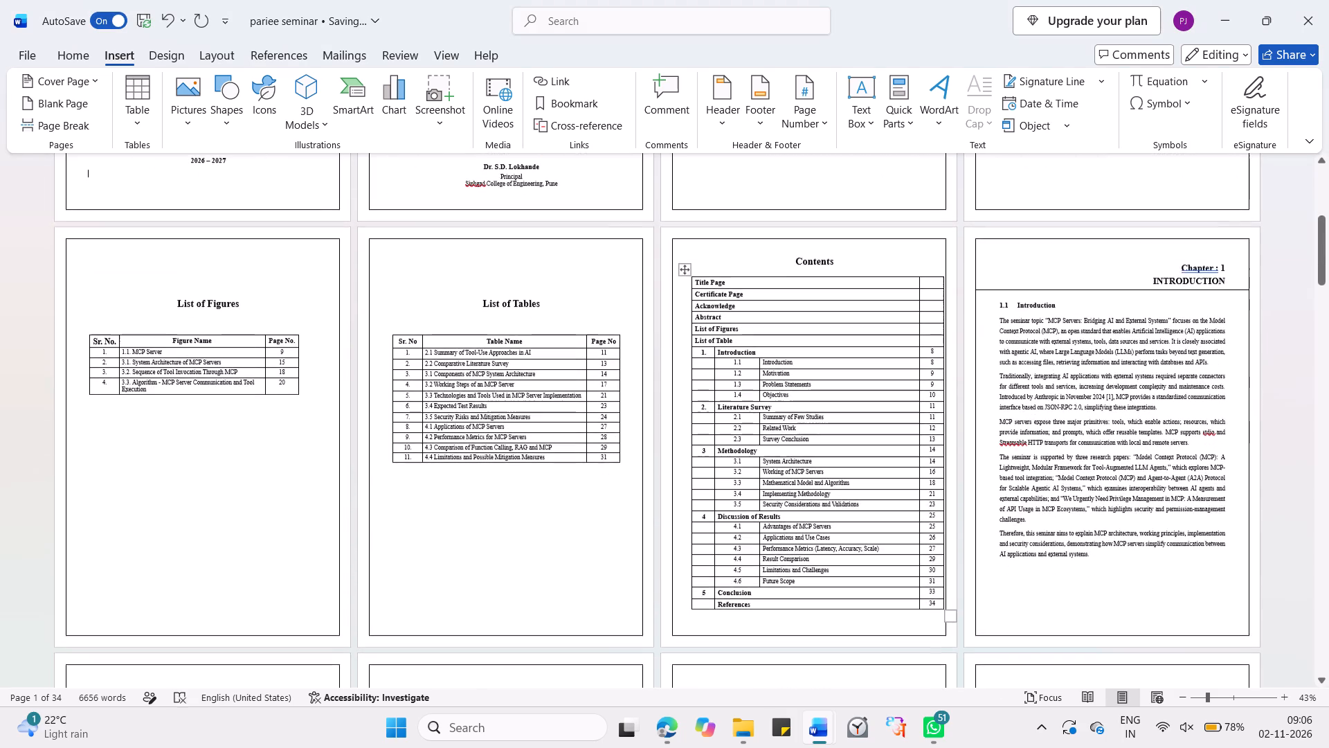
scroll(772, 501, "down", 1)
scroll(772, 501, "up", 1)
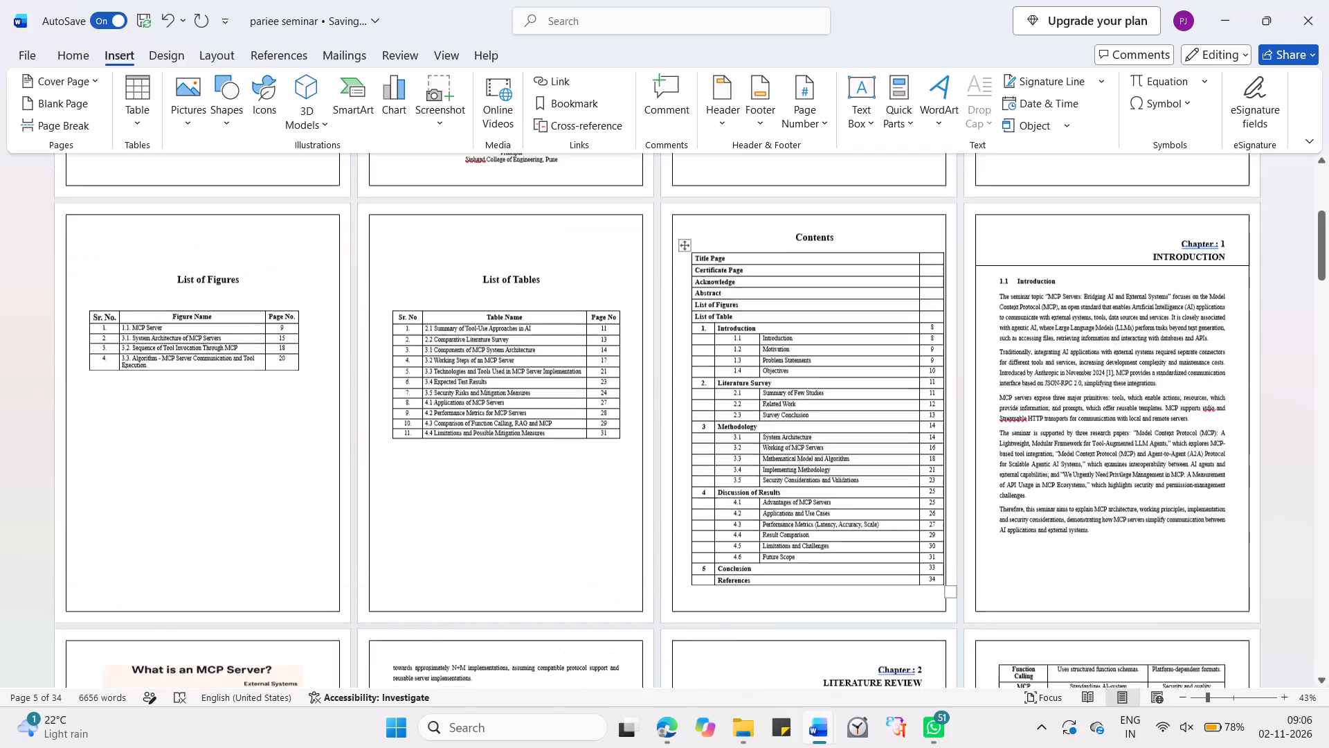
scroll(772, 501, "up", 5)
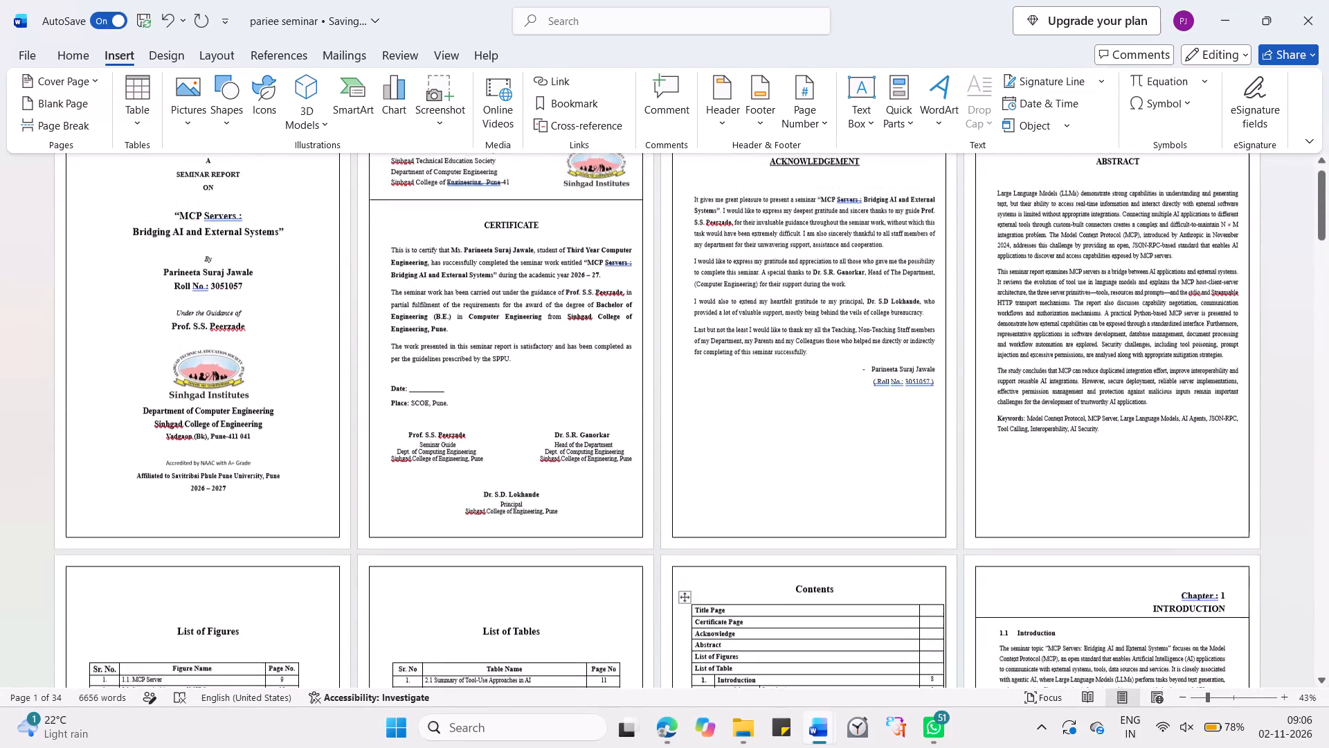
scroll(772, 501, "up", 1)
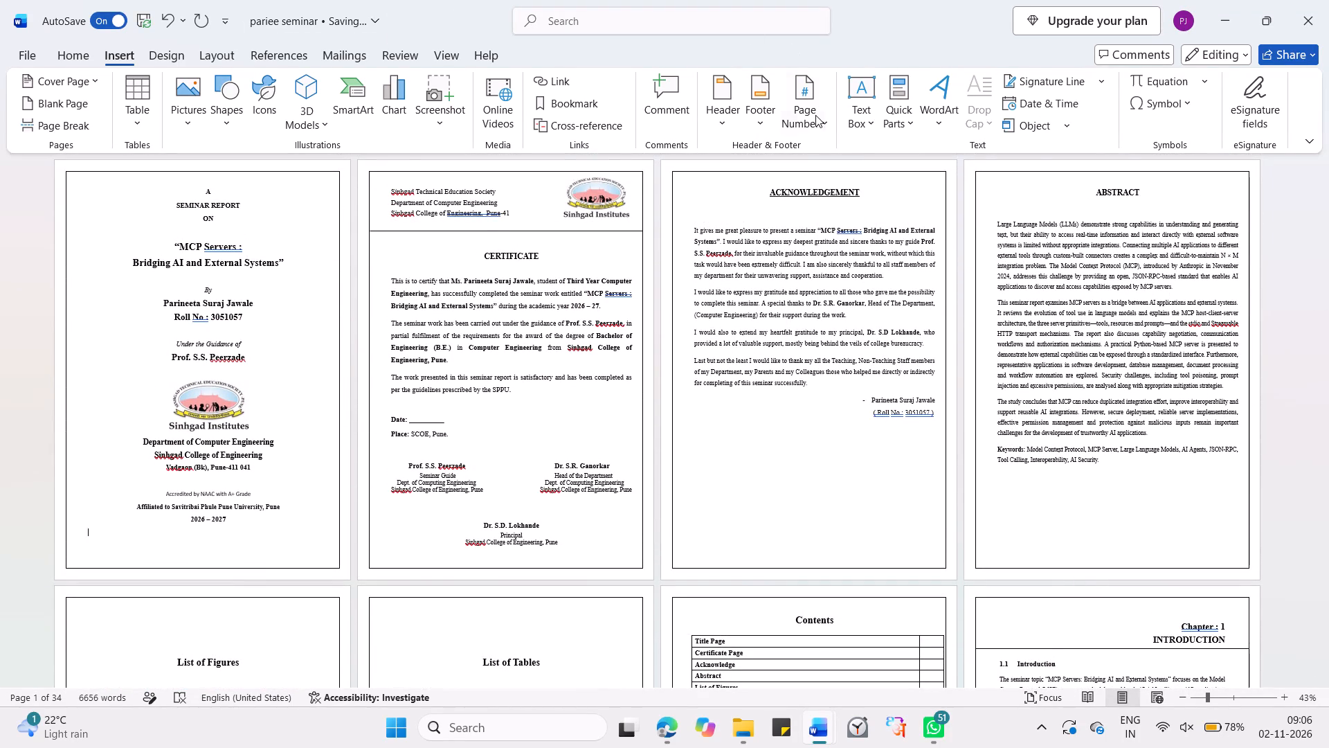
left_click(815, 115)
left_click(810, 171)
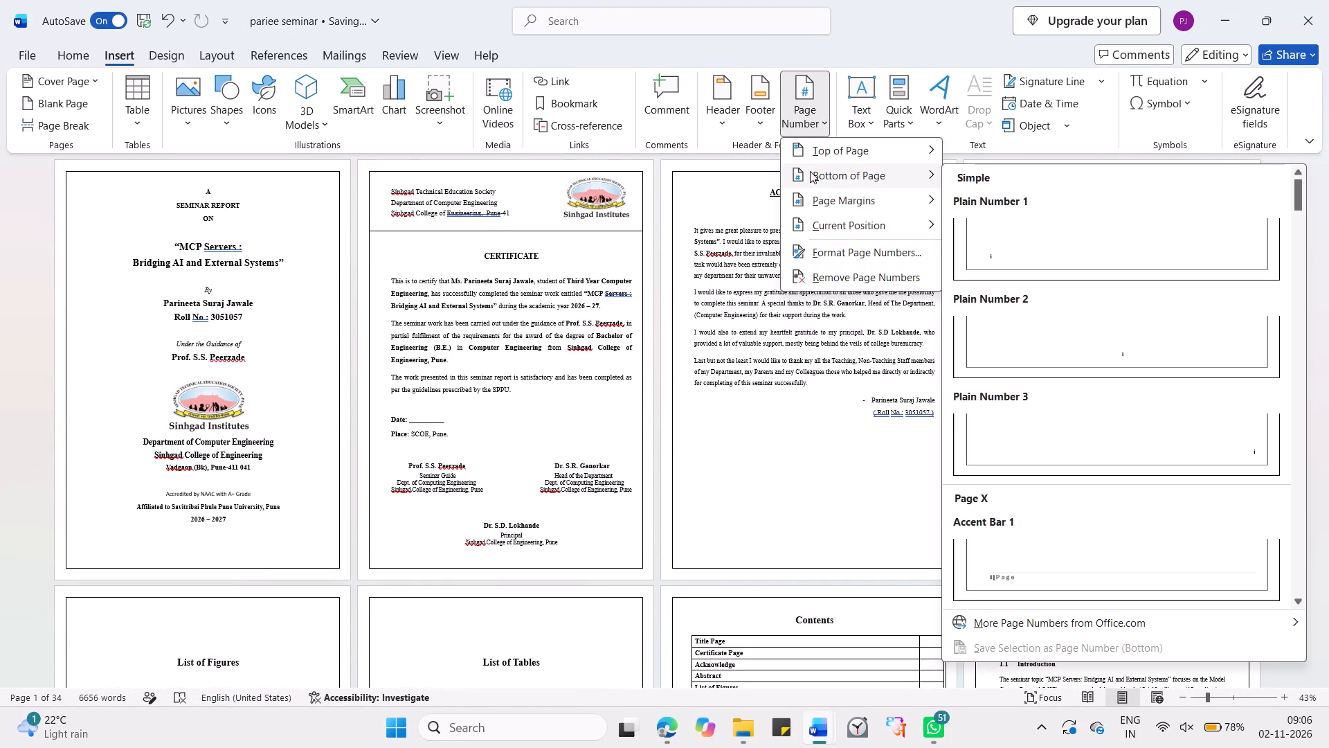
left_click(1046, 341)
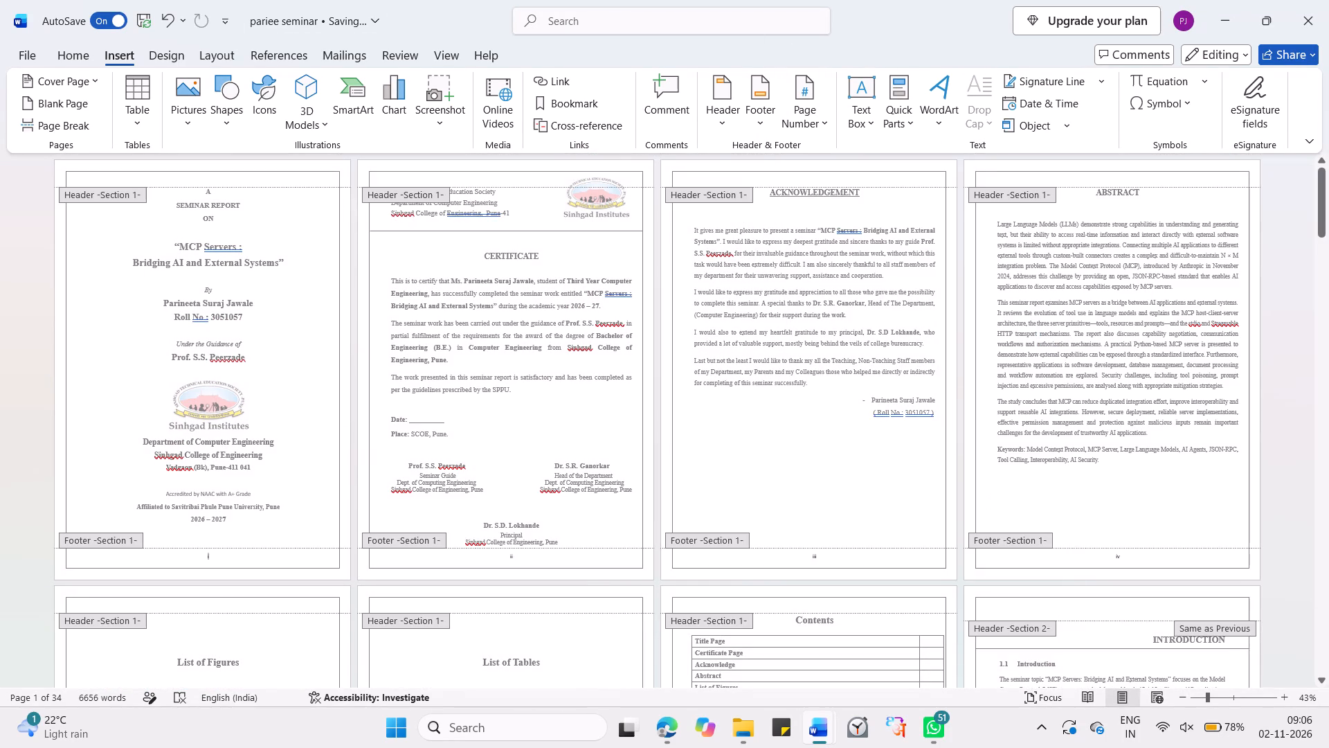
Insert page numbers at the bottom of the Chapter 1 section in the Plain Number 2 style.
scroll(905, 454, "down", 5)
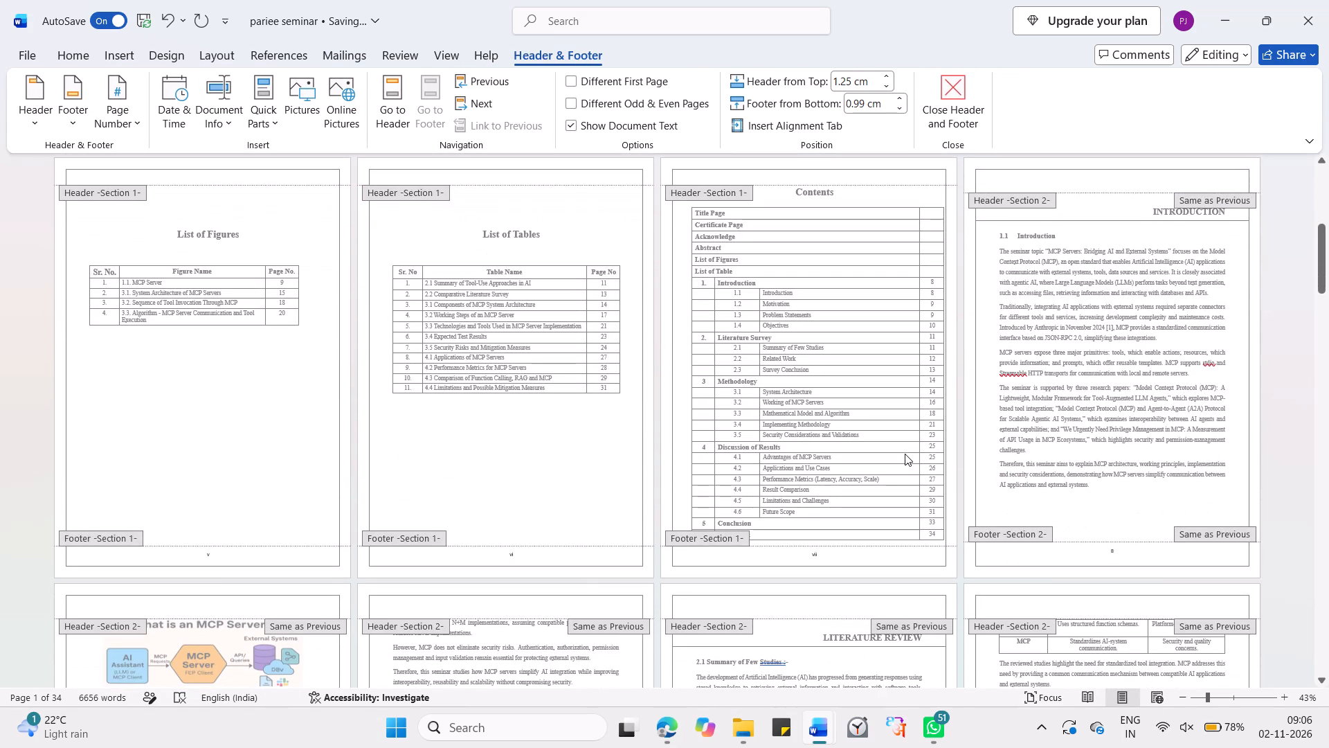
left_click(1124, 549)
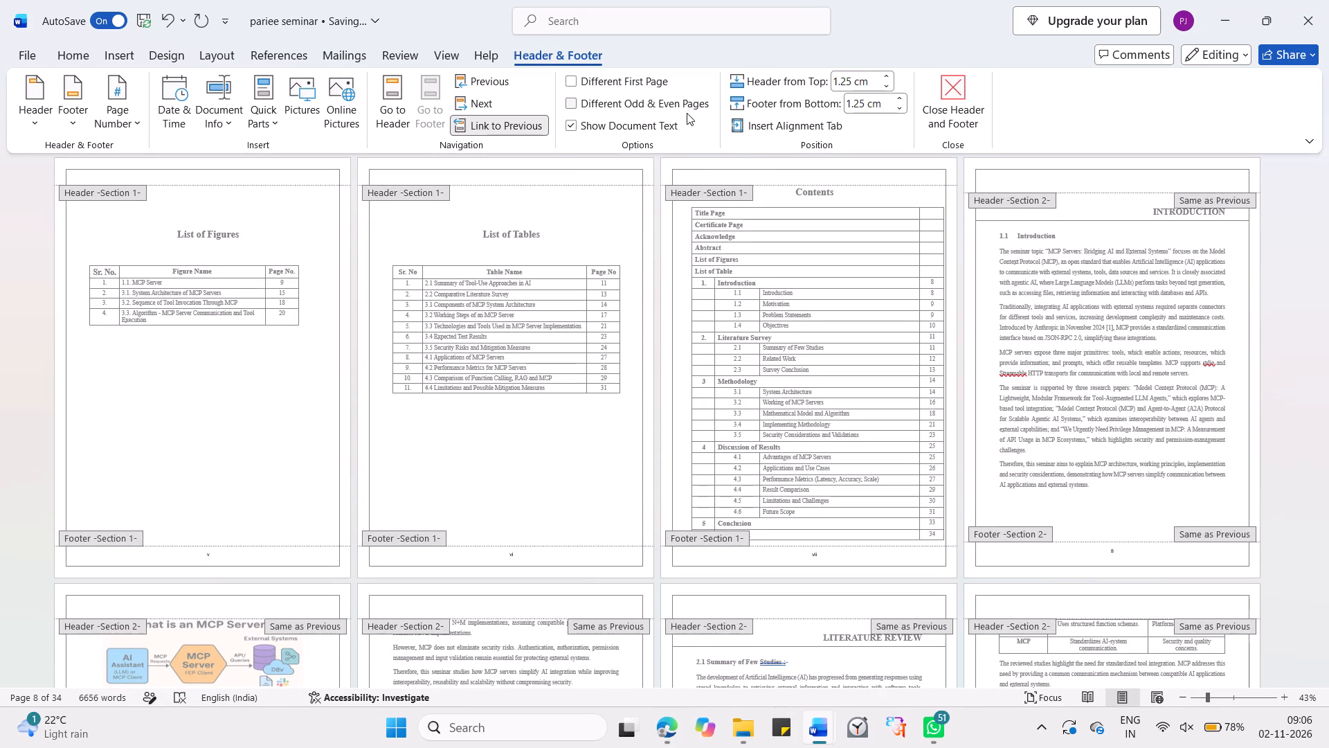
left_click(129, 125)
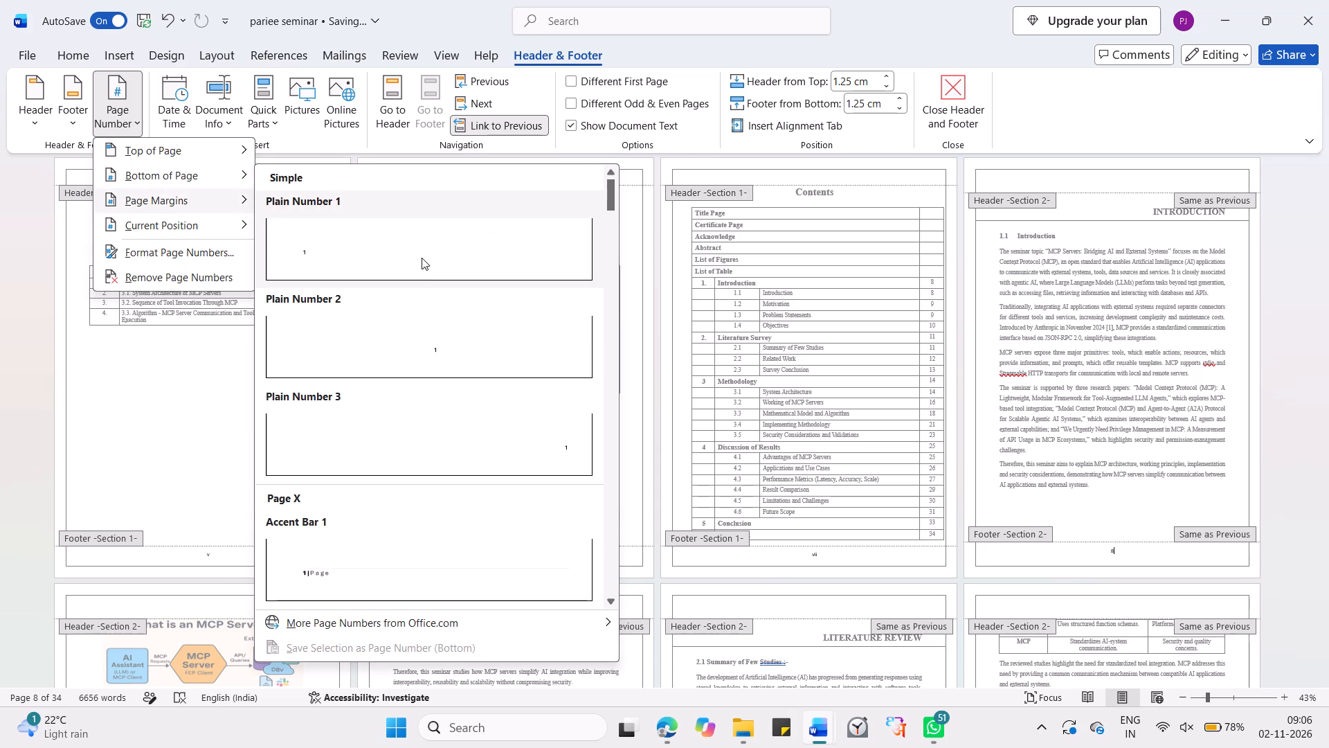
left_click(424, 327)
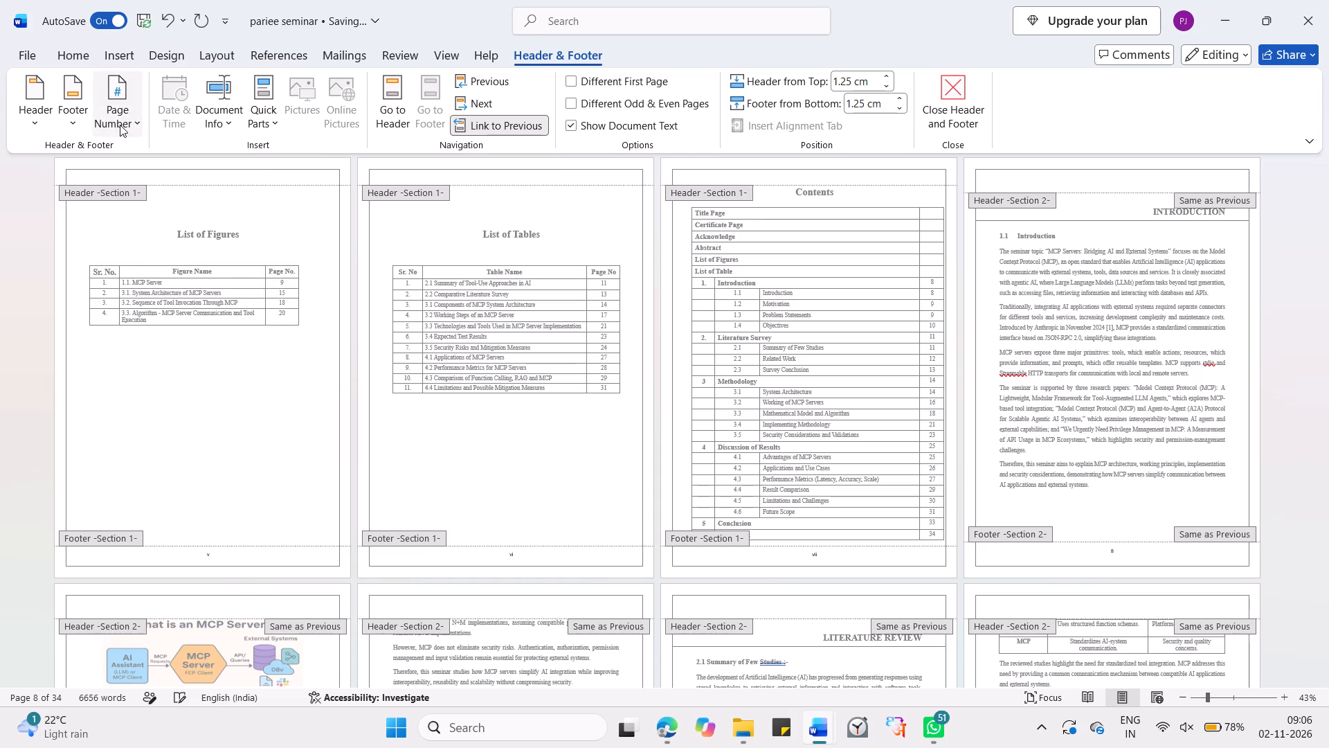
Set the page numbering of the Chapter 1 section to start at 1 and finish footer editing.
left_click(120, 125)
left_click(147, 251)
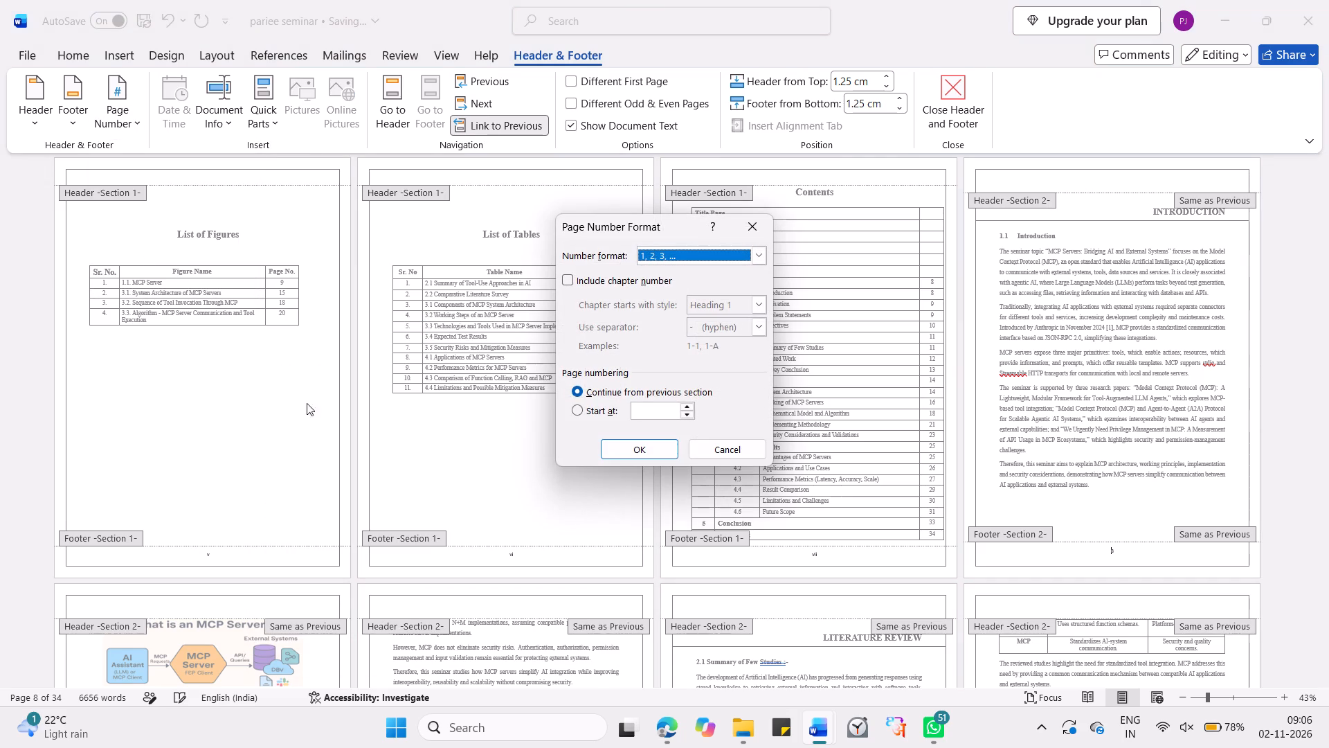
left_click(642, 412)
key("1")
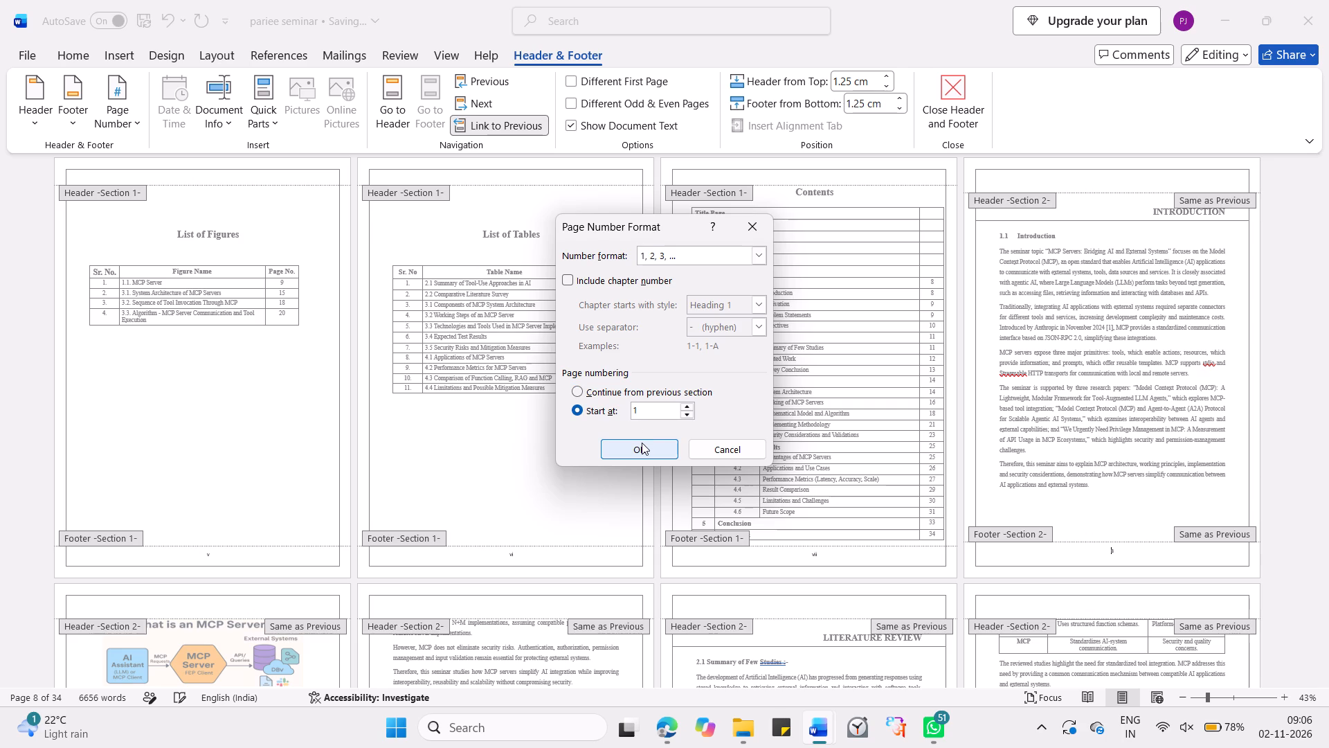
left_click(642, 443)
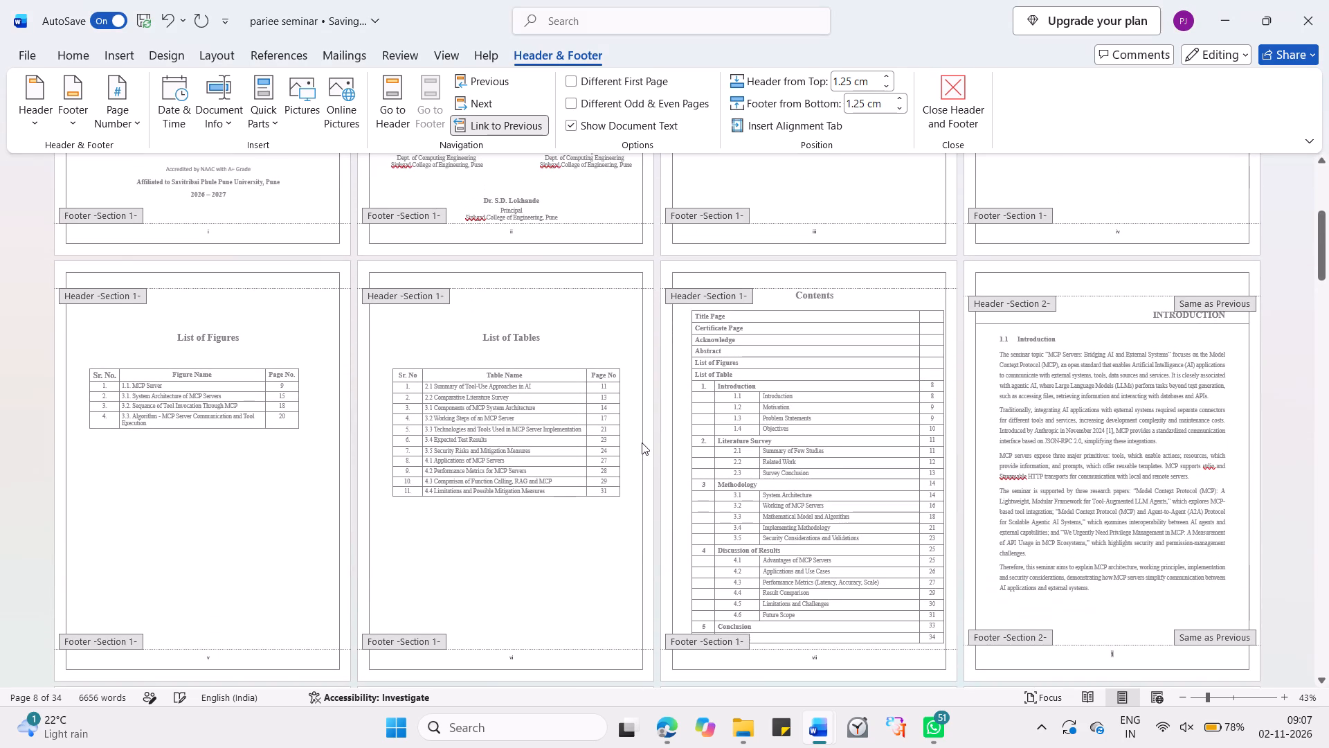
scroll(642, 443, "down", 4)
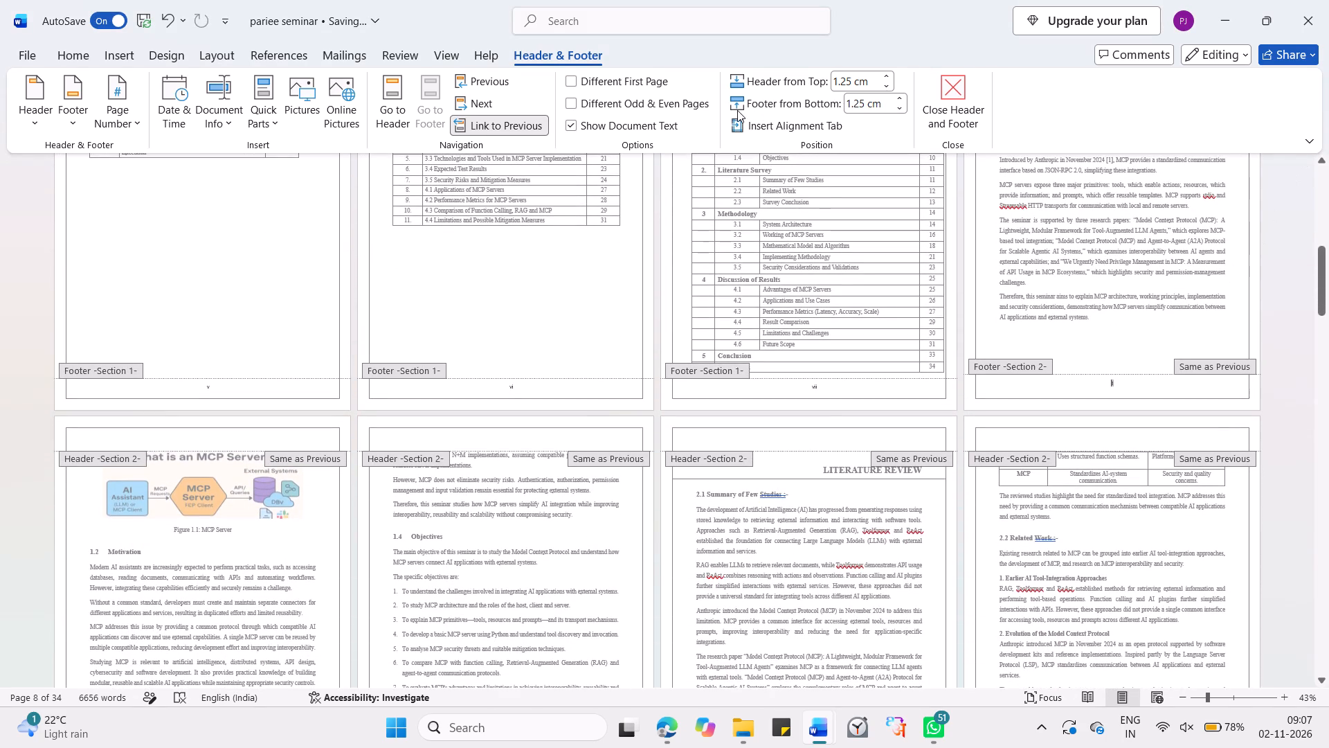
left_click(943, 105)
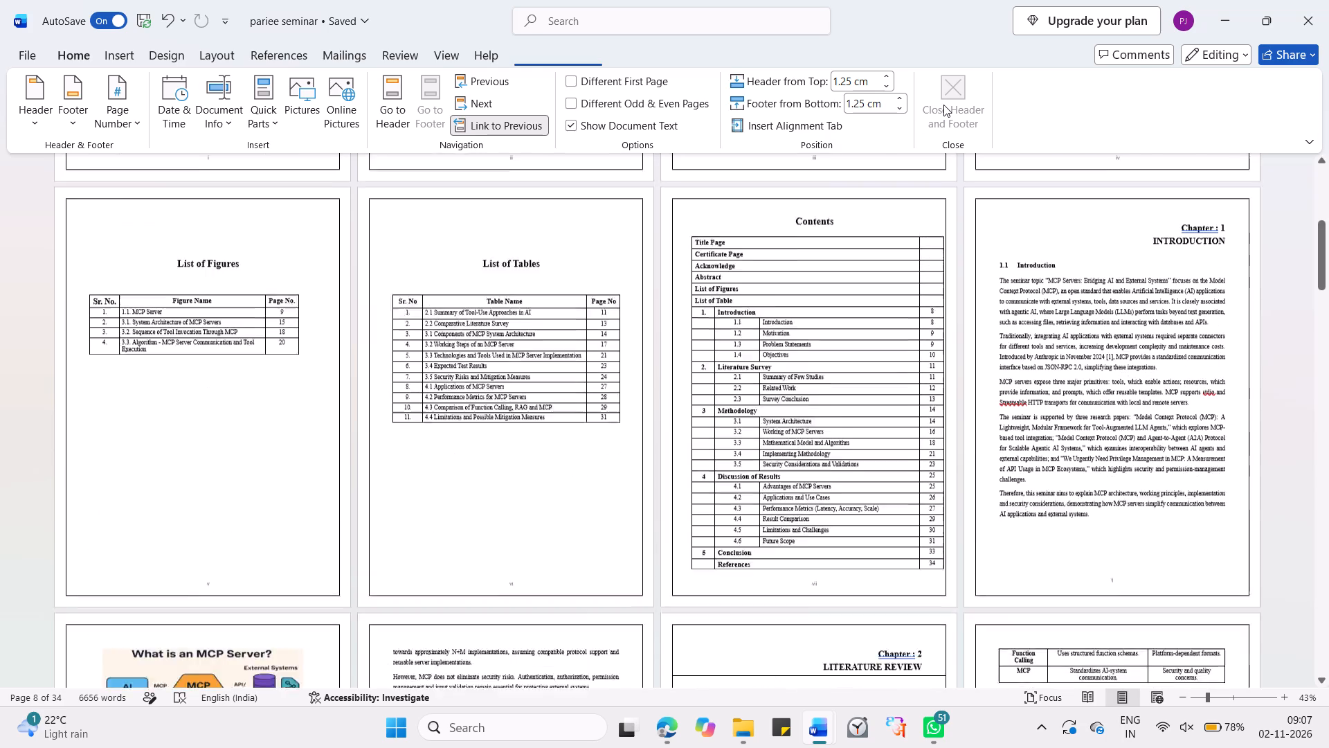
Check the footer page numbers on the start pages, from the title page through to the Contents table.
scroll(805, 244, "up", 2)
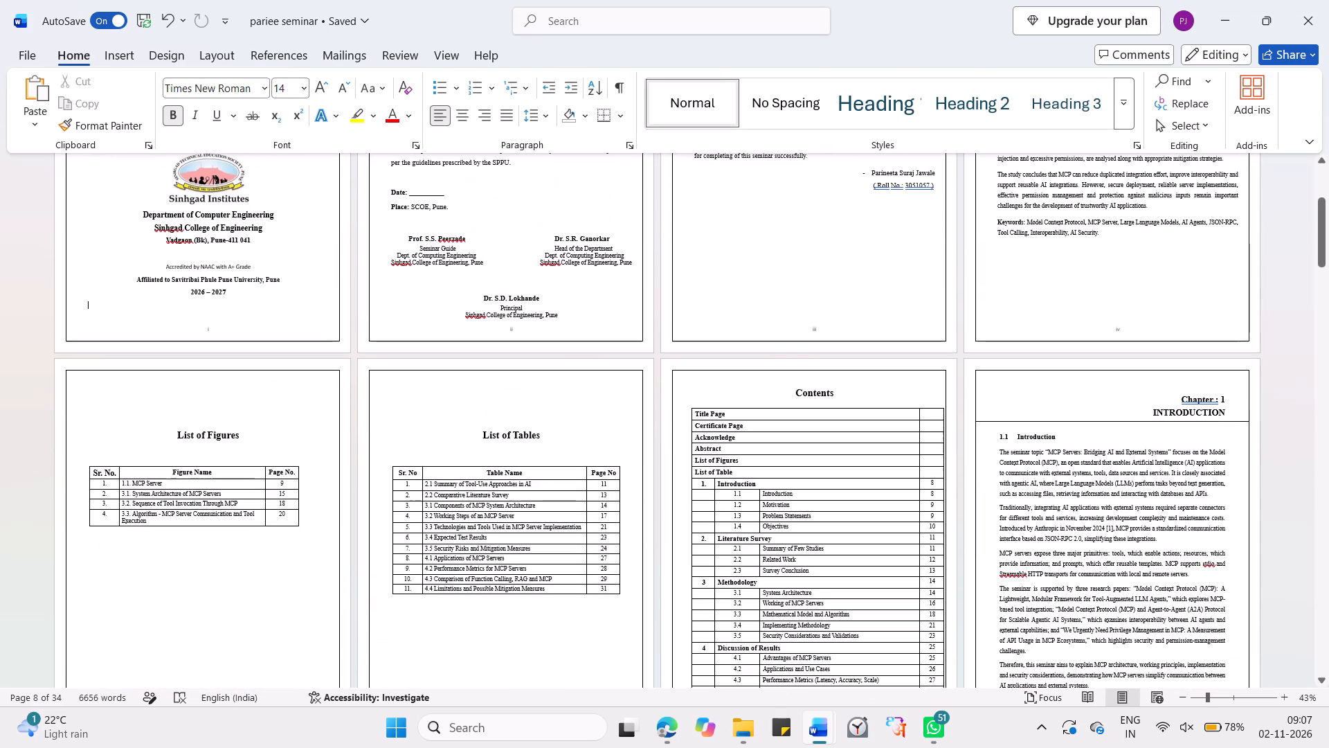
scroll(805, 244, "up", 6)
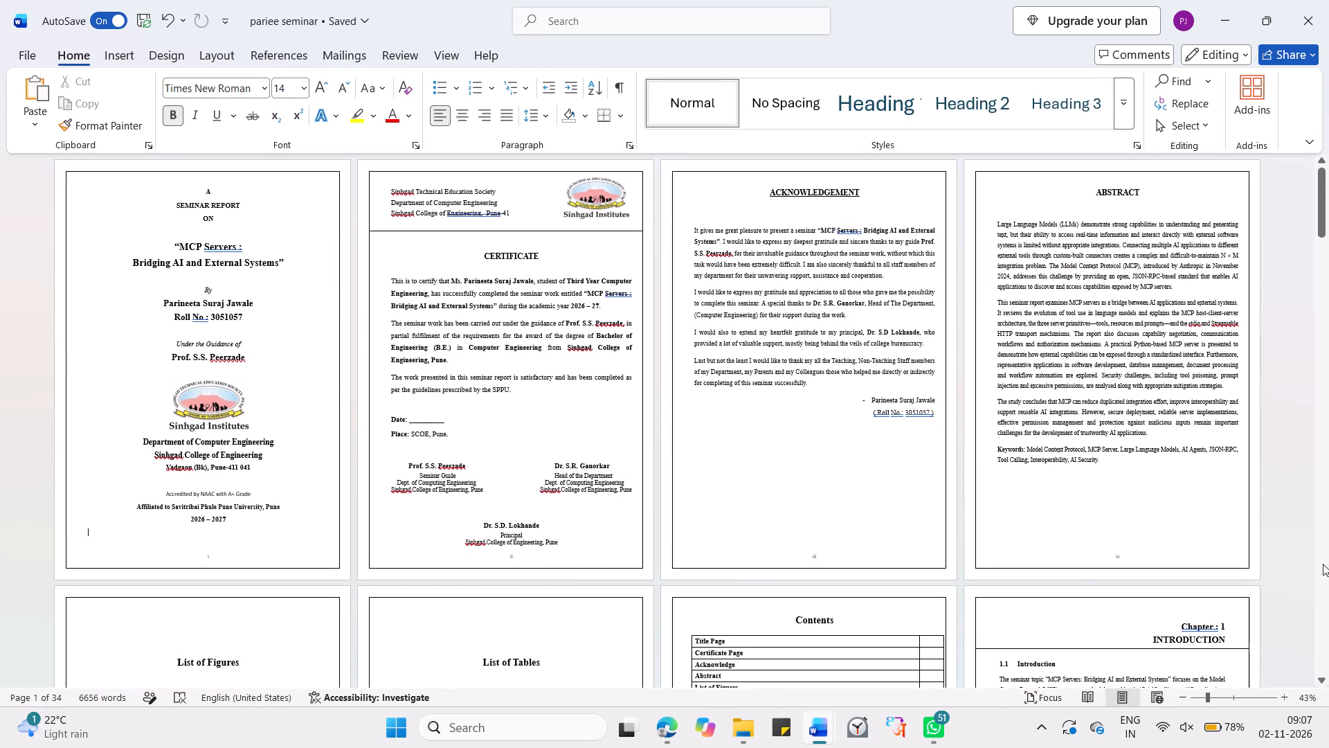
triple_click(1284, 701)
left_click(1284, 701)
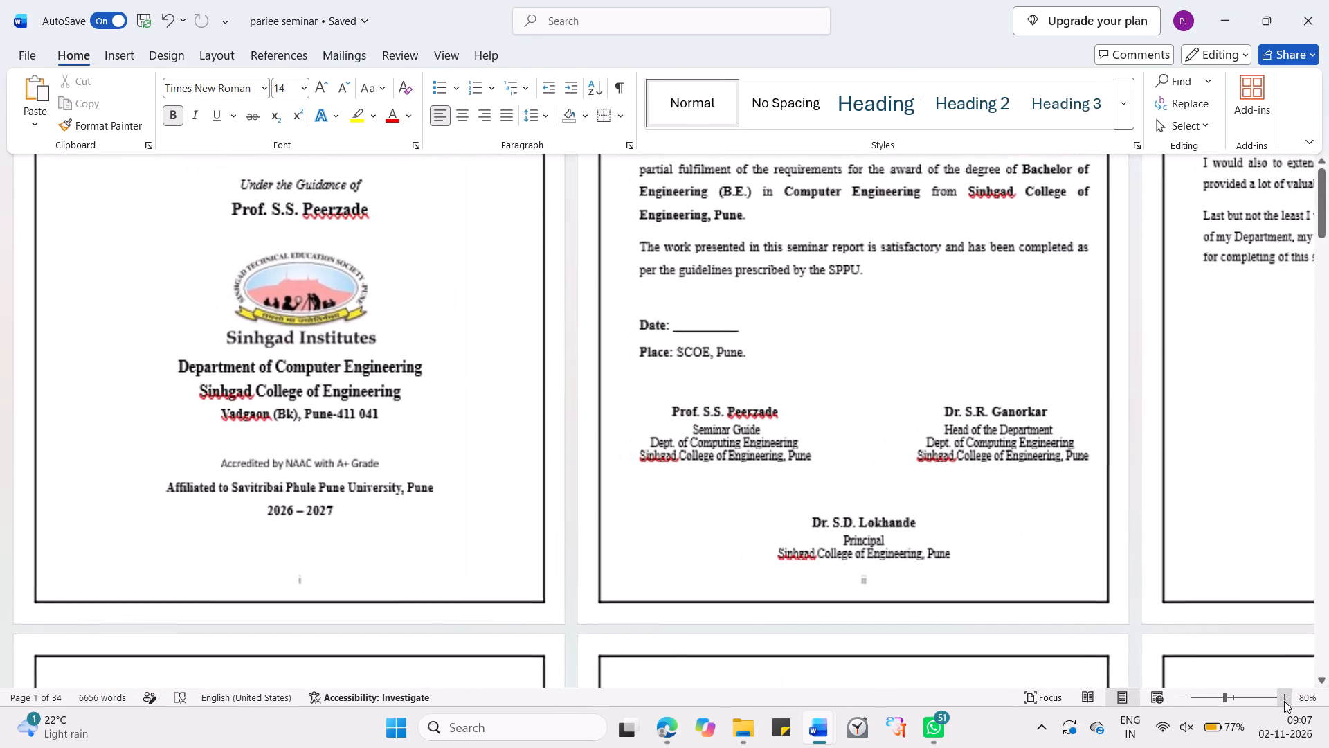
double_click(1284, 701)
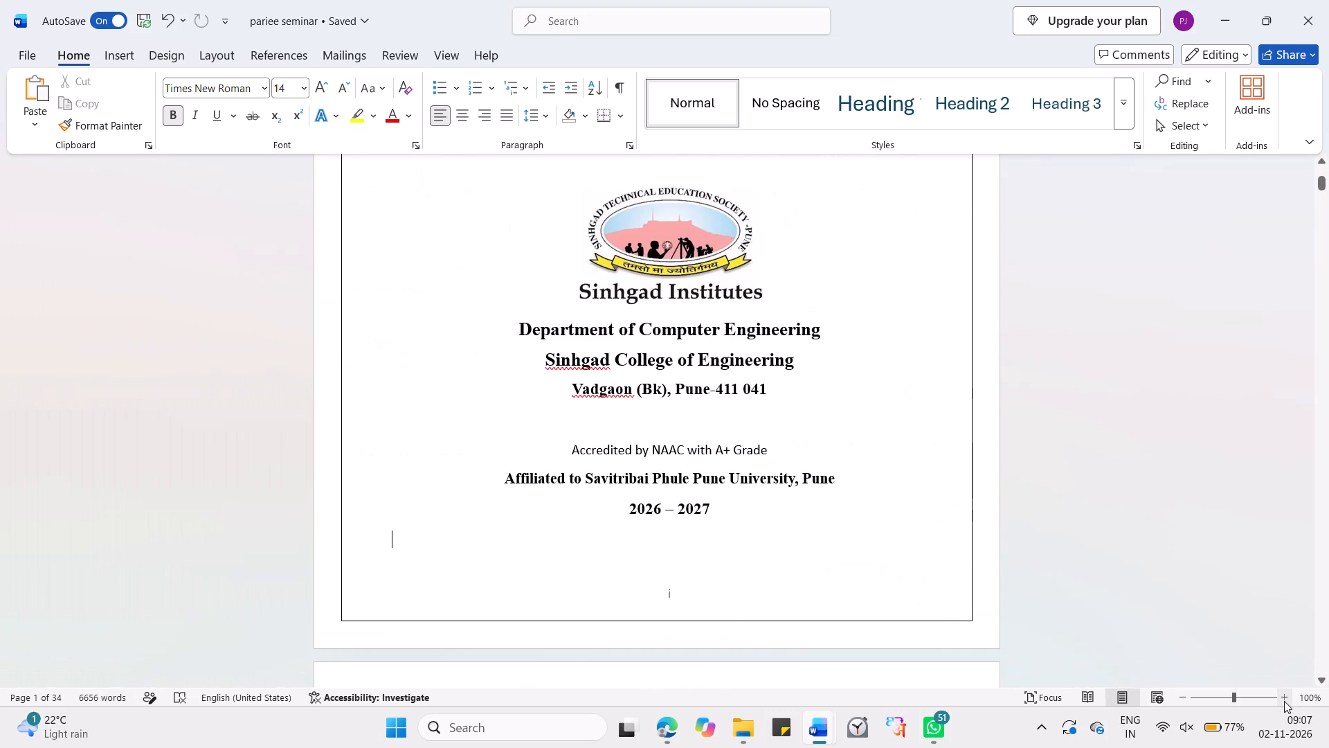
scroll(946, 482, "up", 10)
scroll(946, 482, "down", 4)
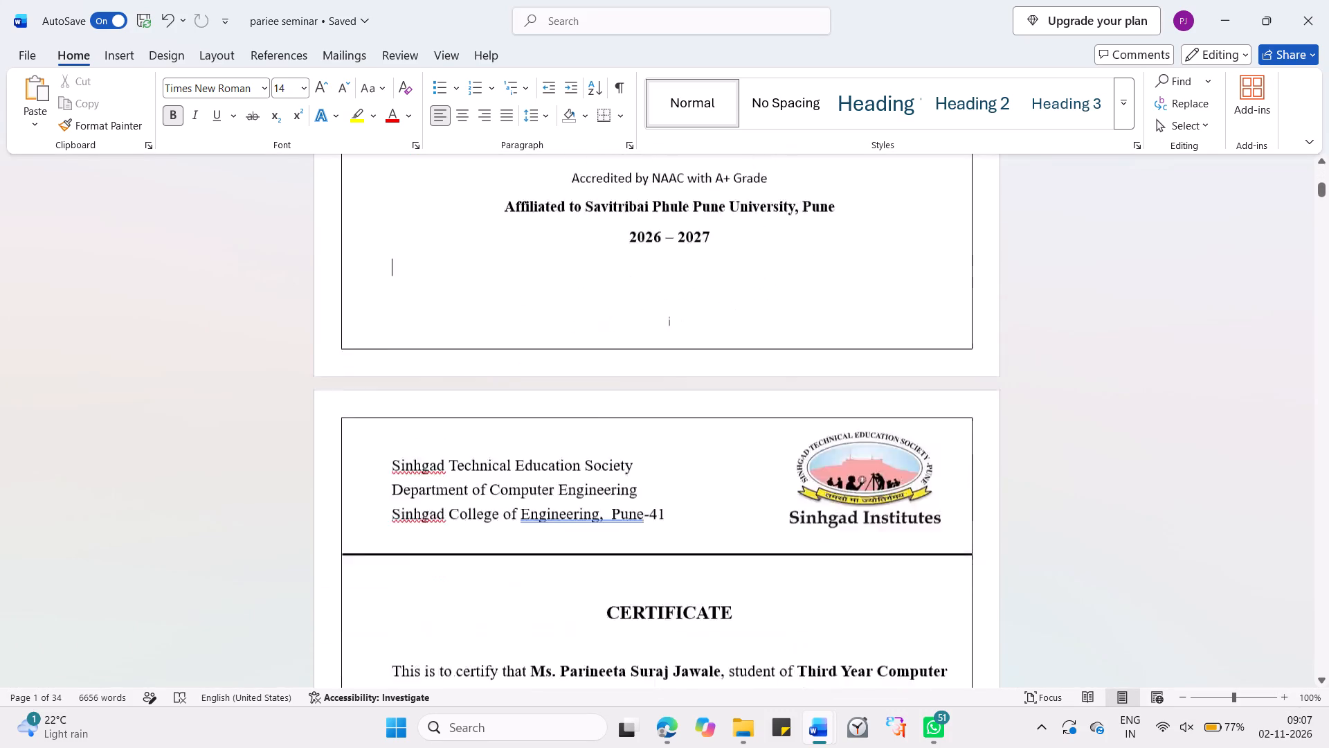
scroll(946, 482, "down", 8)
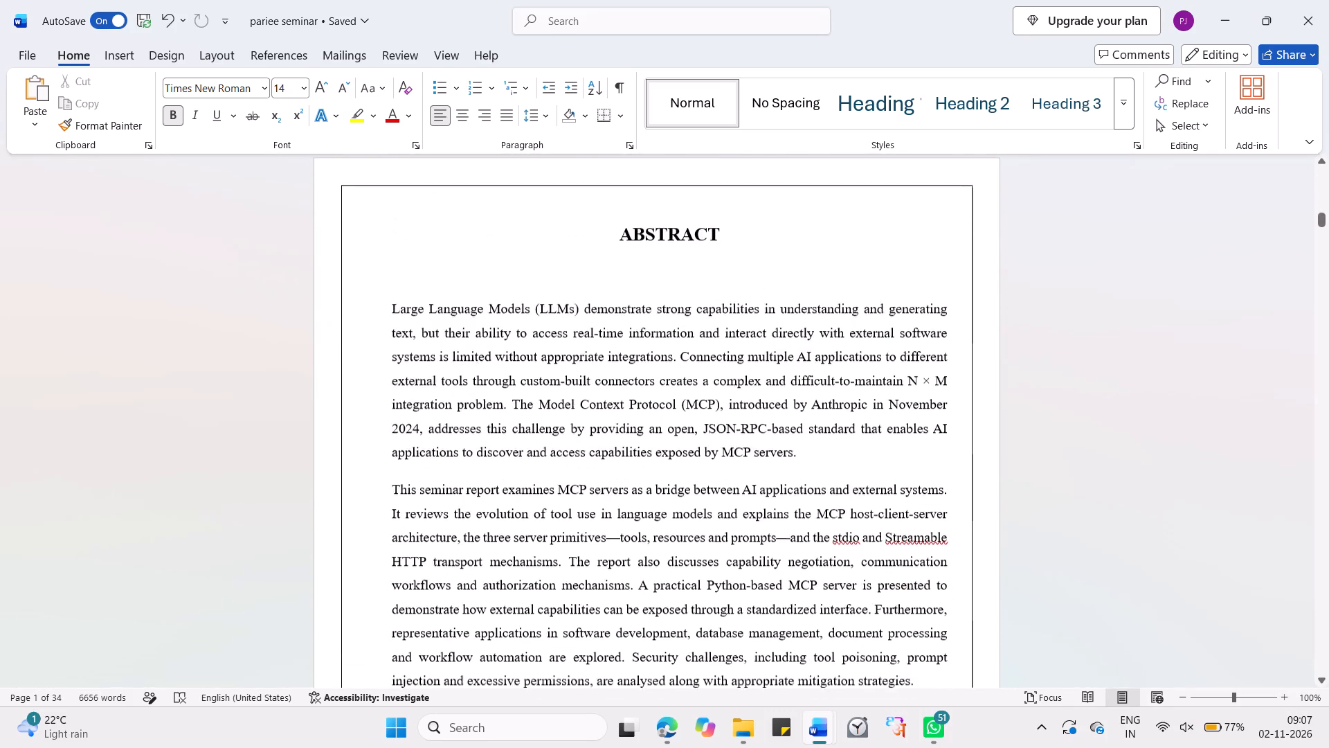
scroll(946, 482, "down", 8)
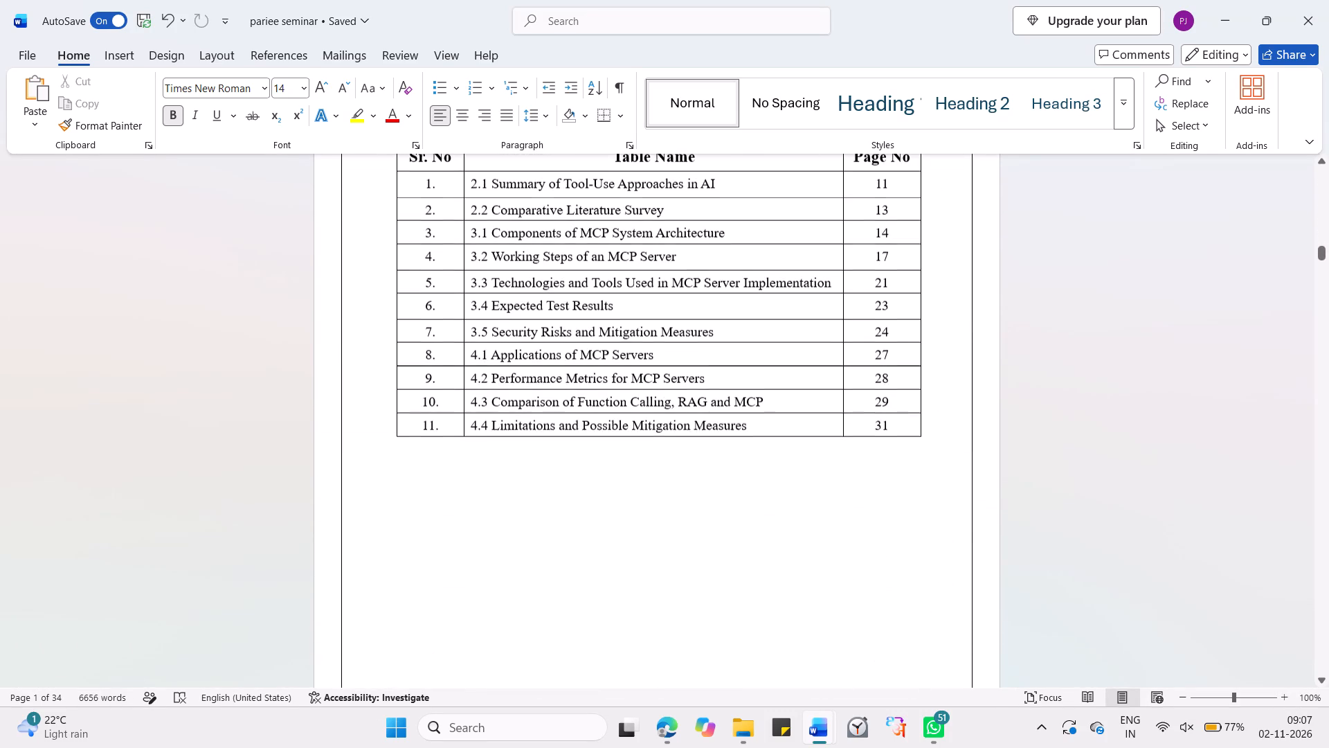
scroll(946, 482, "down", 4)
scroll(946, 482, "up", 1)
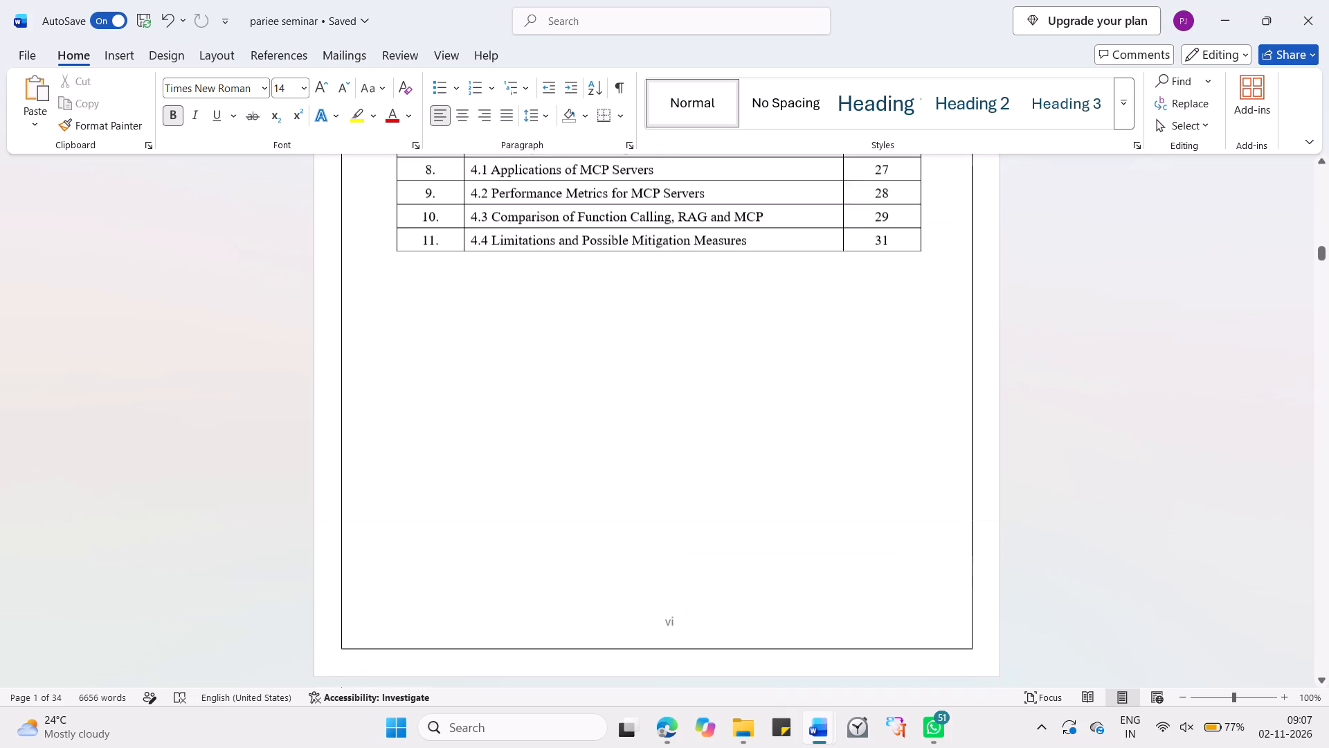
scroll(946, 482, "down", 2)
scroll(946, 482, "up", 1)
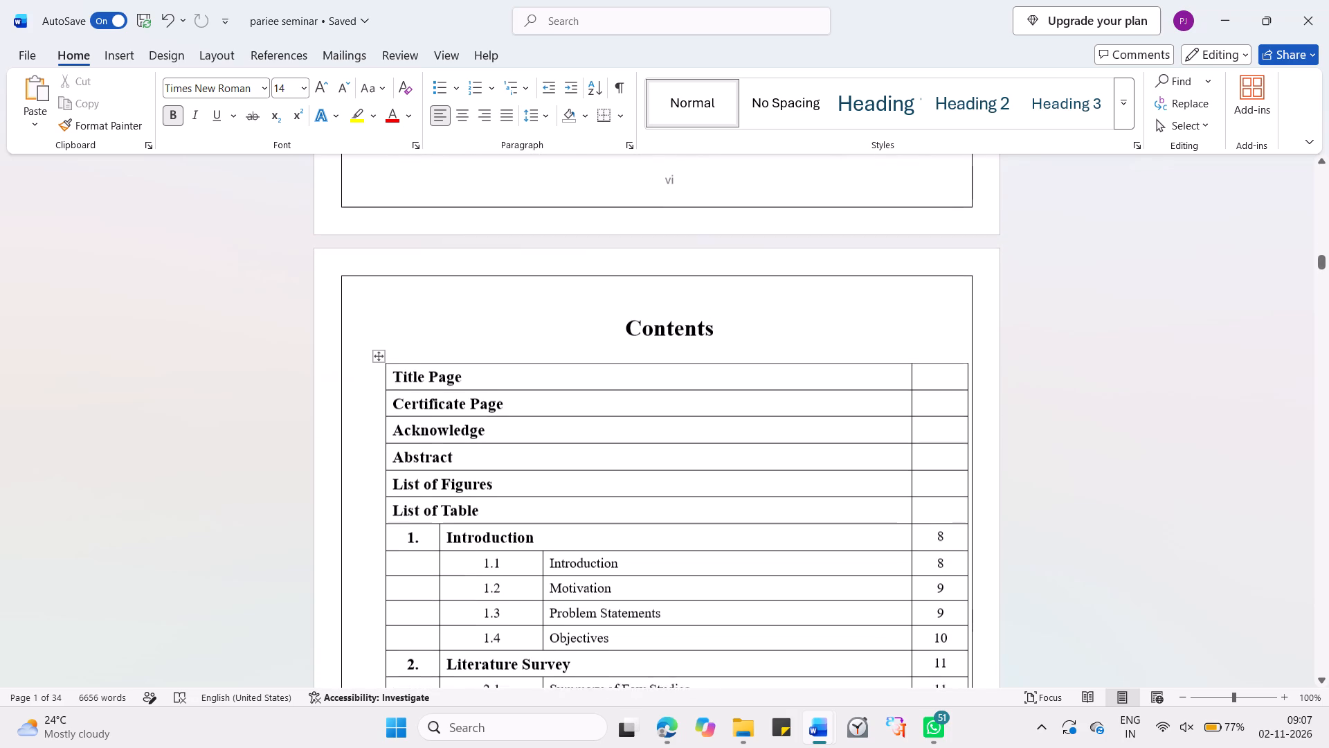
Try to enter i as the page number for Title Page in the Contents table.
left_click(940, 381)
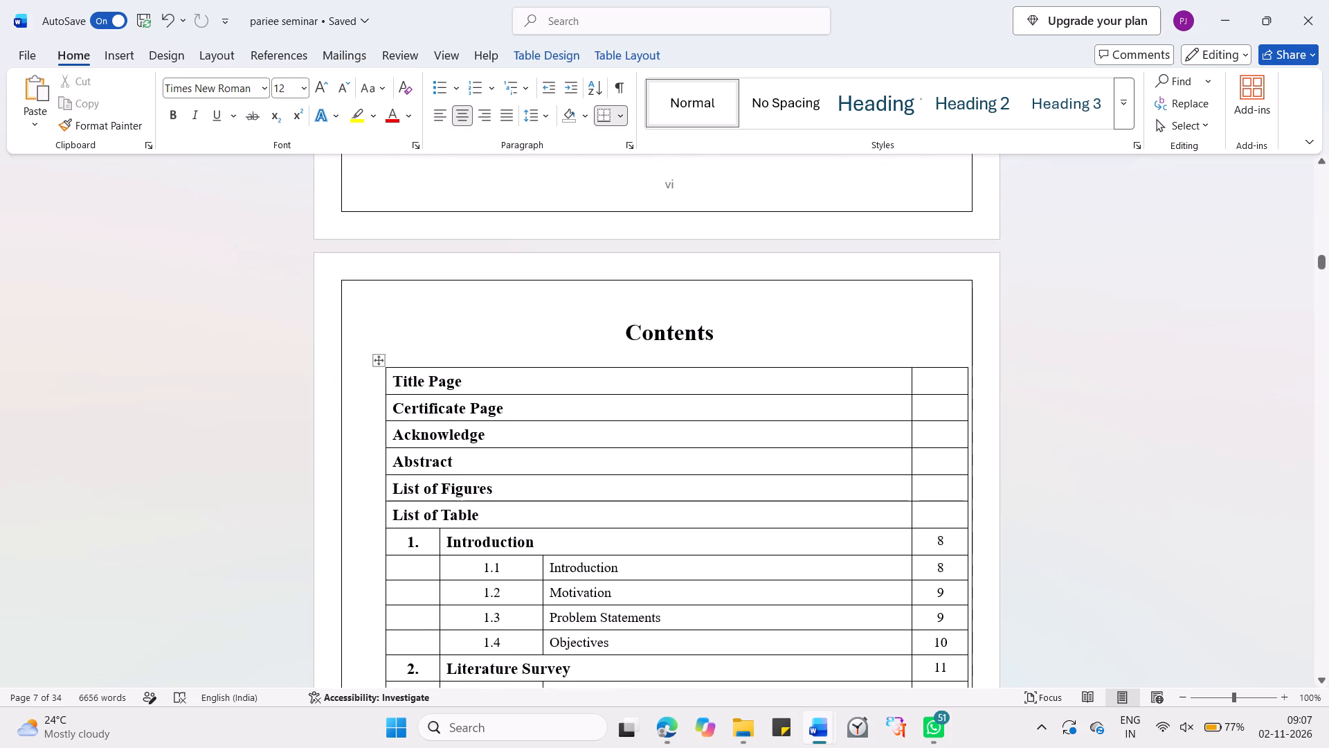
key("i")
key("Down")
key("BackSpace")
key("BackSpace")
Switch to the Seminar Final_Report (1) document and examine how its Contents table lists the start pages' numbers.
key("alt+Tab")
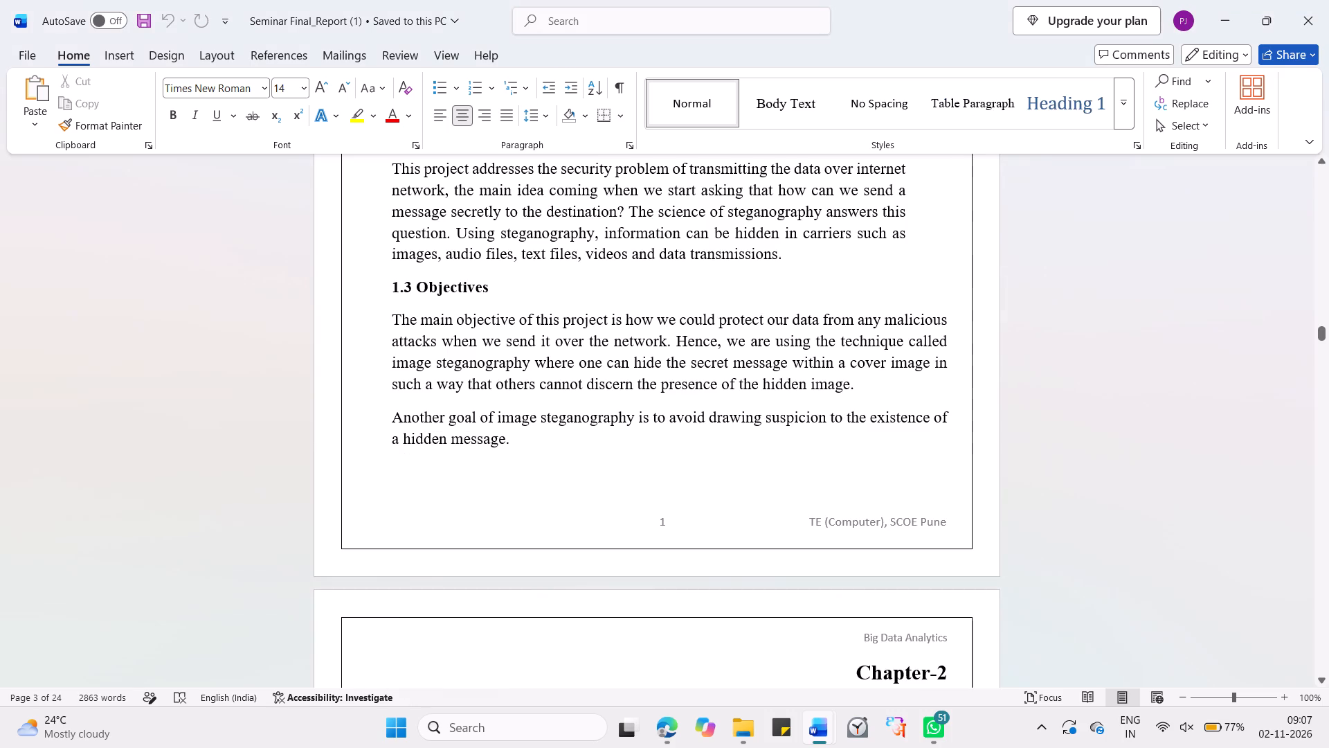
scroll(892, 479, "down", 3)
scroll(892, 479, "up", 11)
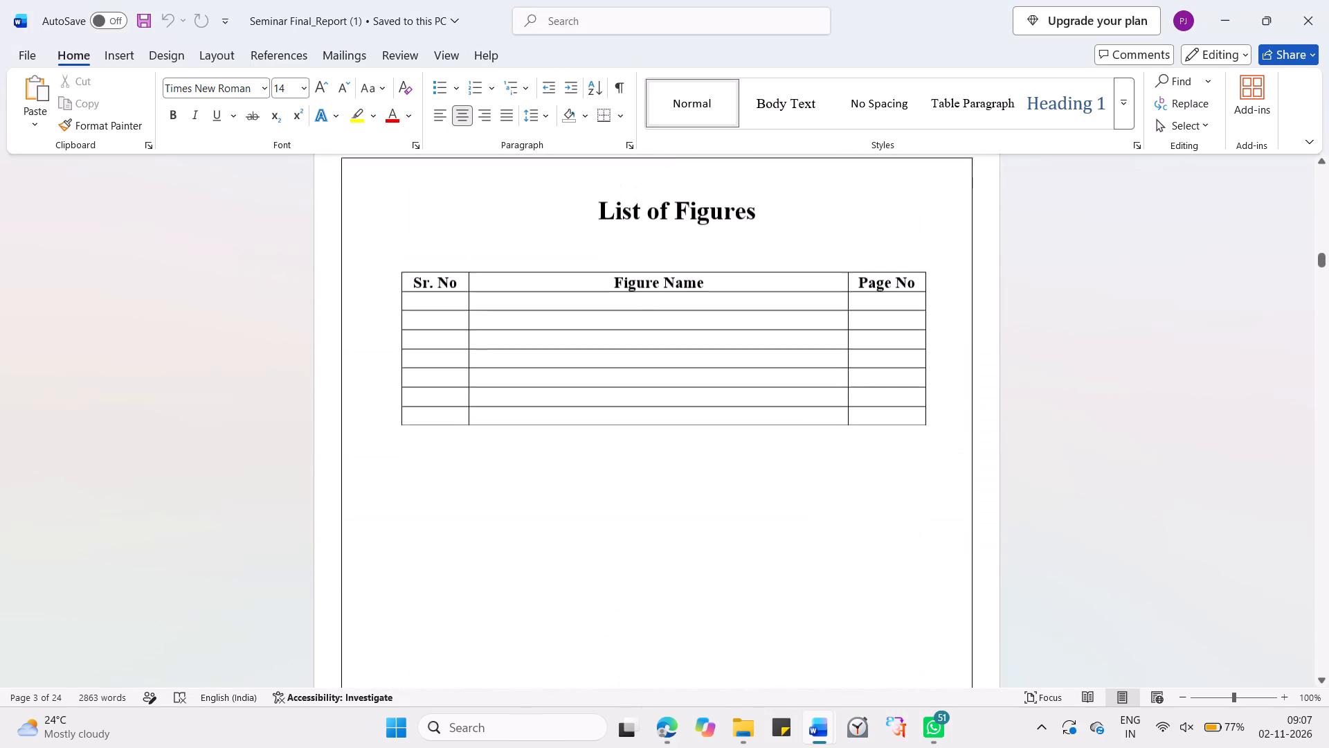
scroll(892, 479, "down", 6)
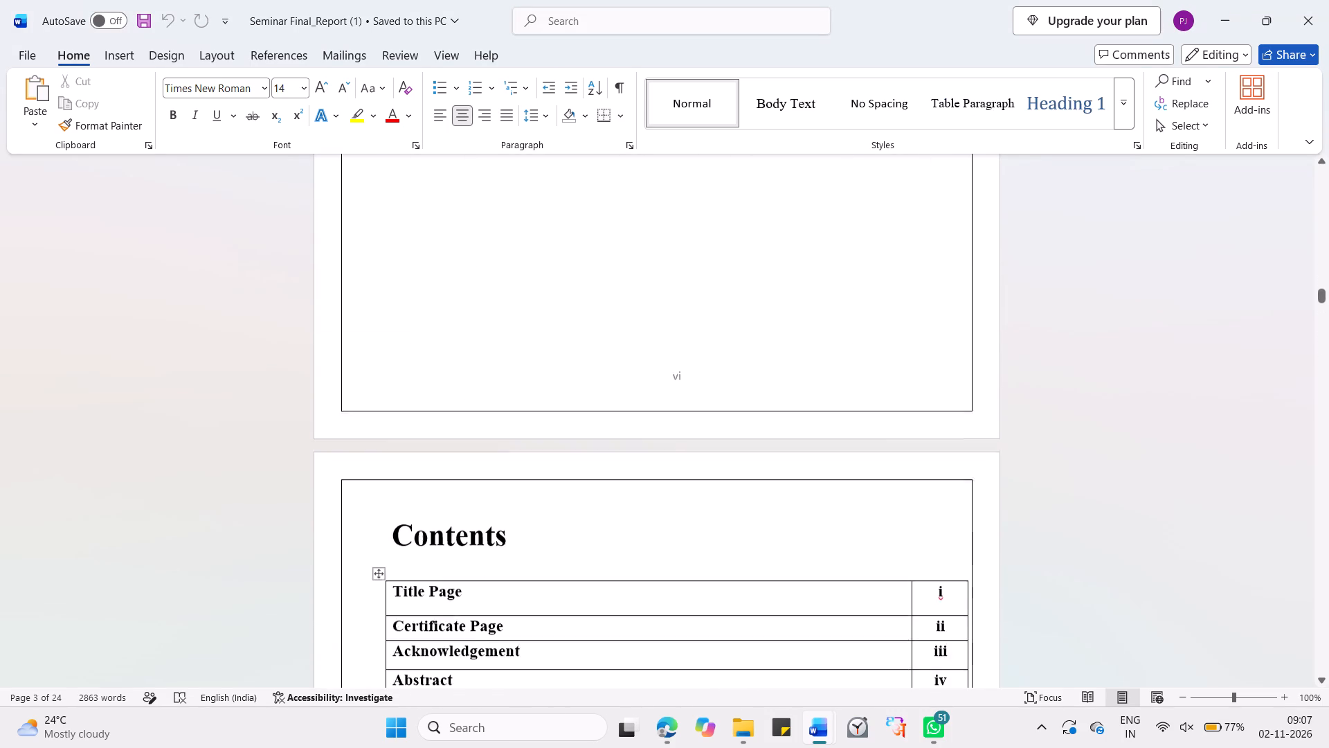
scroll(892, 479, "down", 3)
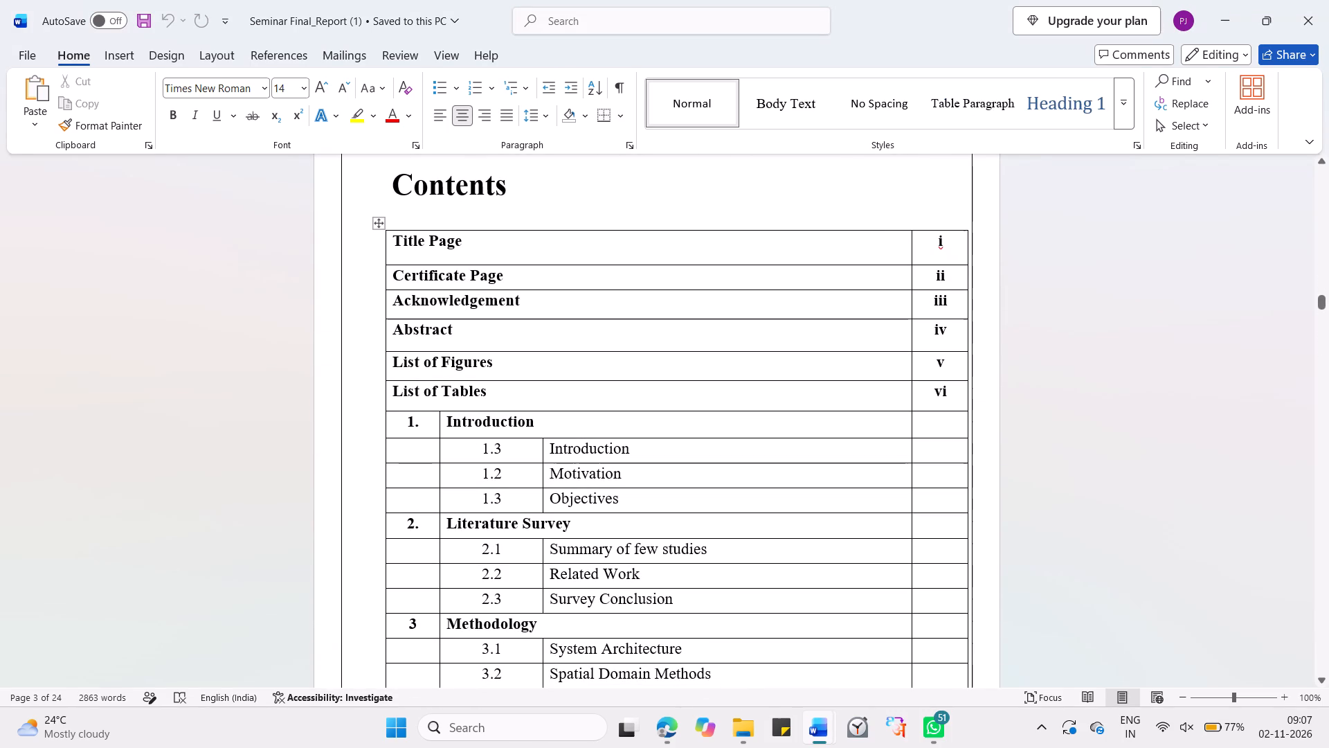
key("alt+Tab")
Back in the MCP report's Contents table, enter a bold i for Title Page and ii for Certificate Page.
left_click(946, 382)
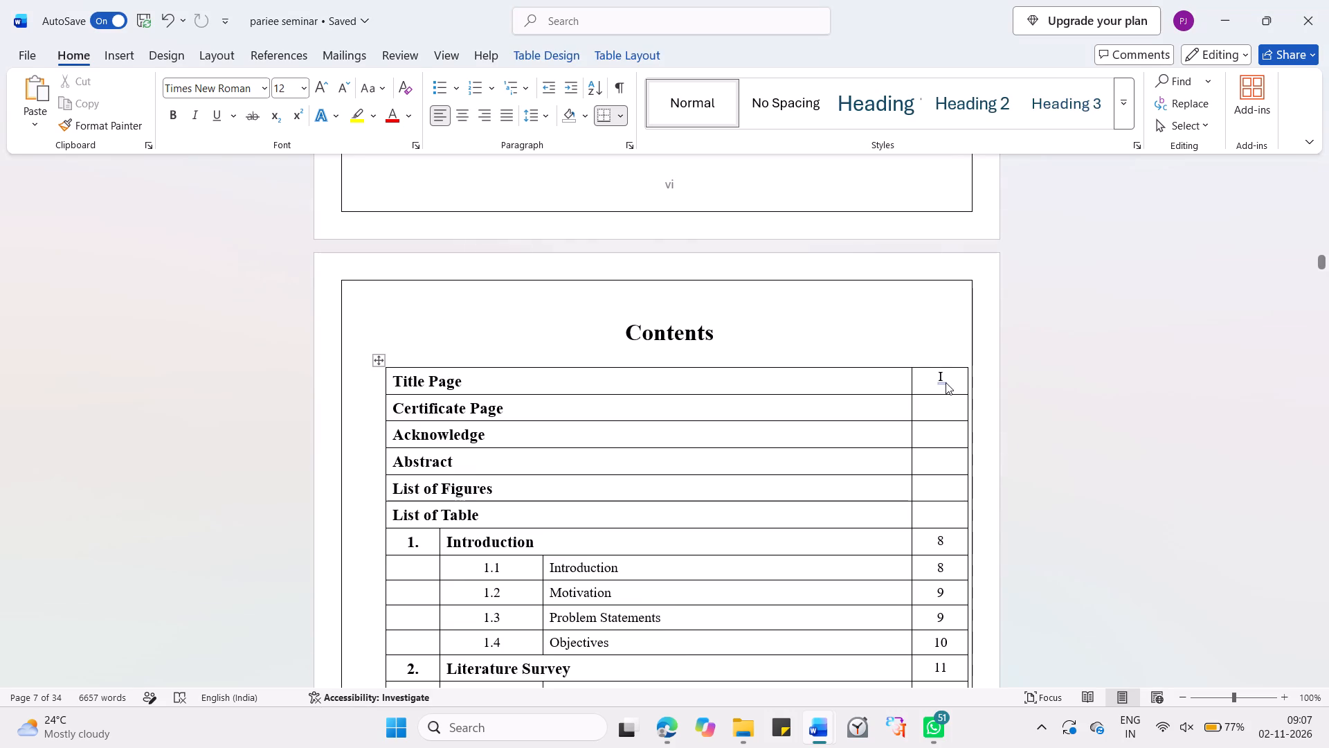
key("BackSpace")
double_click(947, 380)
key("BackSpace")
key("i")
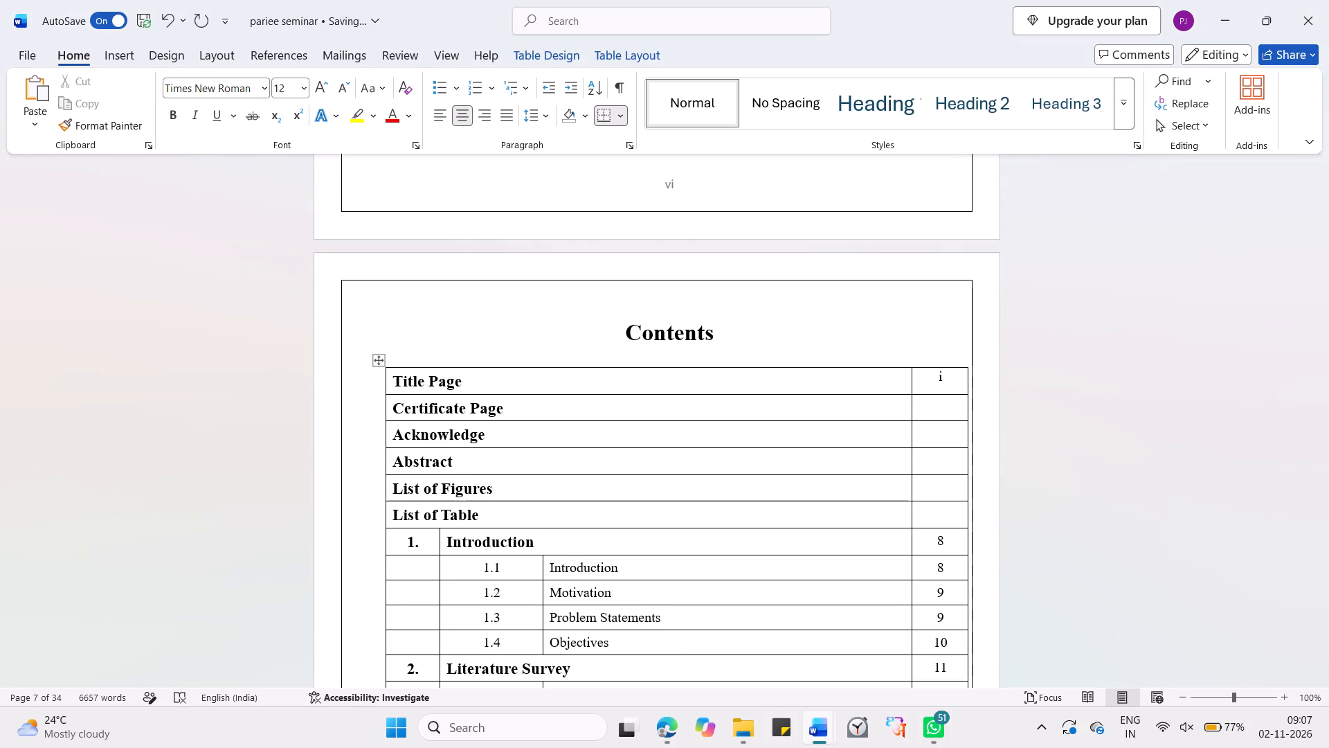
key("BackSpace")
key("ctrl+b")
key("i")
key("Down")
type("ii")
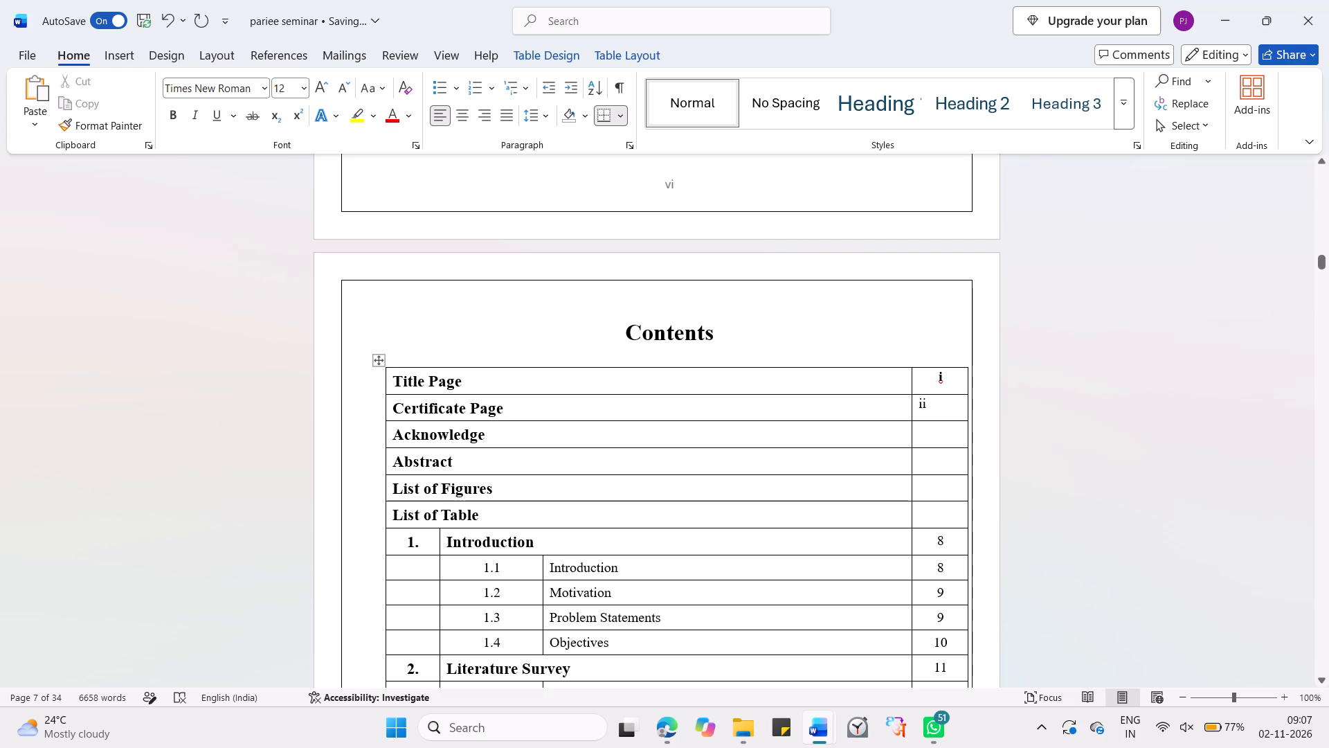
Toggle bold on the Contents table's page-number cells from Title Page to List of Table.
left_click_drag(922, 378, 943, 512)
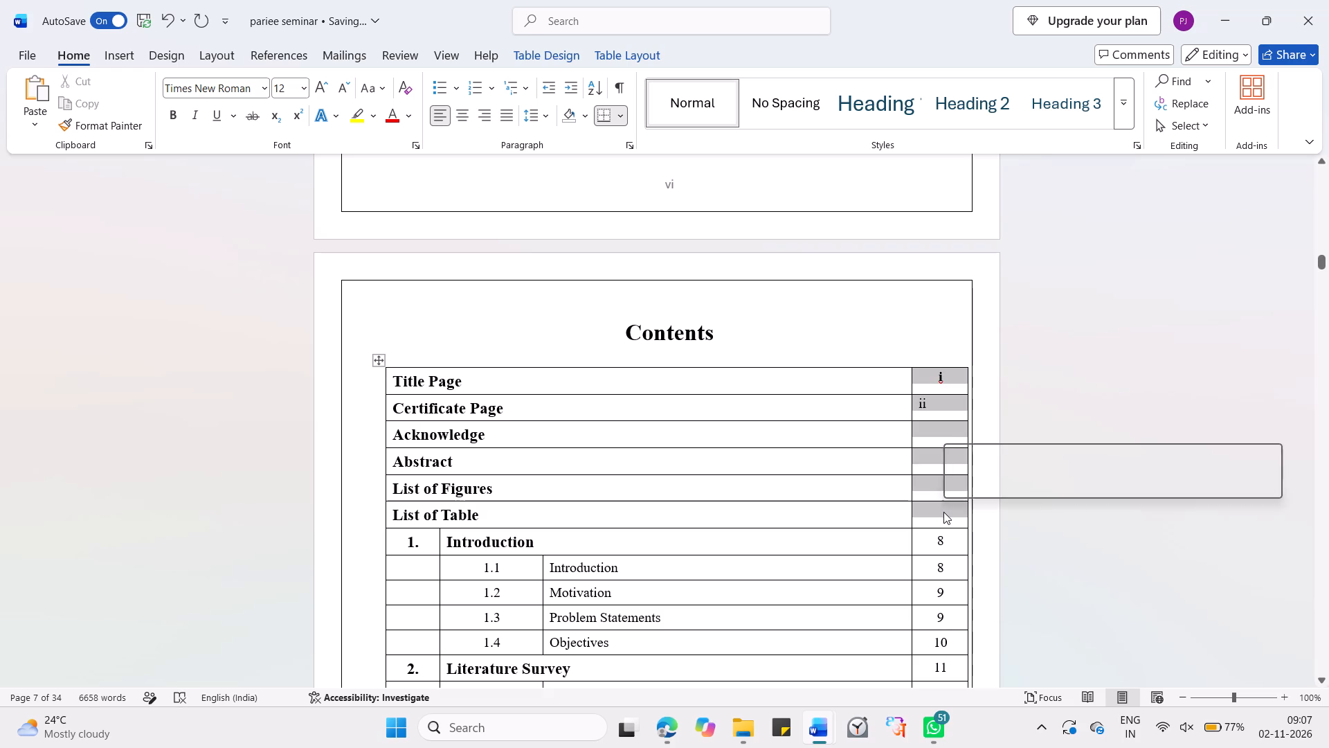
key("ctrl+b")
left_click(948, 405)
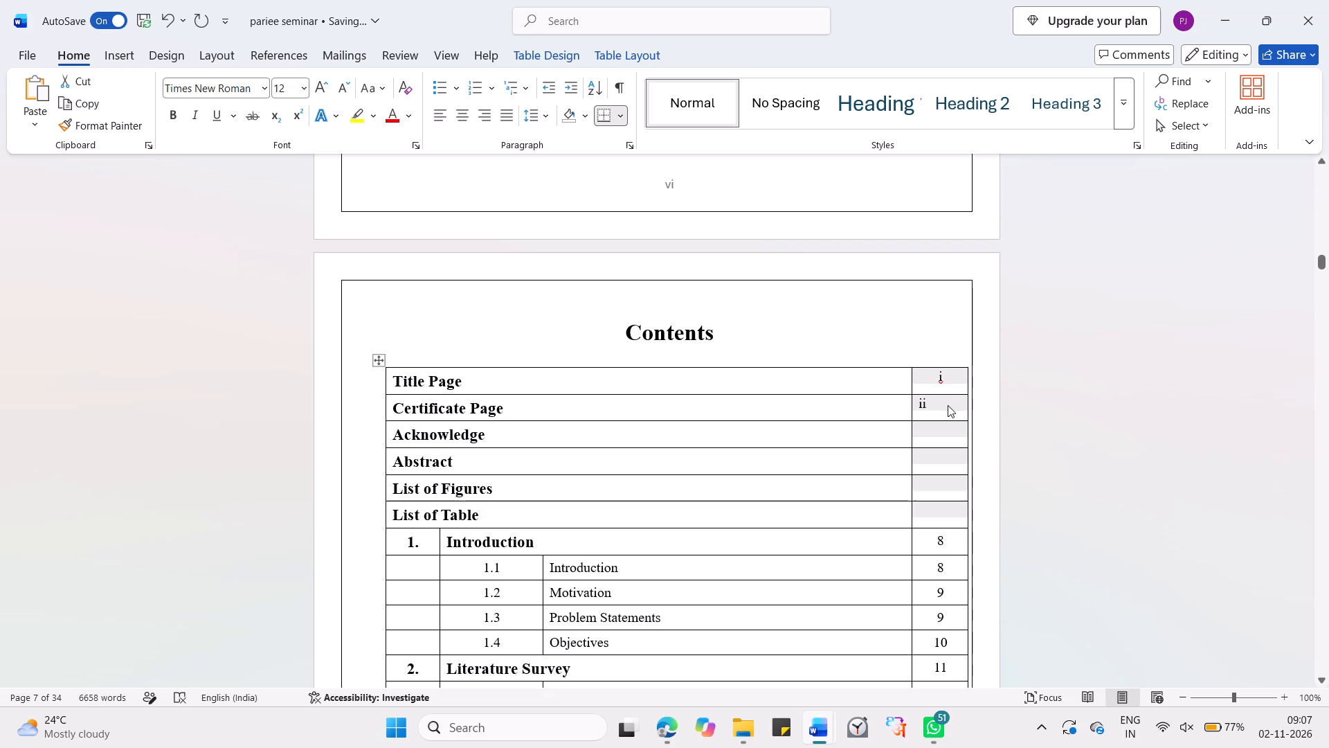
Centre-align the Contents table's page-number cells from Title Page to List of Table.
left_click_drag(930, 380, 939, 468)
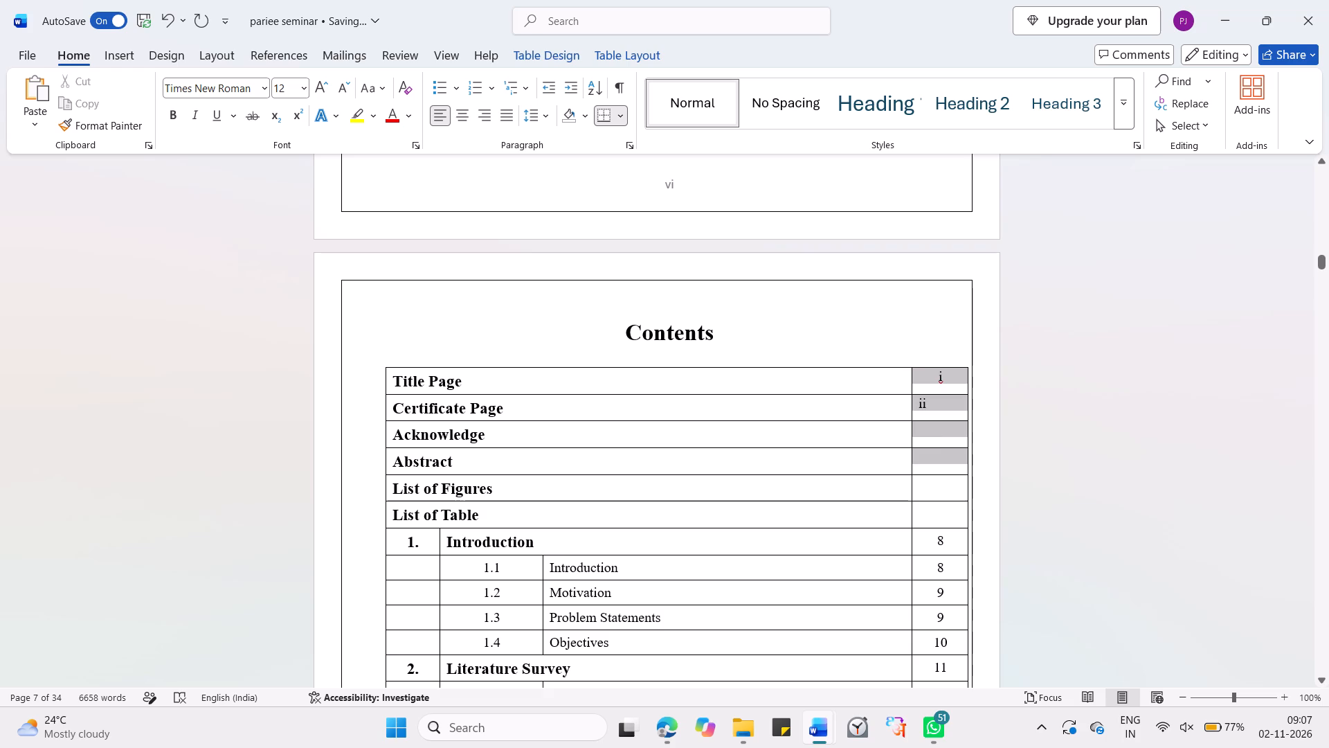
left_click_drag(939, 468, 941, 513)
left_click(461, 121)
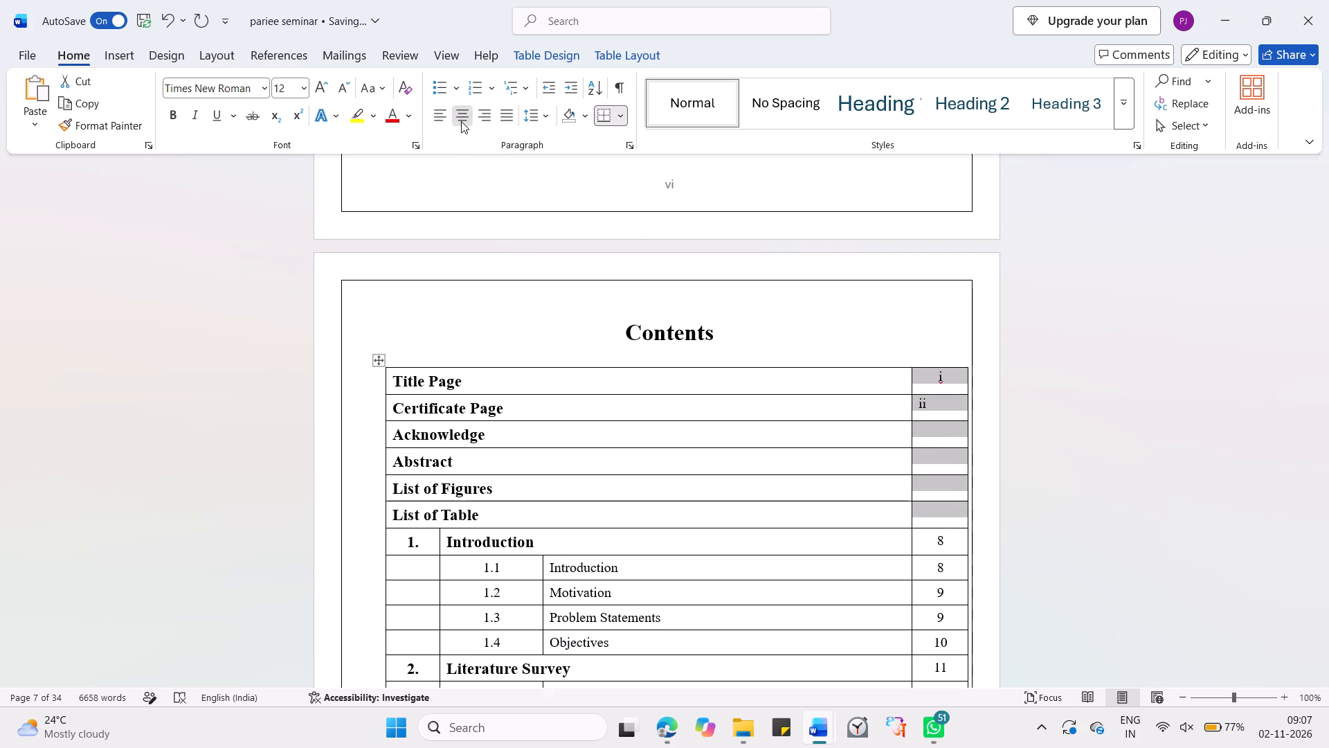
left_click(950, 435)
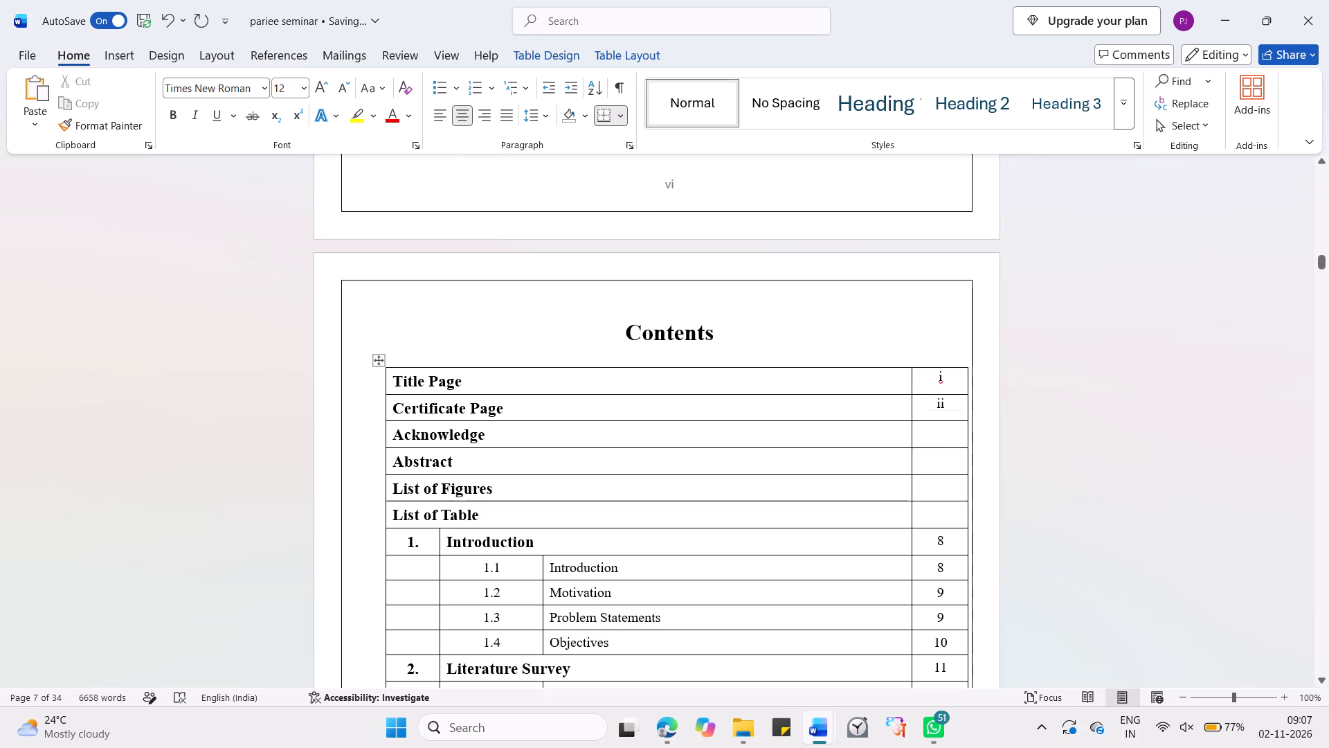
Make the Contents table's page-number cells from Title Page to List of Table bold.
left_click_drag(932, 383, 941, 515)
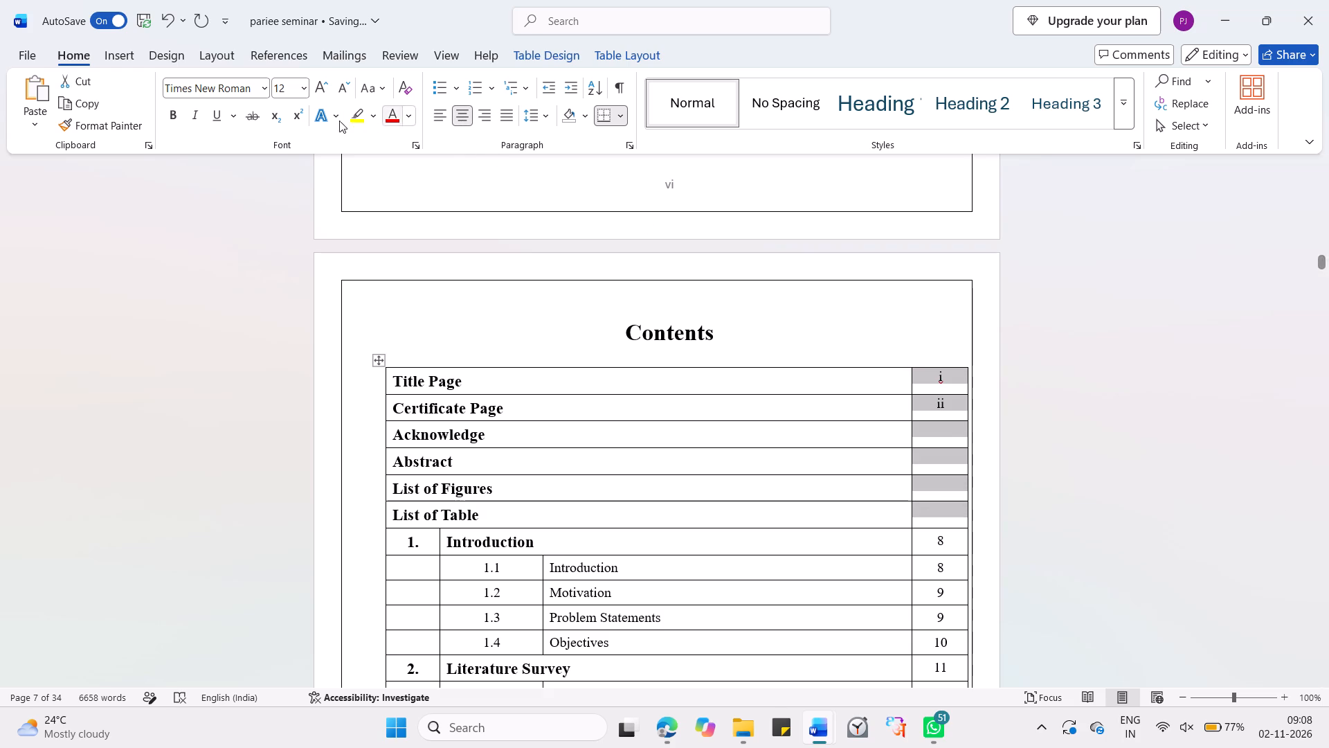
left_click(179, 115)
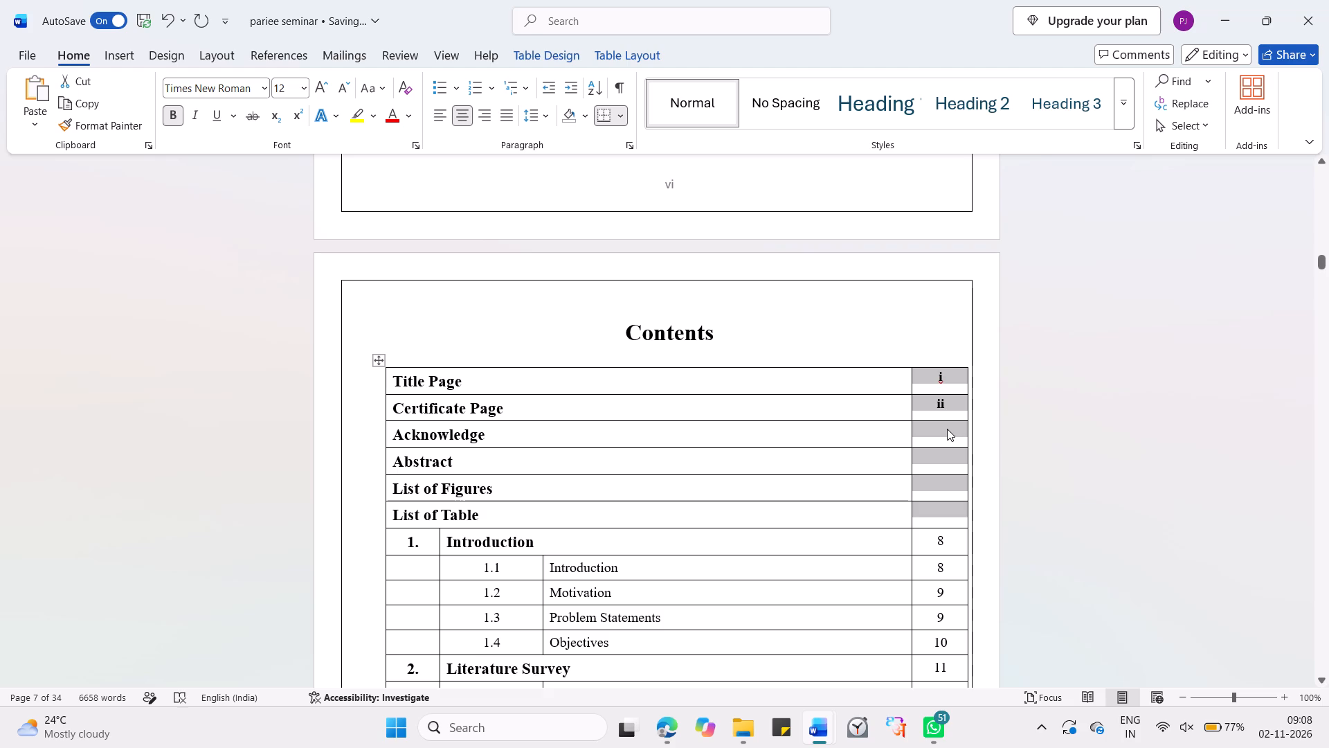
Enter page numbers iii for Acknowledge, iv for Abstract, v for List of Figures and vi for List of Table.
left_click(947, 429)
type("iii")
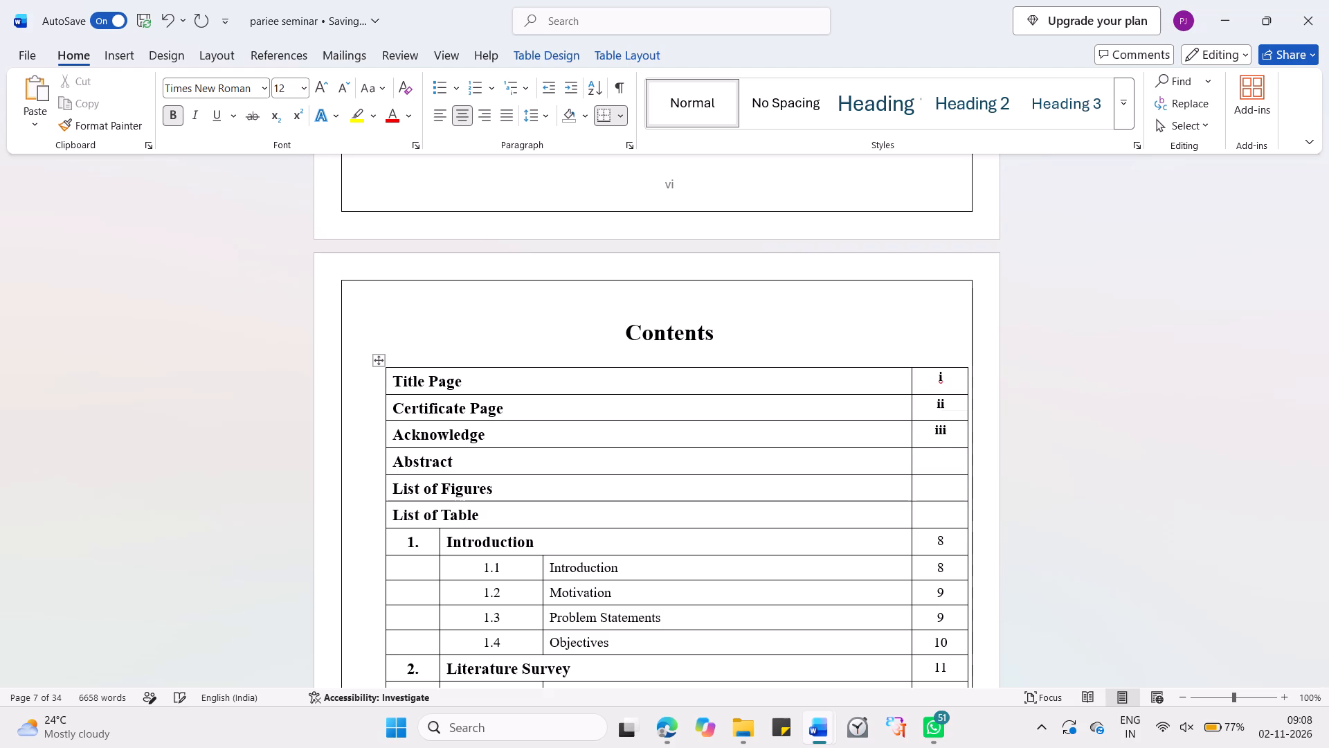
key("Down")
type("iv")
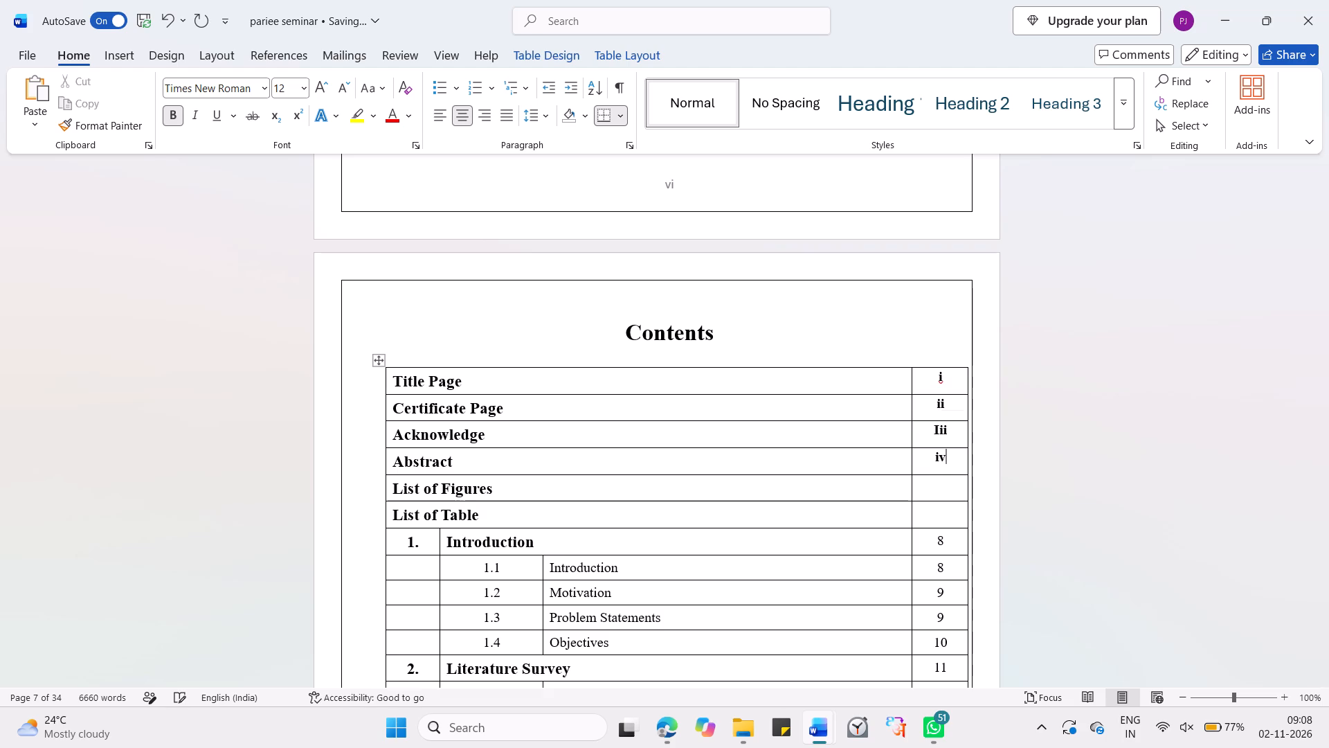
key("Down")
key("v")
key("Down")
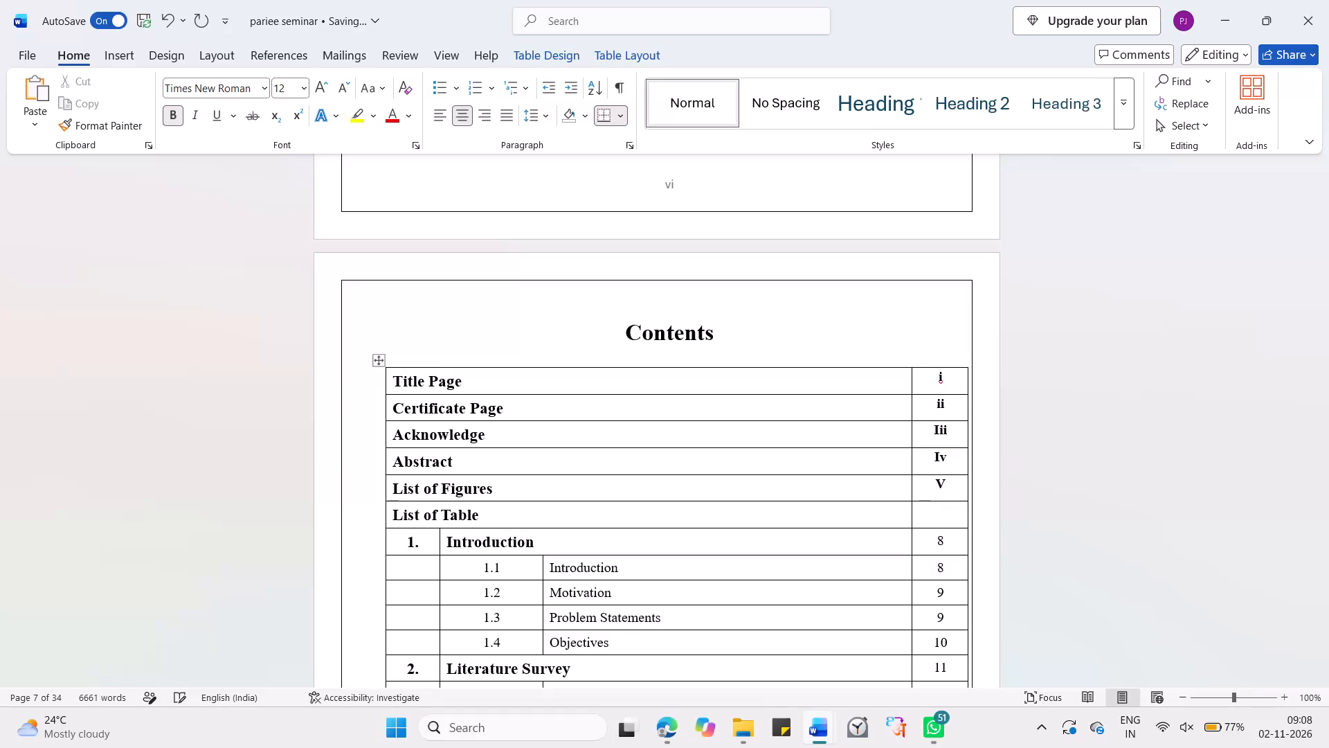
type("vi")
key("Right")
Restore lowercase in the auto-capitalised Contents numerals: v for List of Figures, iv for Abstract and iii for Acknowledge.
key("Up")
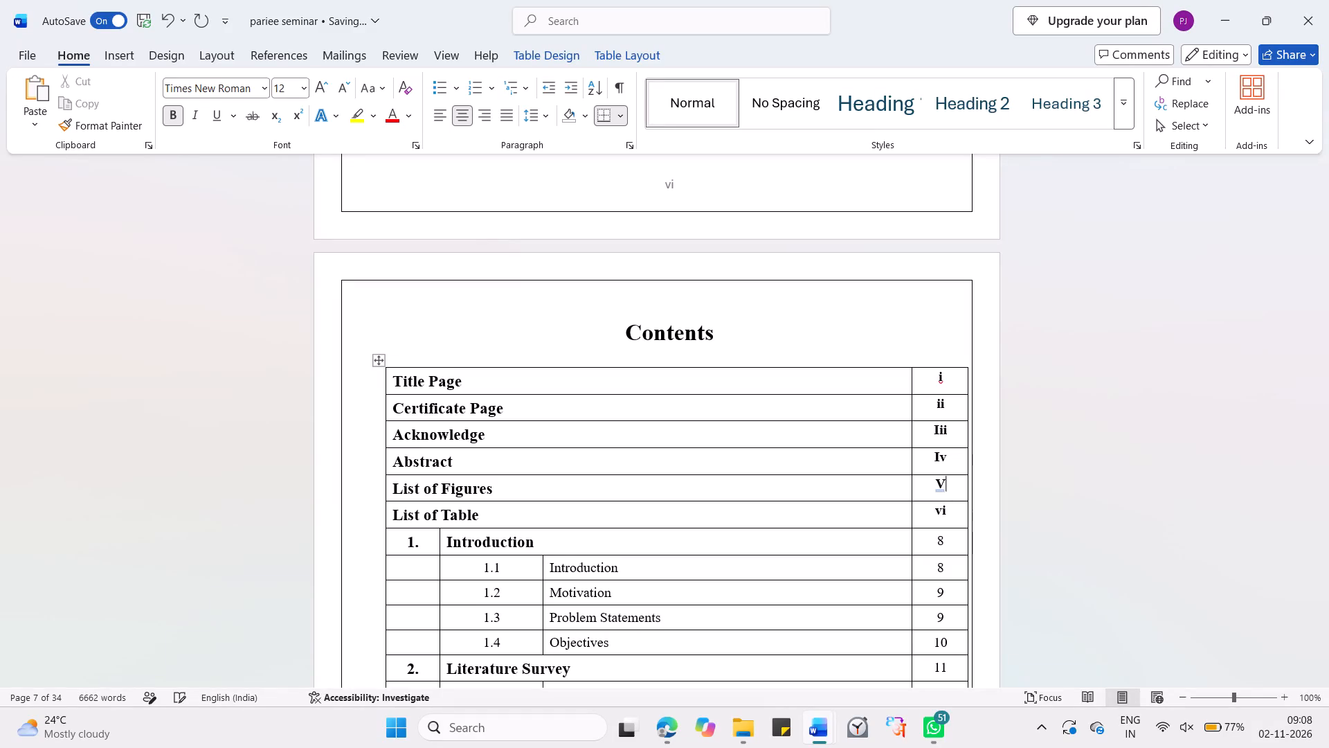
key("BackSpace")
key("v")
key("Up")
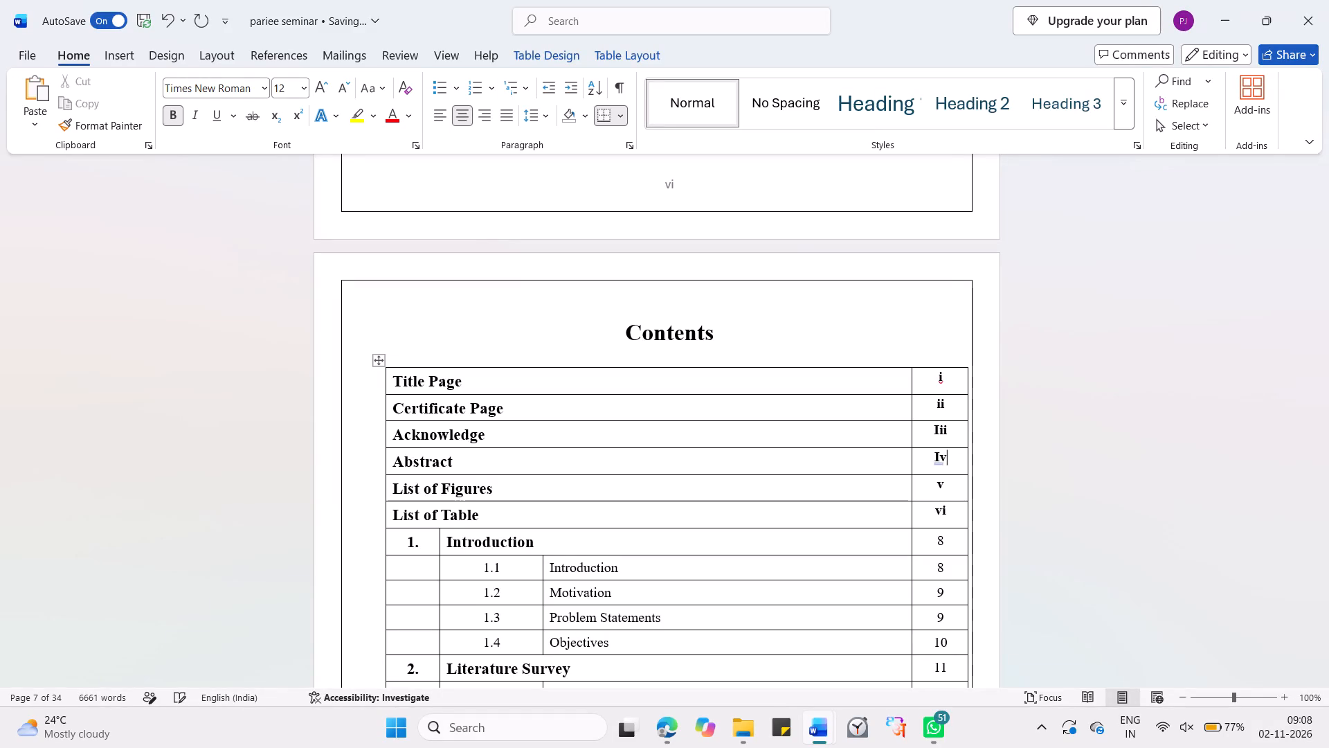
key("Left")
key("BackSpace")
key("i")
key("Up")
key("BackSpace")
key("i")
left_click(1211, 398)
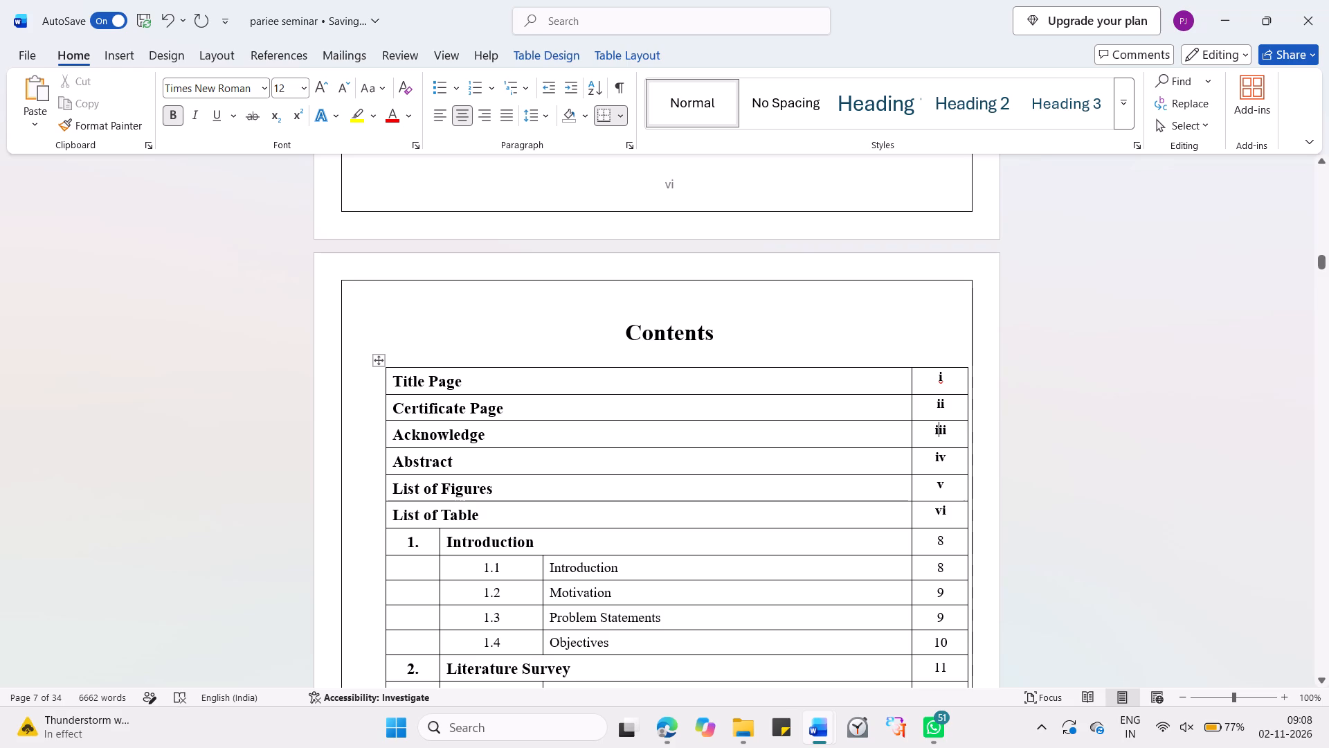
Set the Contents page number to 1 for both the Introduction chapter and section 1.1 Introduction.
scroll(876, 469, "down", 1)
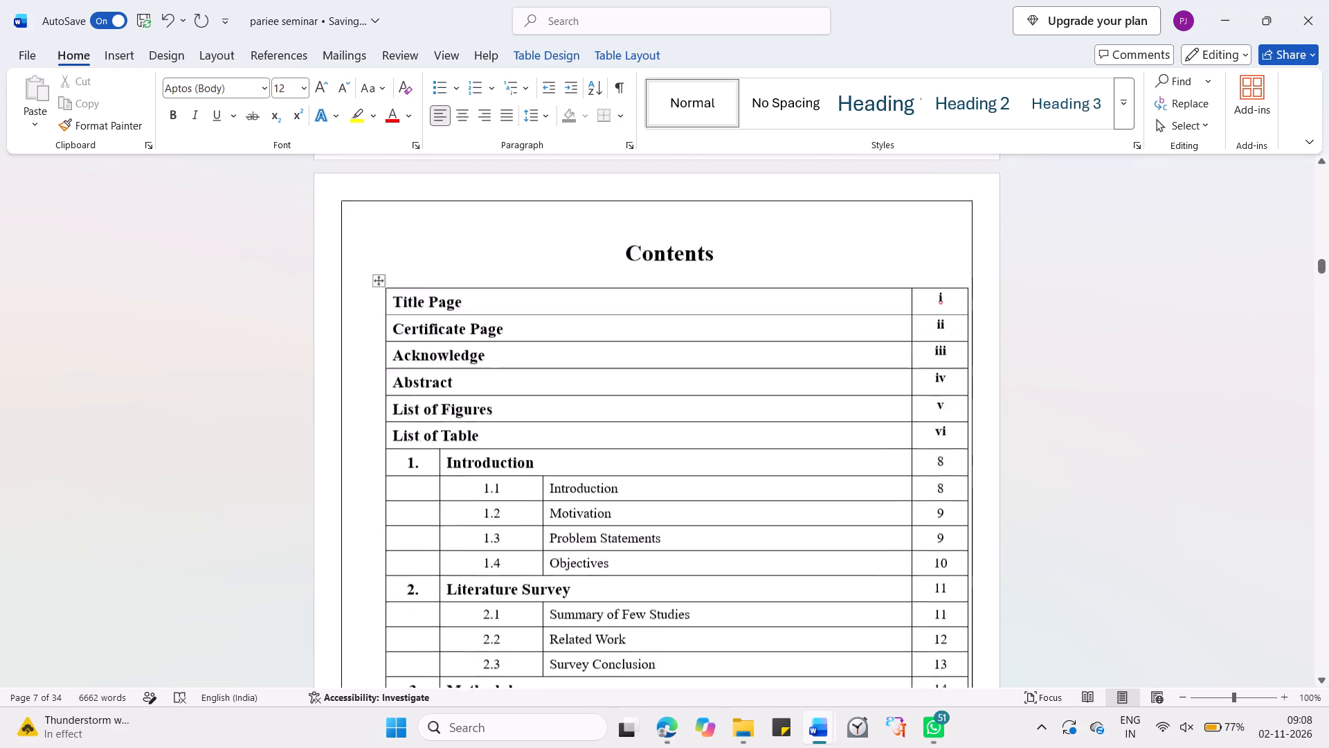
scroll(876, 469, "down", 1)
scroll(876, 469, "up", 1)
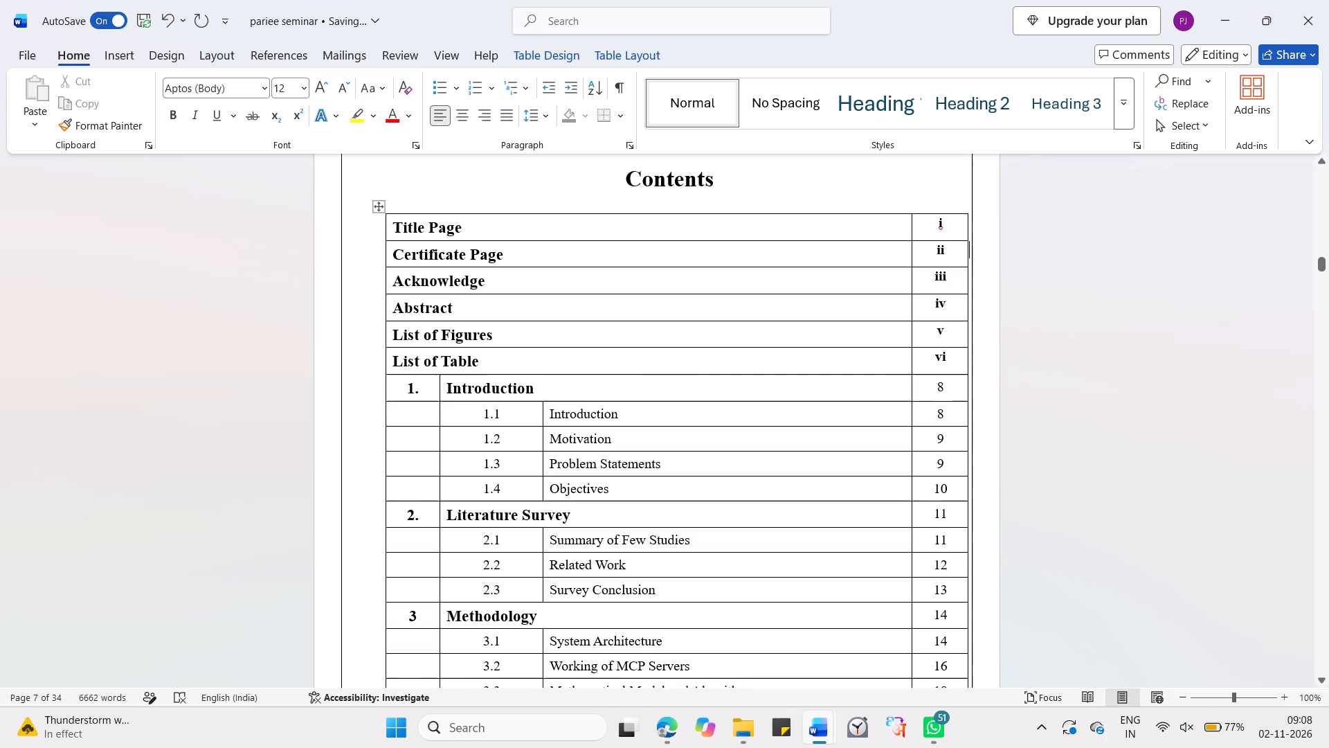
left_click(951, 384)
key("BackSpace")
key("1")
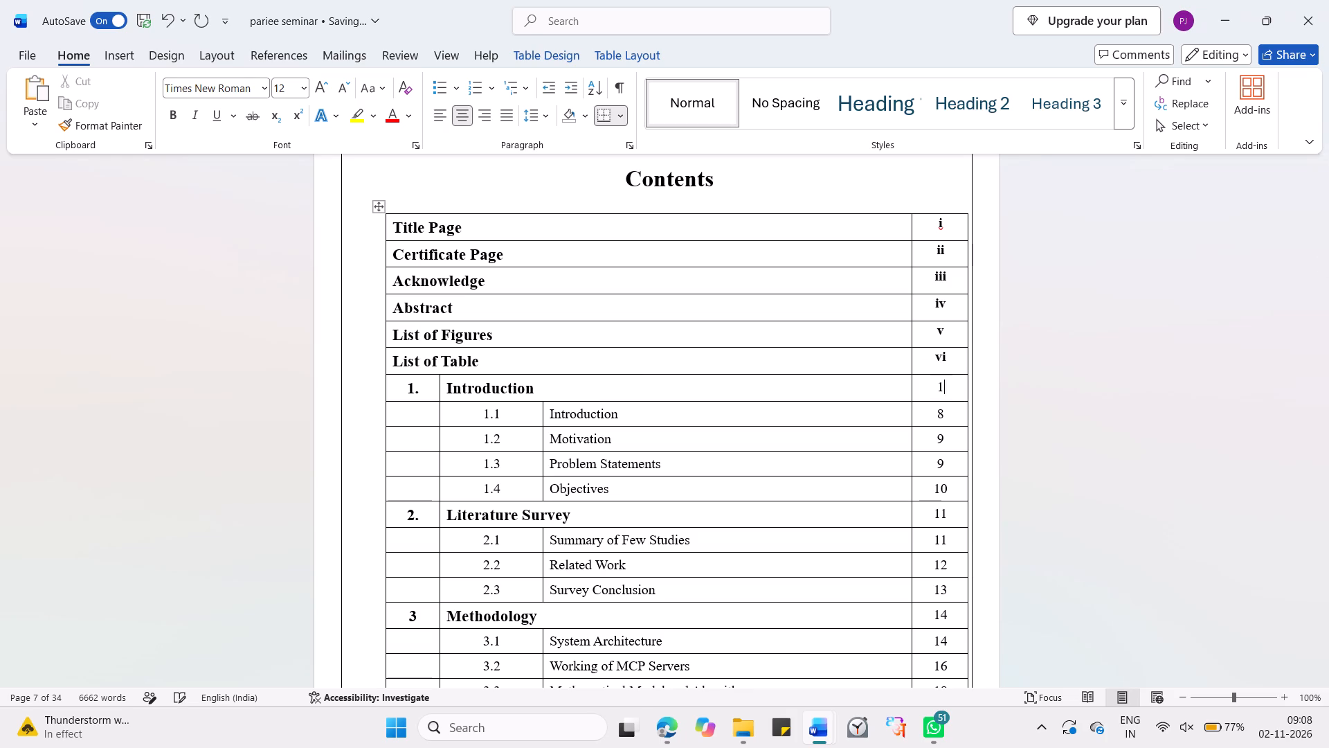
key("Down")
key("BackSpace")
key("1")
Set the Contents page number to 2 for both section 1.2 Motivation and section 1.3 Problem Statements.
key("Down")
key("BackSpace")
key("2")
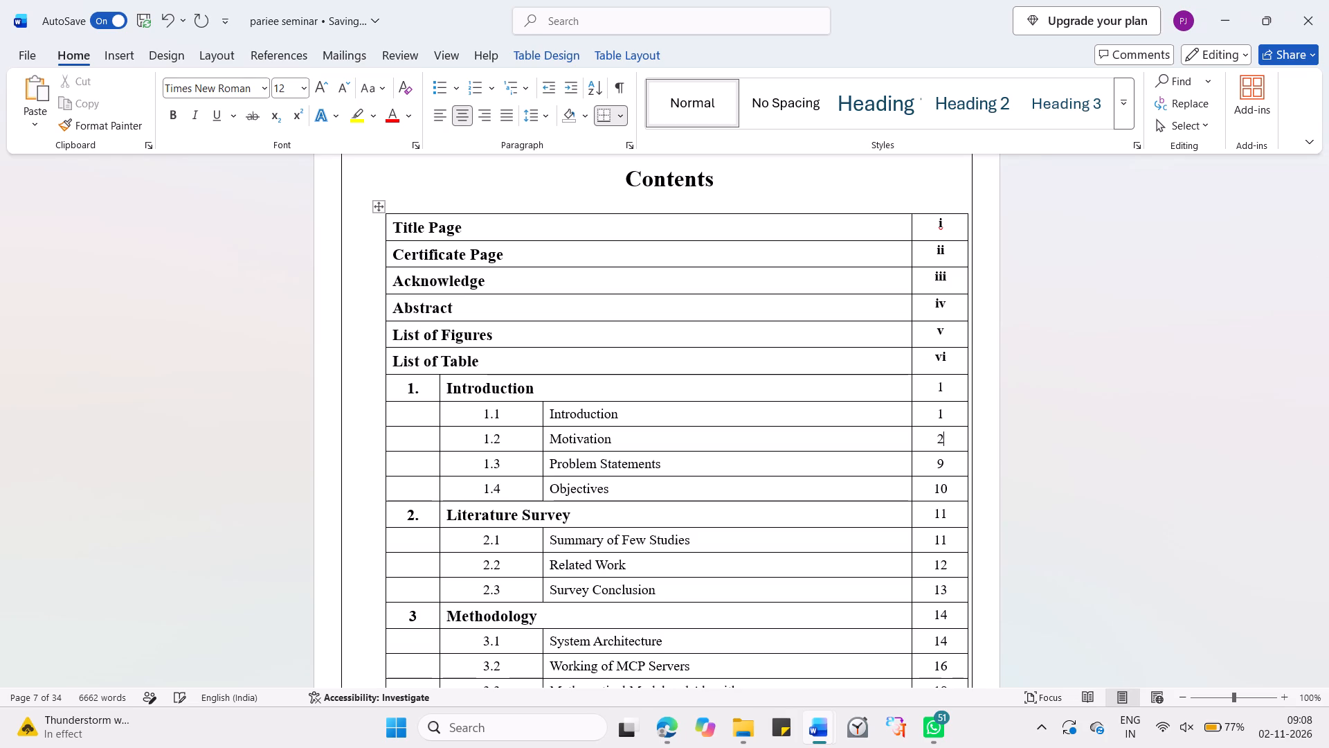
key("Down")
key("BackSpace")
key("3")
key("Down")
key("Up")
key("BackSpace")
key("2")
Replace the last digit of the page number for section 1.4 Objectives with 3.
key("Down")
key("BackSpace")
key("3")
Set the Contents page number to 4 for the Literature Survey chapter and section 2.1 Summary of Few Studies.
key("Down")
key("BackSpace")
key("4")
key("Down")
key("BackSpace")
key("4")
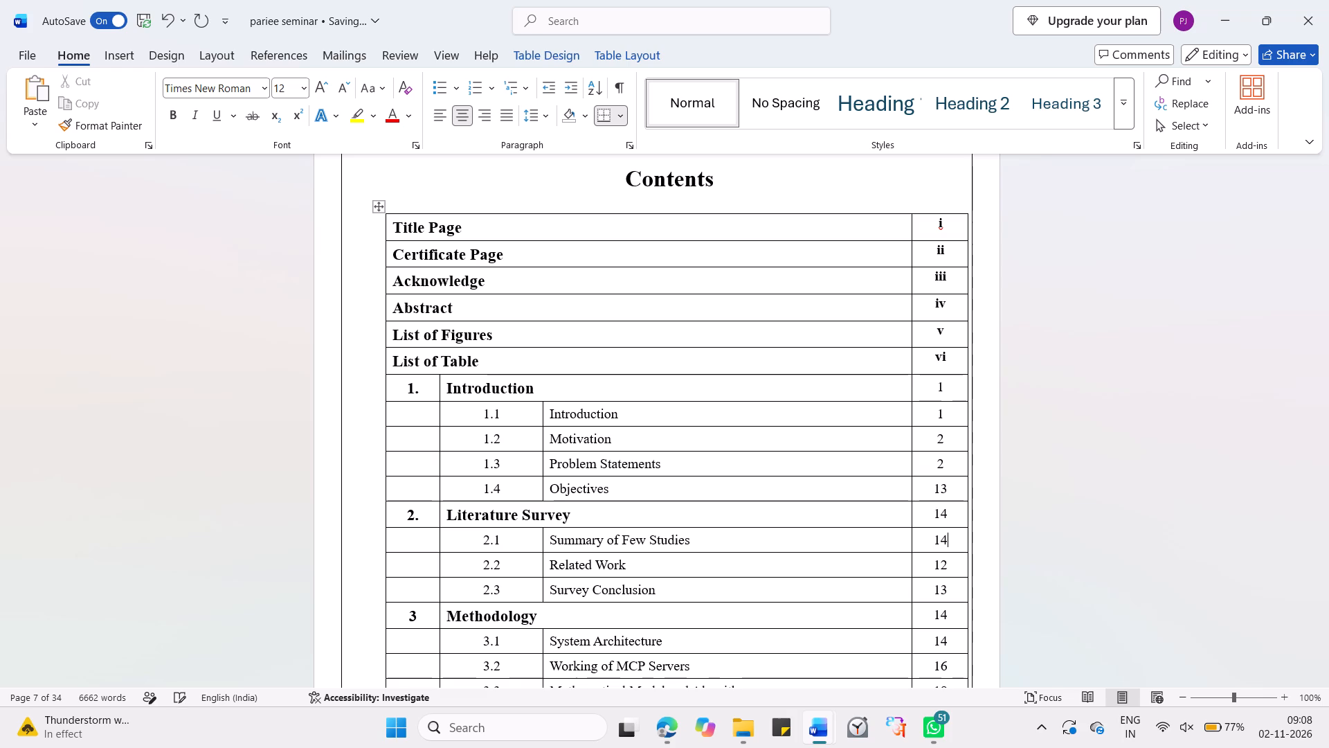
key("Left")
key("BackSpace")
key("Up")
key("BackSpace")
Set the Contents page number of section 2.2 Related Work to 6.
key("Down")
key("Down")
key("Right")
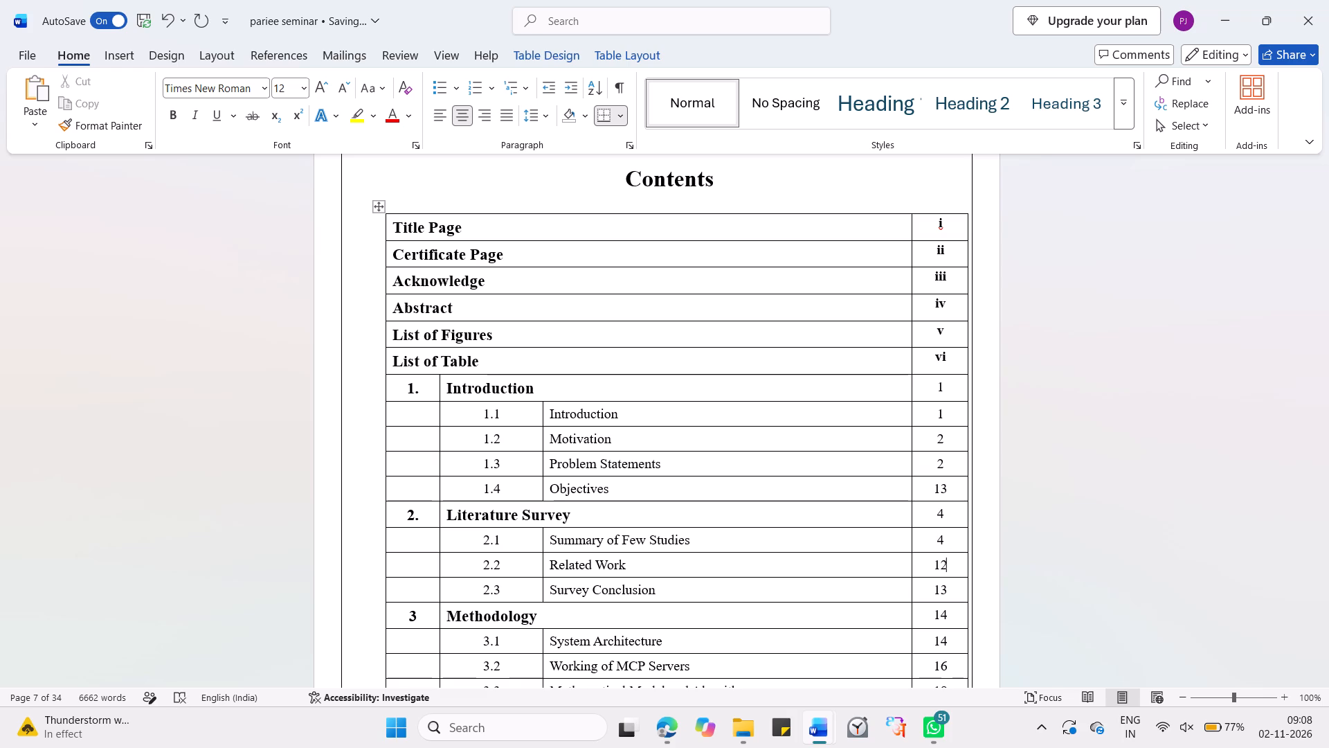
key("BackSpace")
key("BackSpace")
key("6")
Check where the Survey Conclusion section falls in the report and set its Contents page number to 6.
key("Down")
scroll(908, 333, "left", 1)
scroll(908, 333, "down", 3, "ctrl")
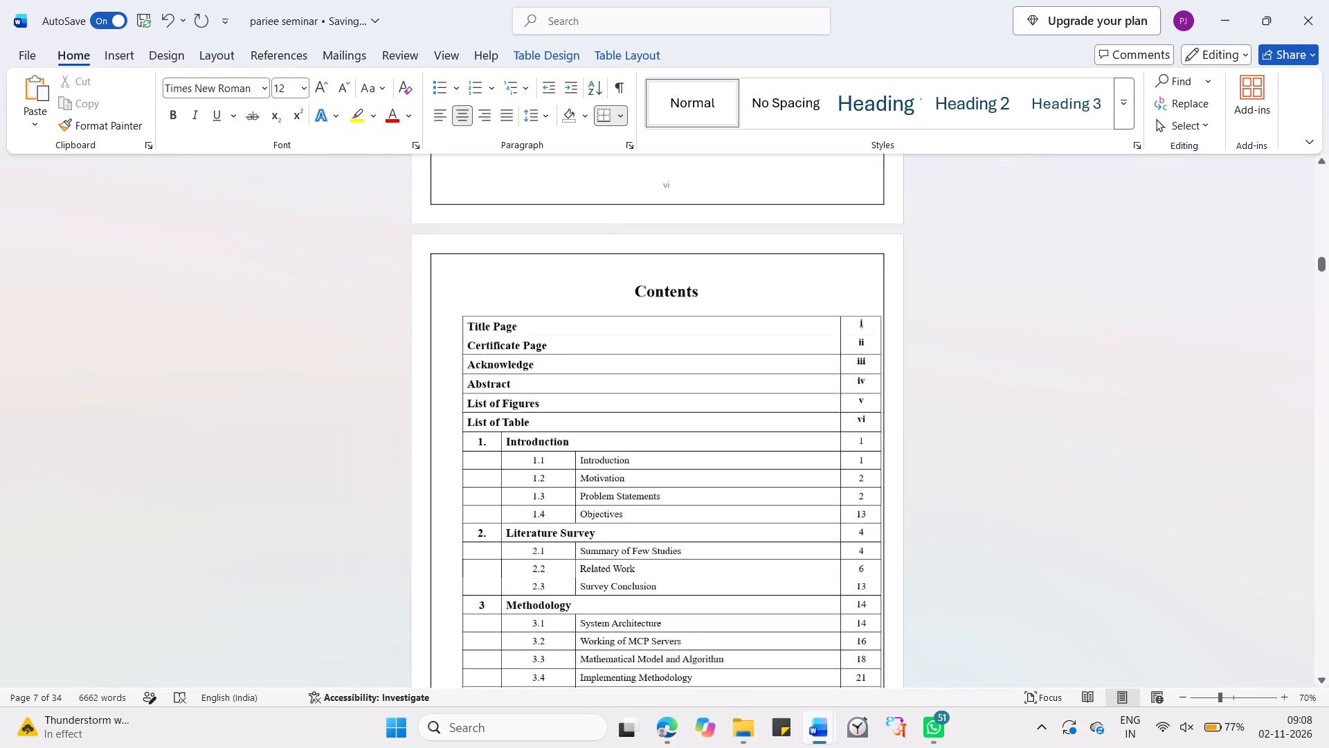
scroll(908, 333, "down", 1, "ctrl")
scroll(908, 333, "down", 3)
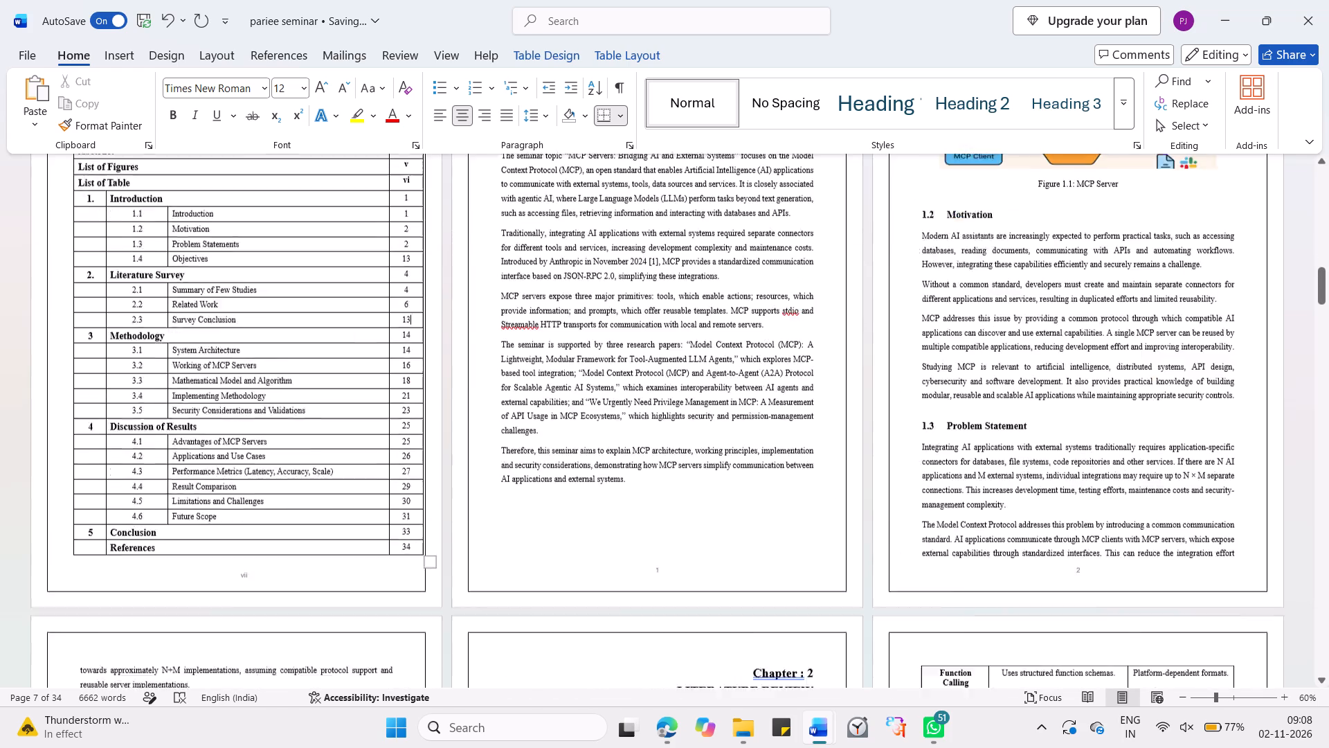
scroll(908, 333, "down", 3, "ctrl")
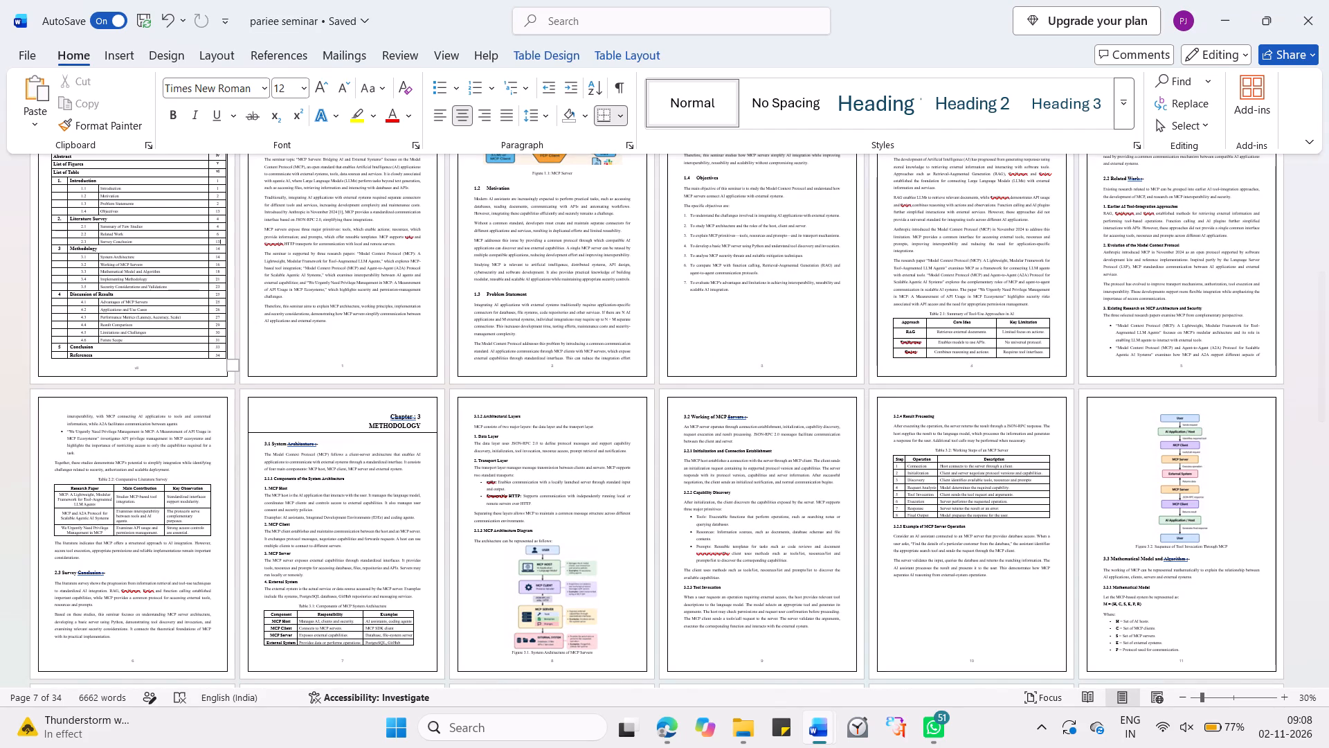
scroll(859, 368, "up", 1)
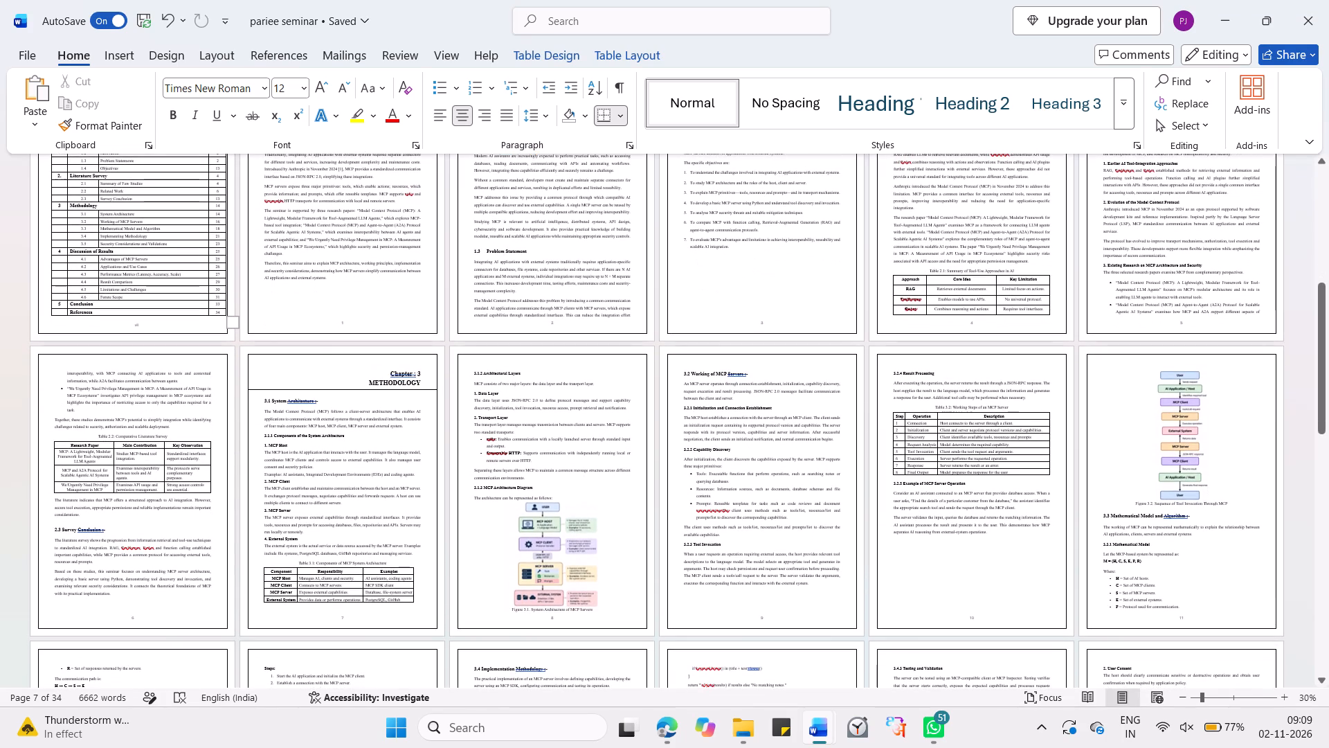
scroll(859, 368, "up", 1)
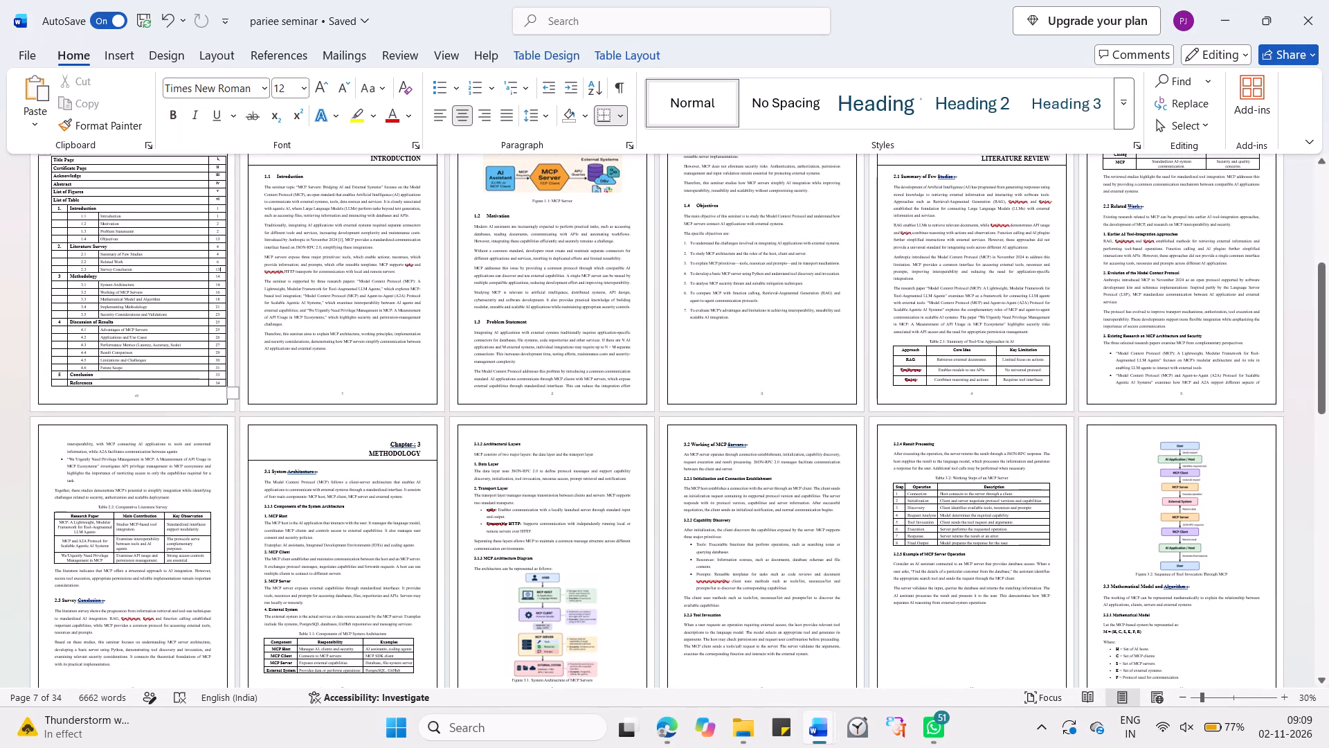
key("BackSpace")
key("BackSpace")
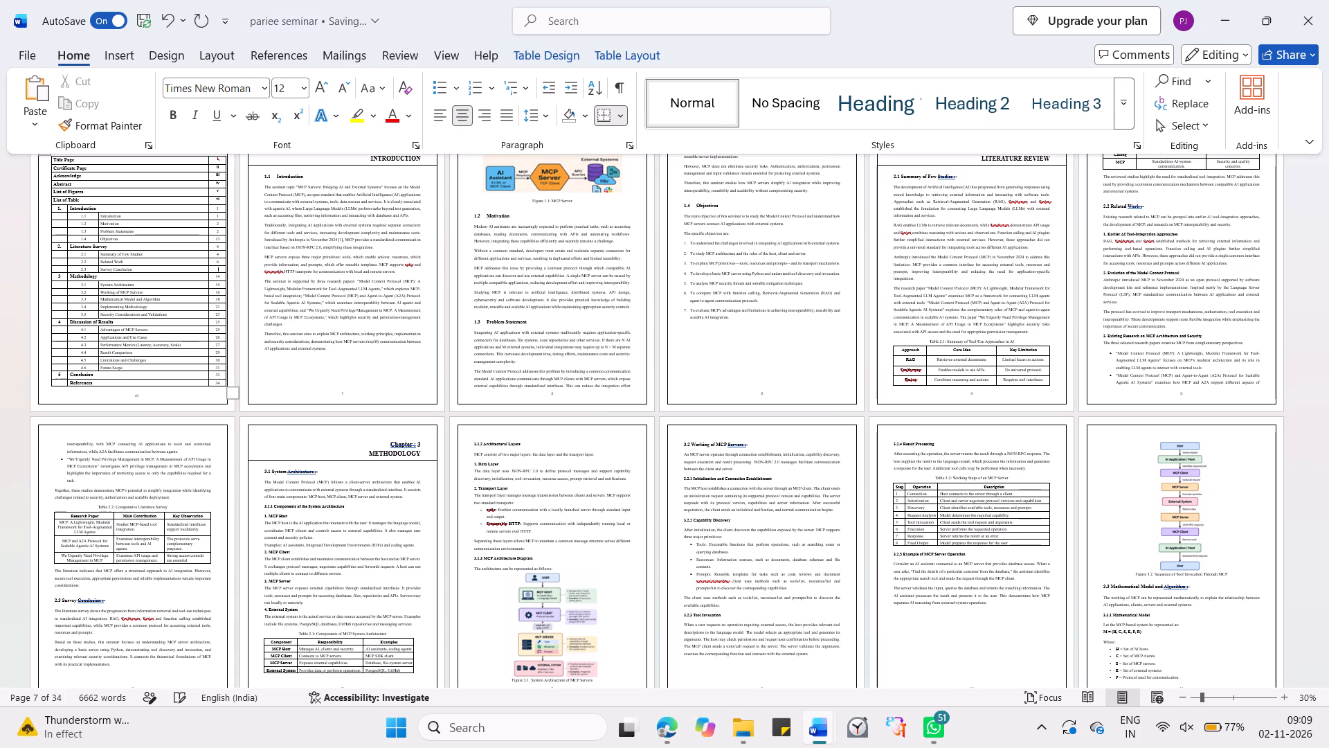
key("6")
Go back to section 1.4 Objectives in the Contents table and remove the surplus digit from its page number.
key("Up")
key("Up")
key("Up")
key("Up")
key("Up")
key("Up")
key("Up")
key("Up")
key("Down")
key("Down")
key("Down")
key("Down")
key("BackSpace")
key("Down")
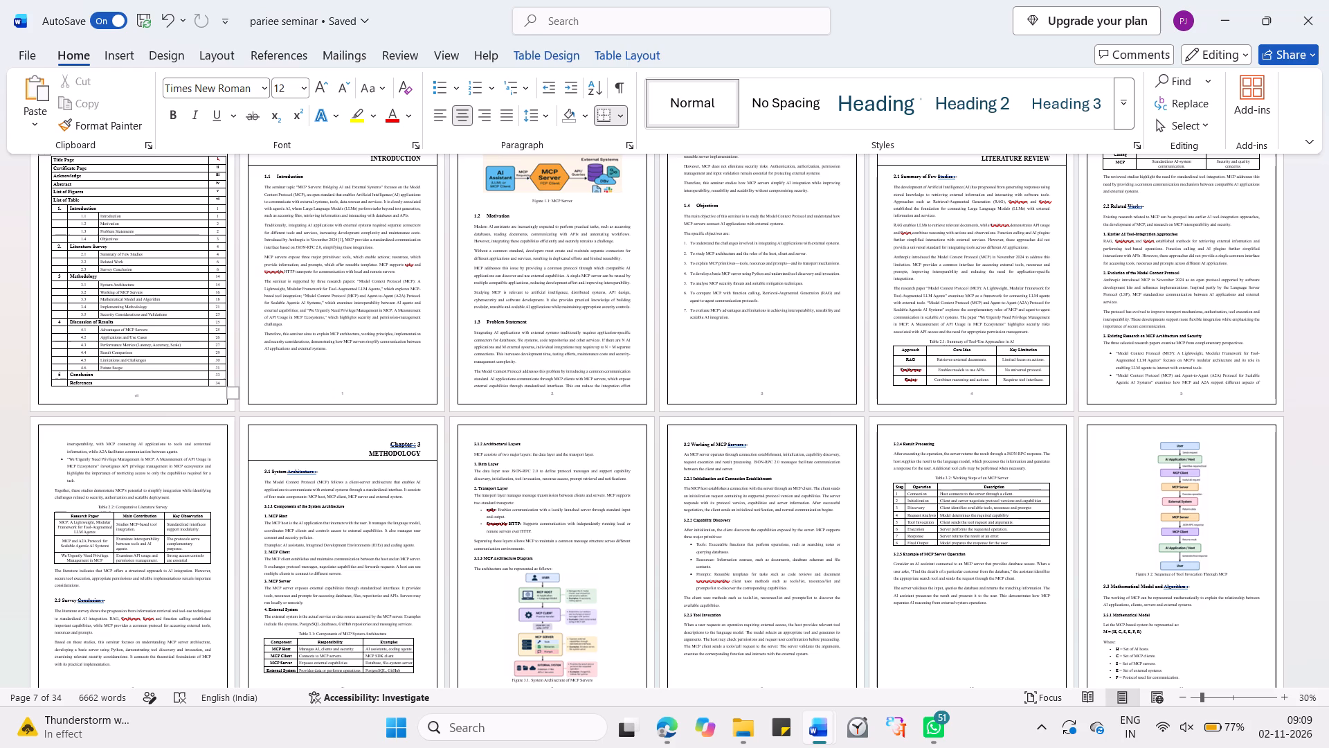
Set the Contents page number of section 2.2 Related Work to 5.
key("Down")
key("Down")
key("Right")
key("BackSpace")
key("5")
Set the Contents page number to 7 for the Methodology chapter and section 3.1 System Architecture.
key("Down")
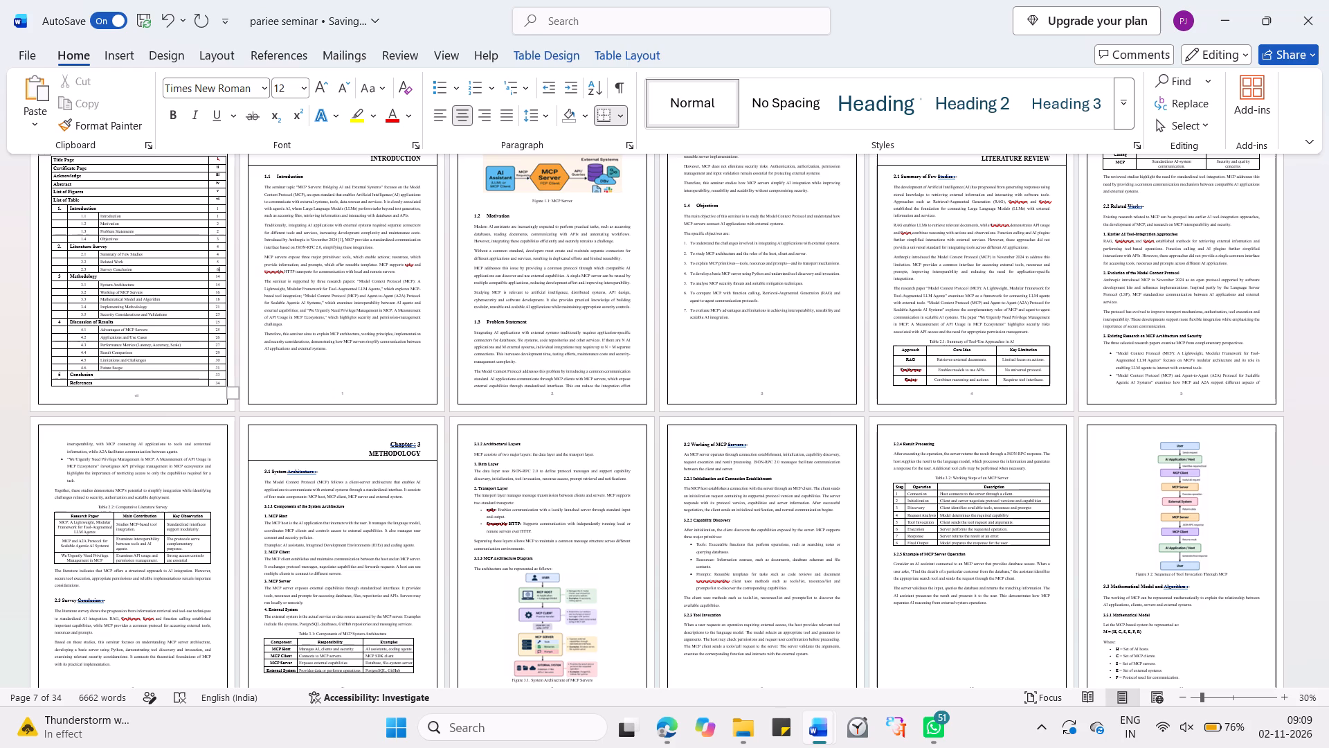
key("Down")
key("Right")
key("BackSpace")
key("BackSpace")
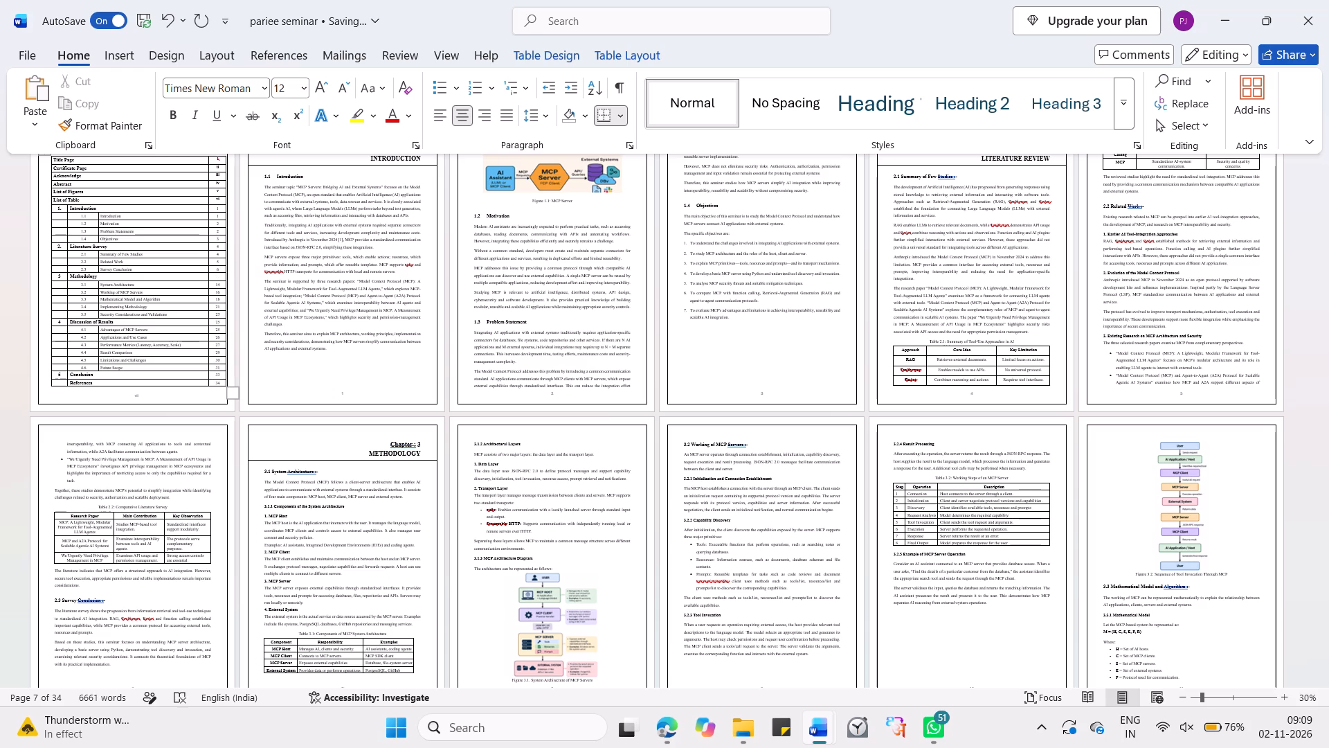
key("7")
key("Down")
key("Right")
key("BackSpace")
key("BackSpace")
key("7")
Set the Contents page number of section 3.2 Working of MCP Servers to 8.
key("Down")
key("Right")
key("BackSpace")
key("BackSpace")
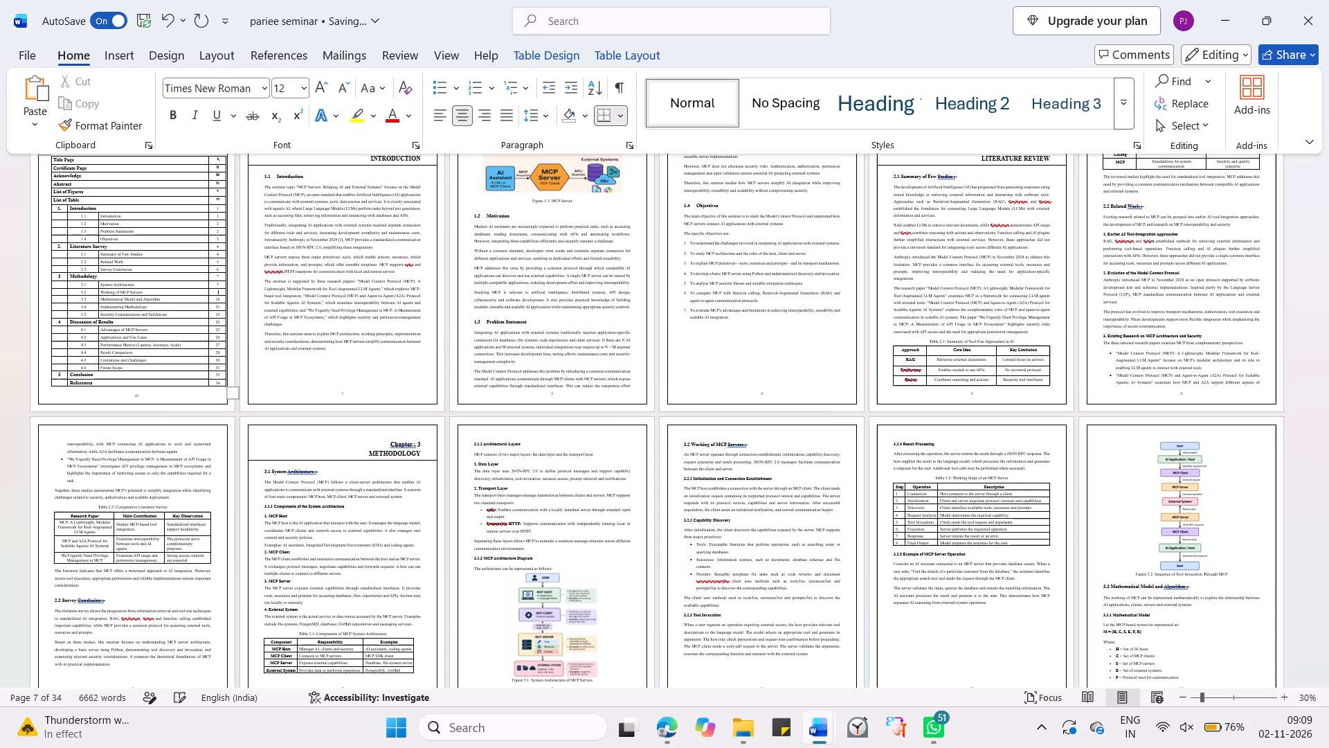
key("8")
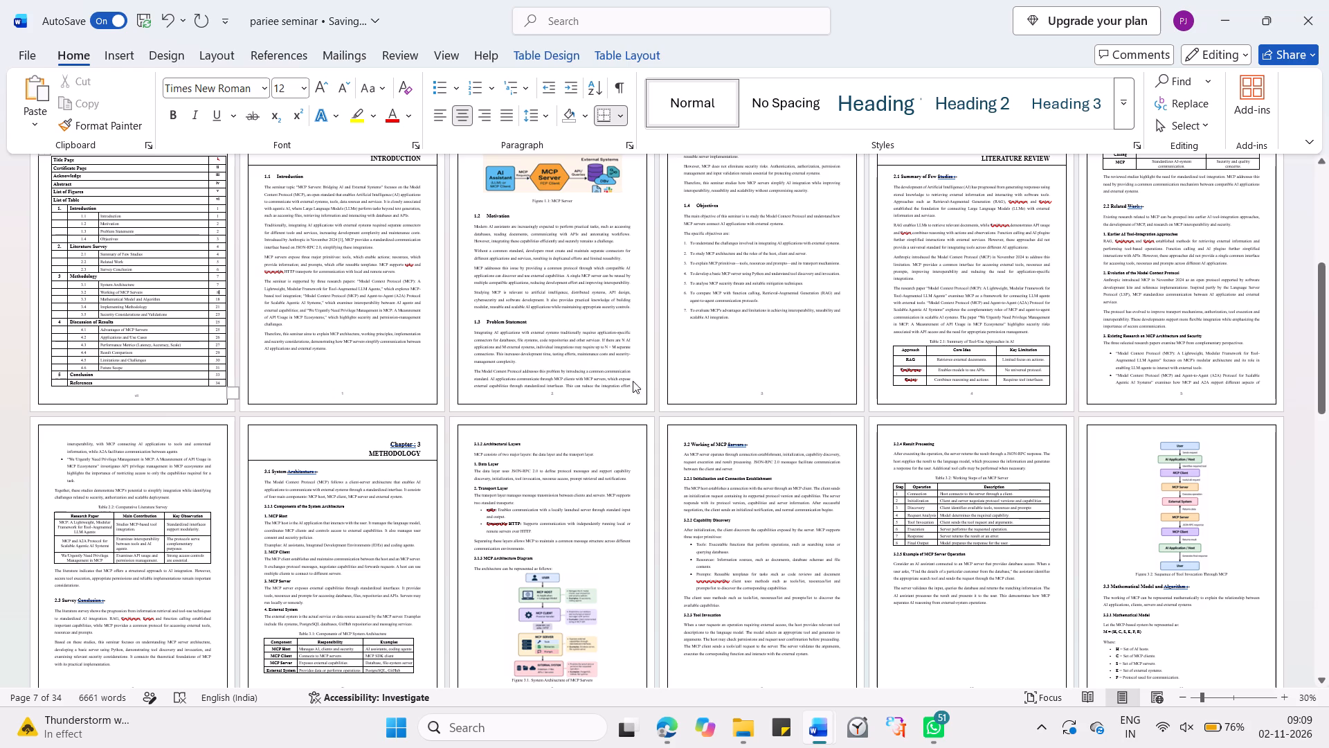
Check where section 3.3 Mathematical Model and Algorithm falls in the report and set its Contents page number to 11.
scroll(723, 461, "down", 3)
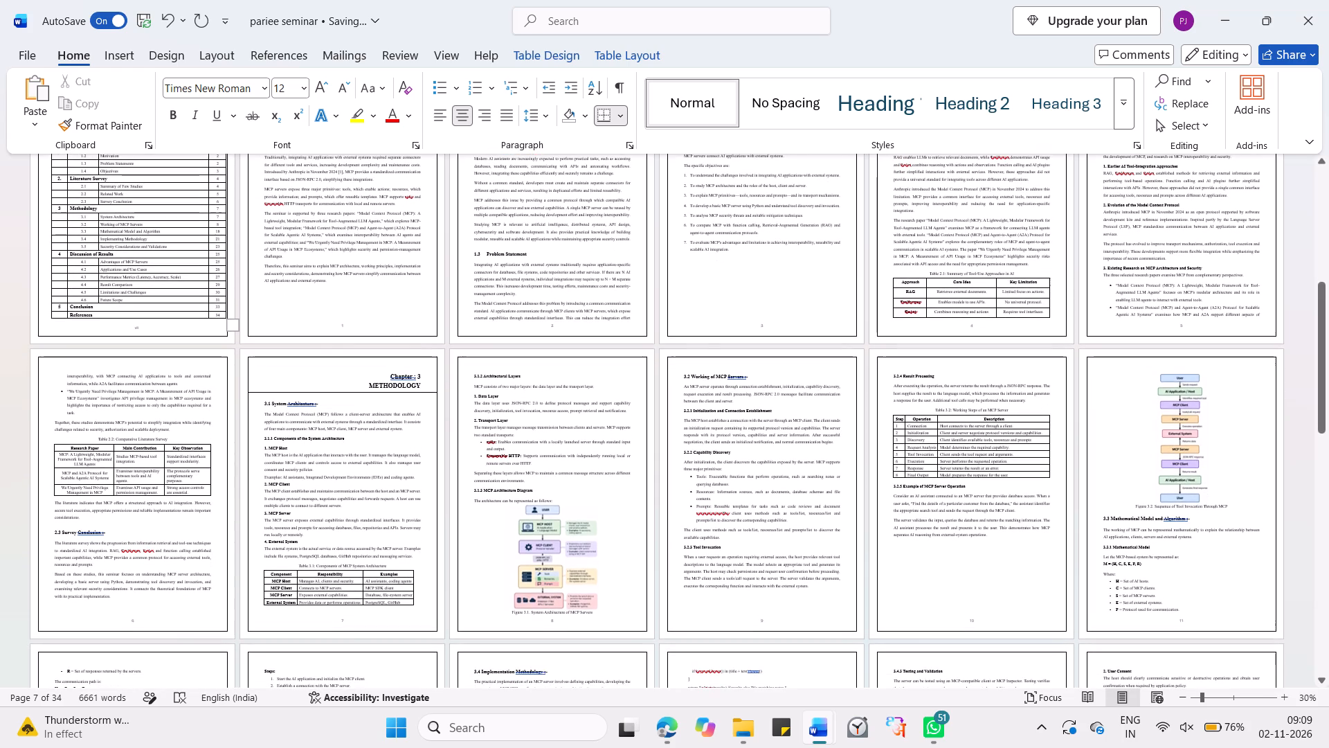
scroll(829, 450, "up", 2)
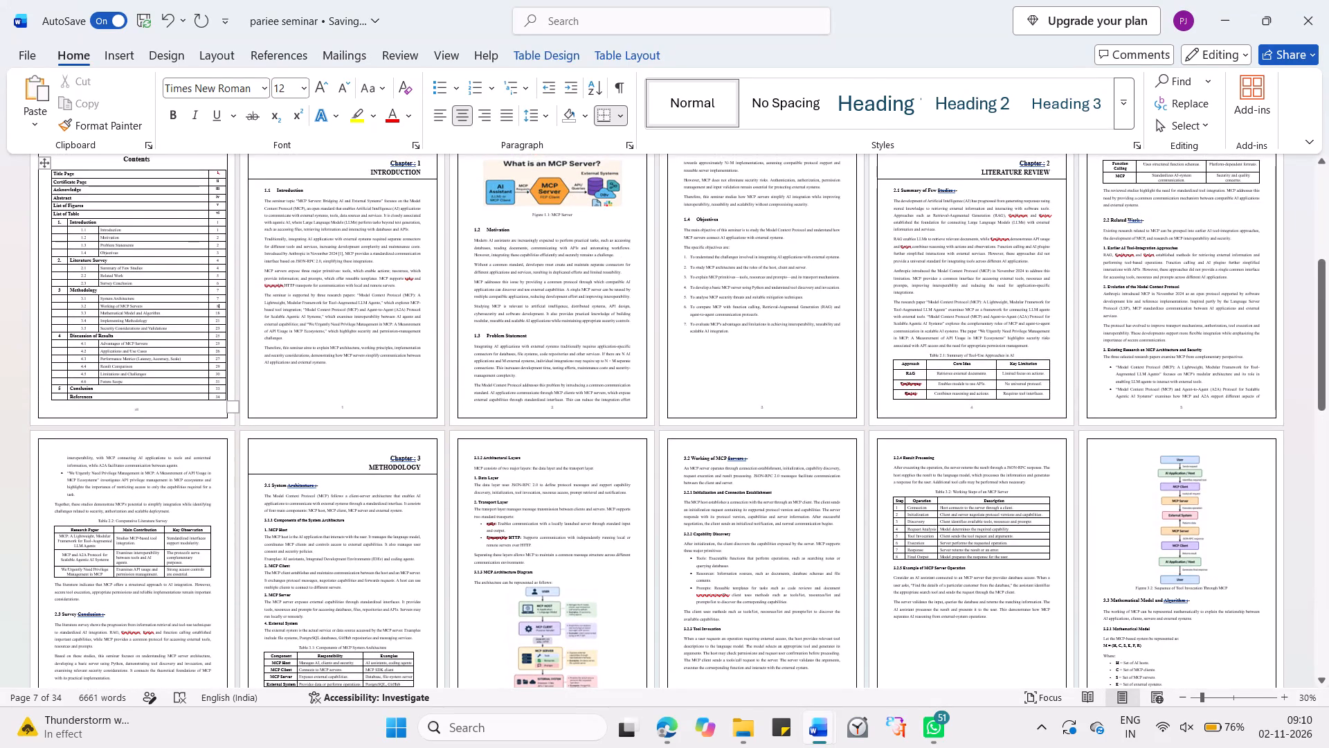
key("Down")
key("Right")
key("BackSpace")
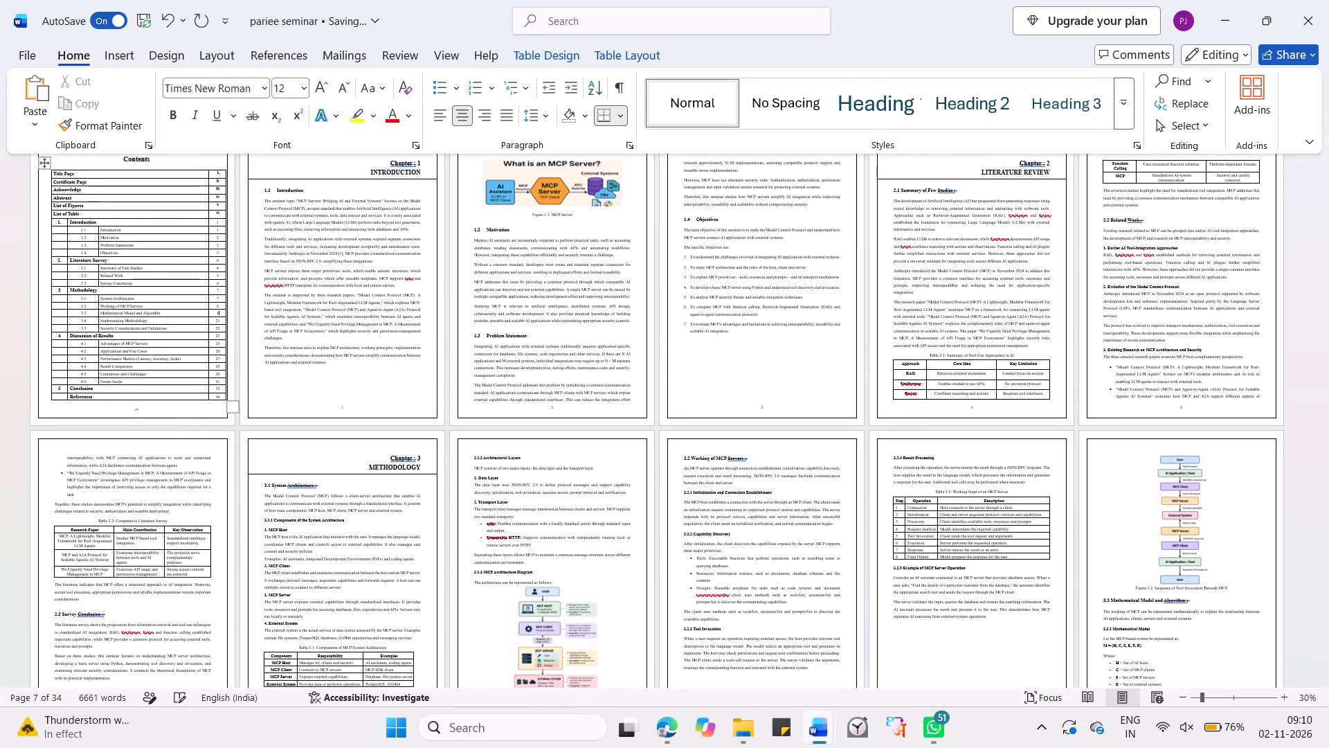
key("1")
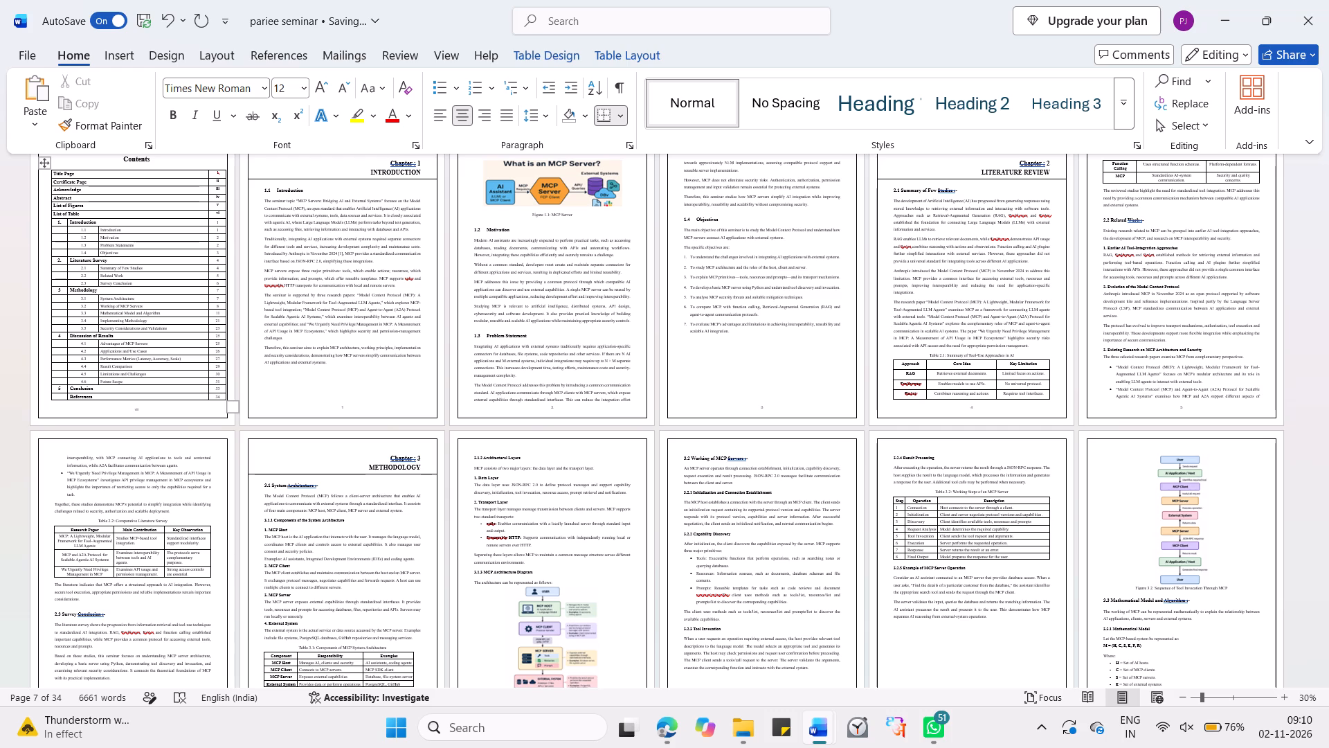
Check the pages of the remaining Methodology sections and set the Contents page number of section 3.4 Implementation Methodology to 14.
scroll(618, 361, "down", 4)
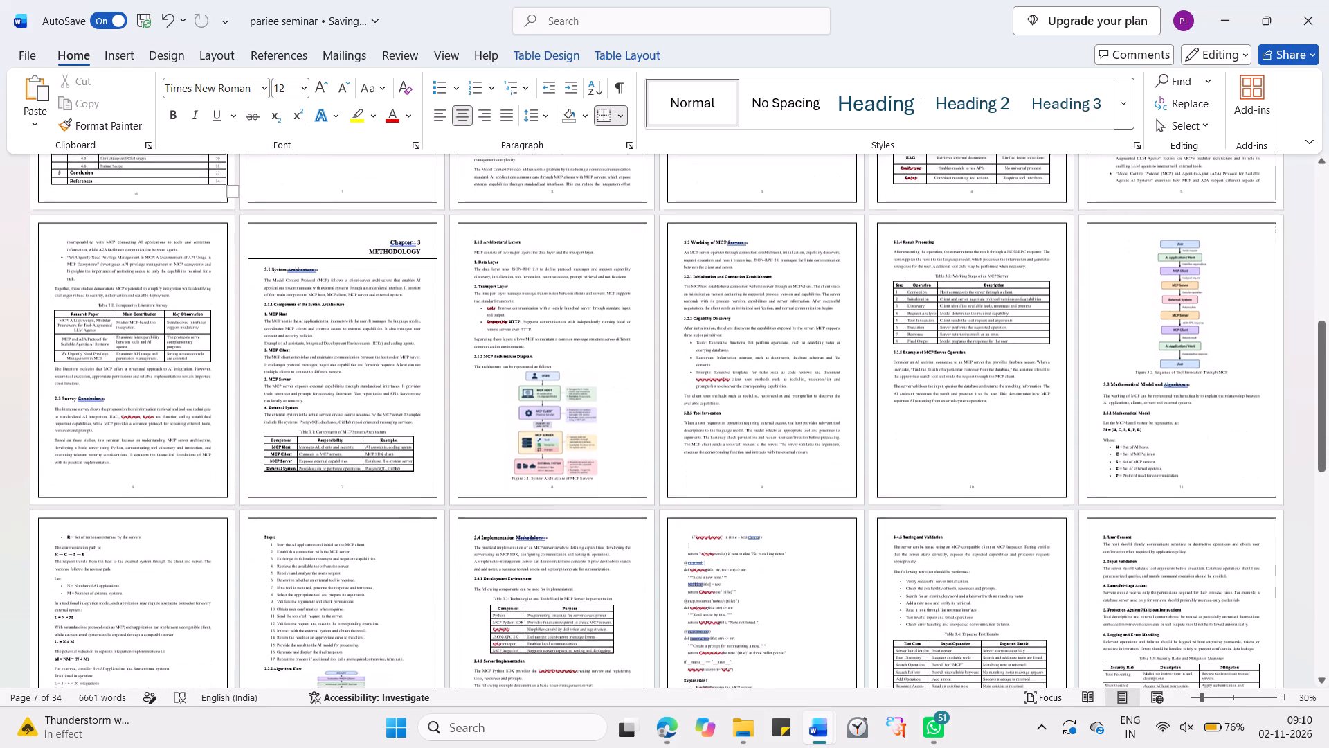
scroll(618, 361, "down", 3)
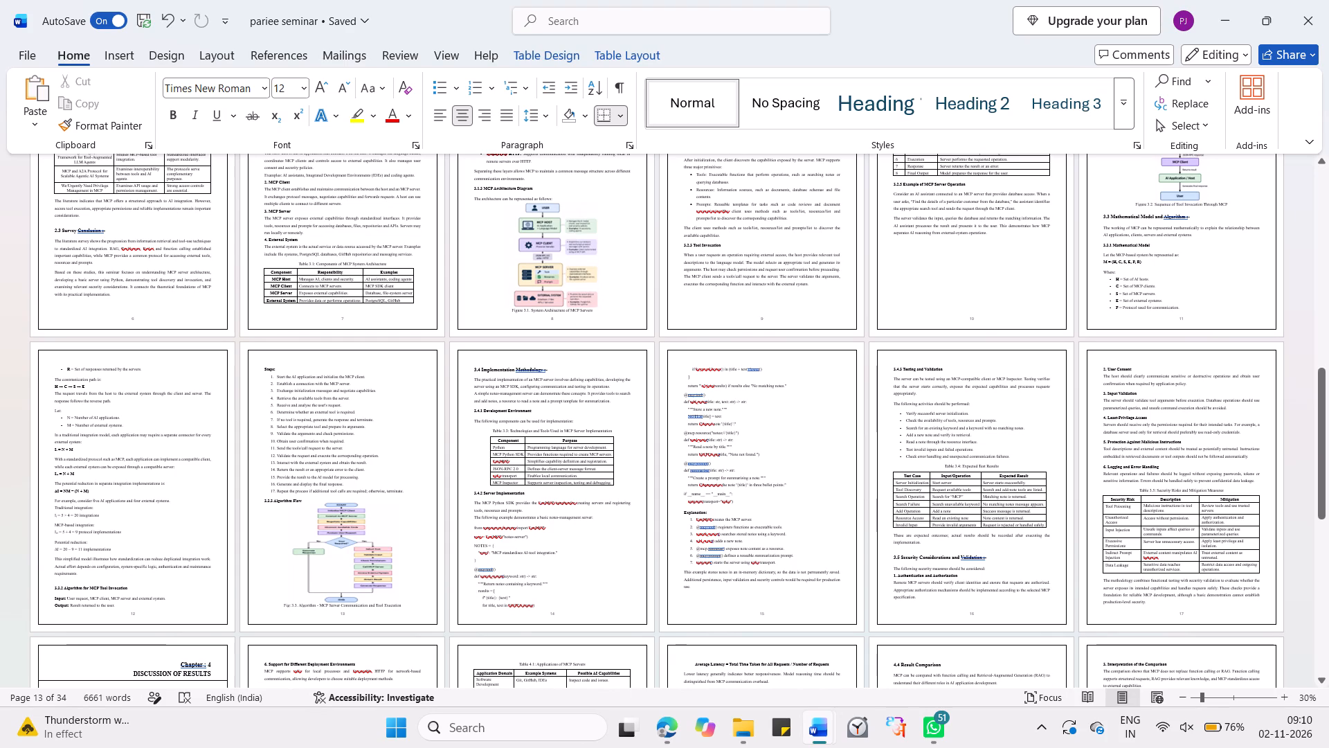
scroll(601, 606, "down", 2)
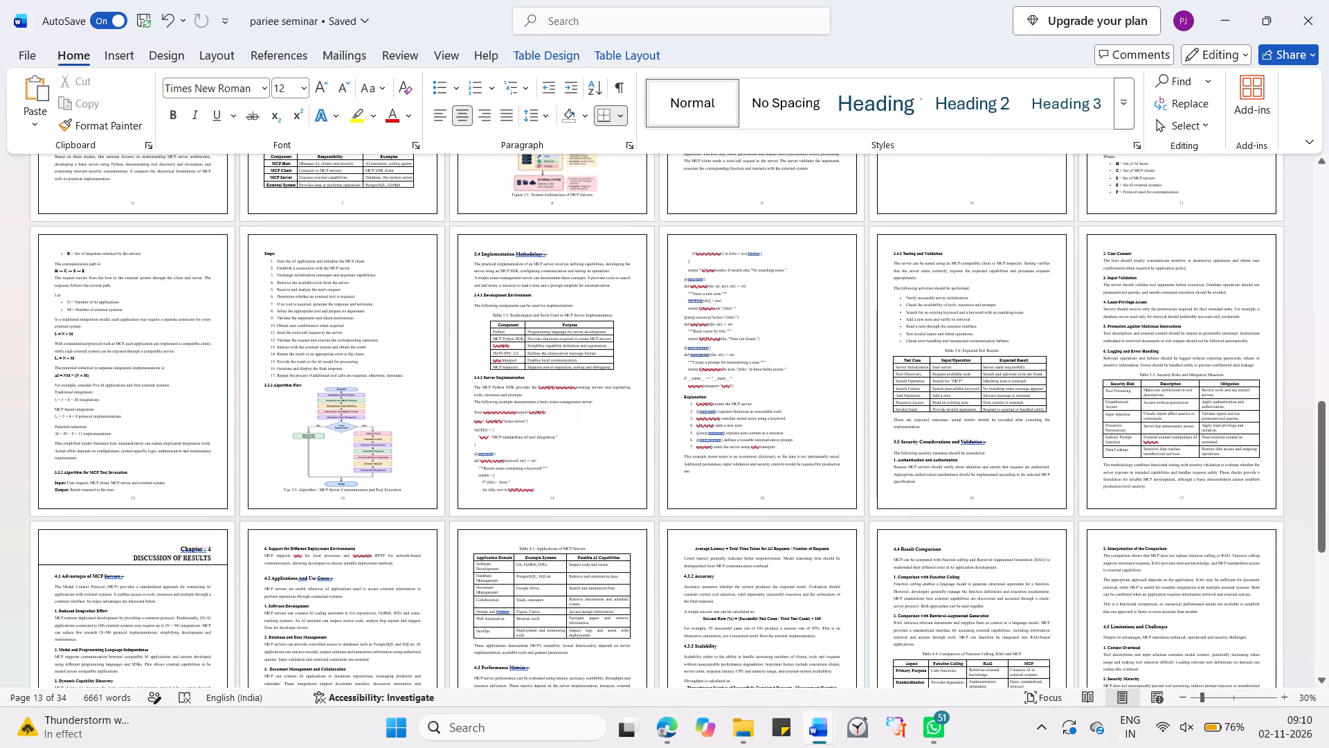
scroll(601, 606, "down", 1)
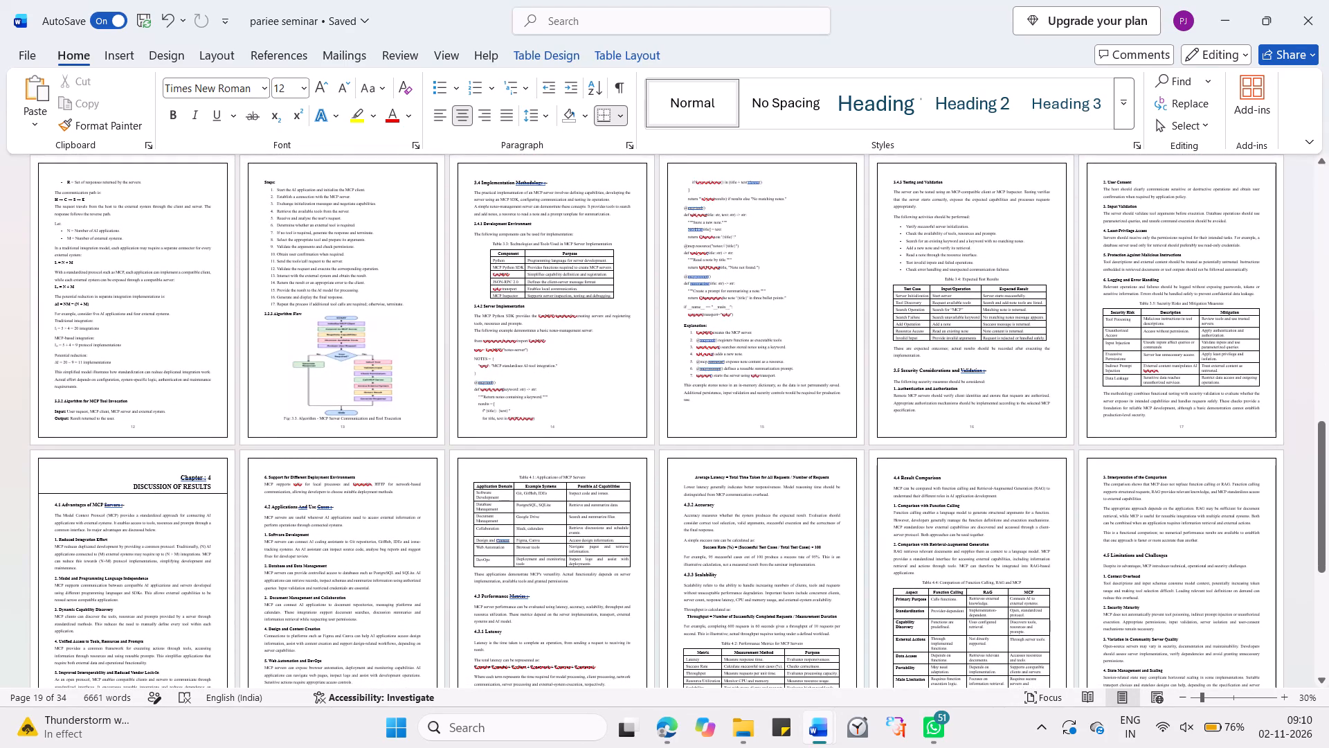
scroll(802, 544, "up", 2)
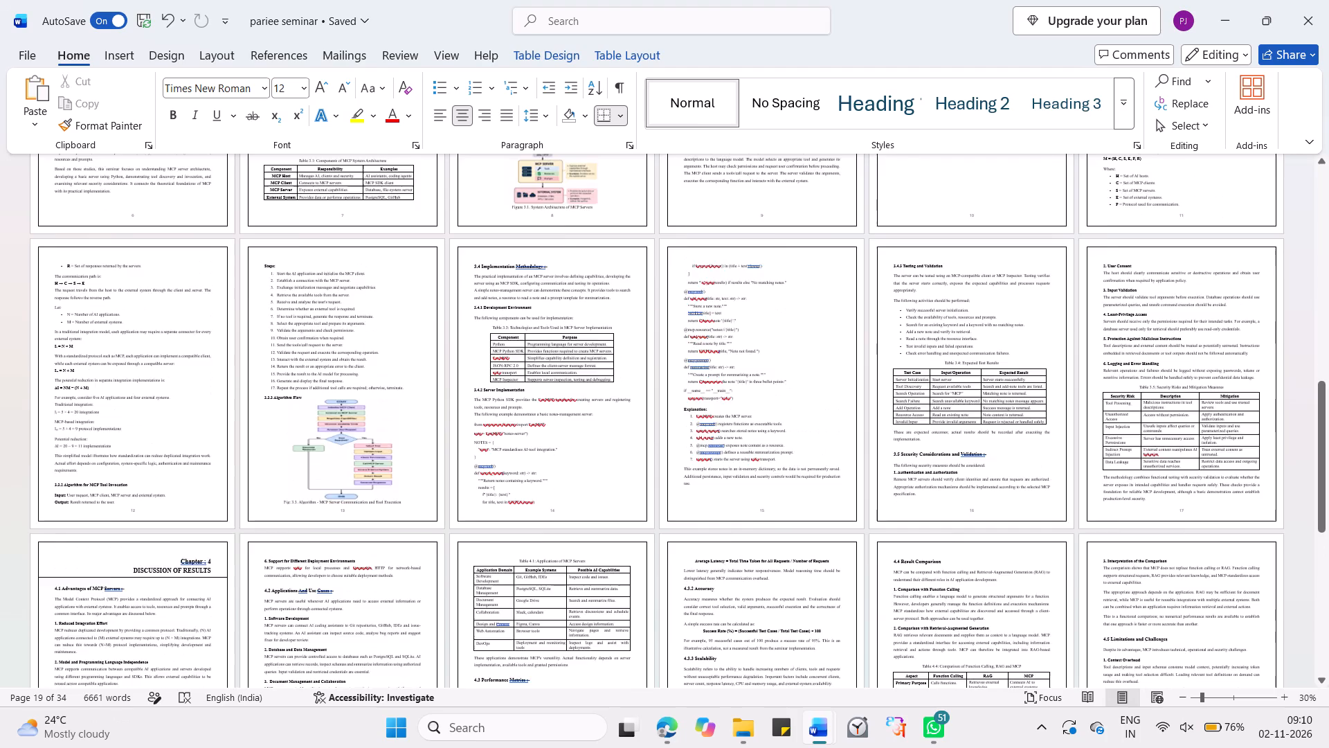
scroll(802, 544, "up", 6)
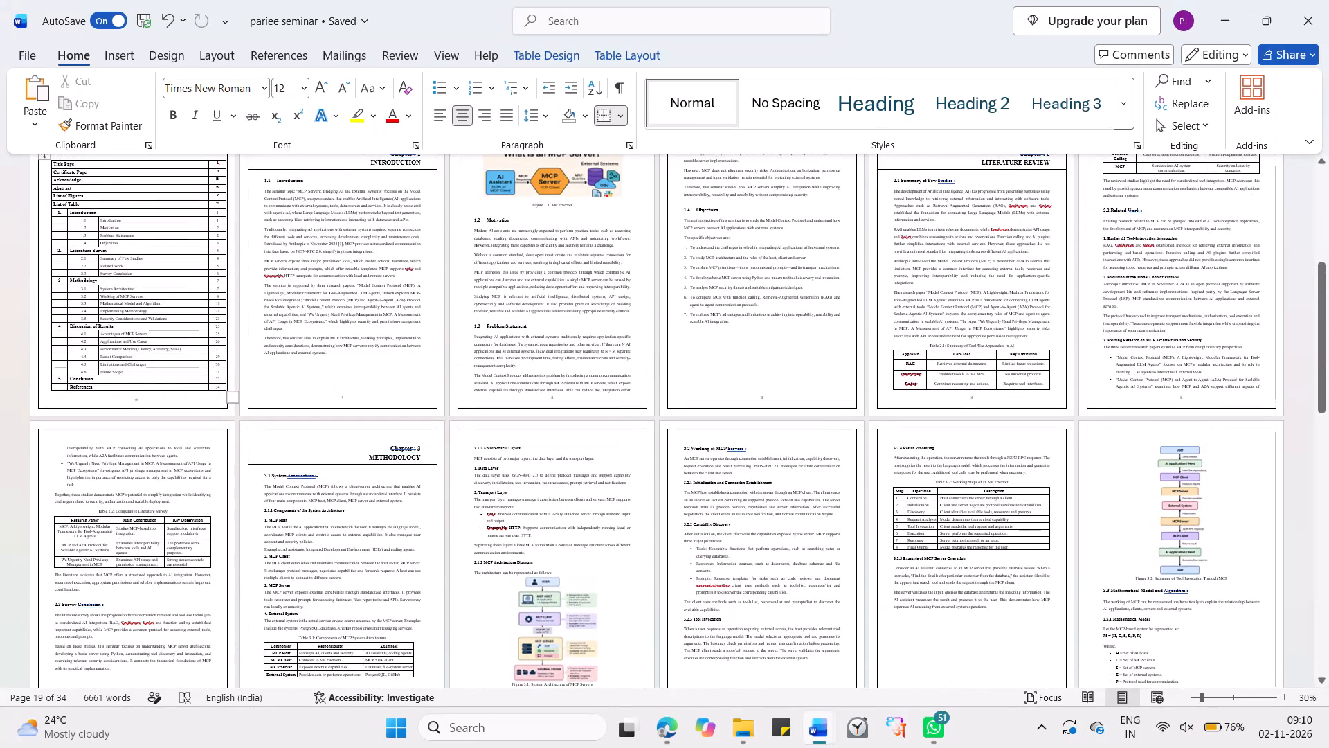
key("Down")
key("BackSpace")
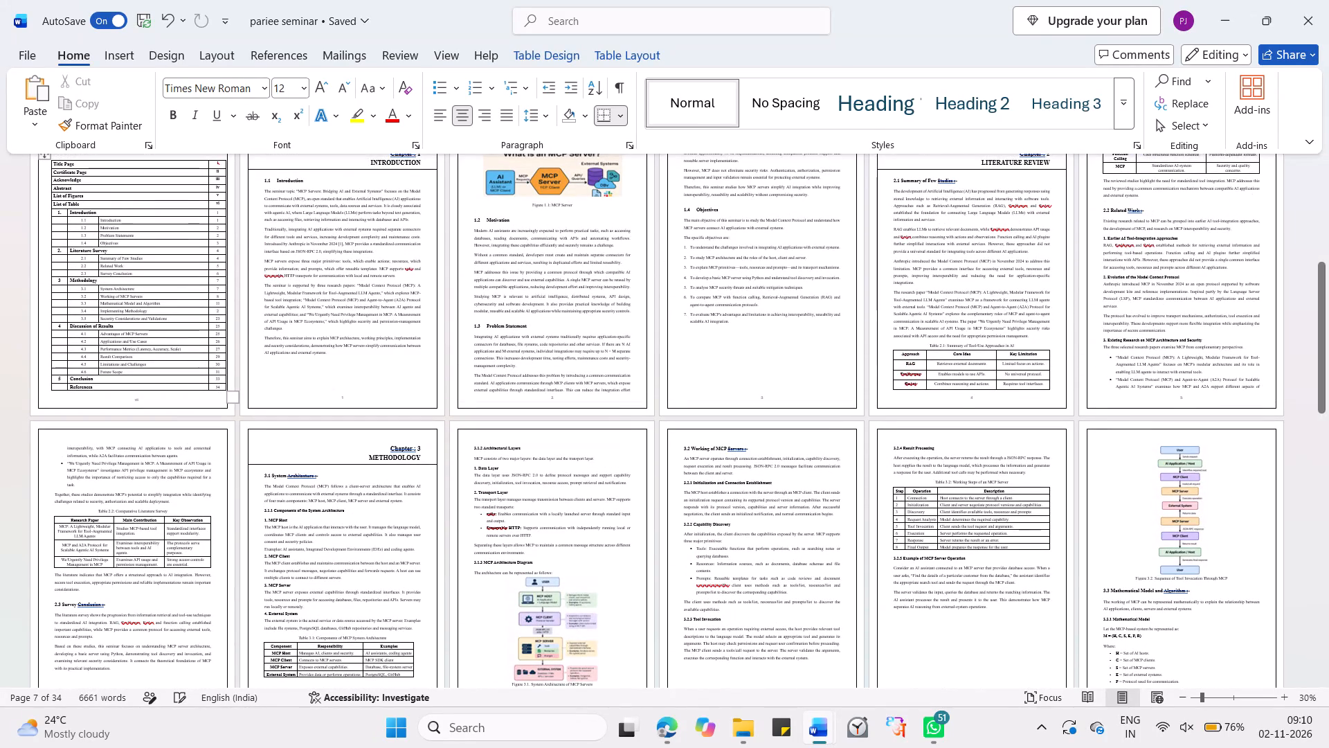
key("BackSpace")
type("14")
Set the Contents page number of section 3.5 Security Considerations and Validation to 16.
key("Down")
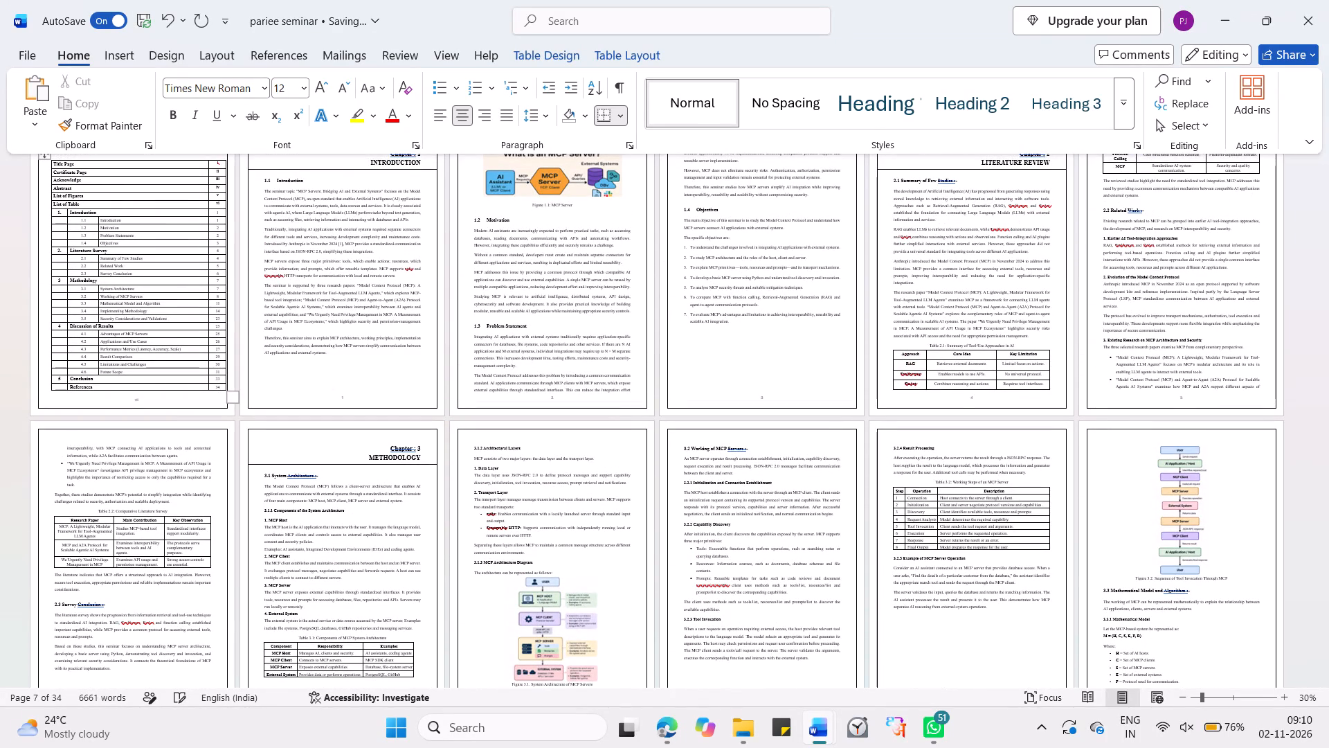
key("backslash")
key("BackSpace")
key("BackSpace")
key("BackSpace")
type("16")
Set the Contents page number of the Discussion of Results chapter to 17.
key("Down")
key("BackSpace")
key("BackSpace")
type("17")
Check where Chapter 4 and its sections fall in the report and set the Discussion of Results chapter's Contents page number to 18.
key("Down")
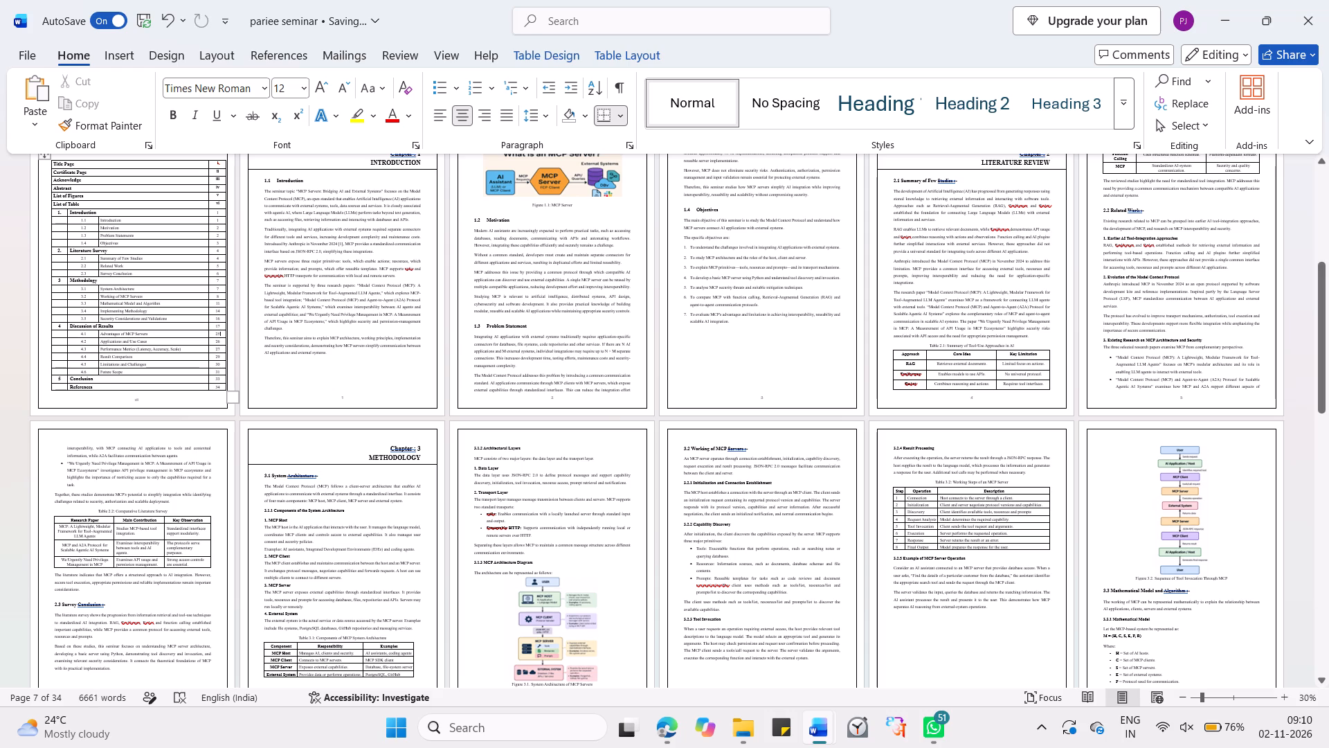
scroll(830, 359, "down", 6)
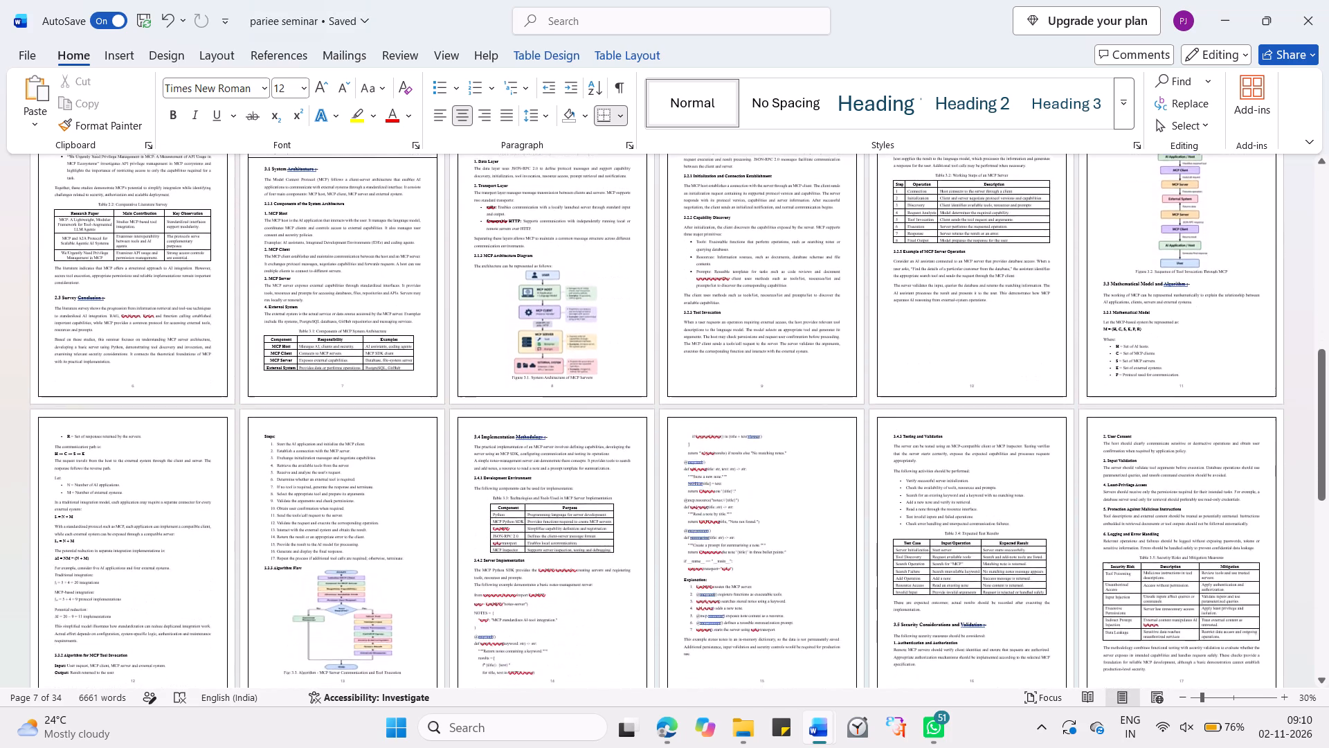
scroll(830, 359, "down", 2)
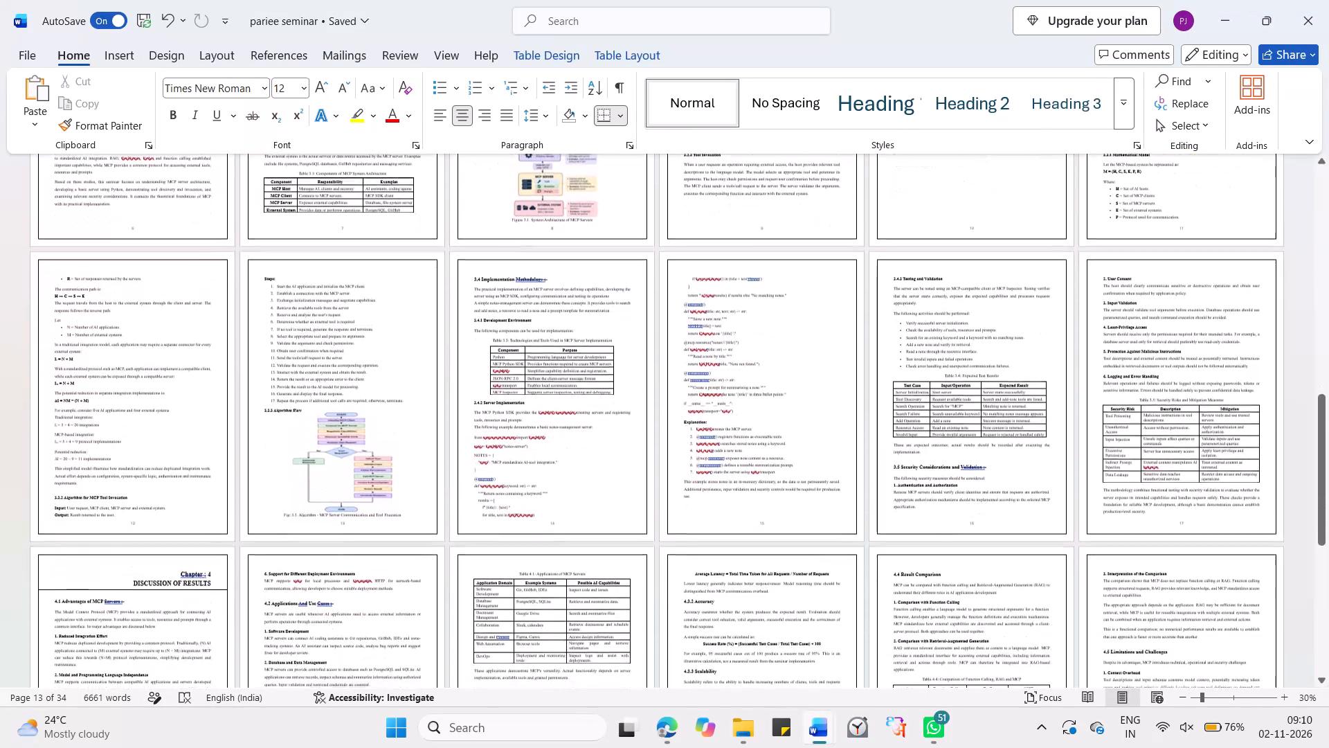
scroll(830, 359, "down", 3)
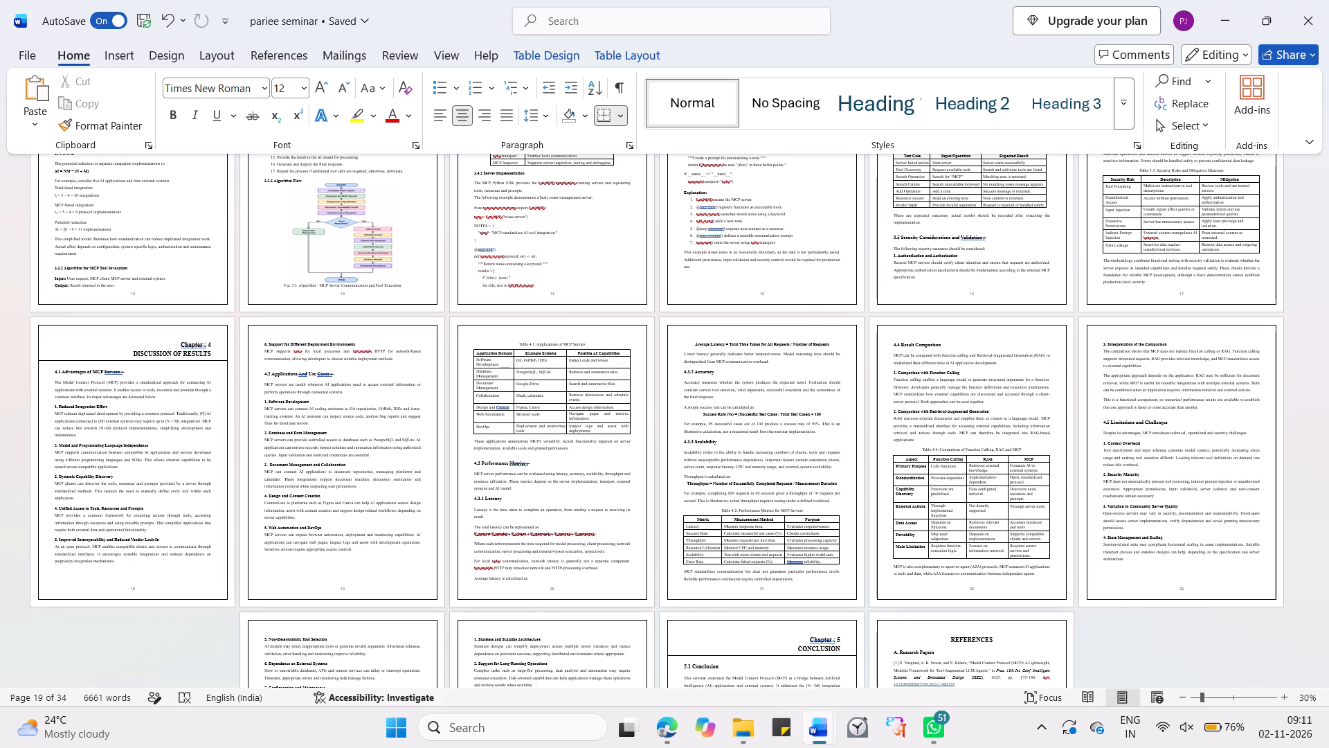
scroll(374, 571, "up", 8)
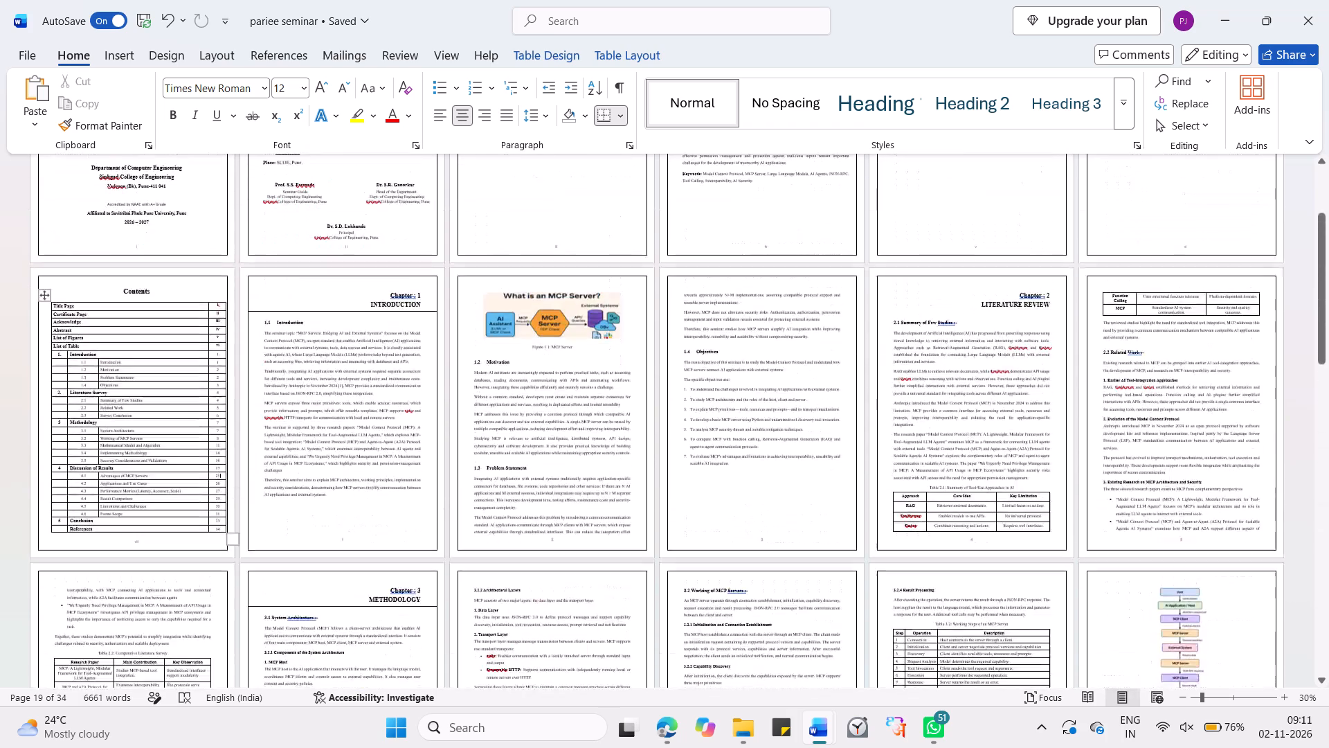
scroll(236, 546, "down", 1)
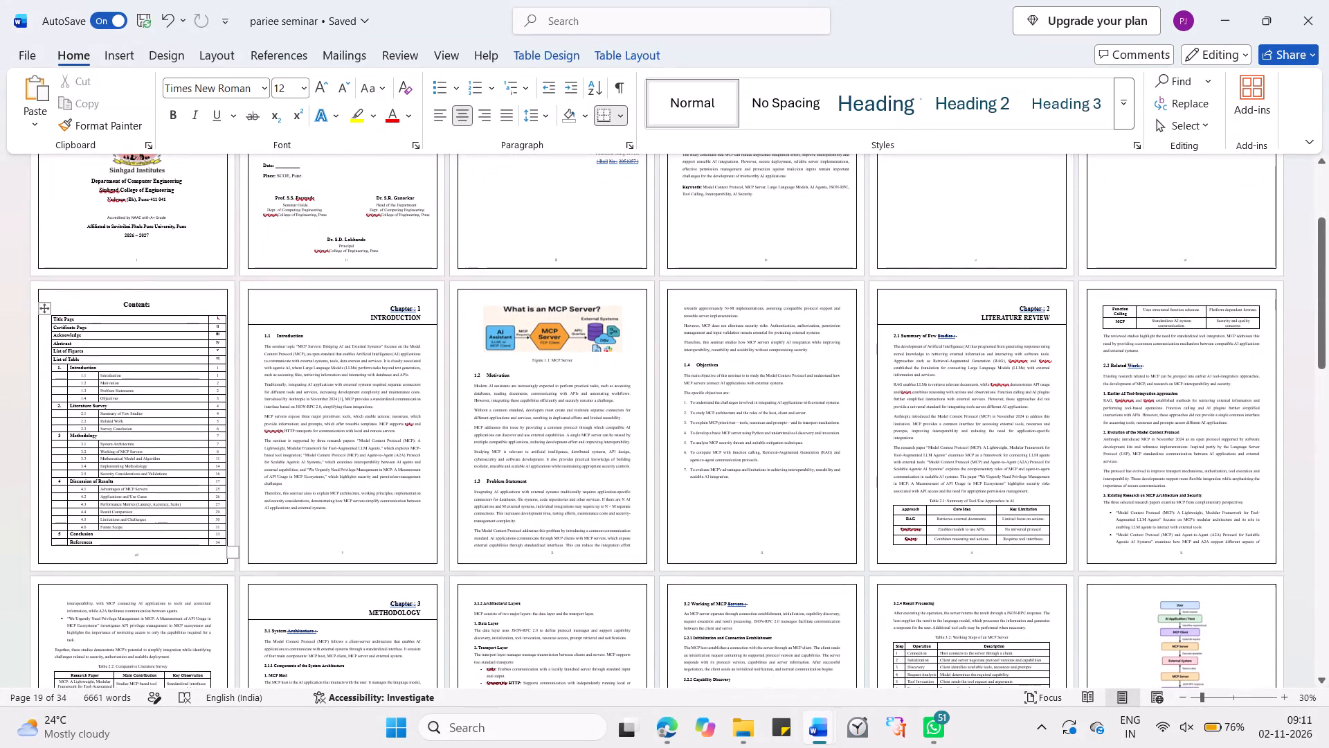
key("Up")
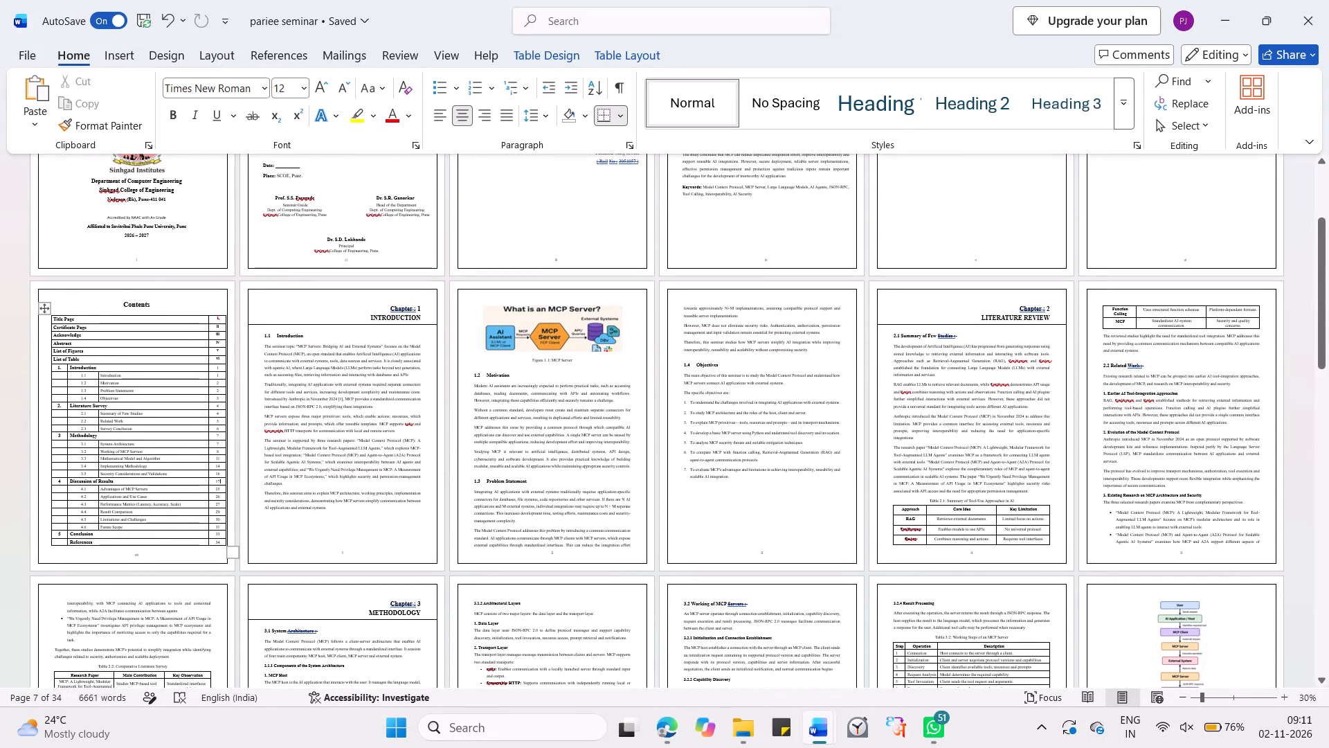
key("Up")
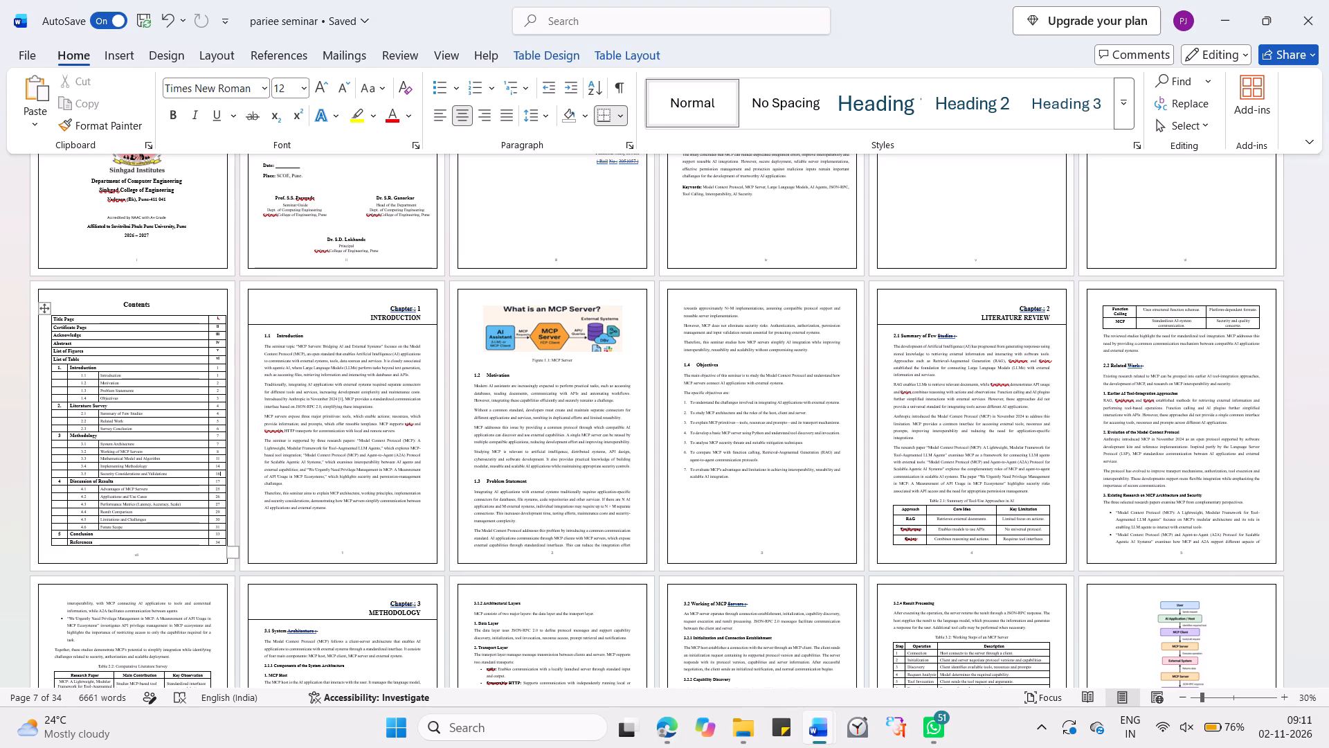
key("Down")
key("BackSpace")
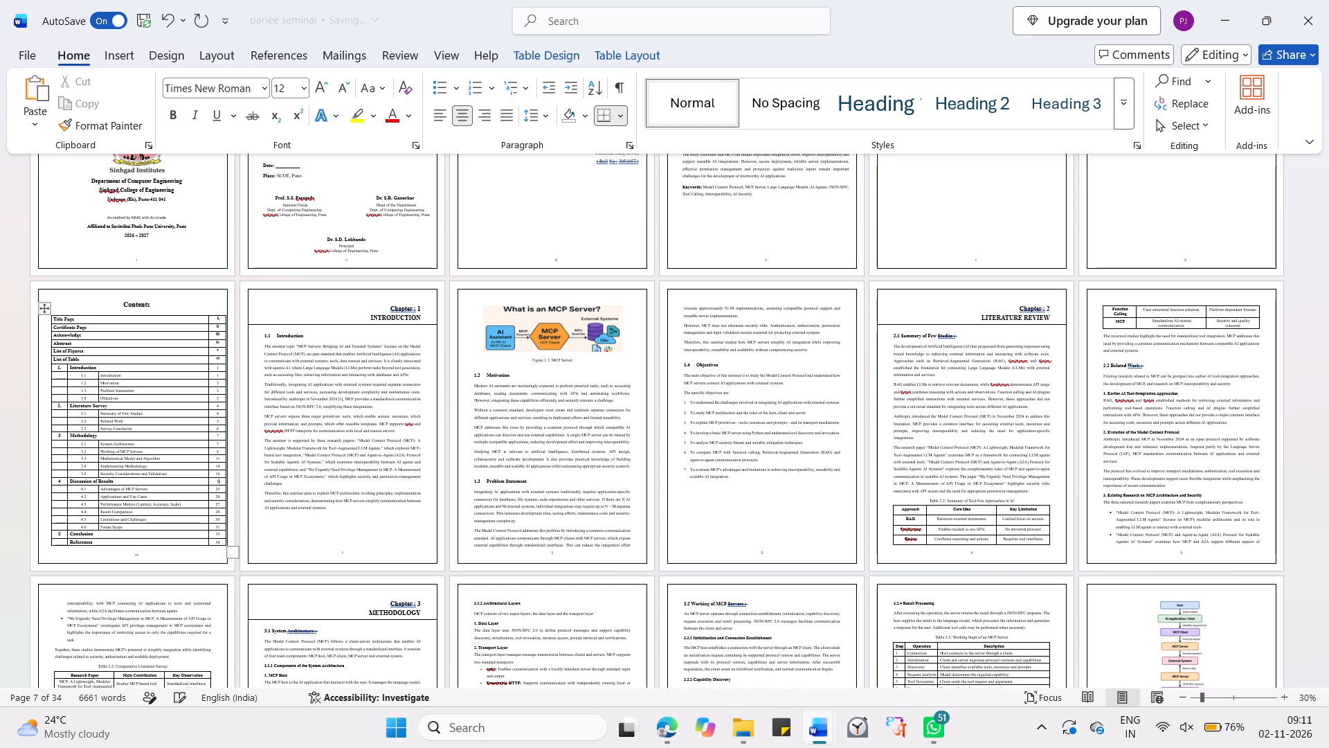
key("8")
Set the Contents page number of section 4.1 Advantages of MCP Servers to 18.
key("Down")
key("BackSpace")
key("BackSpace")
type("19")
key("BackSpace")
key("8")
Set the Contents page number of section 4.2 Applications and Use Cases to 19.
key("Down")
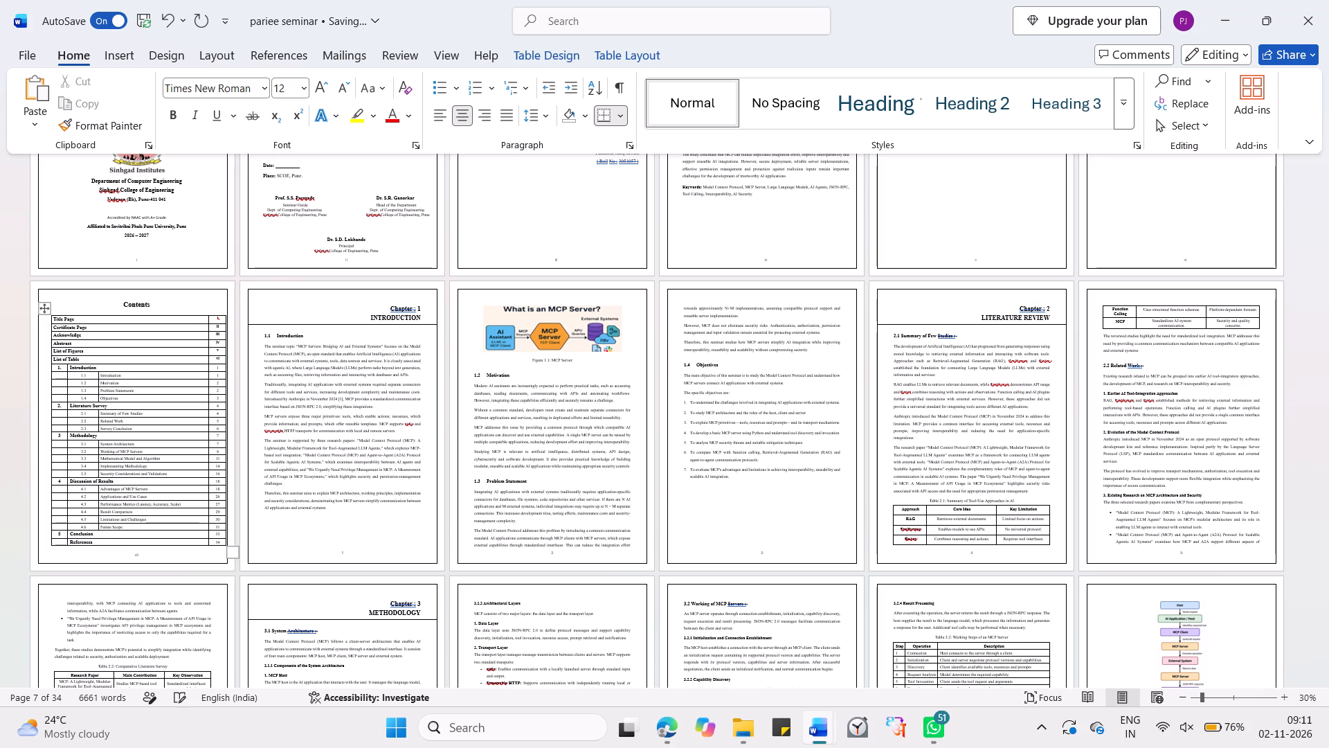
key("BackSpace")
key("9")
key("BackSpace")
key("BackSpace")
type("19")
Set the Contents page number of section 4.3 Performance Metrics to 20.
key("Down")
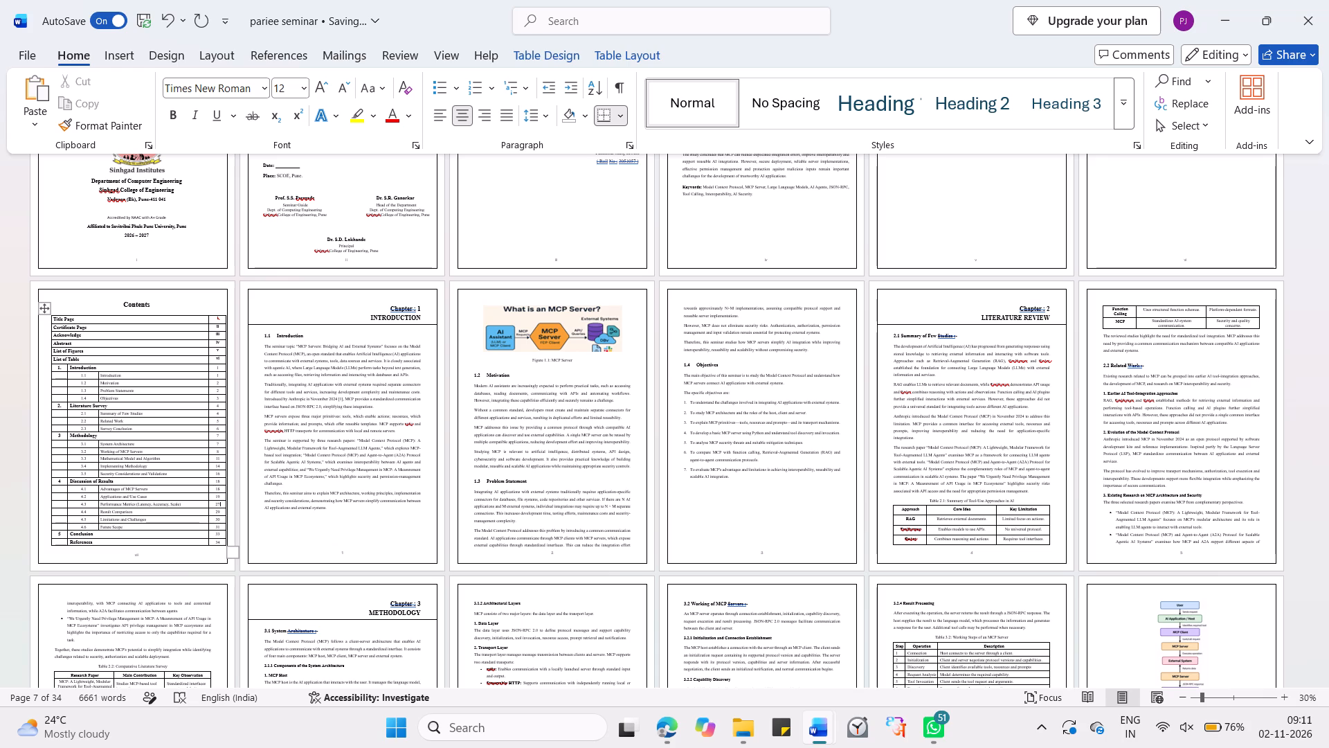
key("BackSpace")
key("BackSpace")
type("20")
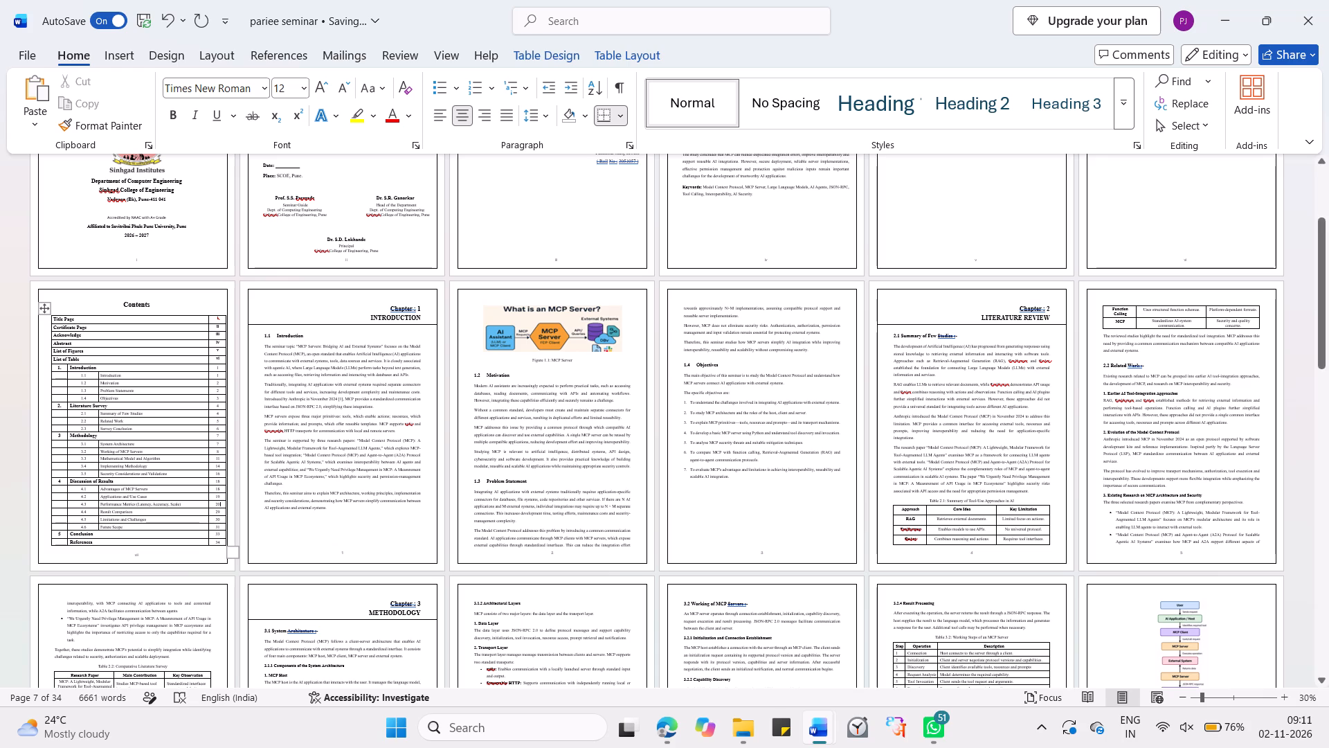
Examine the pages of the opening Chapter 4 sections at a larger zoom and compare them with the Contents table.
left_click(1283, 697)
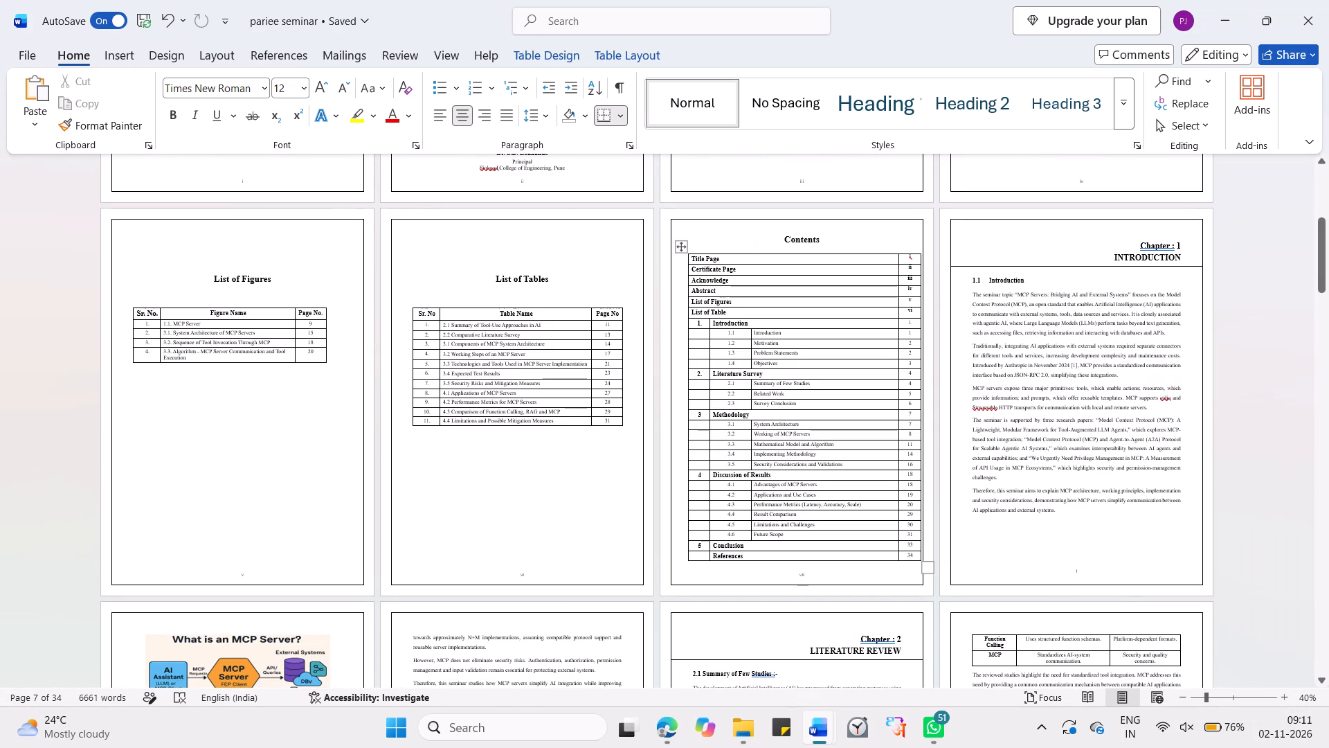
scroll(1042, 567, "down", 2)
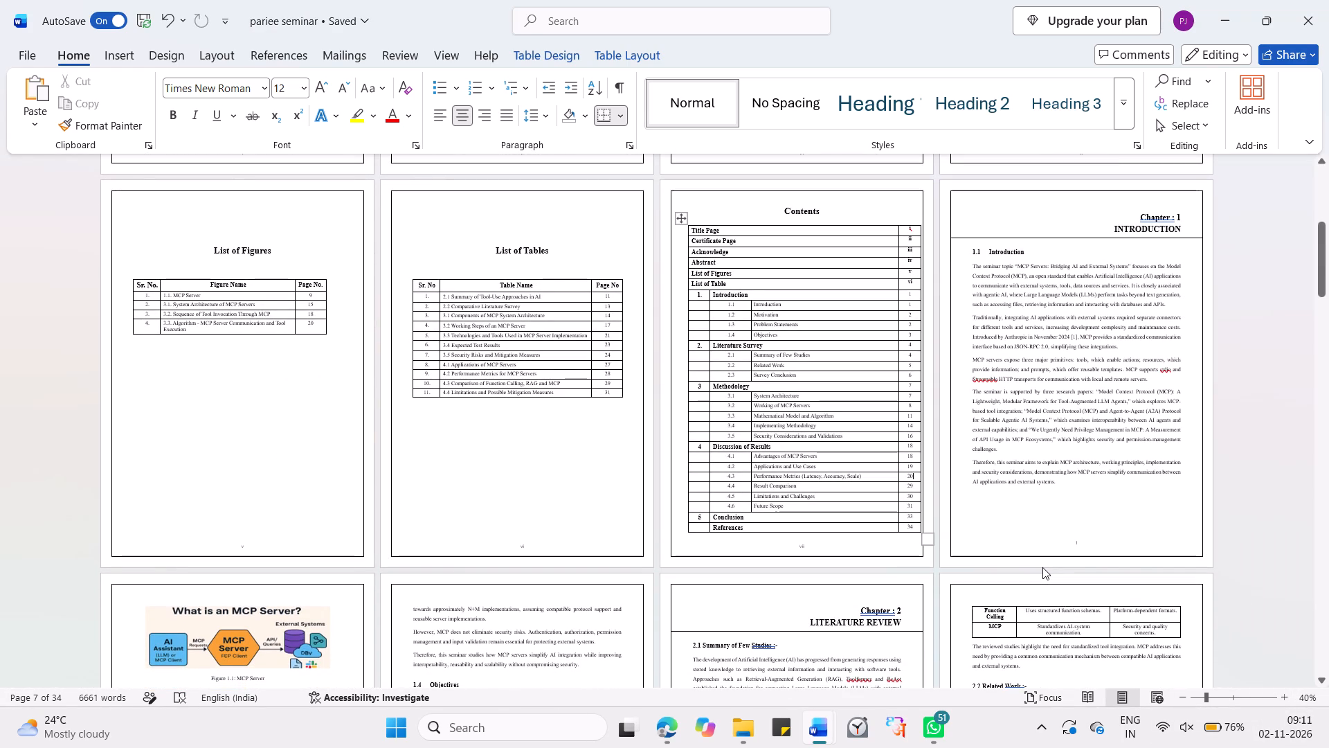
scroll(1042, 567, "down", 20)
scroll(1042, 567, "down", 11)
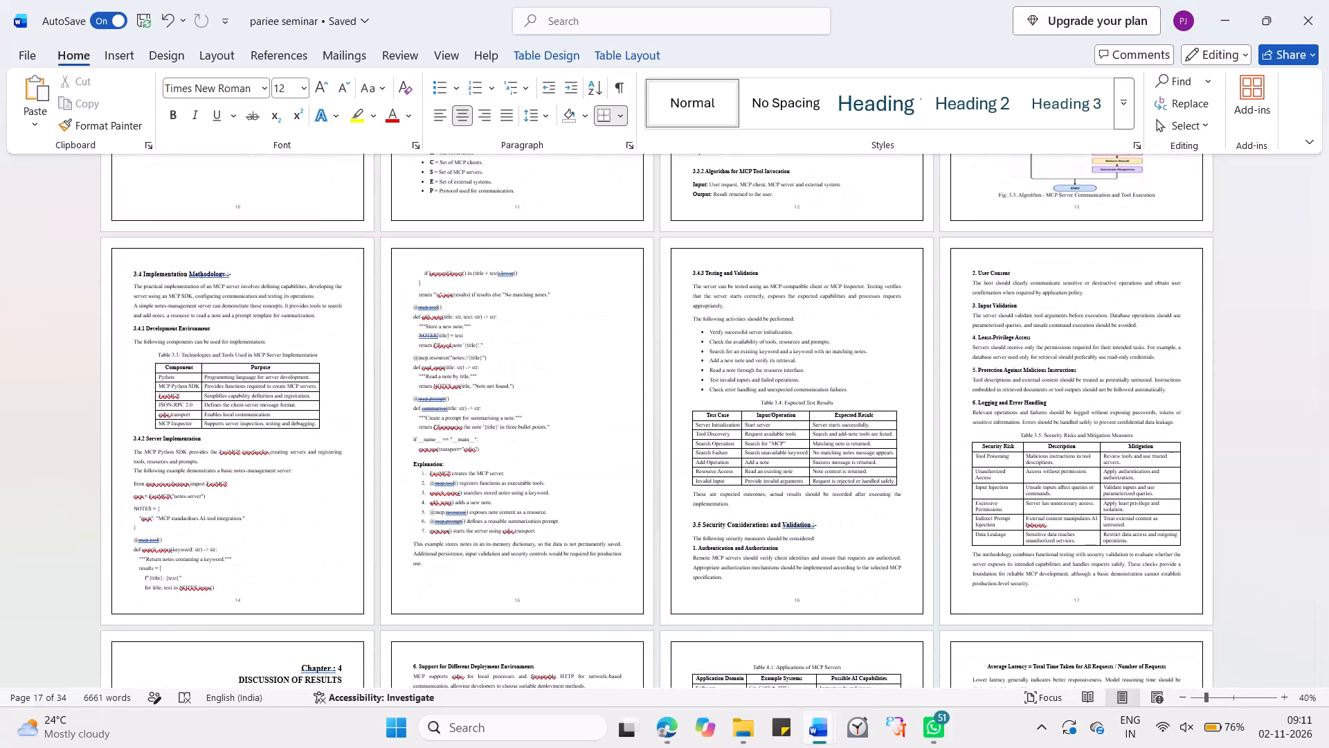
scroll(829, 545, "down", 3)
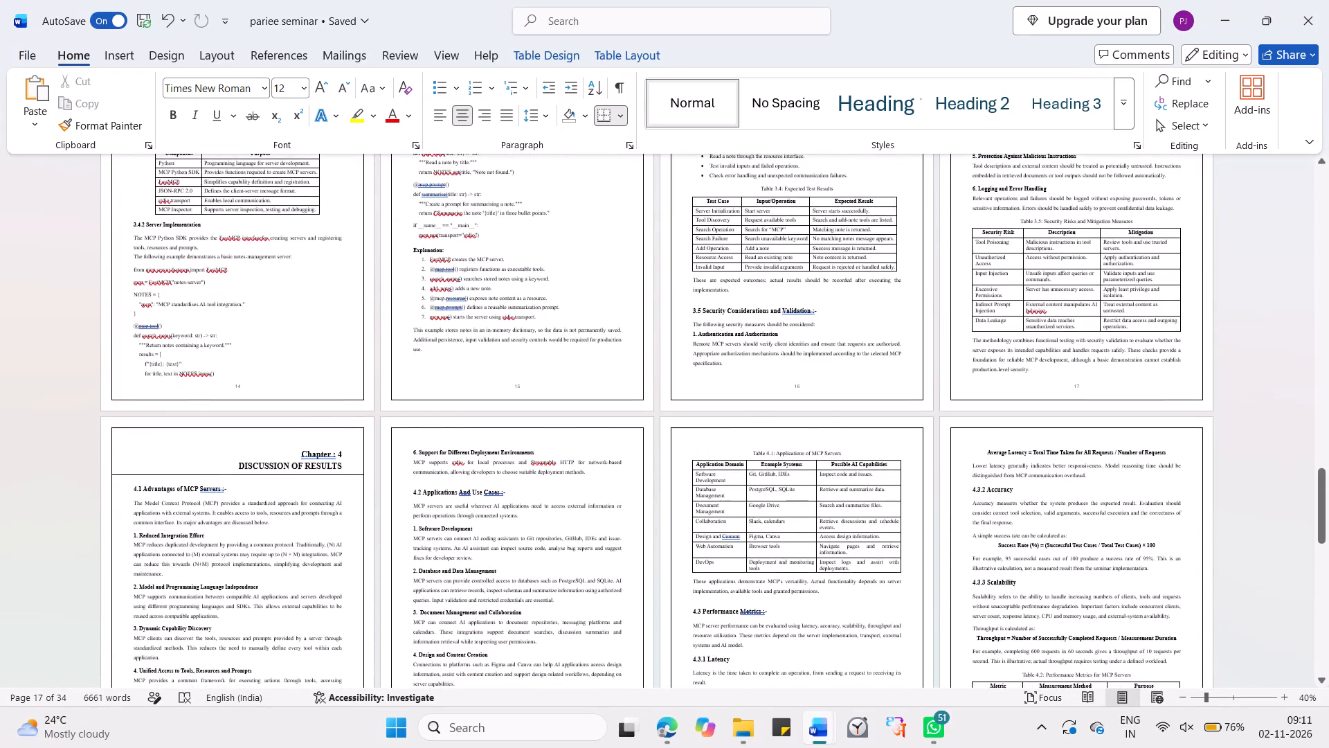
scroll(829, 545, "down", 1)
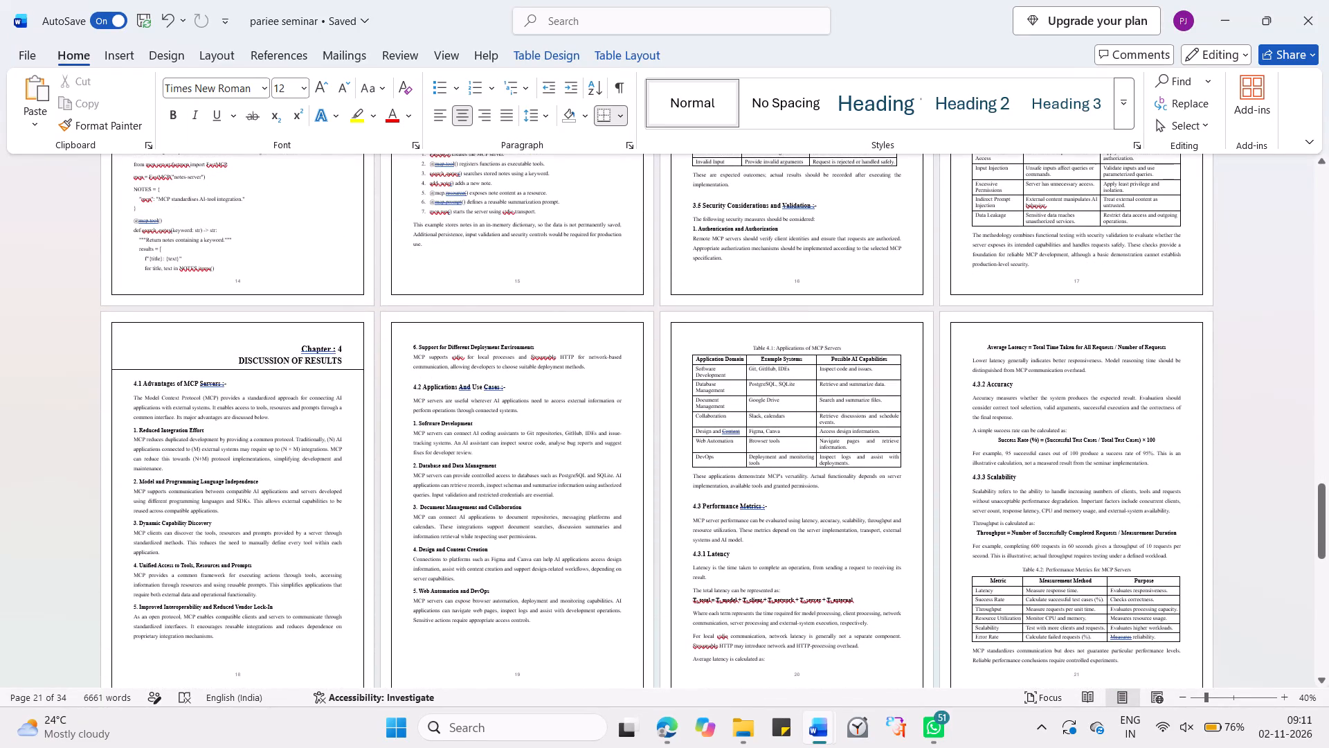
scroll(829, 545, "up", 1)
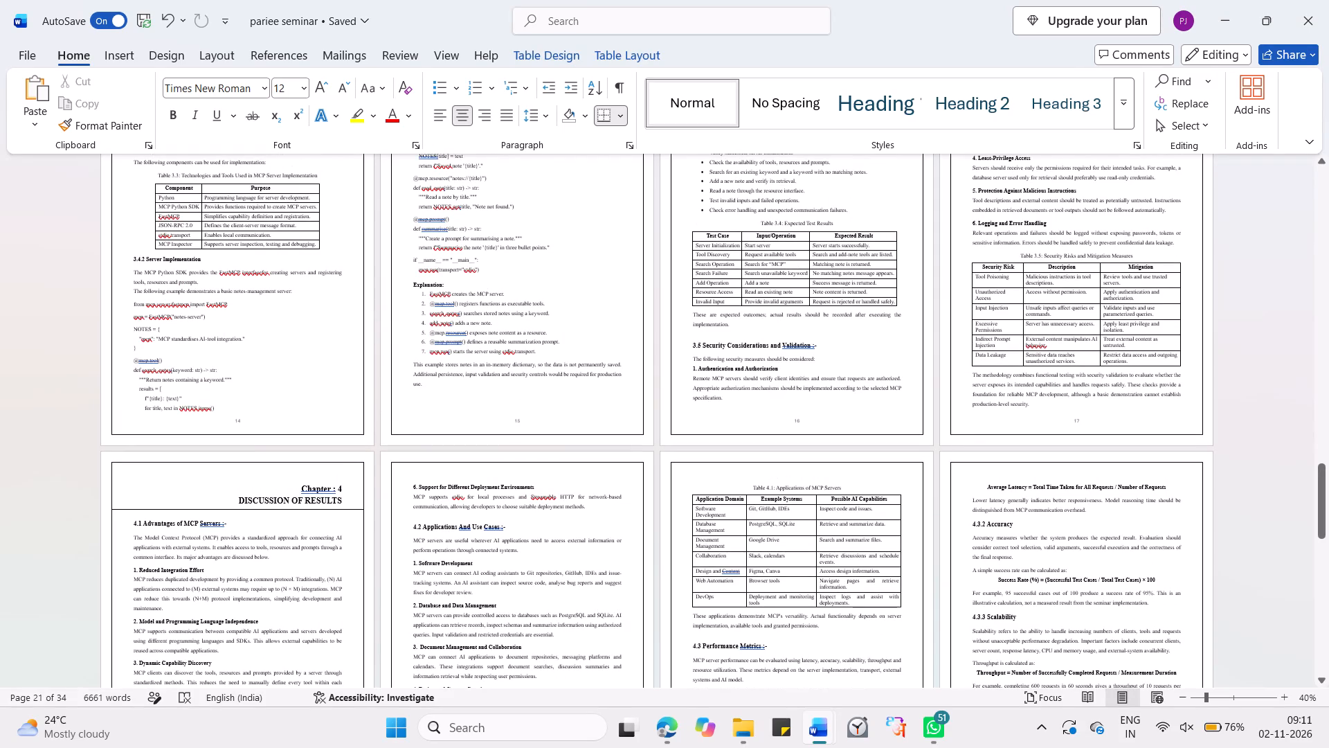
scroll(820, 425, "up", 2, "ctrl")
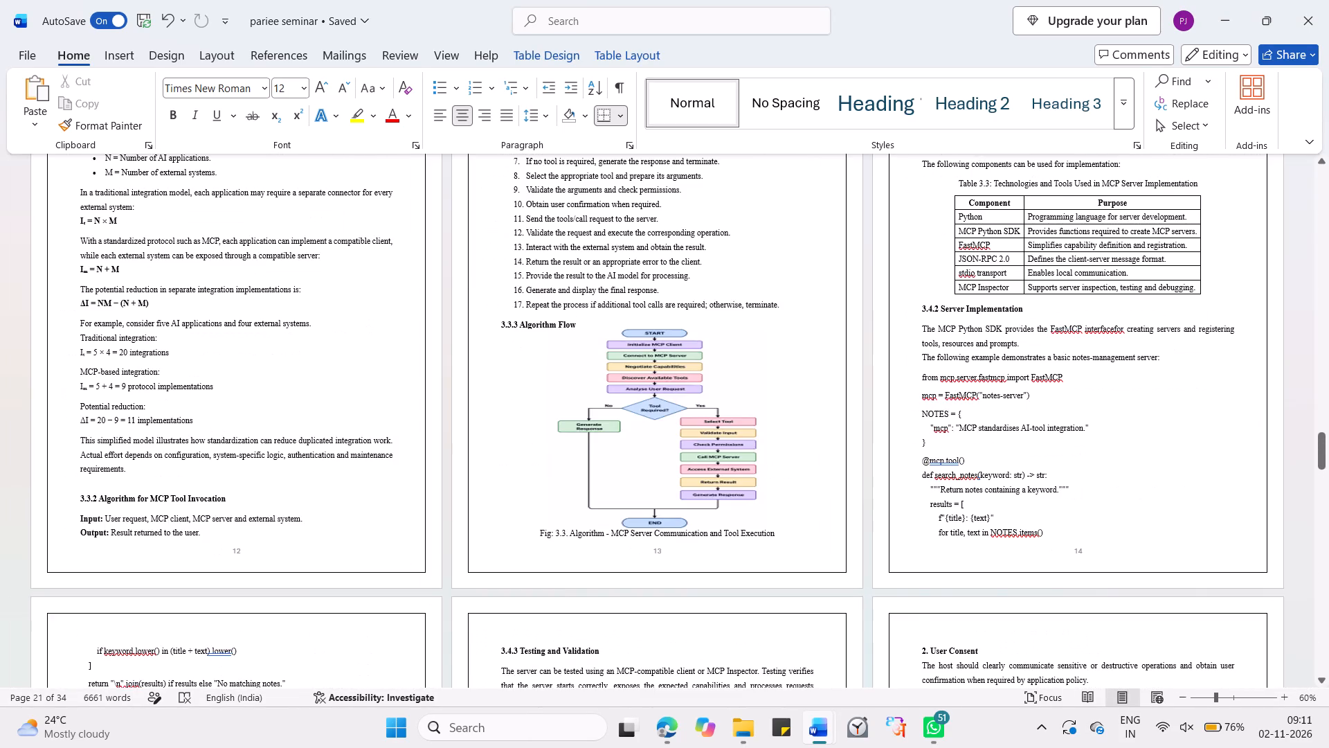
scroll(820, 425, "down", 5)
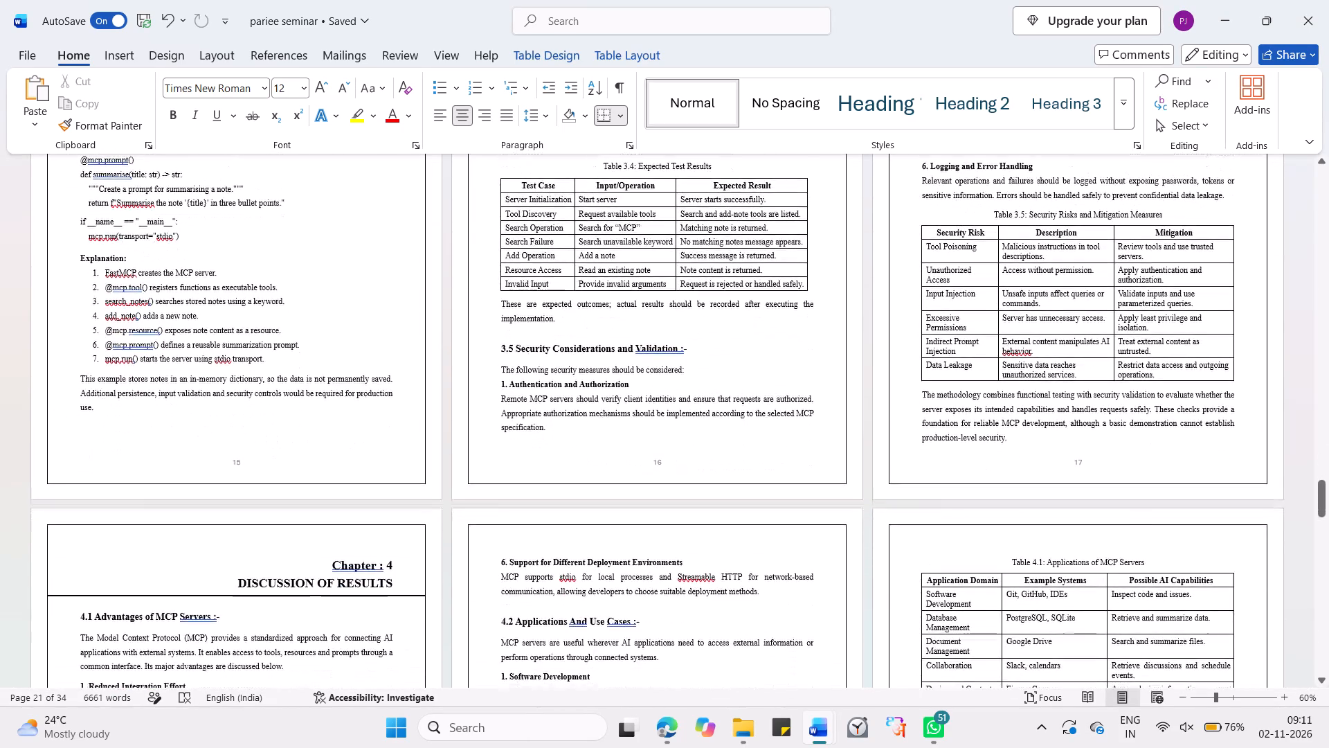
scroll(820, 425, "up", 20)
scroll(820, 425, "up", 20)
scroll(820, 425, "up", 10)
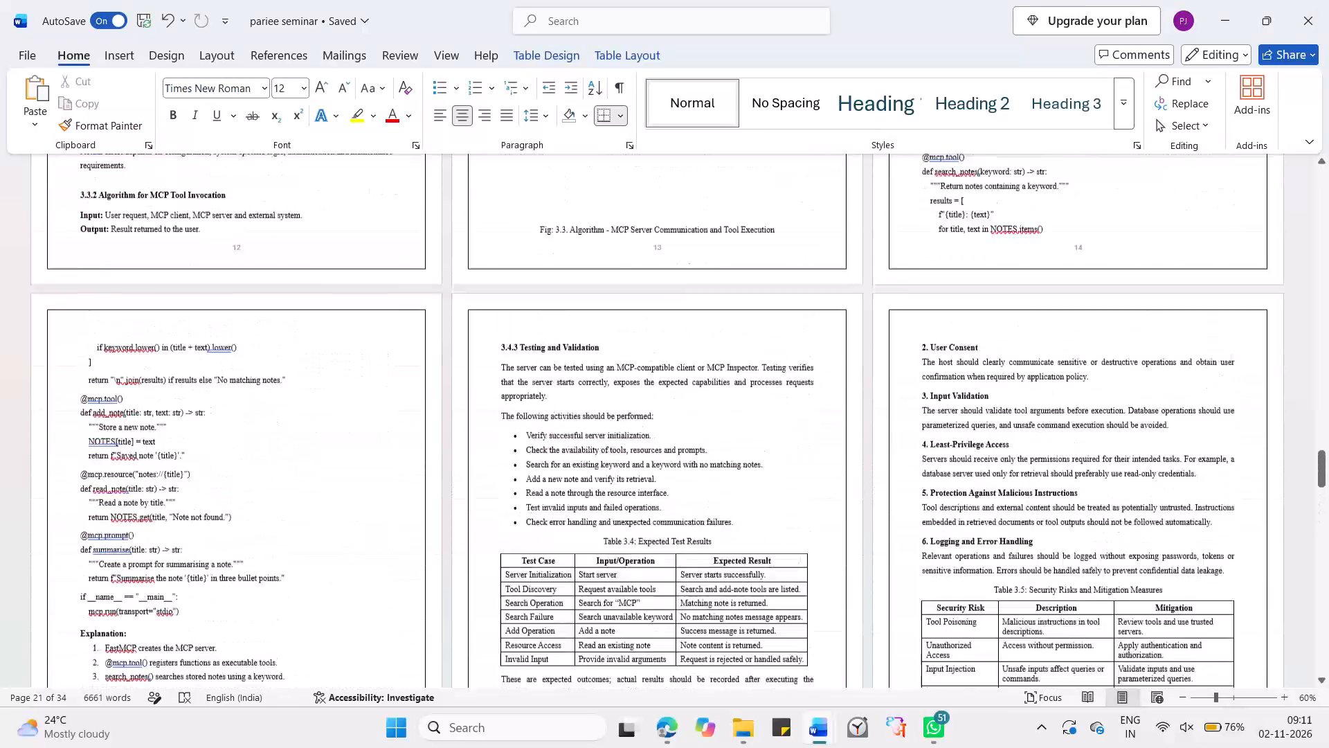
scroll(820, 425, "up", 20)
scroll(820, 425, "up", 20)
scroll(820, 425, "up", 20)
scroll(820, 425, "down", 4)
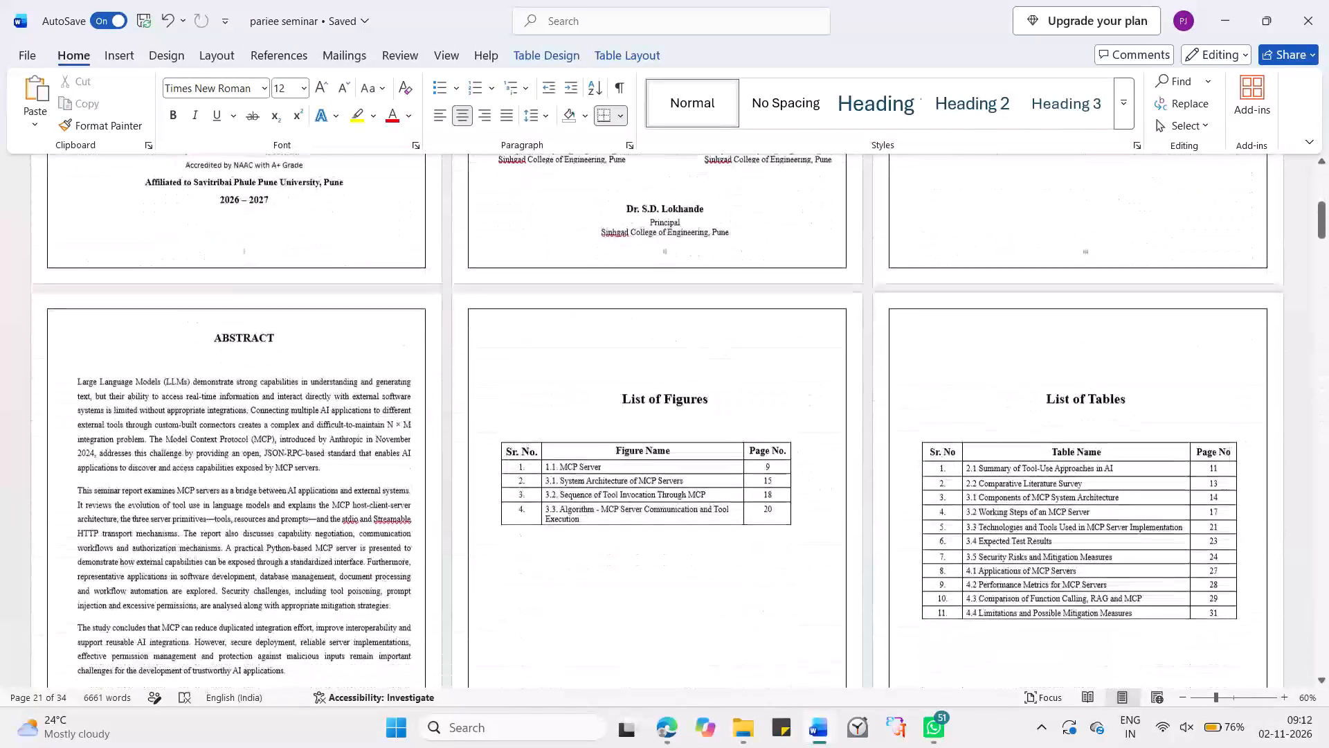
scroll(820, 425, "down", 6)
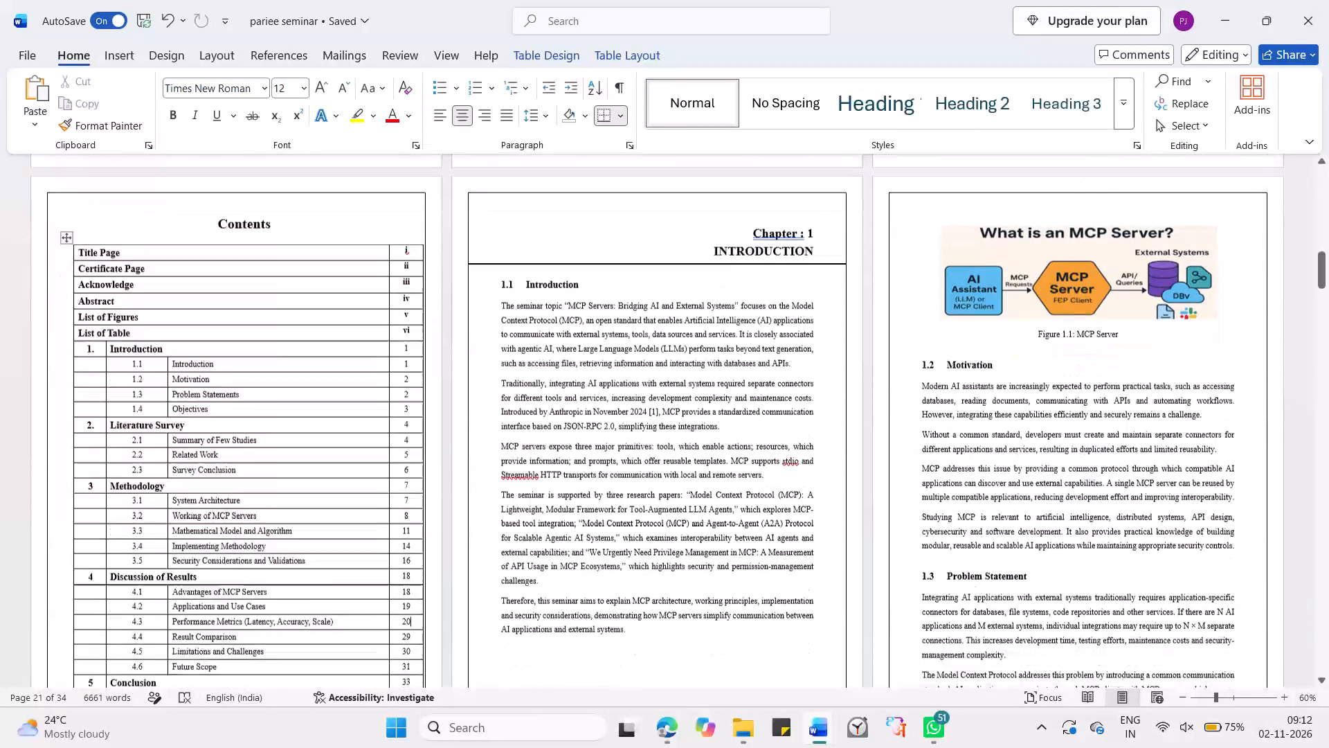
scroll(820, 425, "down", 1)
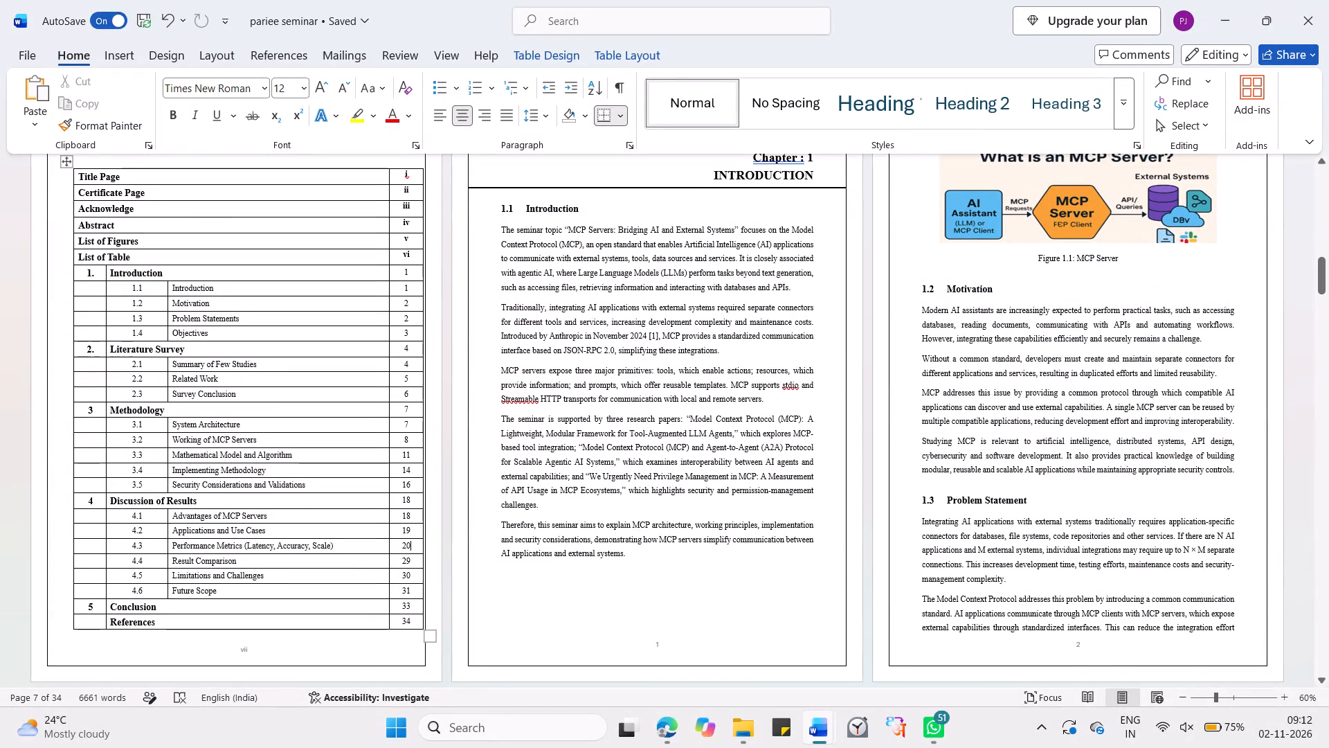
Examine the pages on which sections 4.3 to 4.6 and the Conclusion chapter start.
scroll(615, 589, "down", 20)
scroll(615, 589, "down", 4)
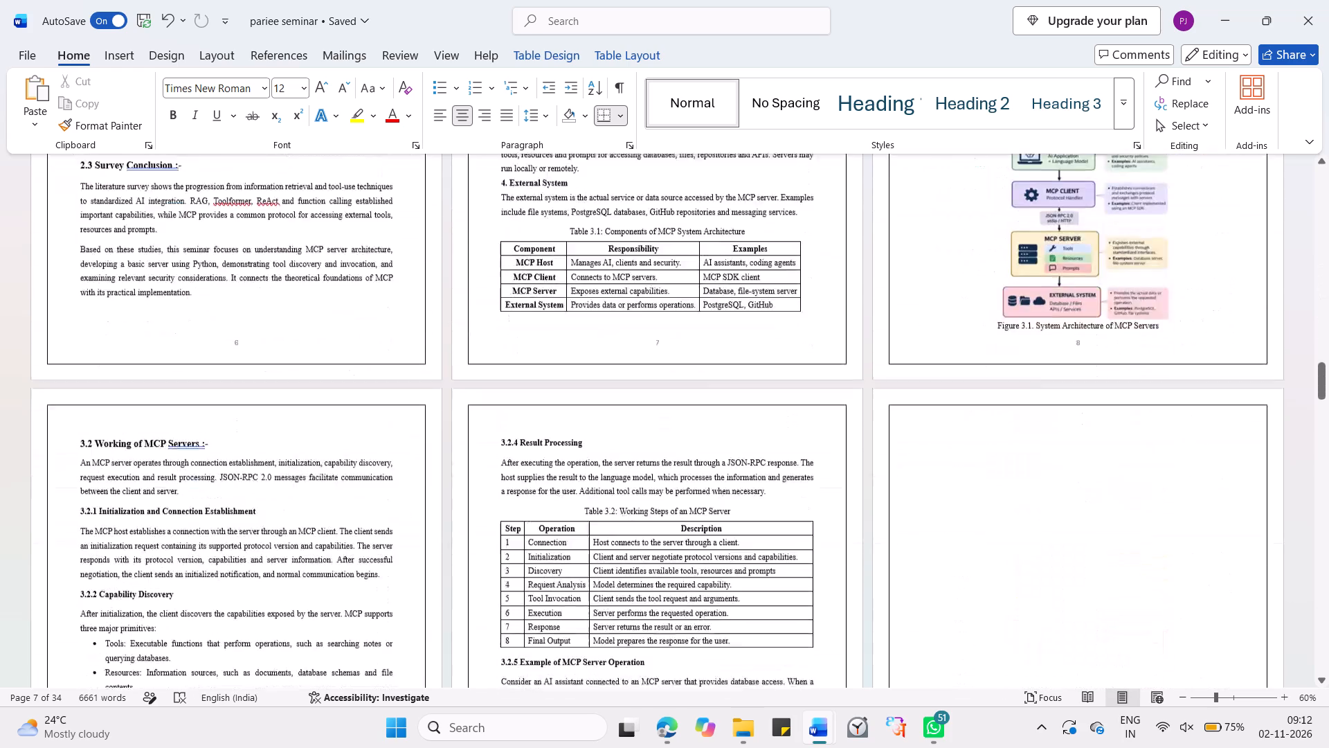
scroll(615, 589, "down", 3)
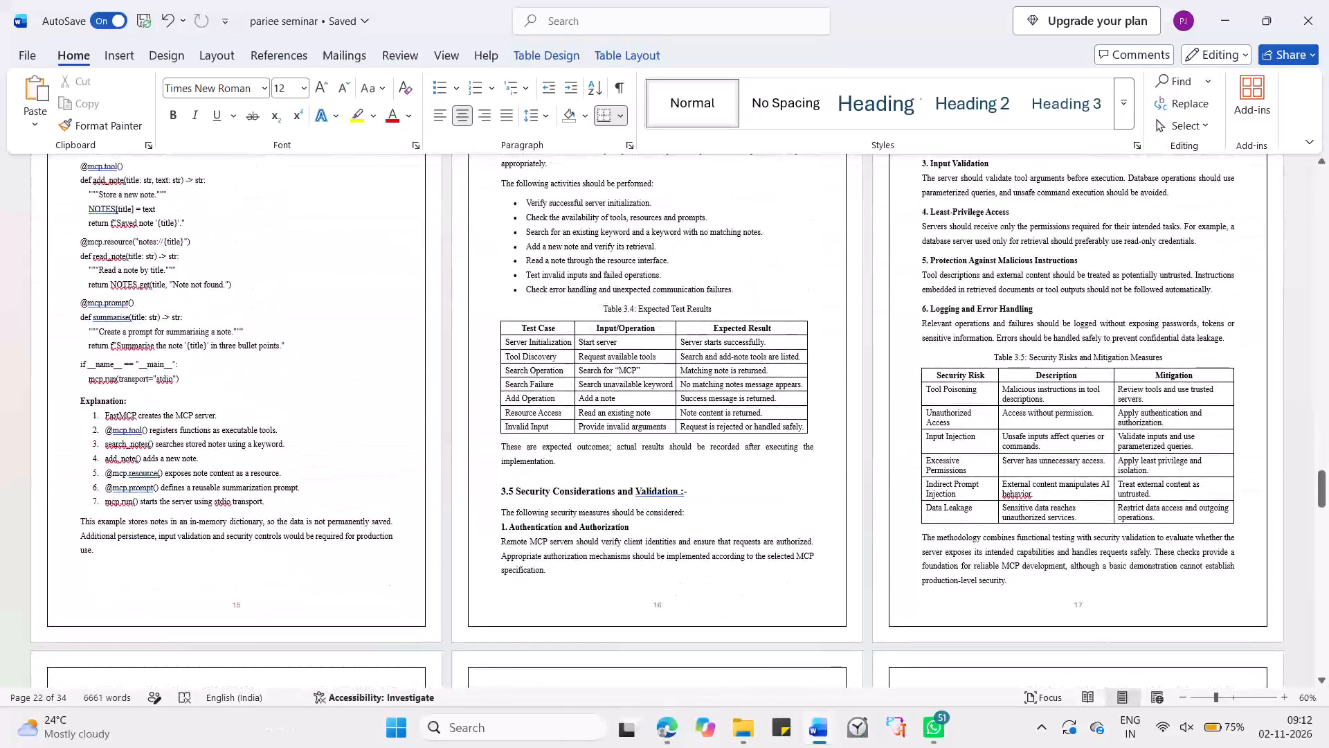
scroll(615, 589, "down", 4)
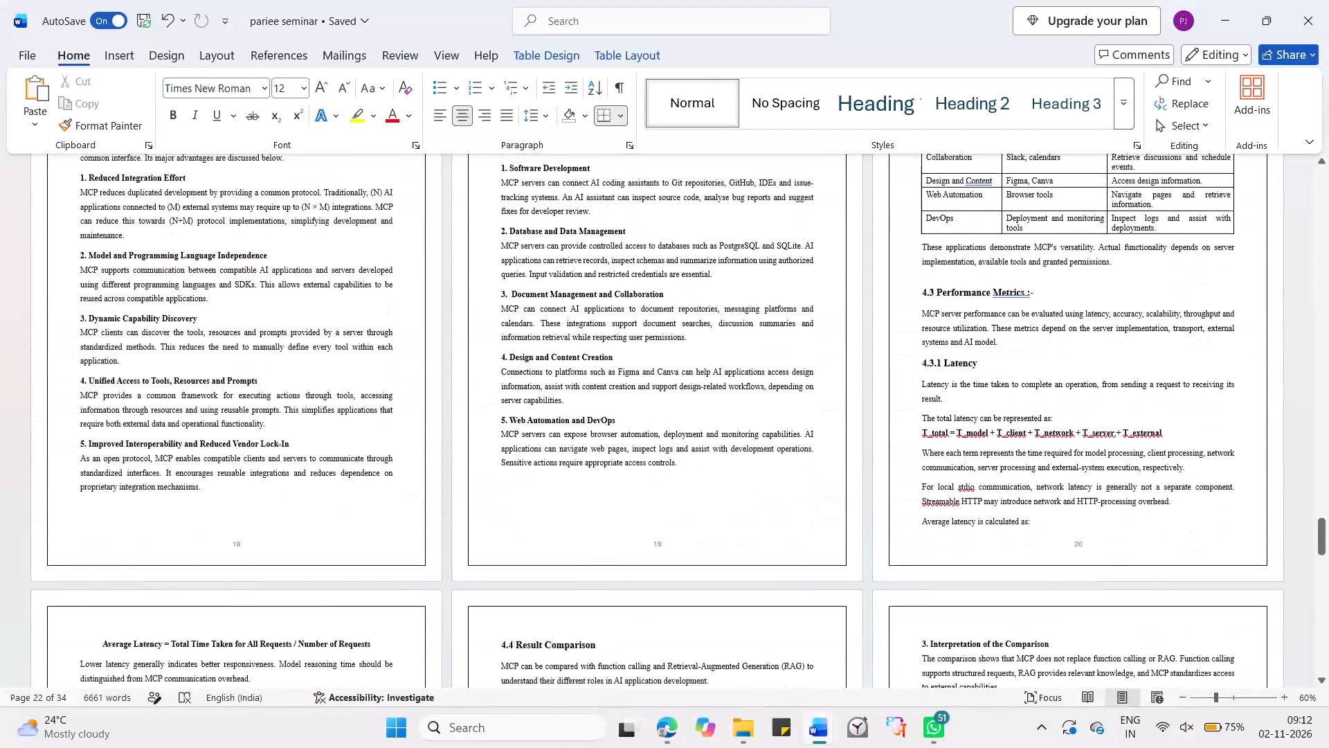
scroll(615, 589, "up", 1)
scroll(615, 589, "down", 2)
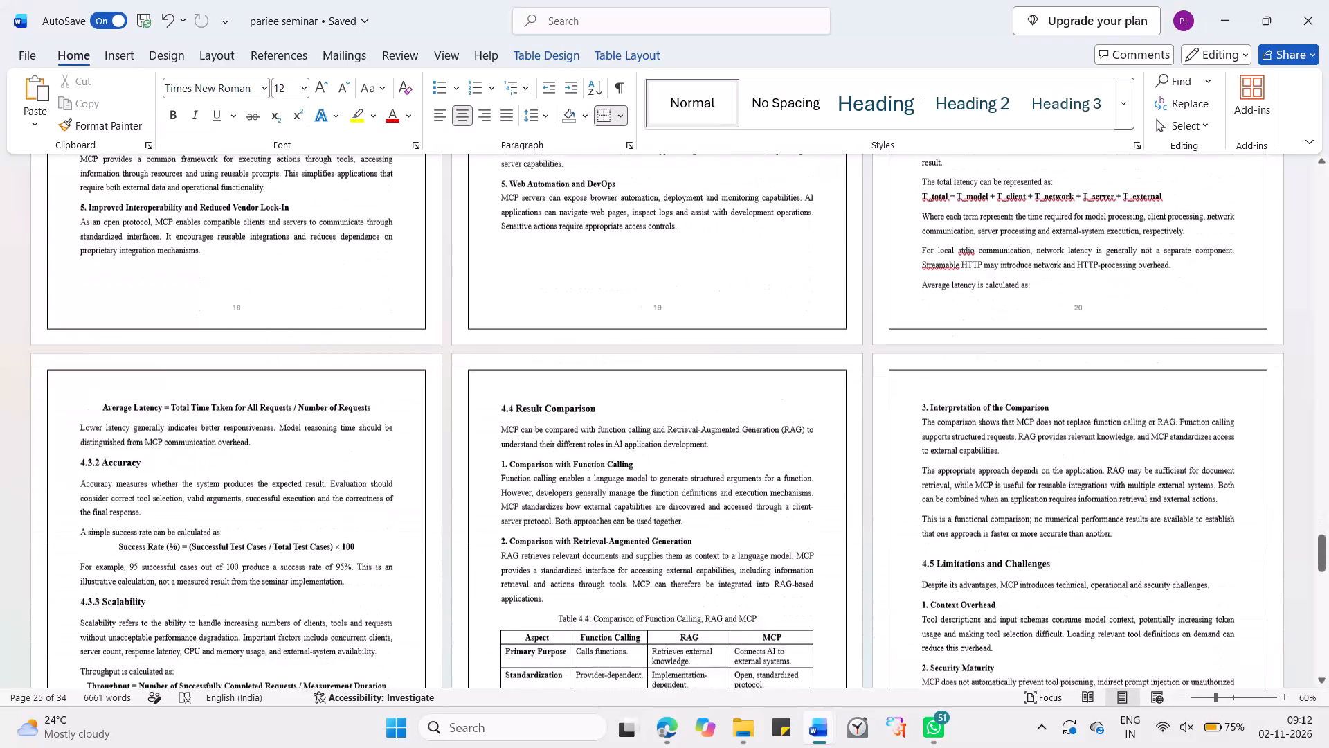
scroll(615, 589, "down", 9)
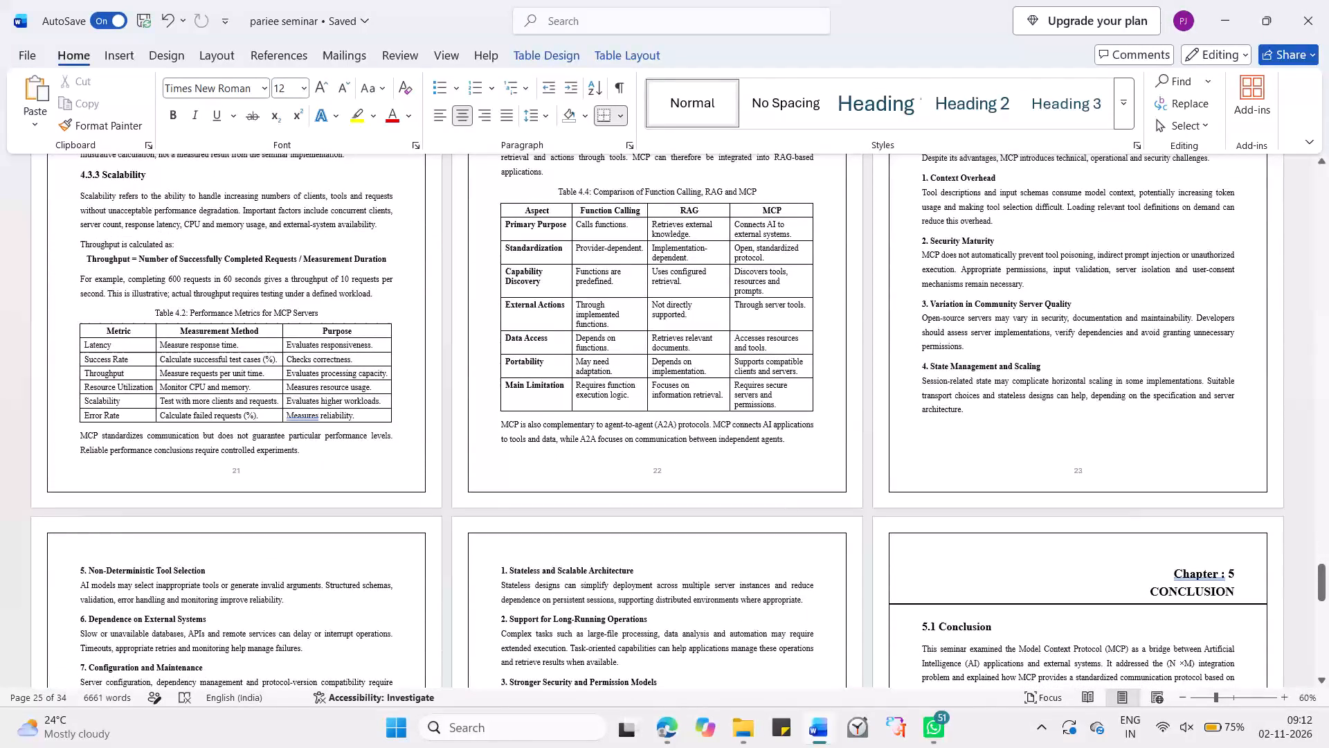
scroll(615, 589, "up", 1)
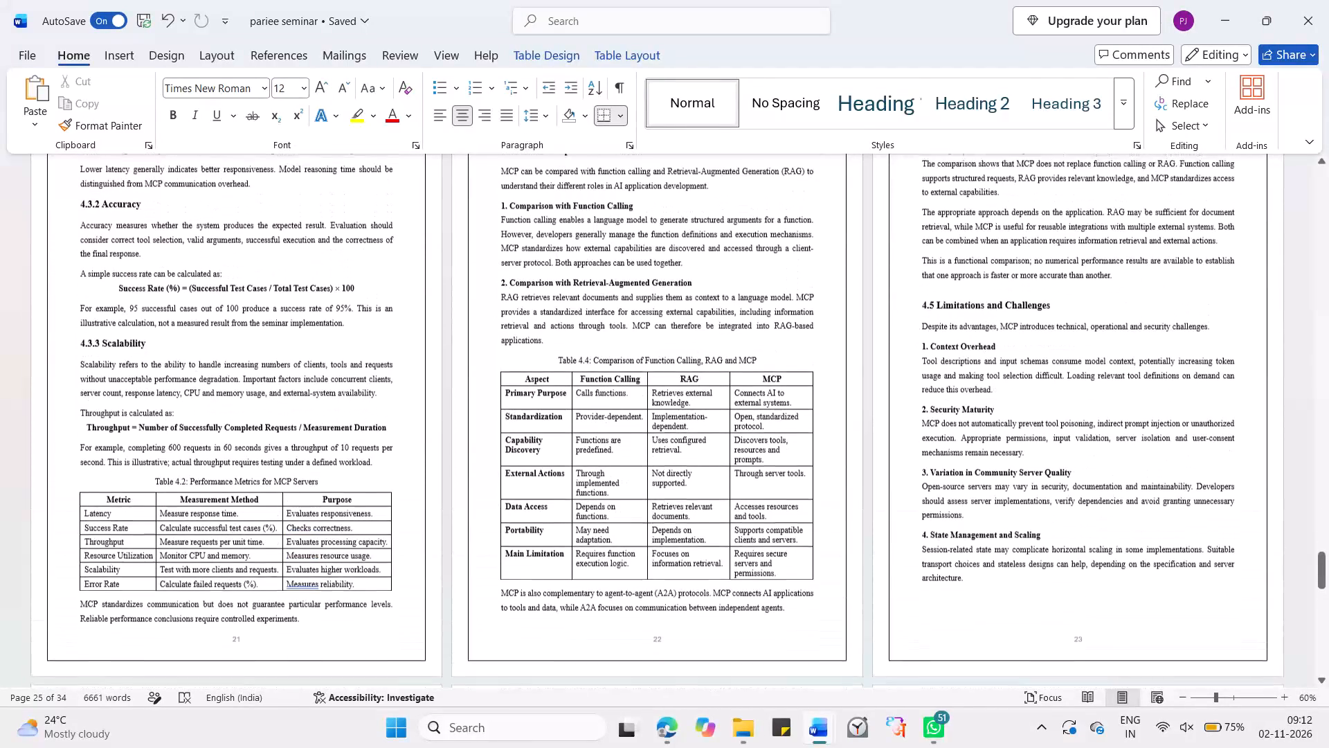
scroll(615, 589, "up", 1)
scroll(615, 589, "down", 2)
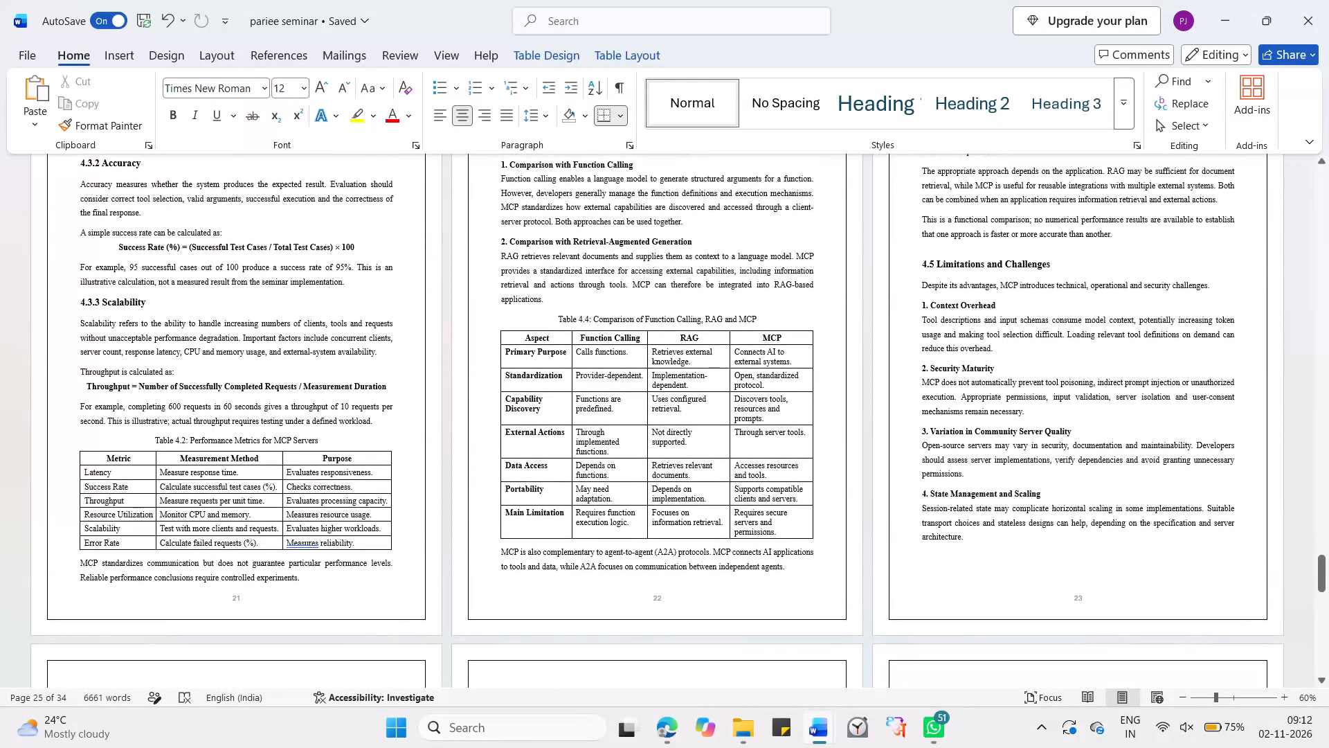
scroll(615, 589, "down", 3)
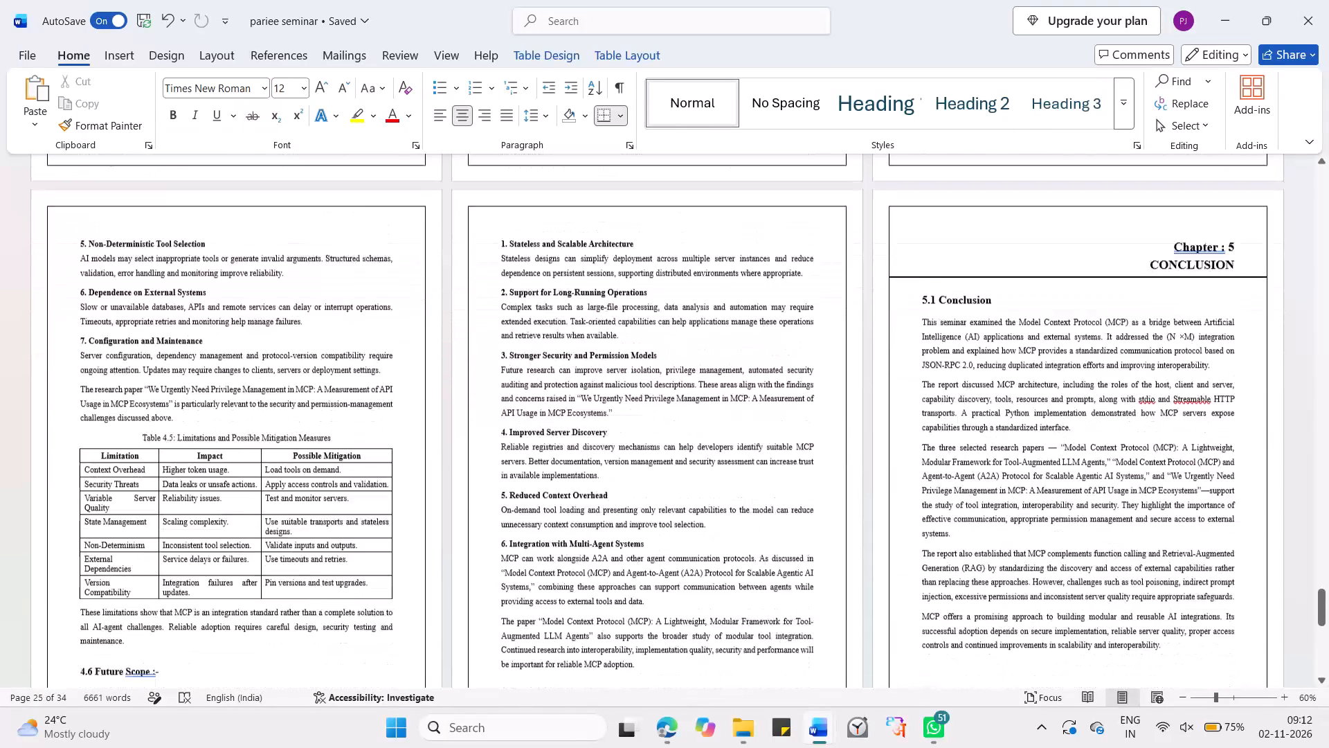
scroll(615, 589, "down", 1)
scroll(615, 589, "up", 9)
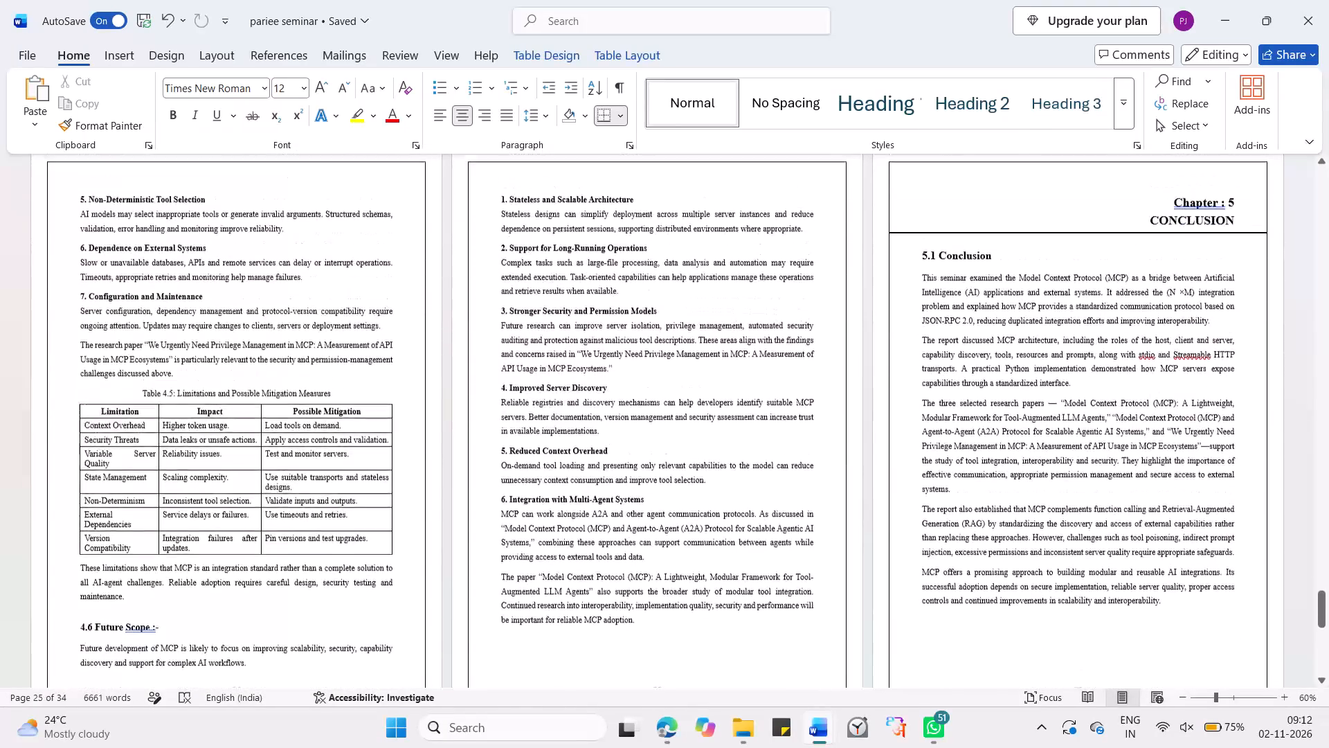
Set the Contents page number of section 4.3 Performance Metrics to 22.
scroll(615, 589, "up", 20)
scroll(615, 589, "up", 7)
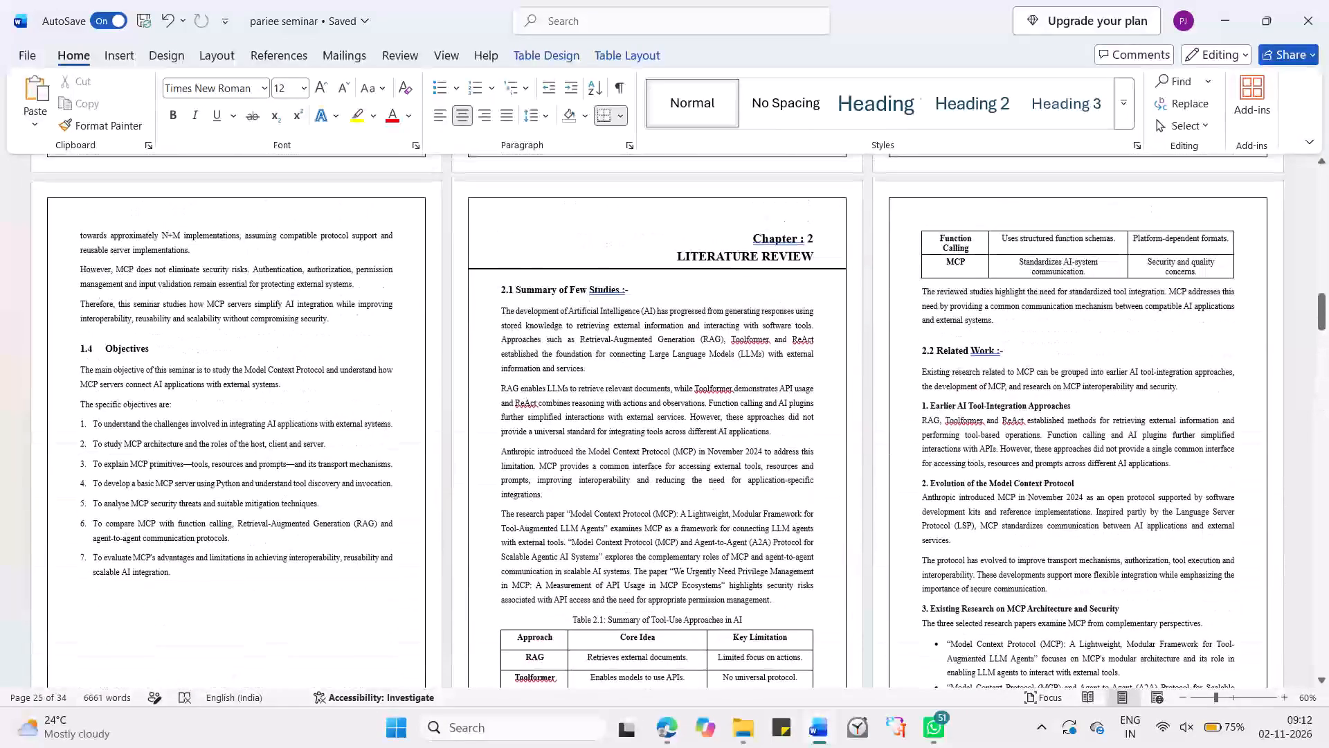
scroll(615, 589, "up", 1)
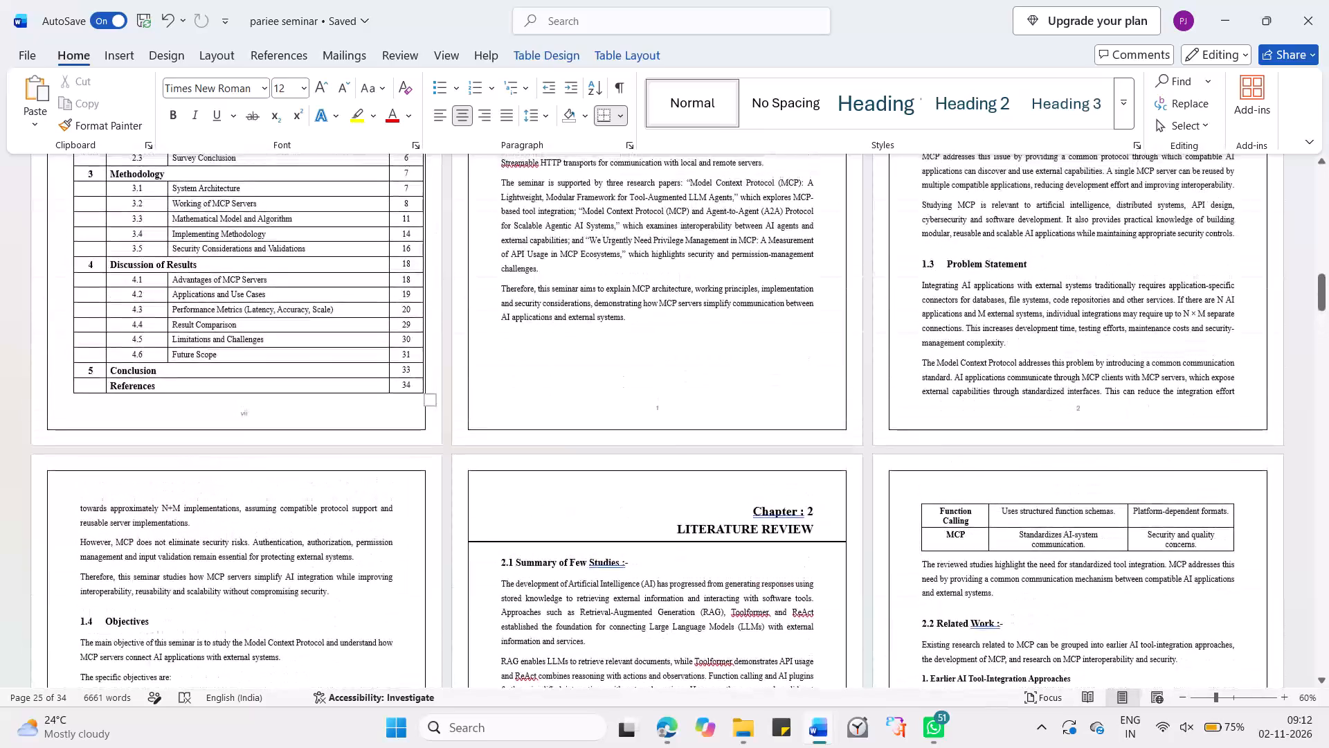
scroll(615, 589, "up", 1)
key("BackSpace")
key("BackSpace")
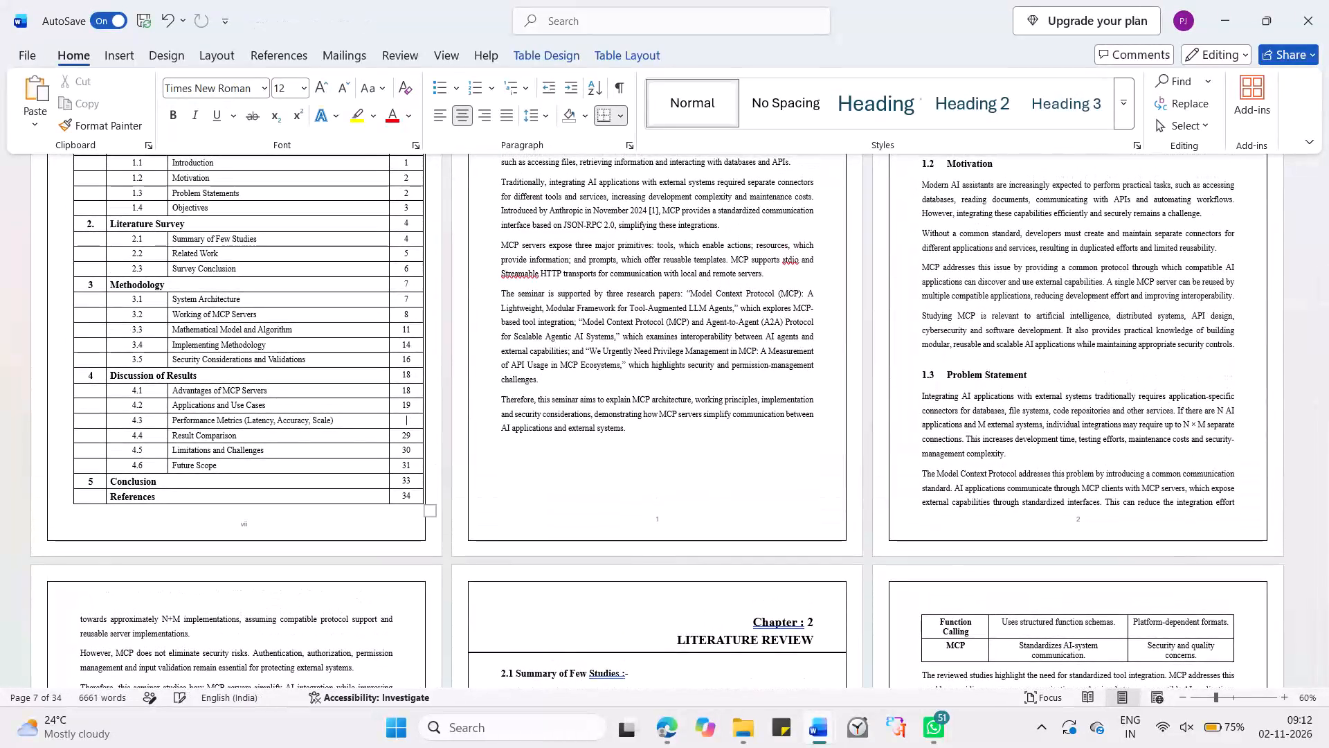
type("22")
Set the Contents page number of section 4.4 Result Comparison to 23.
key("Down")
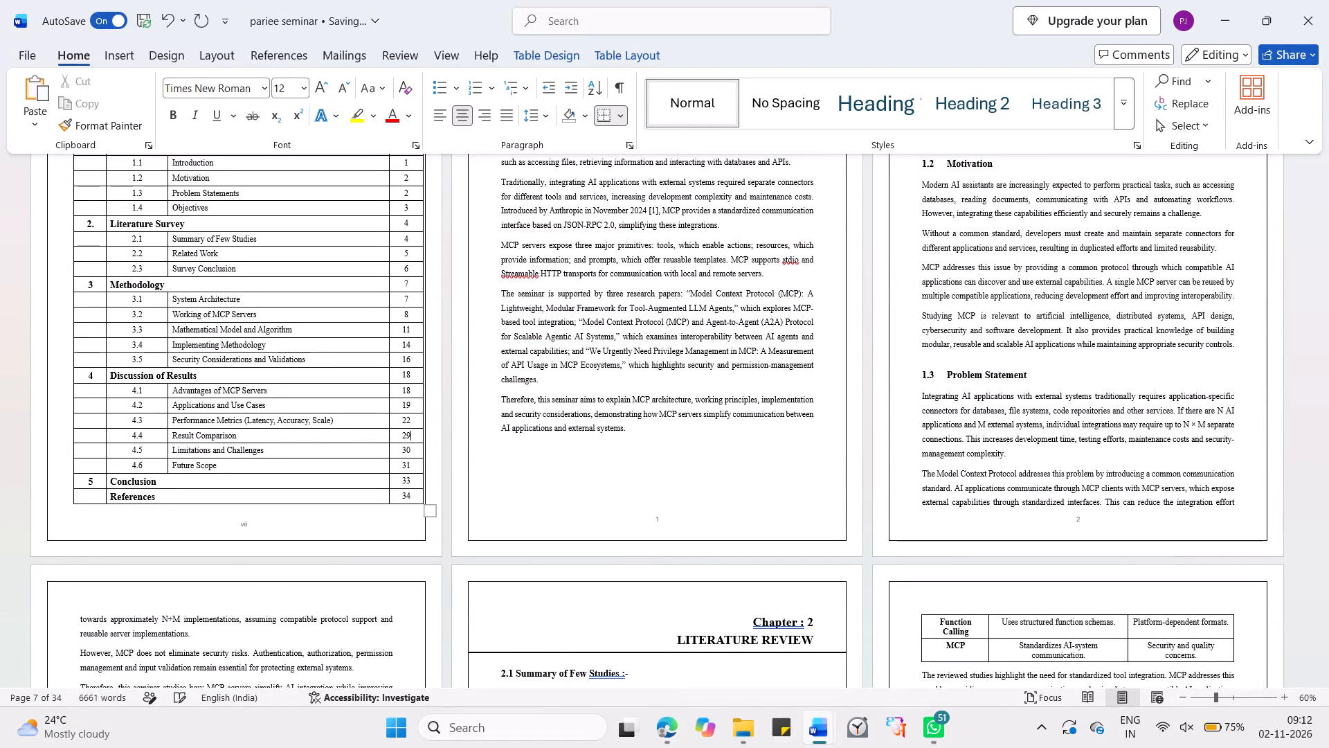
key("BackSpace")
key("BackSpace")
type("23")
Set the Contents page number of section 4.5 Limitations and Challenges to 24.
key("Down")
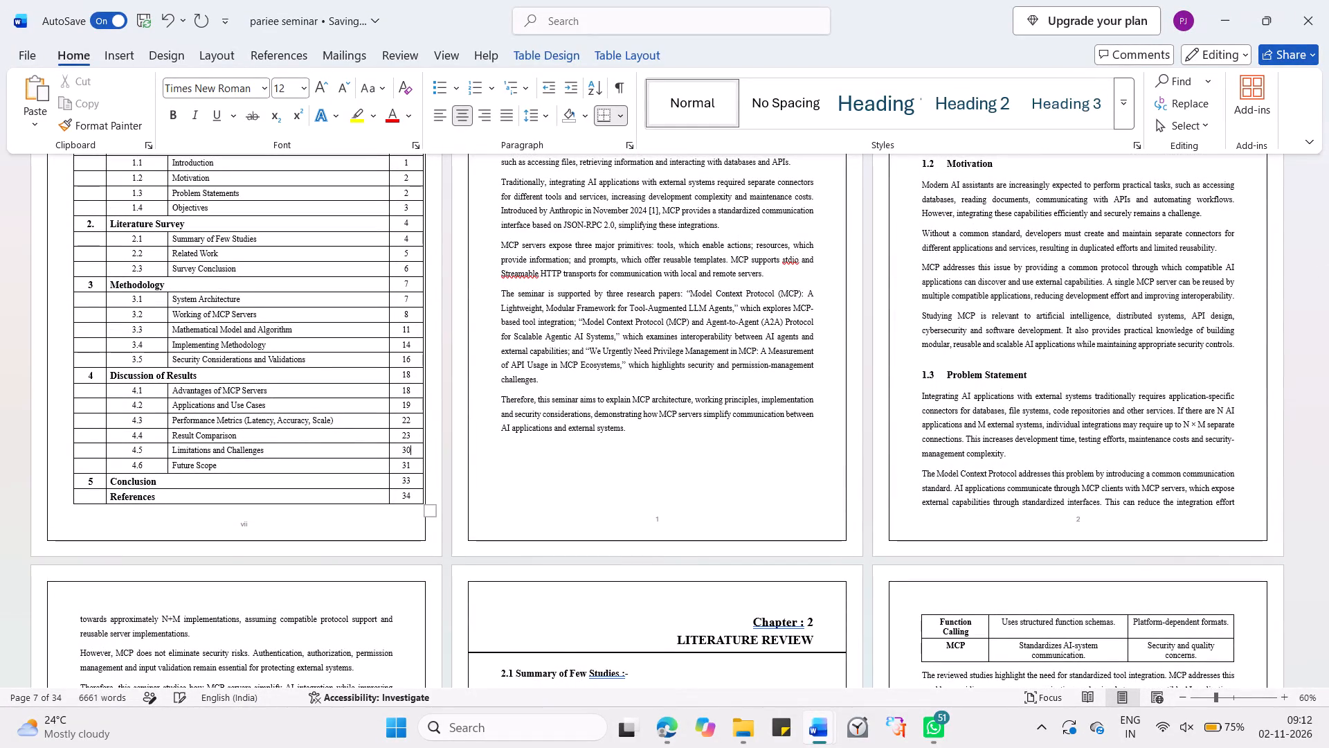
key("BackSpace")
key("BackSpace")
type("24")
Set the Contents page number of the References entry to 27, after checking the page on which the References start.
scroll(735, 645, "down", 20)
scroll(735, 645, "down", 20)
scroll(735, 645, "down", 20)
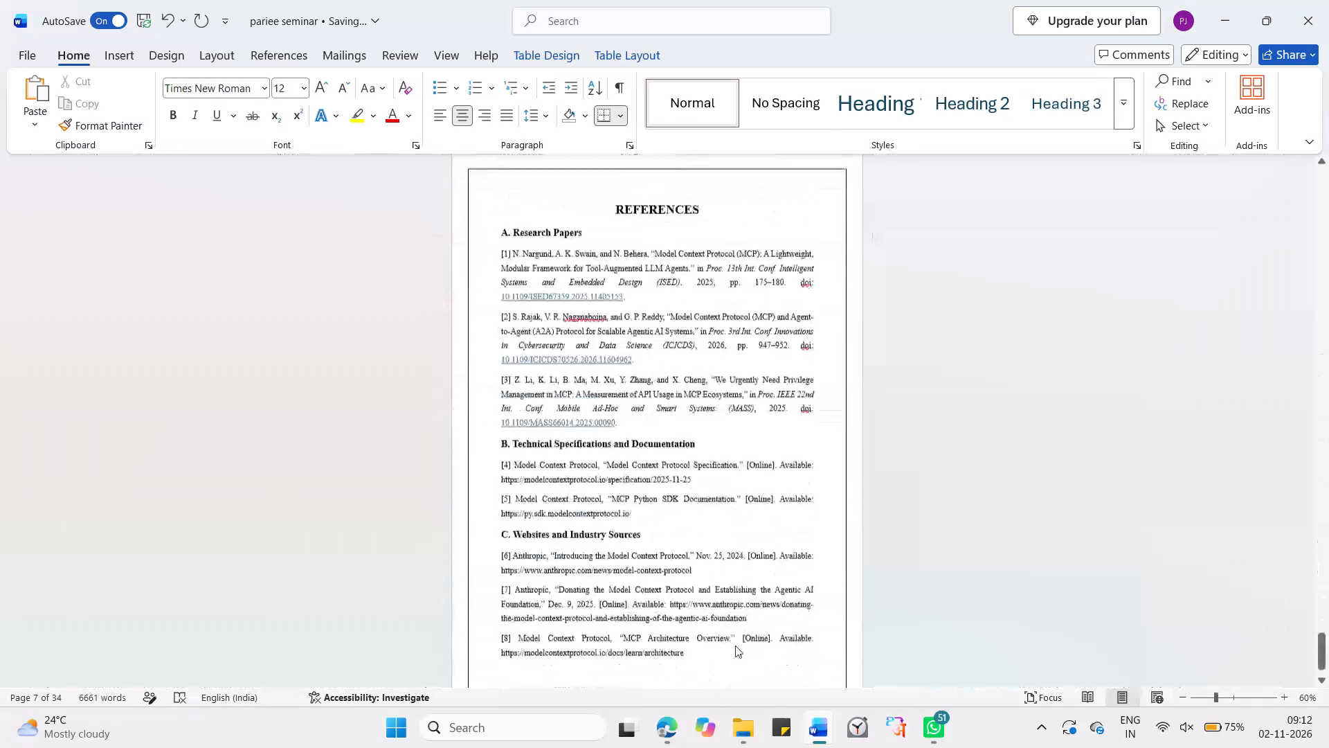
scroll(735, 645, "down", 16)
scroll(735, 645, "up", 2)
scroll(735, 645, "down", 6)
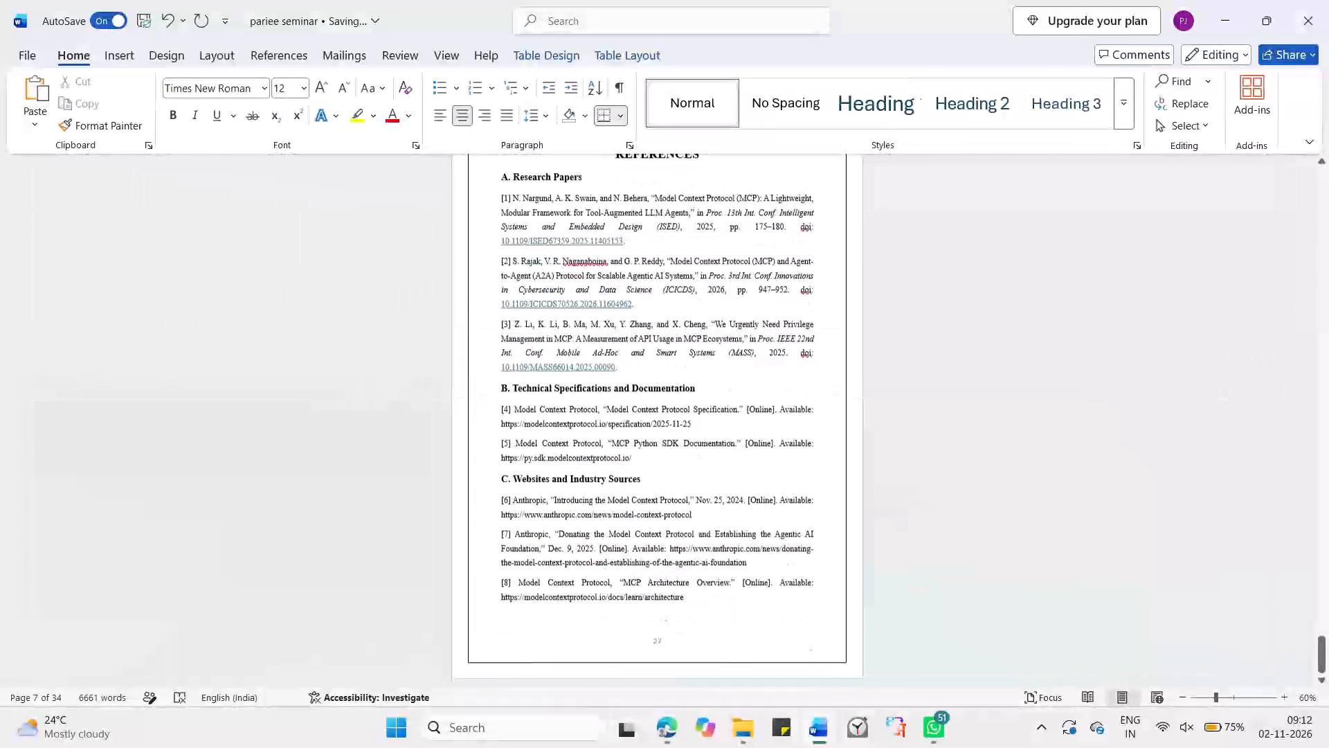
scroll(674, 625, "up", 13)
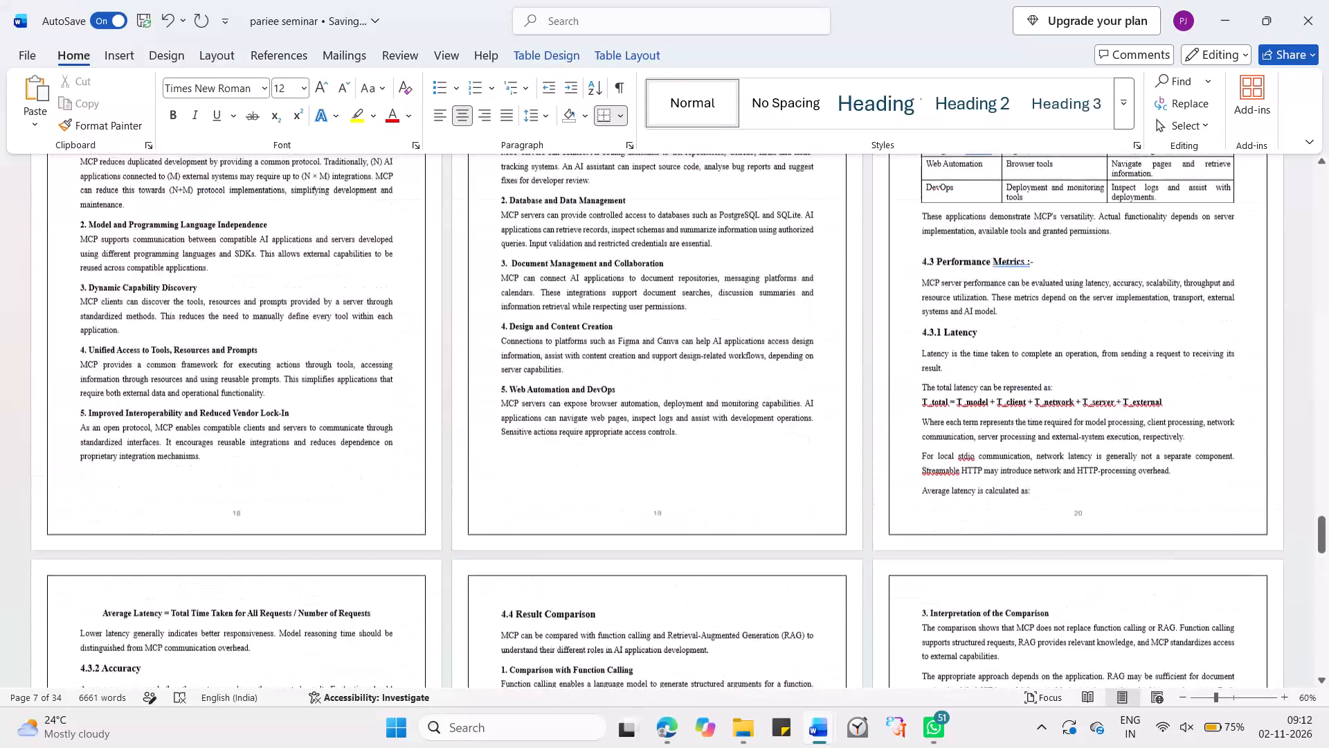
scroll(674, 625, "down", 16)
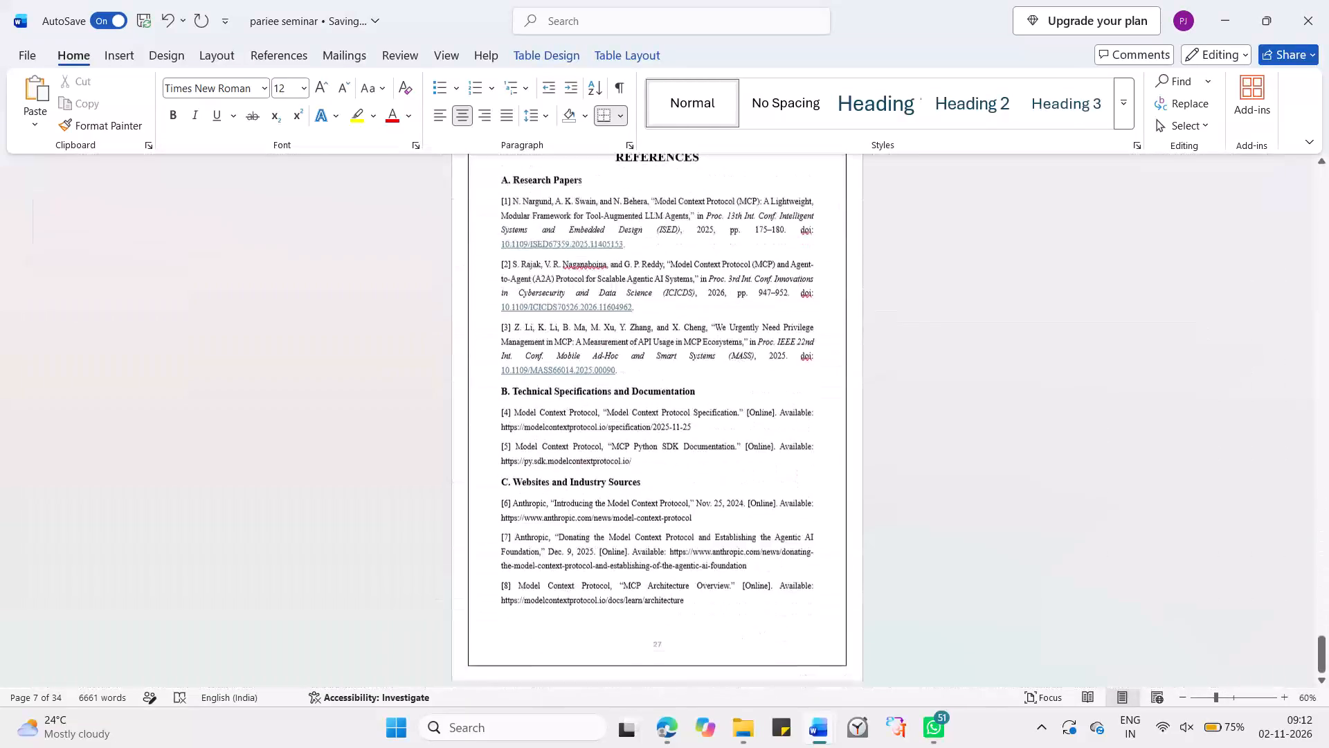
scroll(674, 625, "up", 20)
scroll(674, 625, "up", 20)
scroll(674, 625, "up", 20)
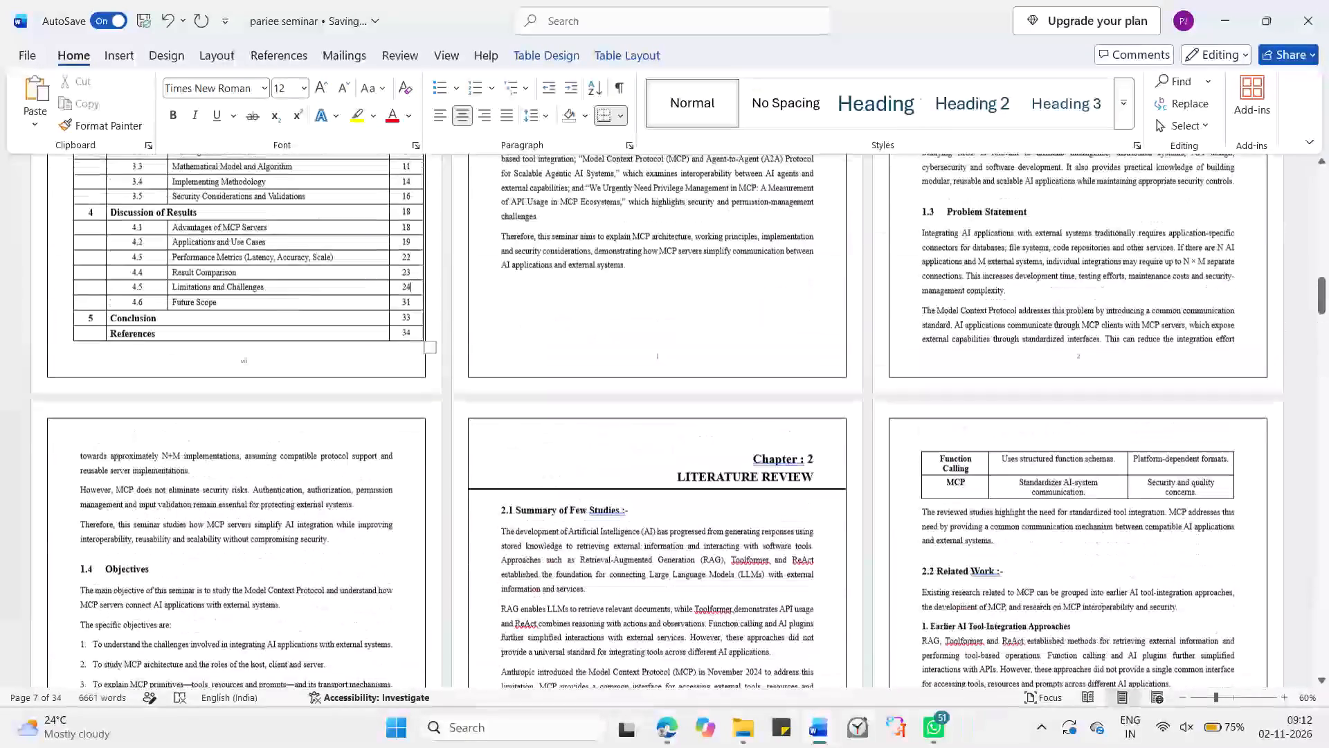
scroll(674, 625, "up", 1)
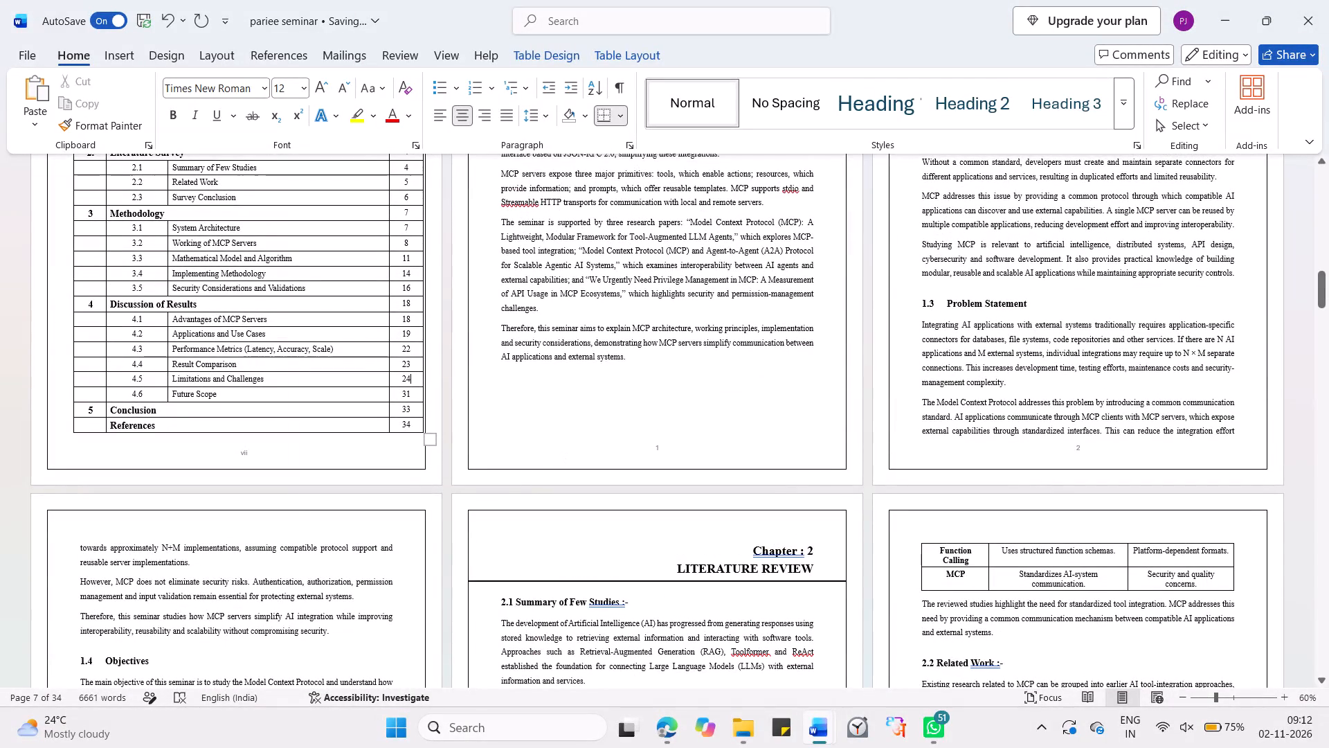
left_click(412, 425)
key("BackSpace")
key("7")
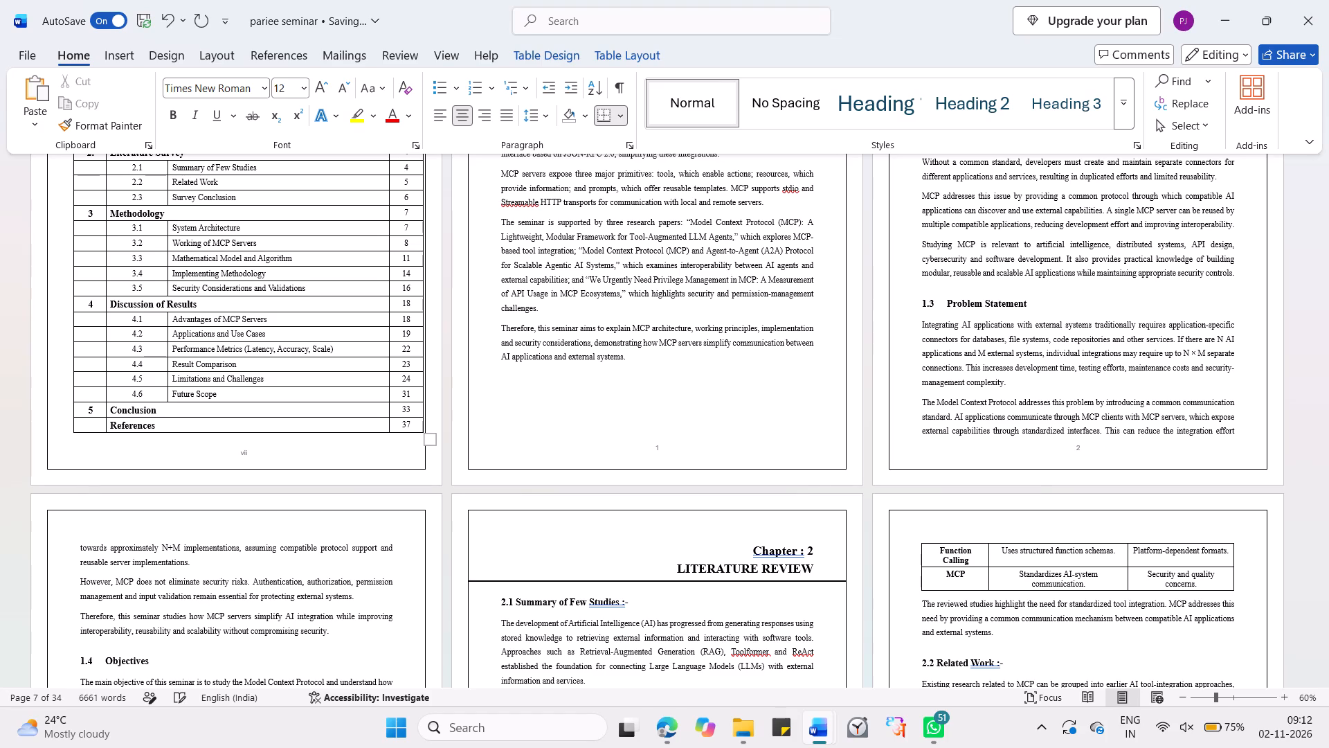
key("Left")
key("BackSpace")
key("2")
Set the Contents page number of chapter 5 Conclusion to 26.
key("Up")
key("Right")
key("BackSpace")
key("BackSpace")
type("26")
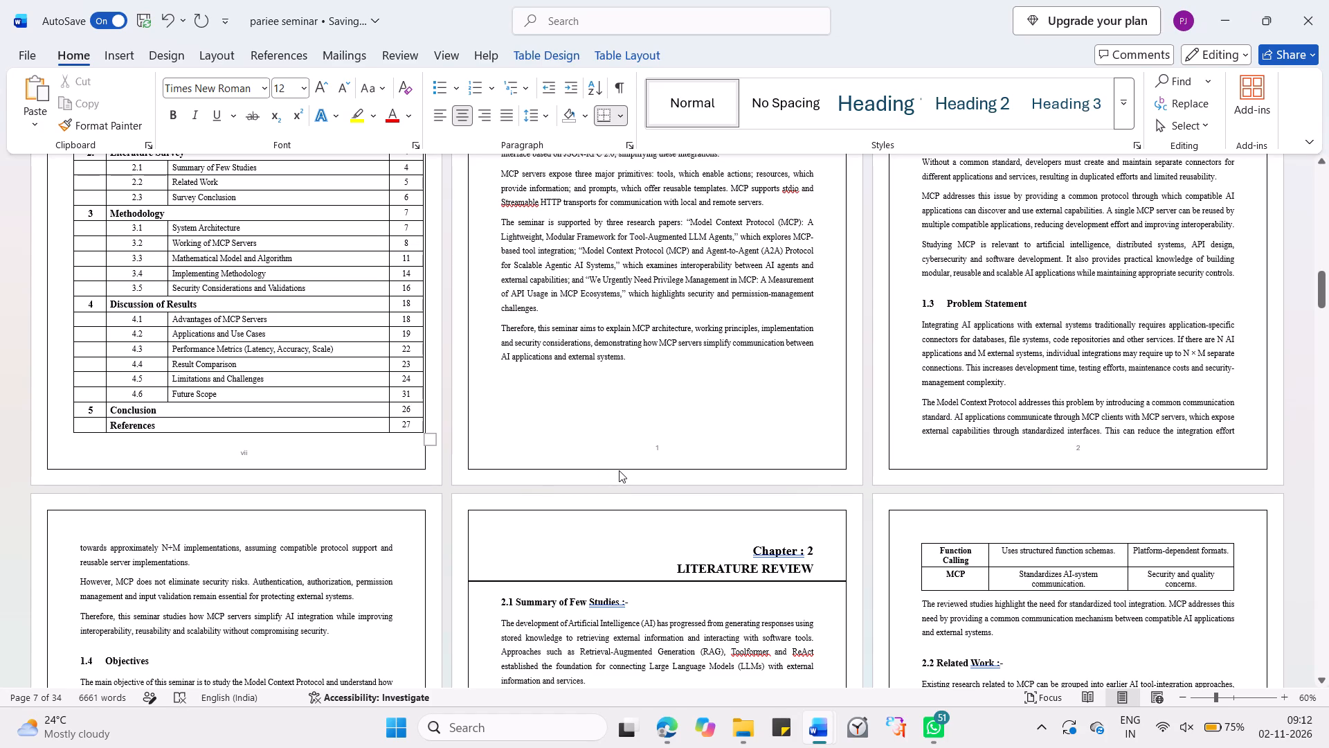
Examine the pages on which section 4.6 Future Scope and the Conclusion chapter start.
scroll(619, 470, "down", 20)
scroll(619, 470, "down", 20)
scroll(619, 470, "down", 20)
scroll(619, 470, "down", 2)
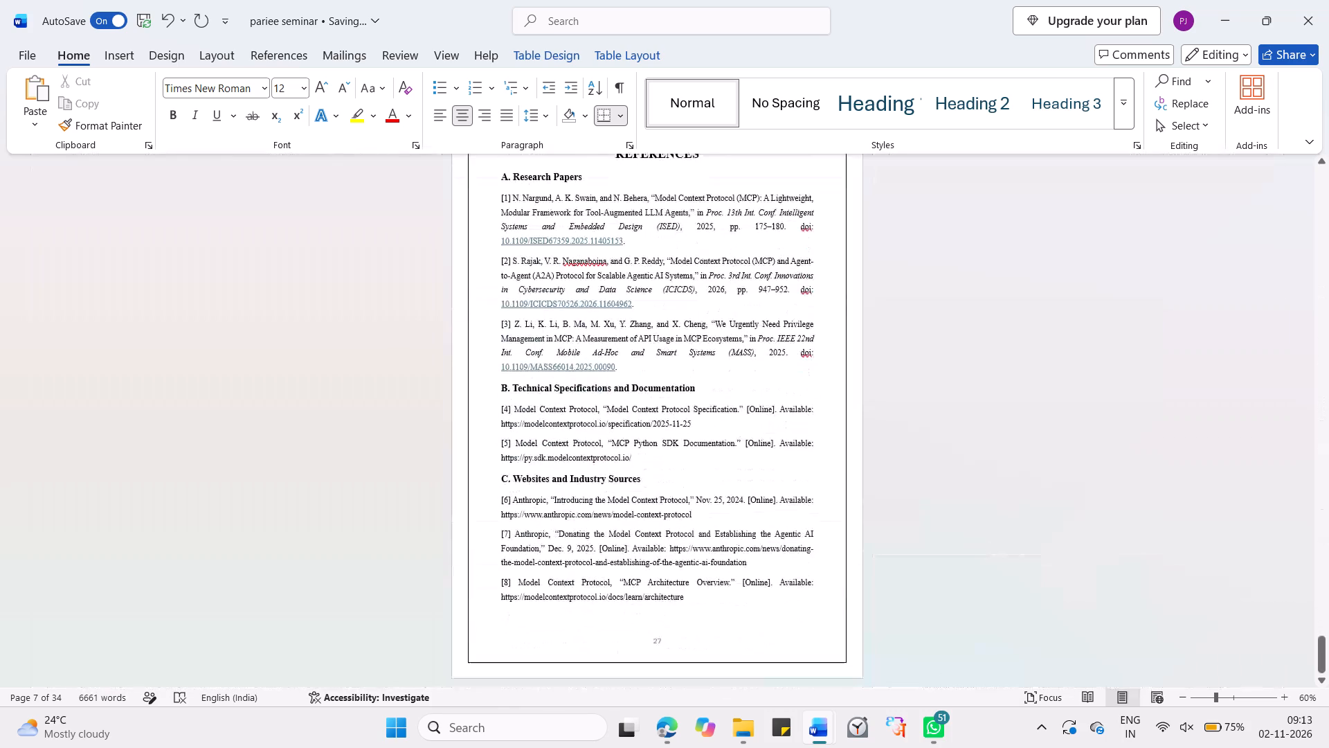
scroll(619, 470, "up", 5)
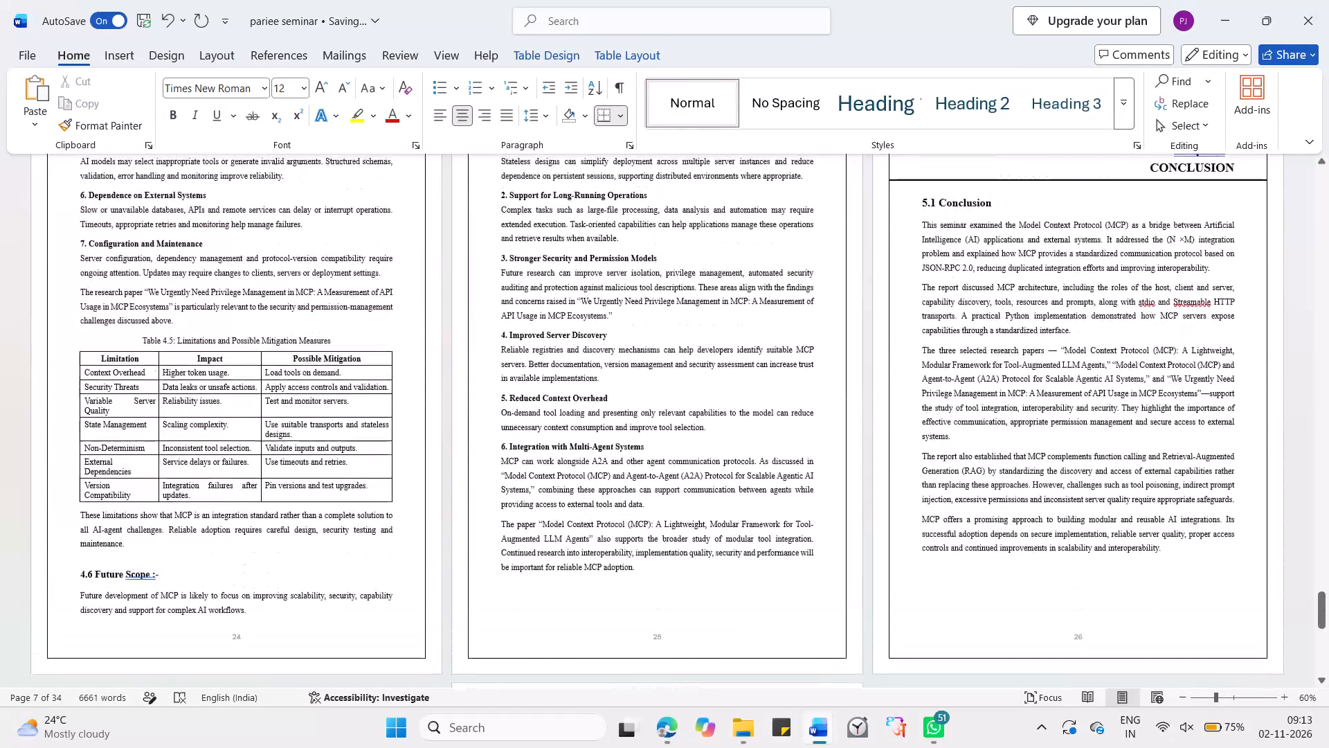
scroll(619, 470, "up", 1)
scroll(619, 470, "down", 1)
scroll(619, 470, "up", 20)
scroll(619, 470, "up", 3)
scroll(619, 470, "down", 3)
scroll(619, 470, "up", 5)
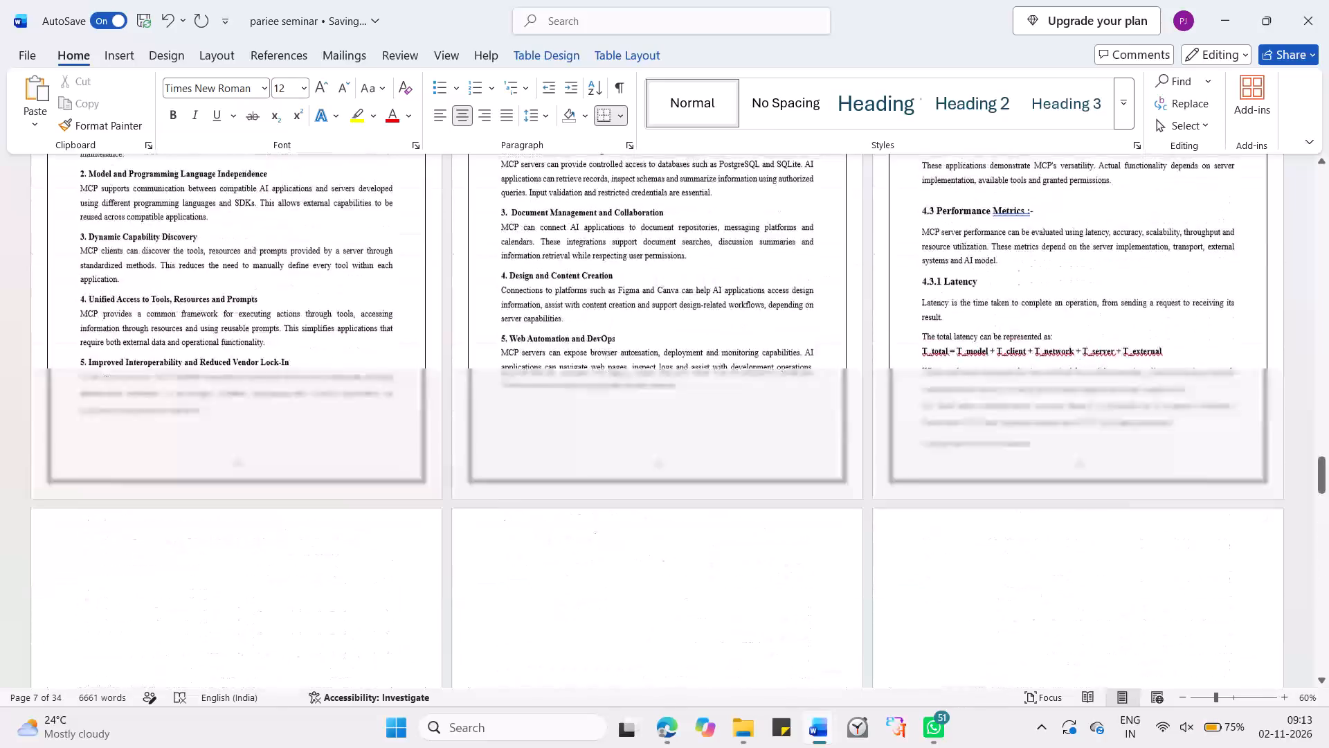
scroll(619, 470, "up", 20)
scroll(619, 470, "up", 20)
scroll(619, 470, "up", 14)
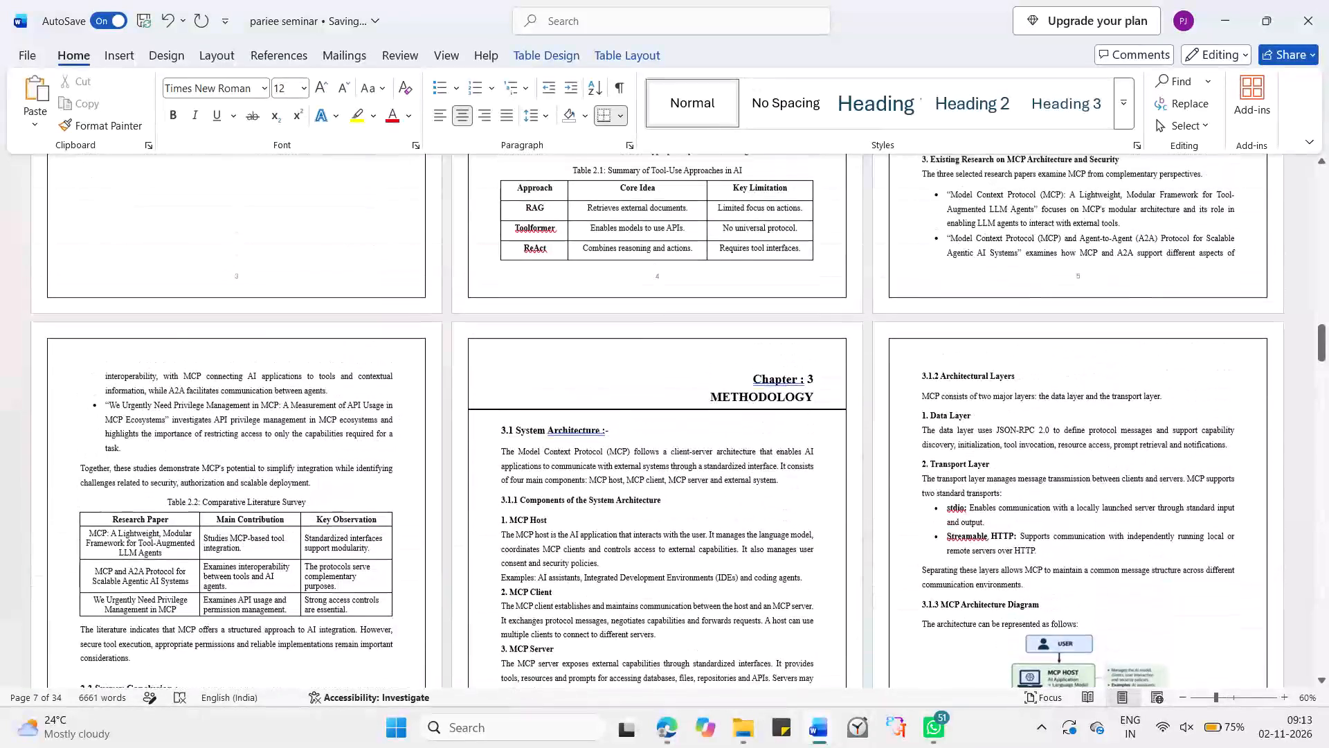
scroll(619, 470, "up", 4)
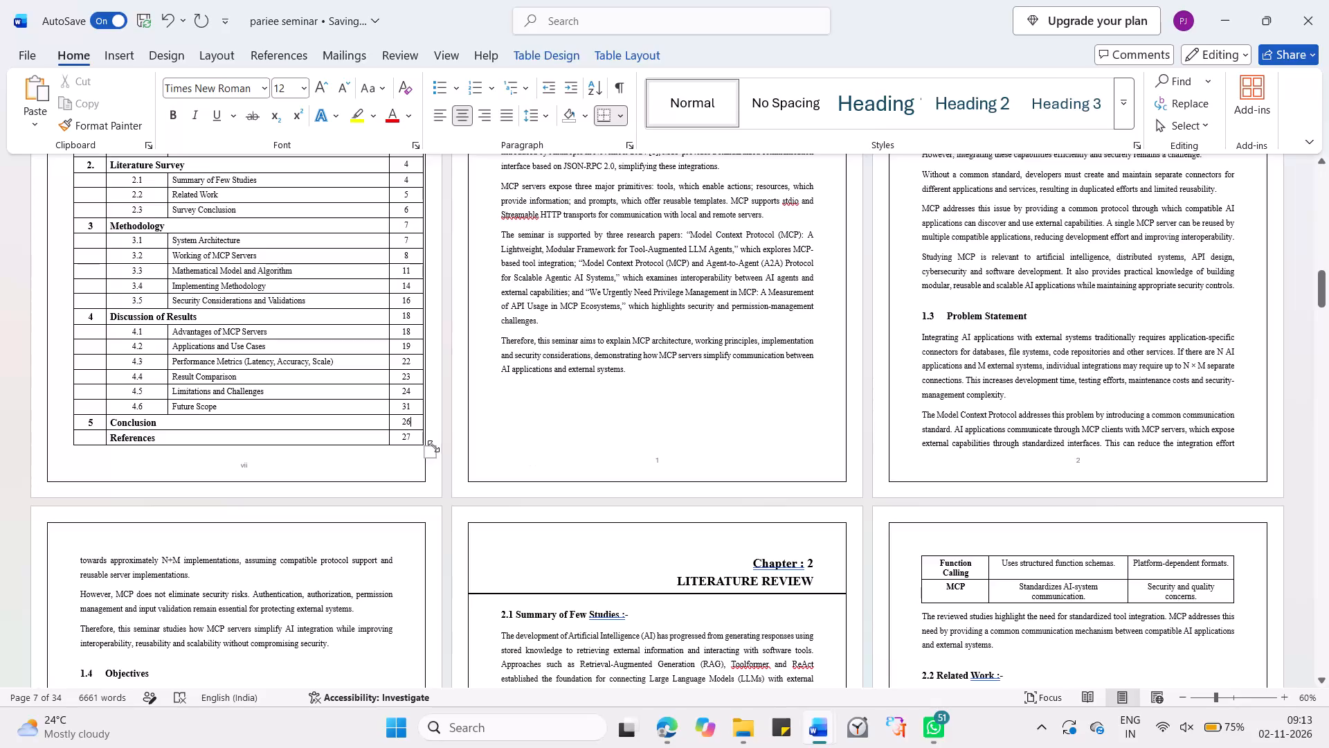
Set the Contents page number of section 4.6 Future Scope to 24, keeping 26 for the Conclusion.
key("BackSpace")
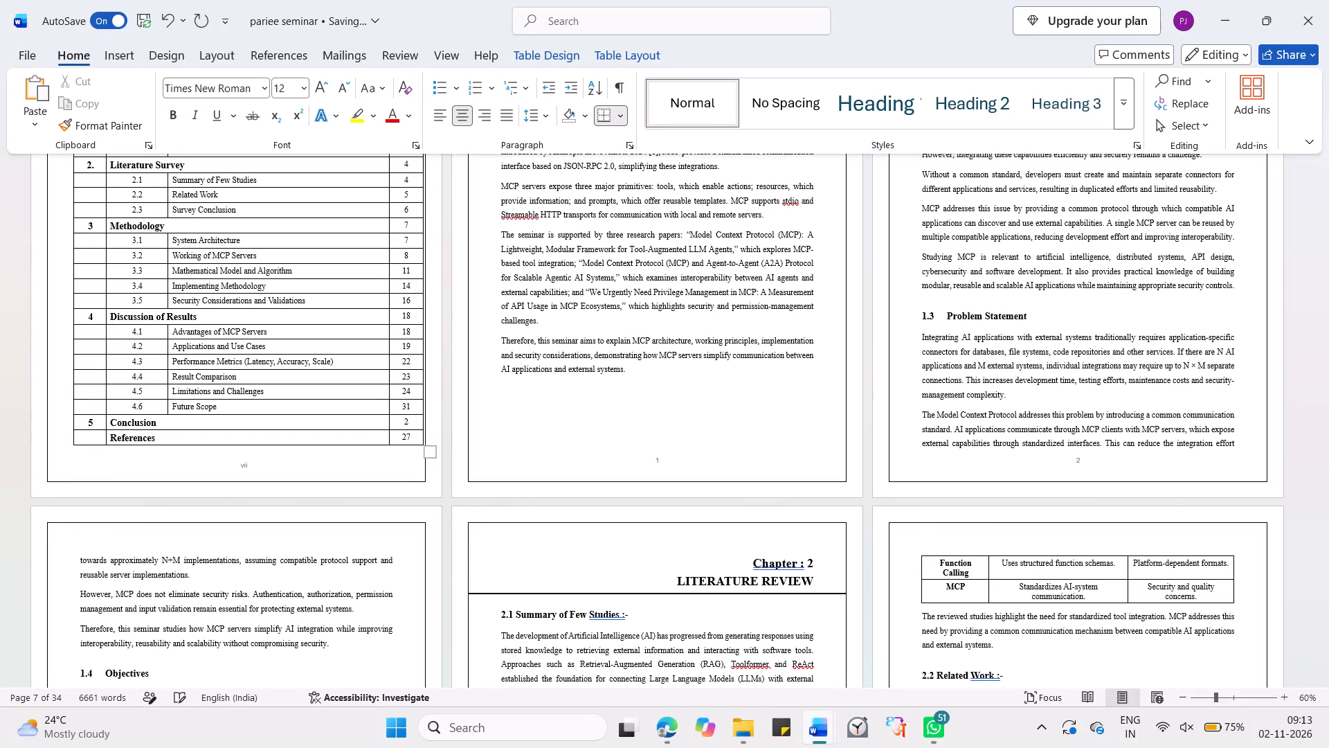
key("6")
key("Up")
key("BackSpace")
key("BackSpace")
type("24")
Recheck the pages on which sections 4.4 Result Comparison and 4.5 Limitations and Challenges start against the Contents table.
scroll(434, 433, "down", 20)
scroll(434, 433, "down", 20)
scroll(434, 433, "down", 20)
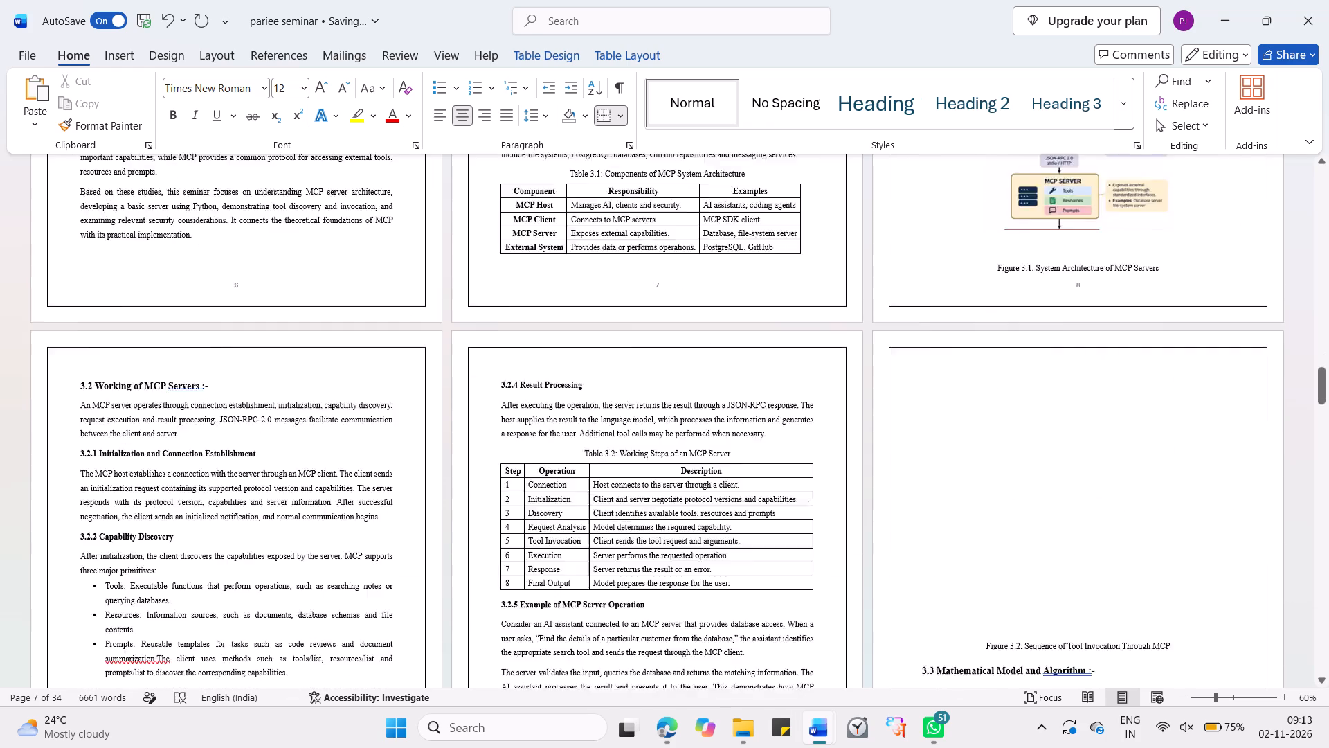
scroll(434, 433, "down", 20)
scroll(434, 433, "down", 20)
scroll(434, 433, "up", 6)
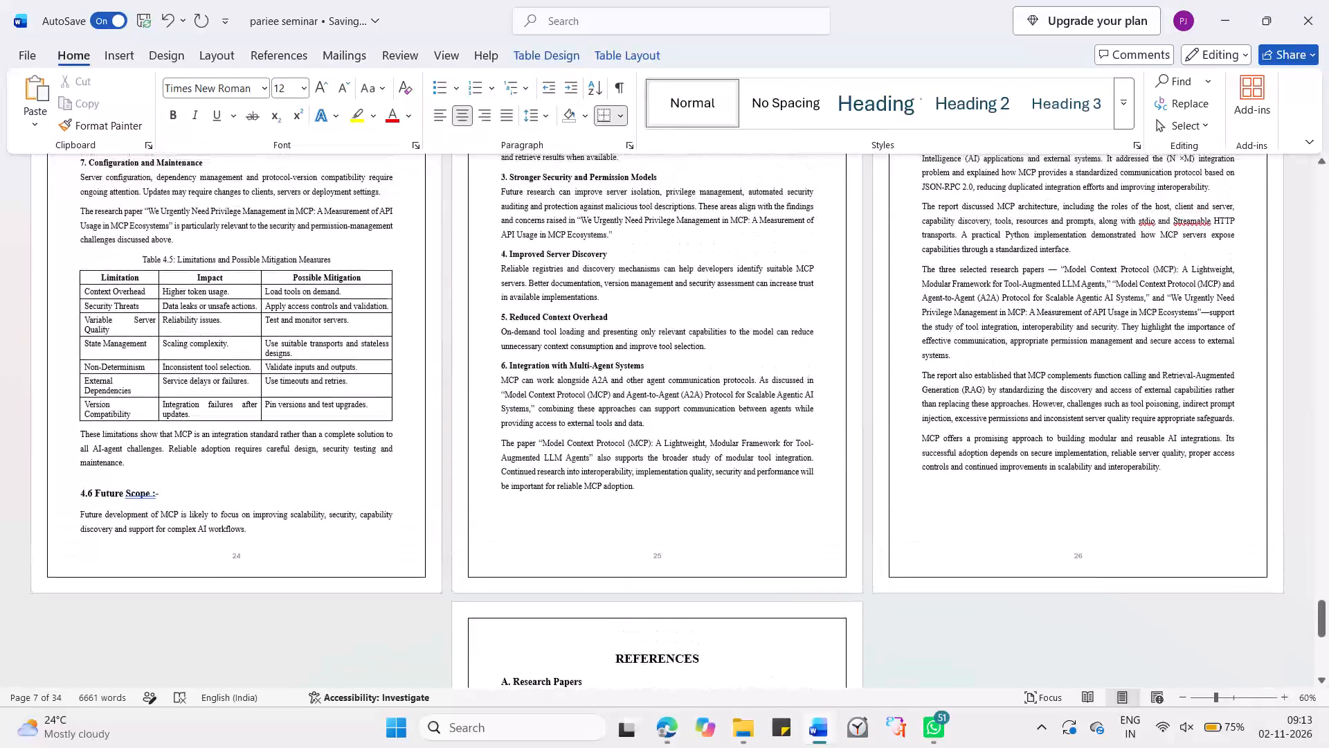
scroll(434, 433, "up", 4)
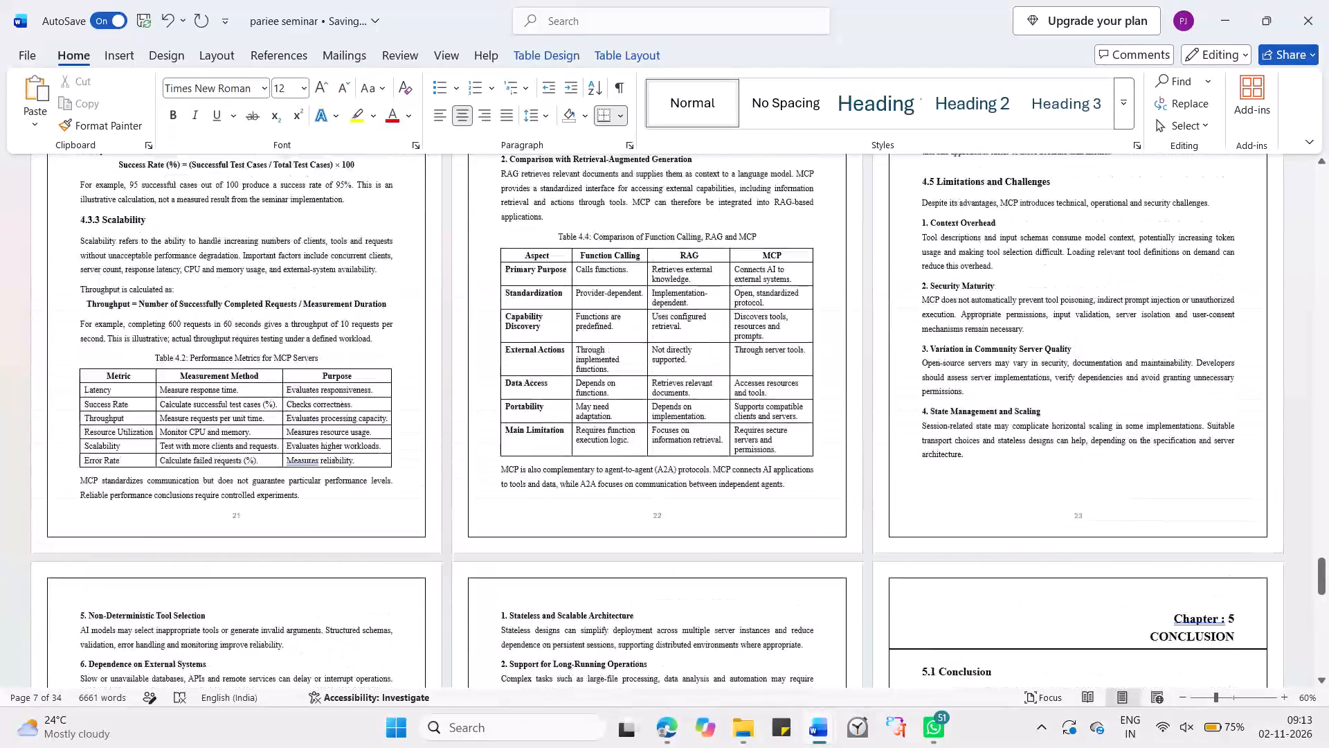
scroll(434, 433, "up", 1)
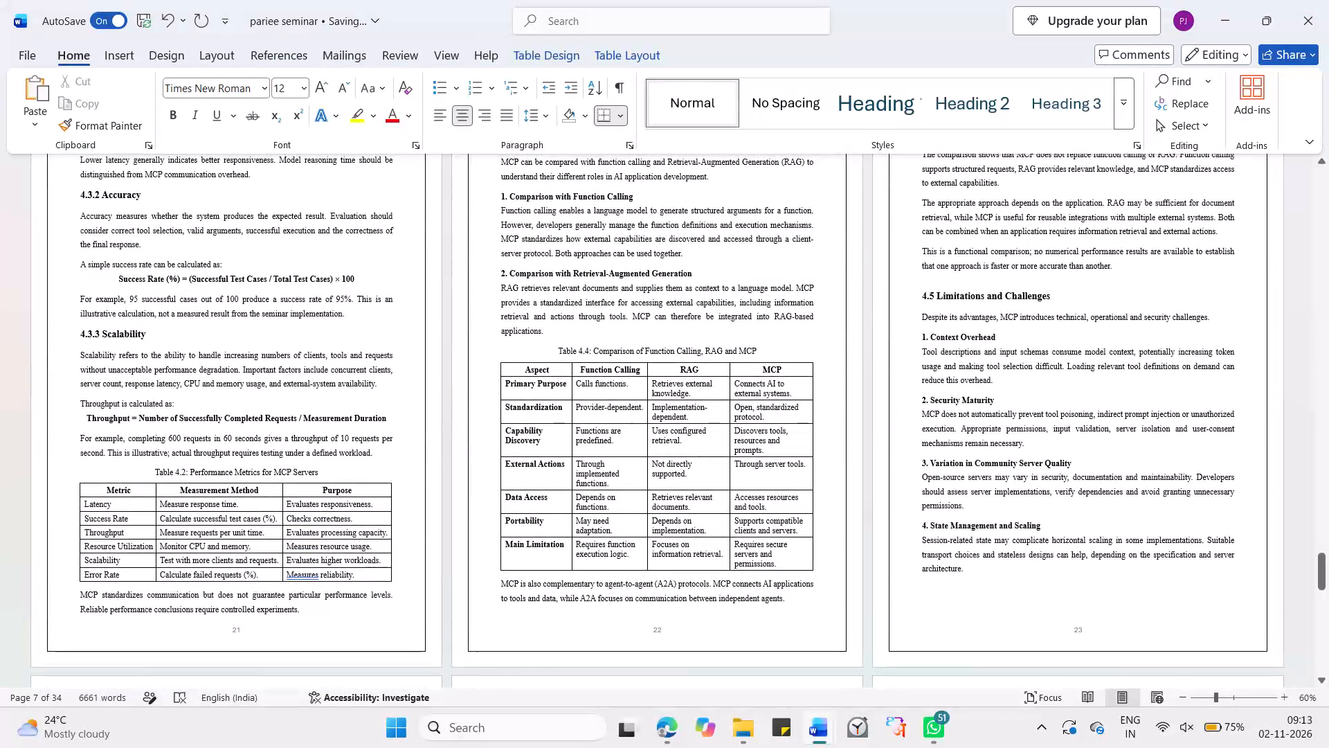
scroll(434, 433, "up", 1)
scroll(434, 433, "down", 1)
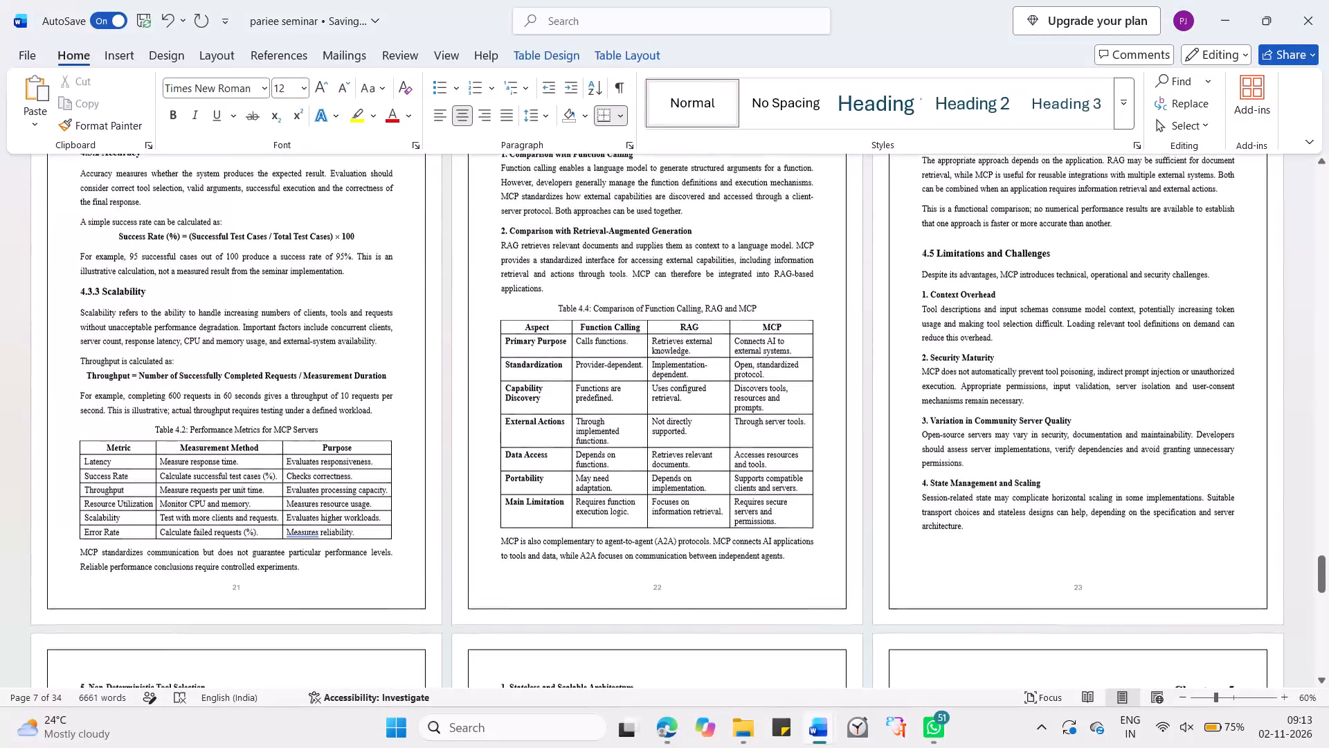
scroll(434, 433, "up", 20)
scroll(434, 433, "up", 20)
scroll(434, 433, "up", 20)
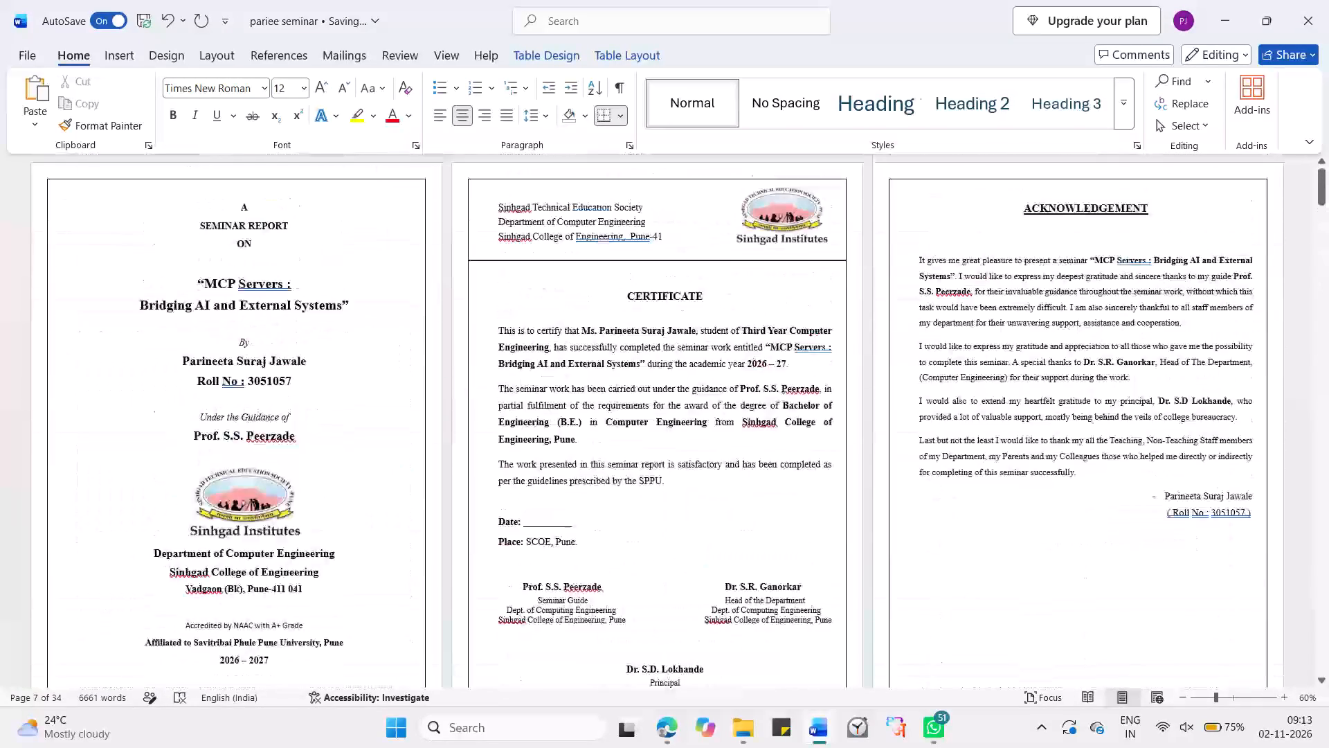
scroll(434, 433, "down", 9)
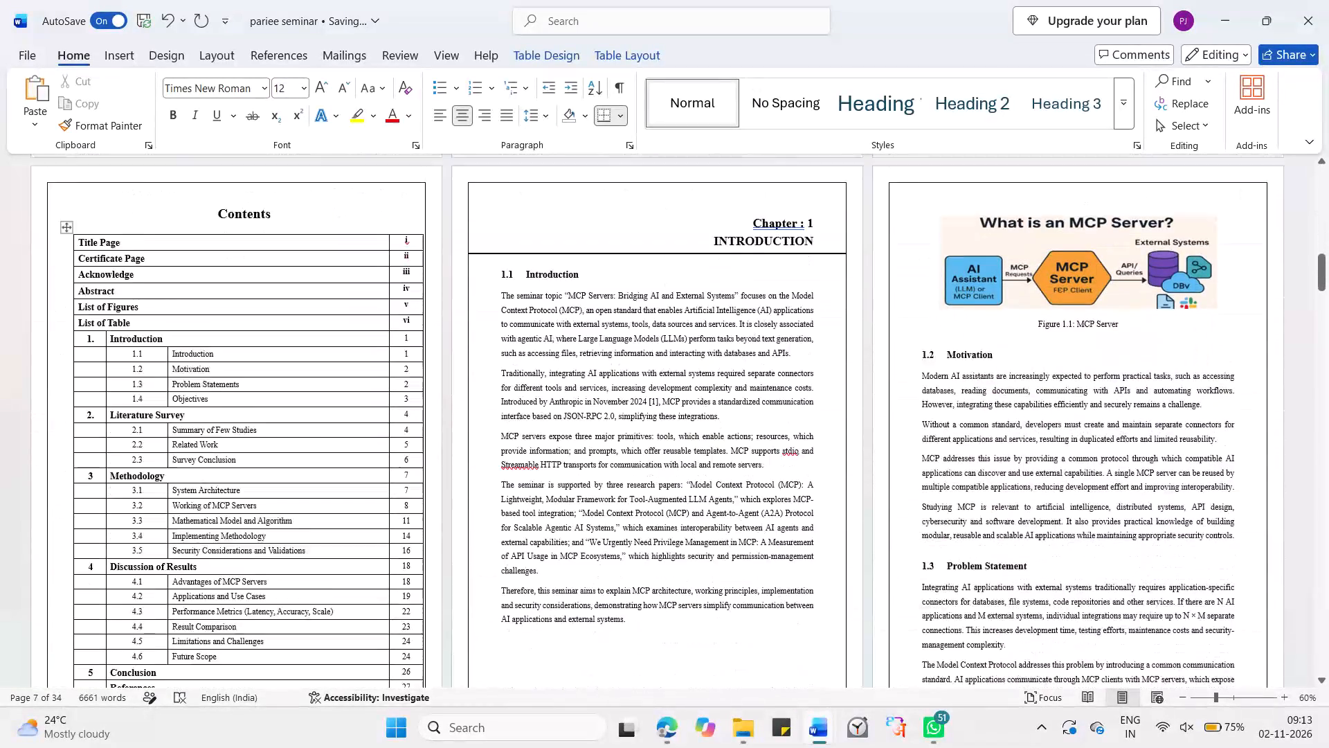
scroll(434, 433, "down", 1)
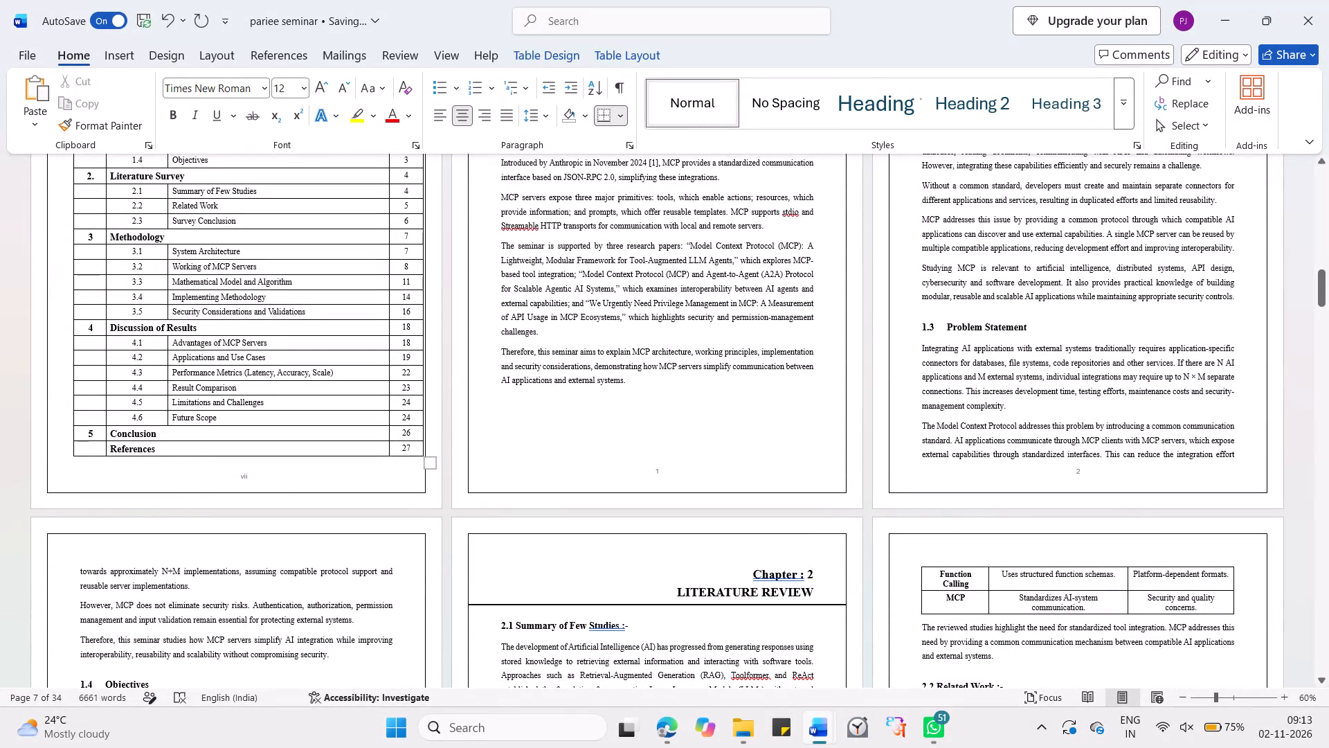
Set the Contents page number of section 4.5 Limitations and Challenges to 23.
key("Up")
key("BackSpace")
key("3")
Set the Contents page number of section 4.4 Result Comparison to 22.
key("Up")
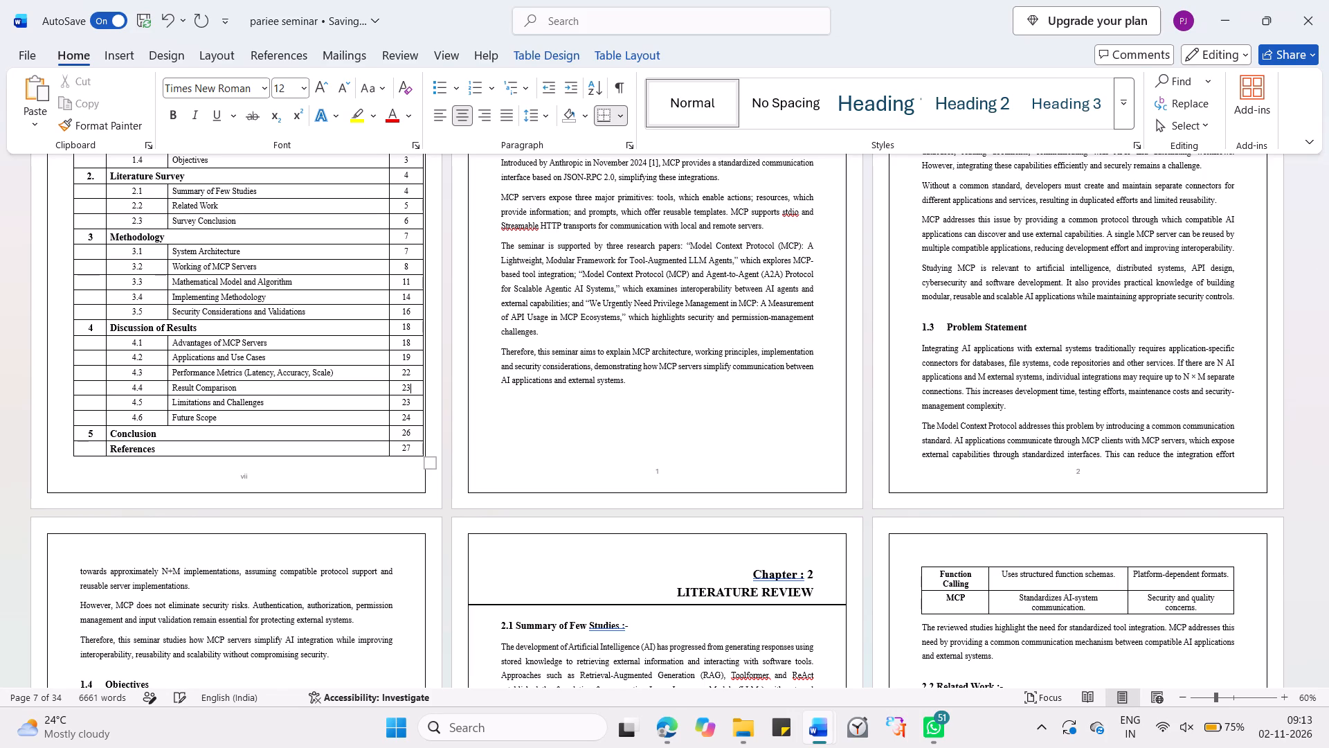
key("BackSpace")
key("2")
Check the page on which section 4.3 Performance Metrics starts and set its Contents page number to 20.
scroll(427, 402, "down", 20)
scroll(427, 402, "down", 20)
scroll(427, 402, "down", 20)
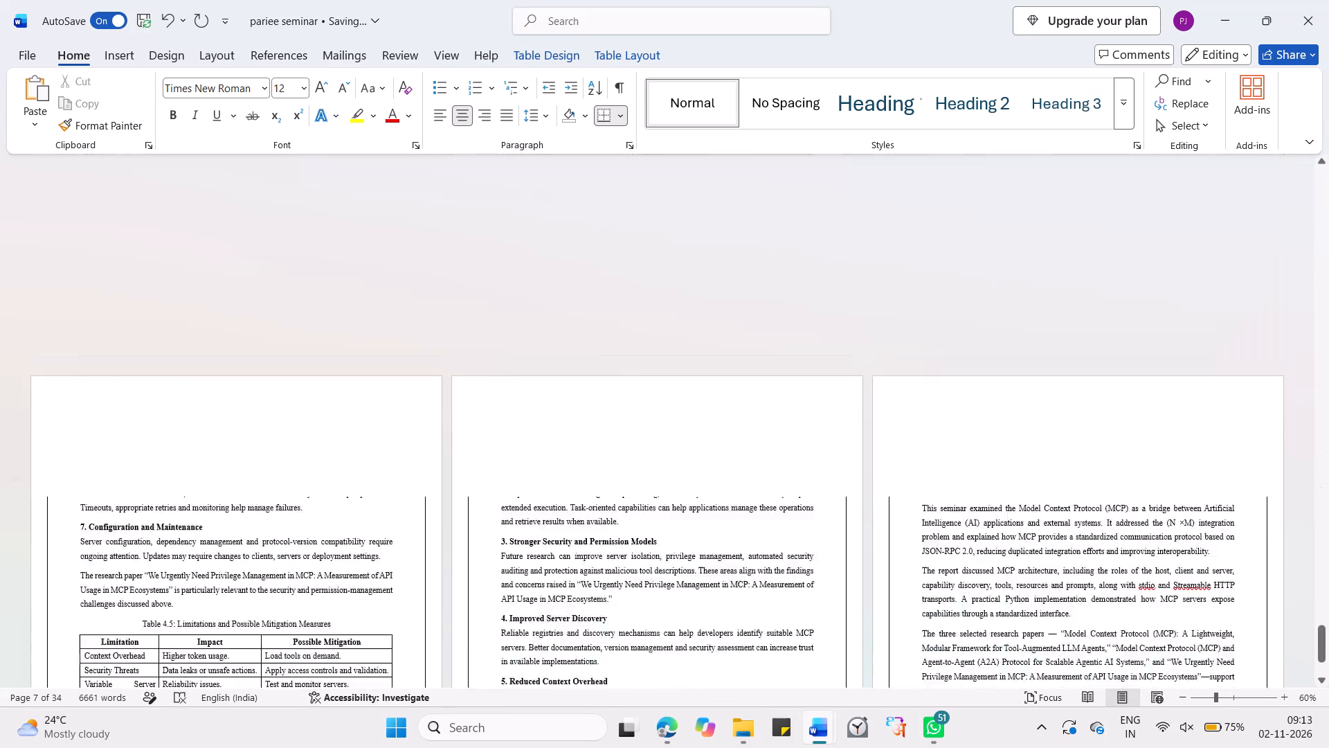
scroll(427, 402, "up", 6)
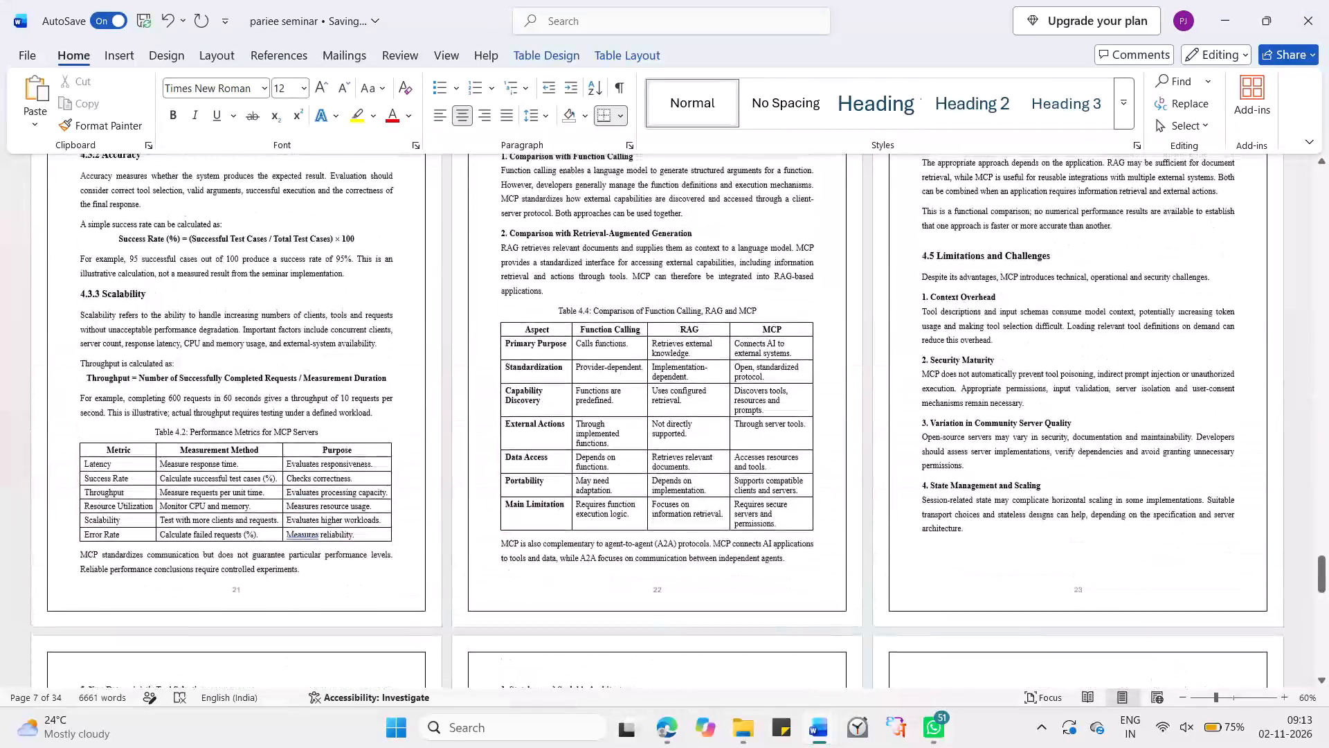
scroll(427, 402, "up", 1)
scroll(427, 402, "down", 1)
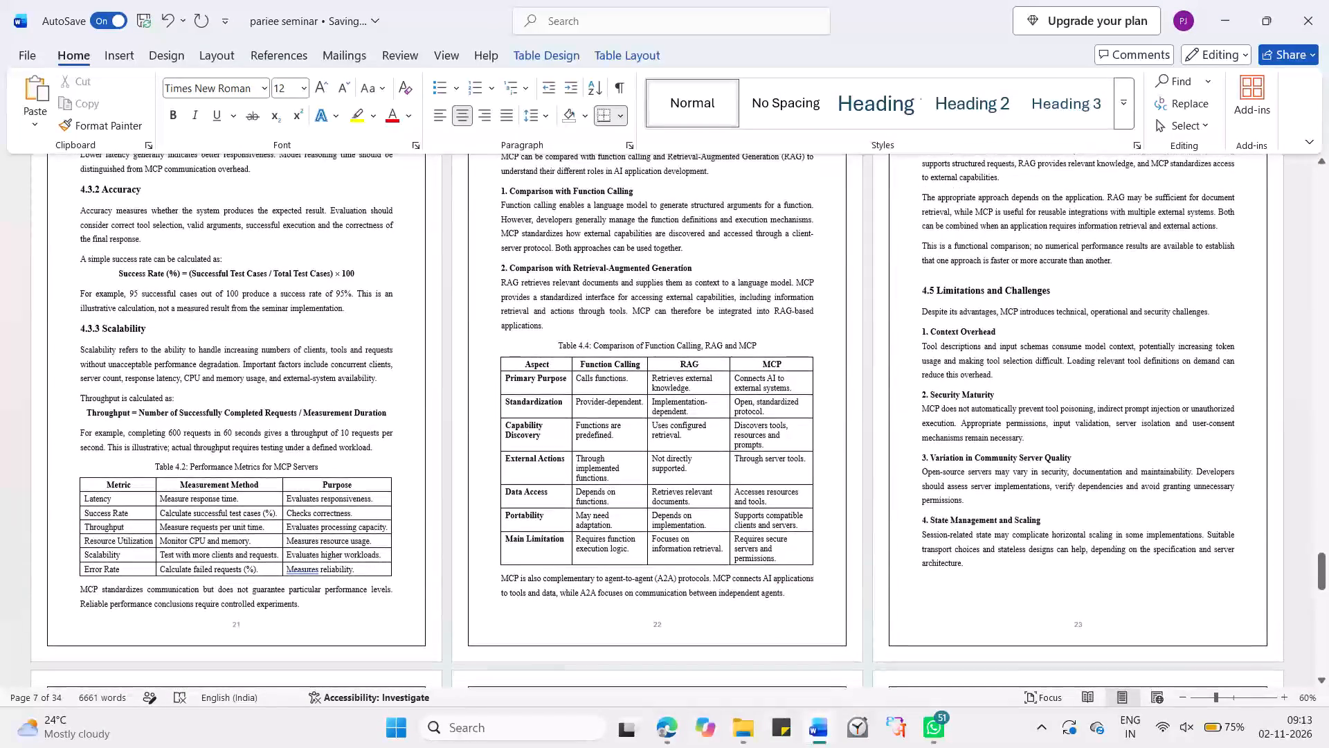
scroll(427, 402, "down", 1)
scroll(427, 402, "up", 2)
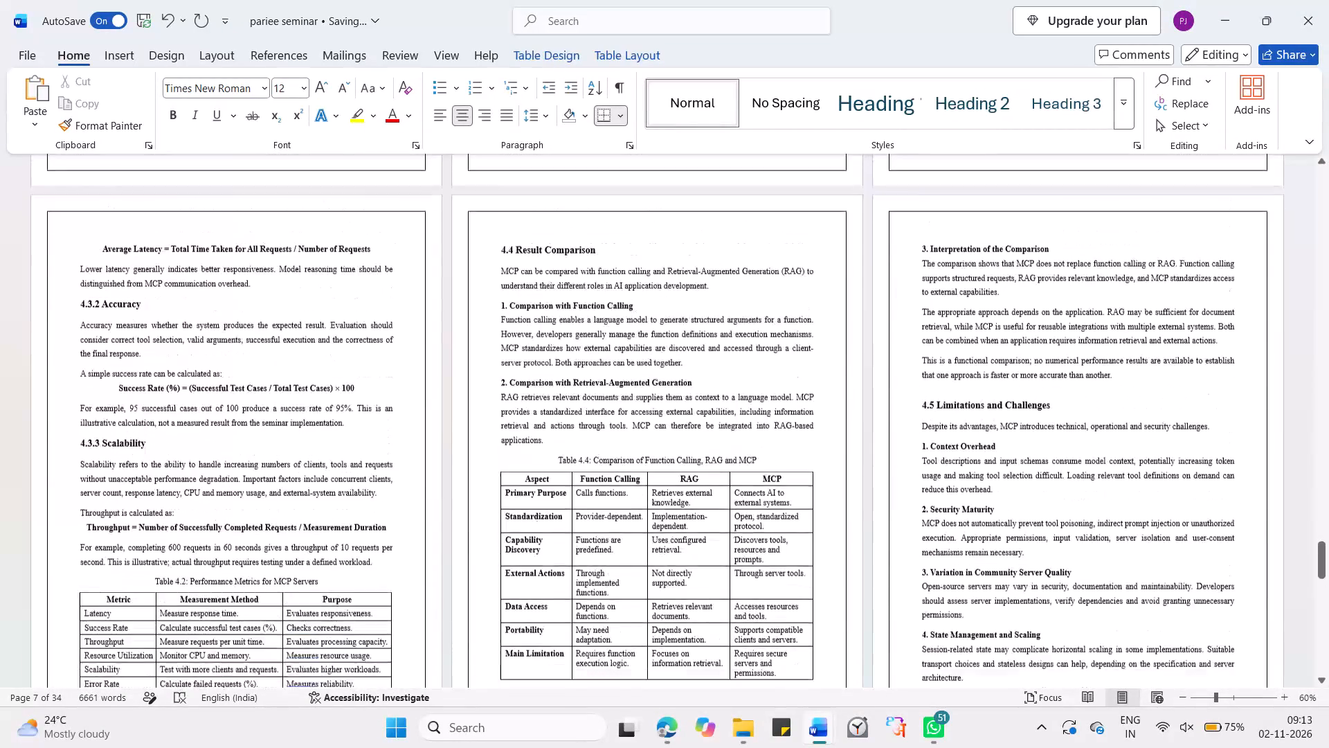
scroll(427, 402, "up", 3)
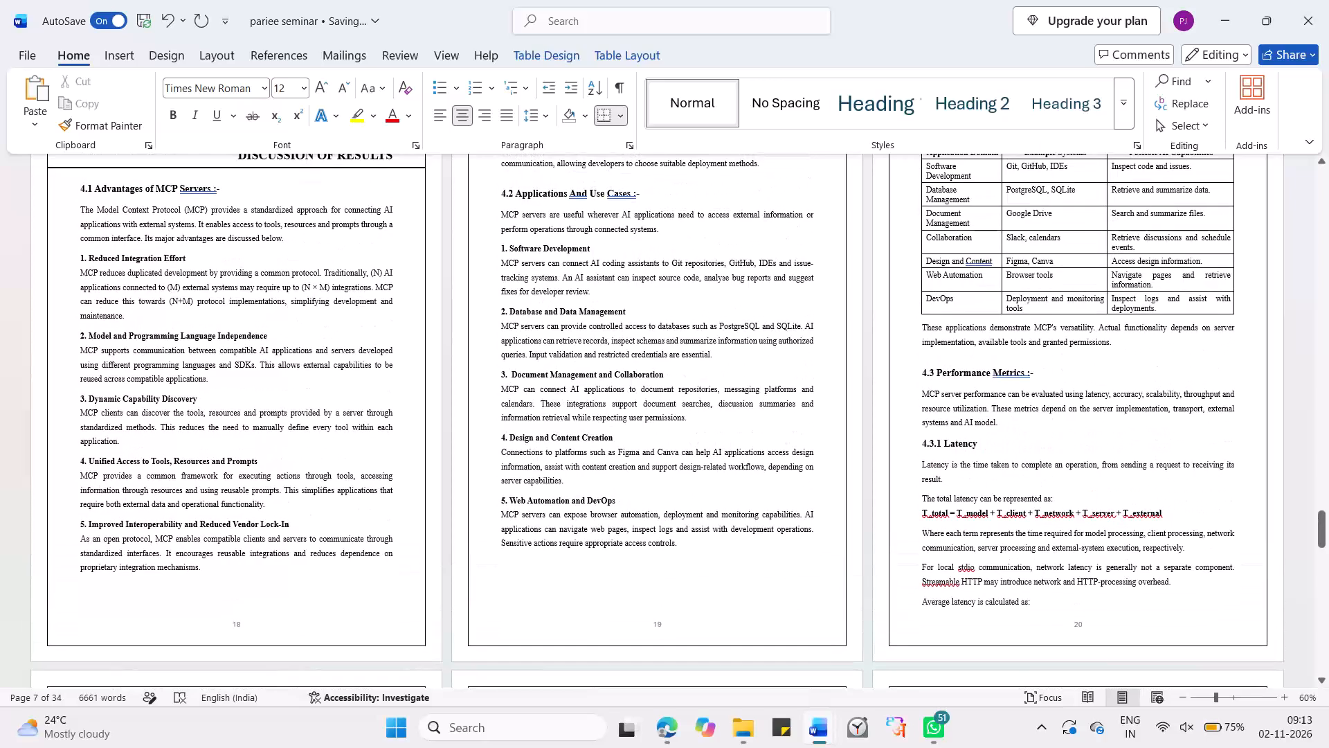
scroll(609, 398, "up", 20)
scroll(609, 398, "up", 7)
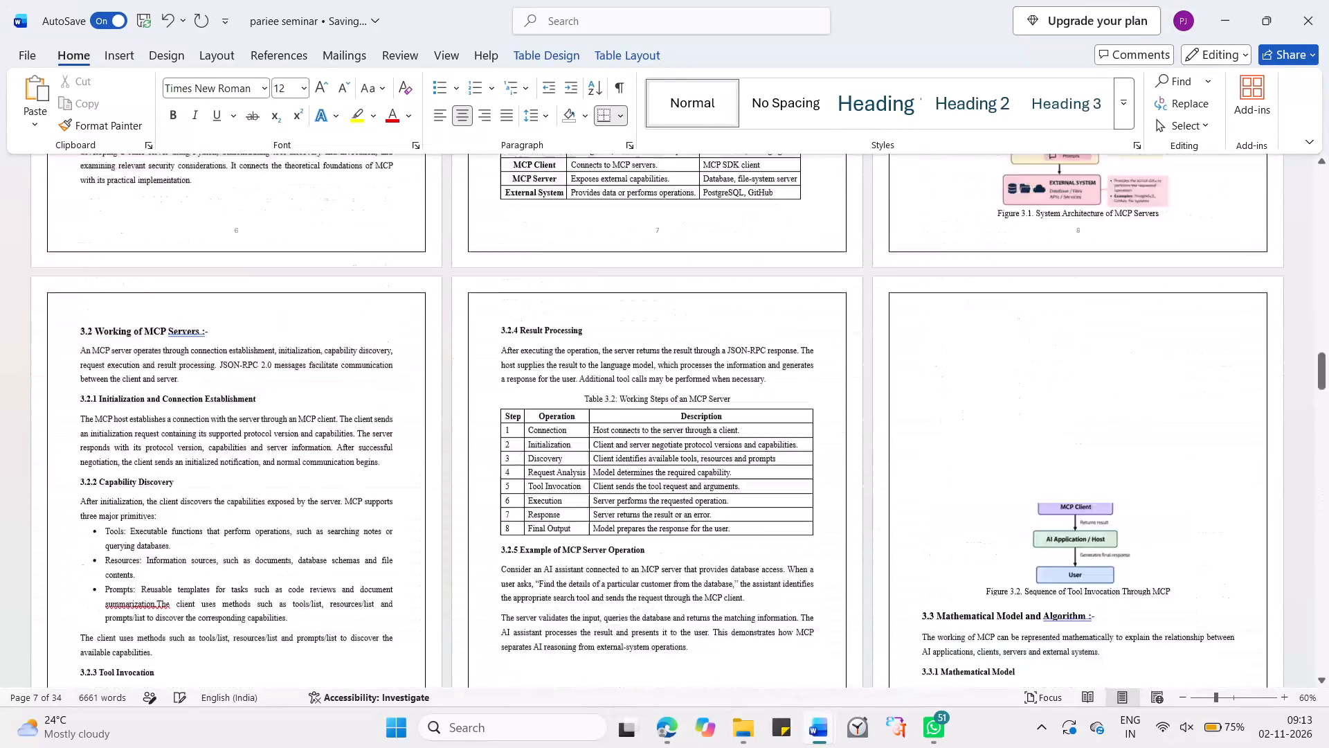
scroll(609, 398, "up", 11)
scroll(609, 398, "up", 20)
scroll(609, 398, "up", 20)
scroll(609, 398, "up", 20)
scroll(609, 398, "down", 1)
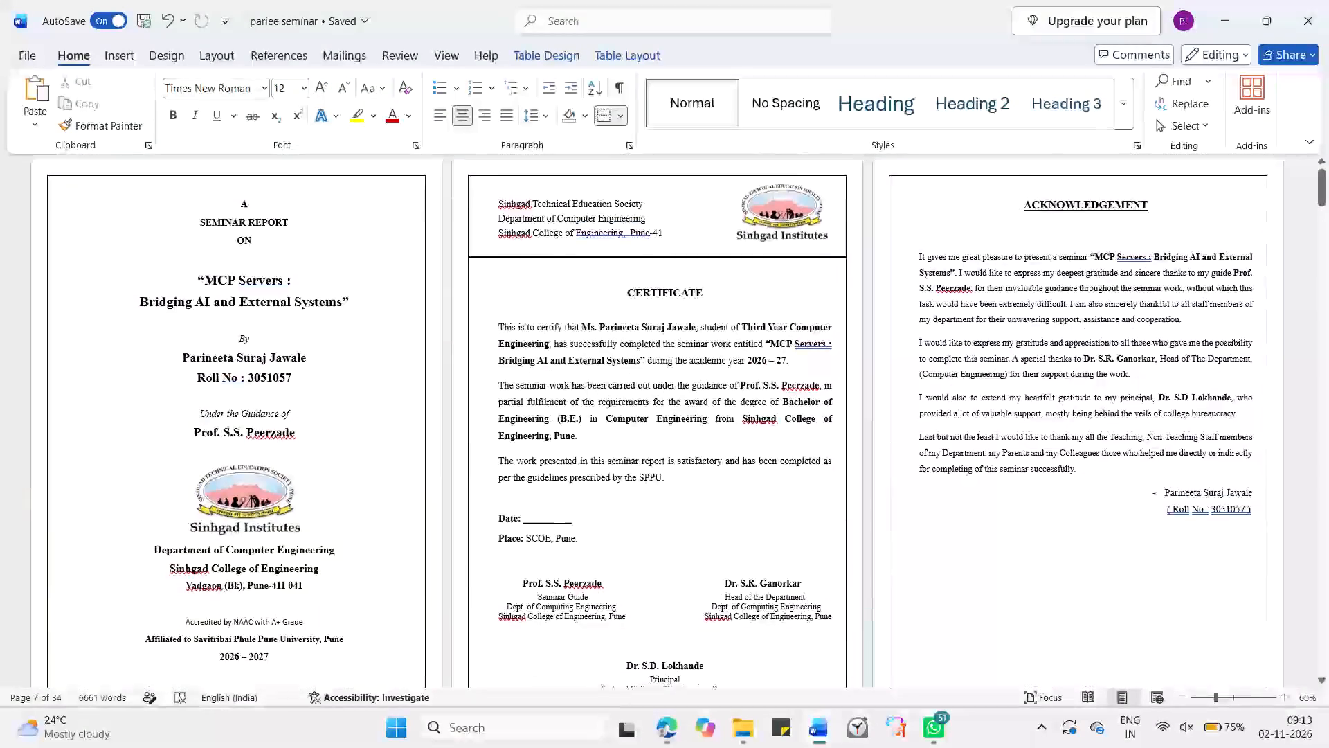
scroll(609, 398, "down", 5)
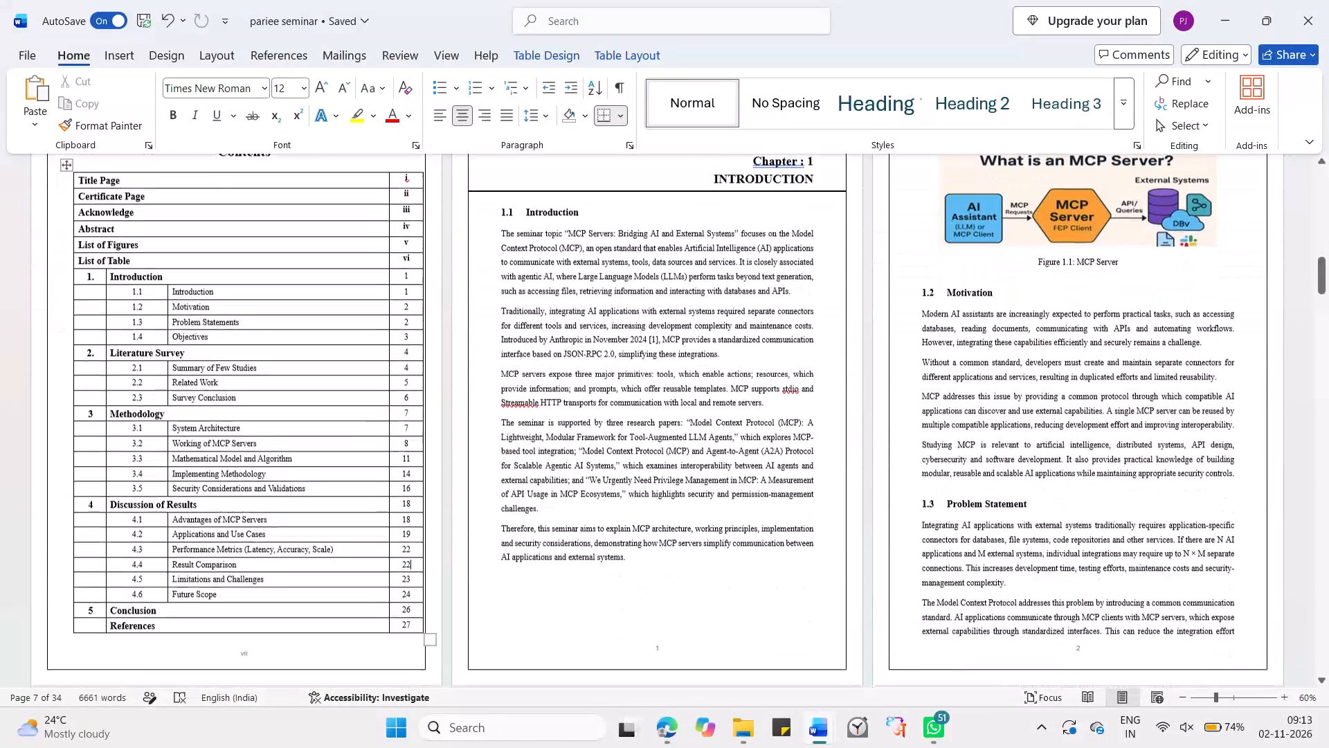
key("Up")
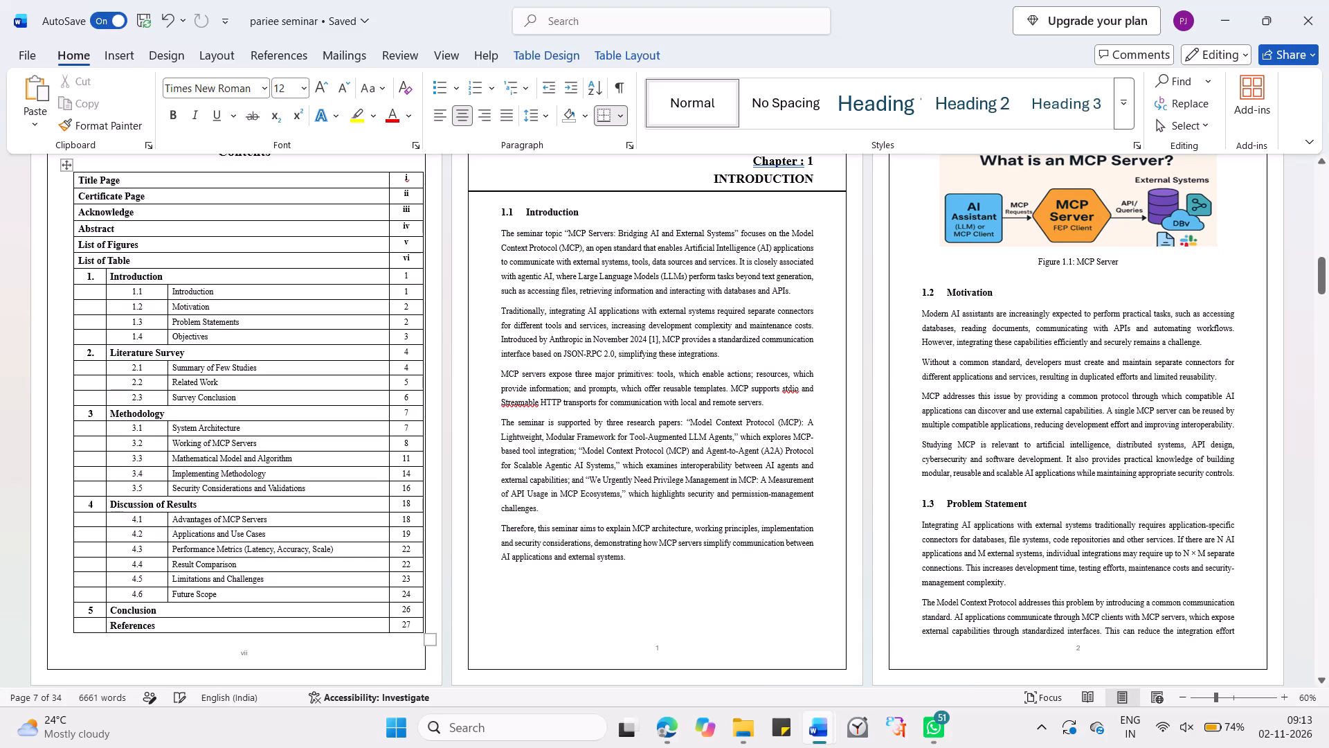
key("BackSpace")
key("0")
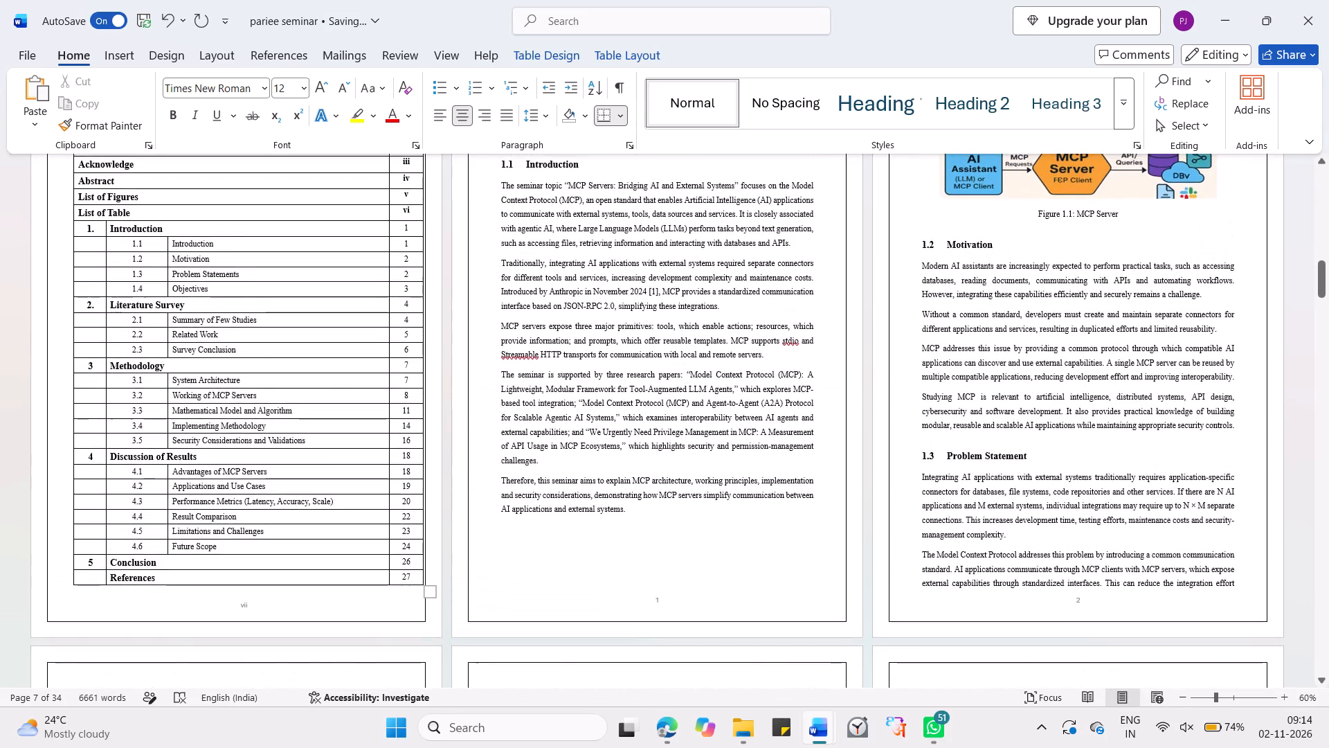
In the List of Figures, set the page number of figure 1.1 MCP Server to 2 and of figure 3.1 System Architecture to 8.
scroll(625, 447, "down", 7)
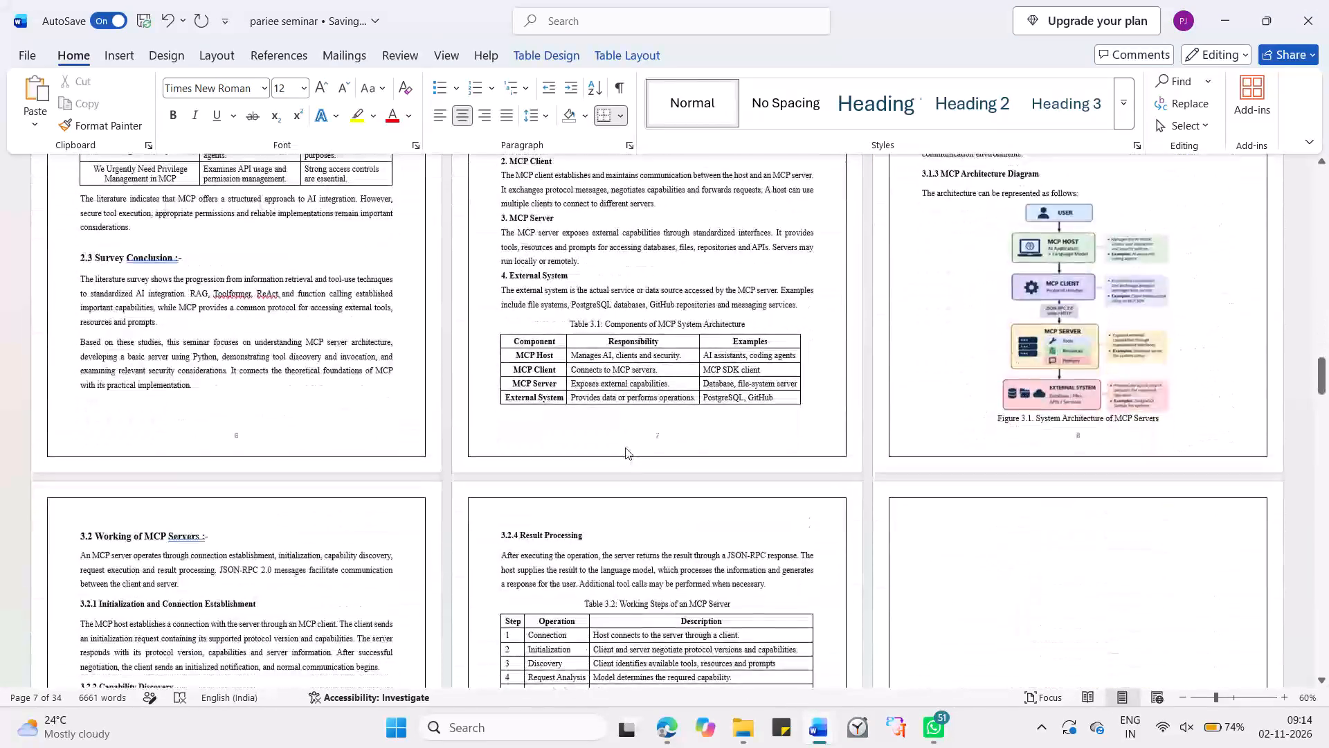
scroll(625, 447, "down", 5)
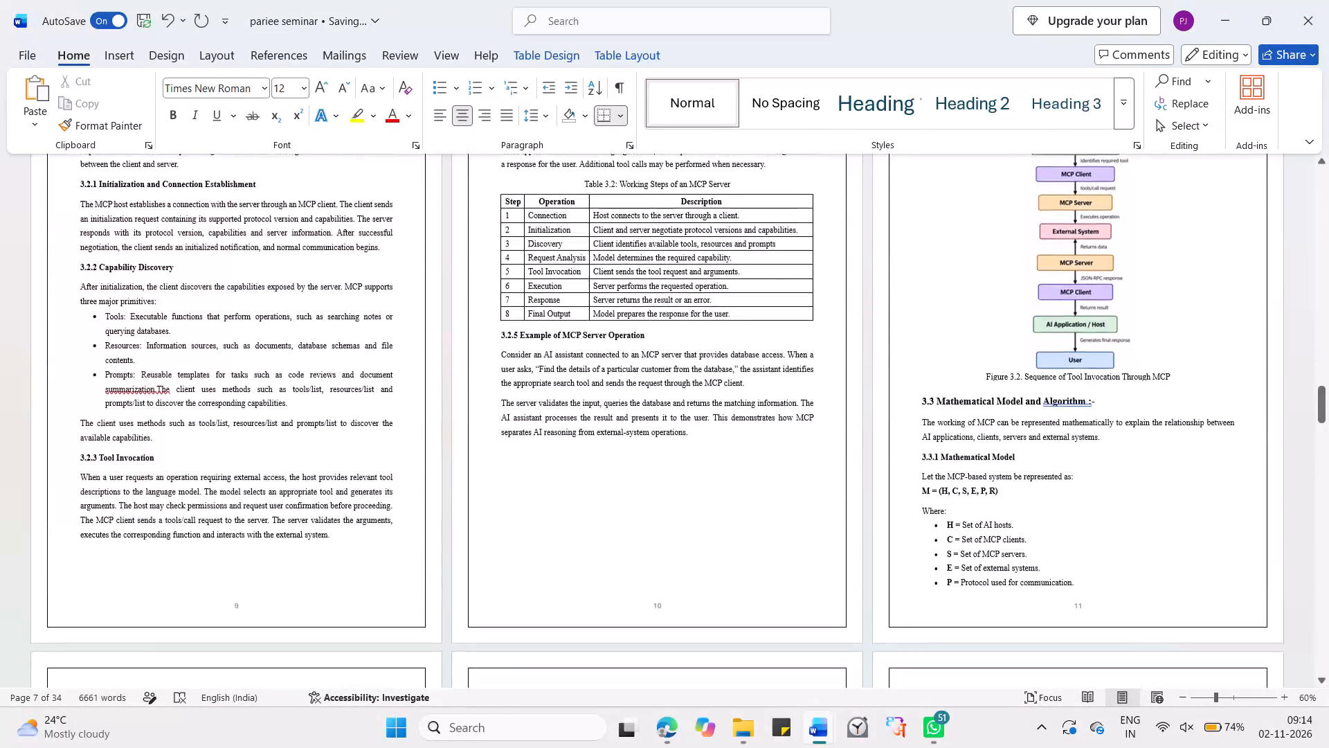
scroll(625, 447, "down", 3)
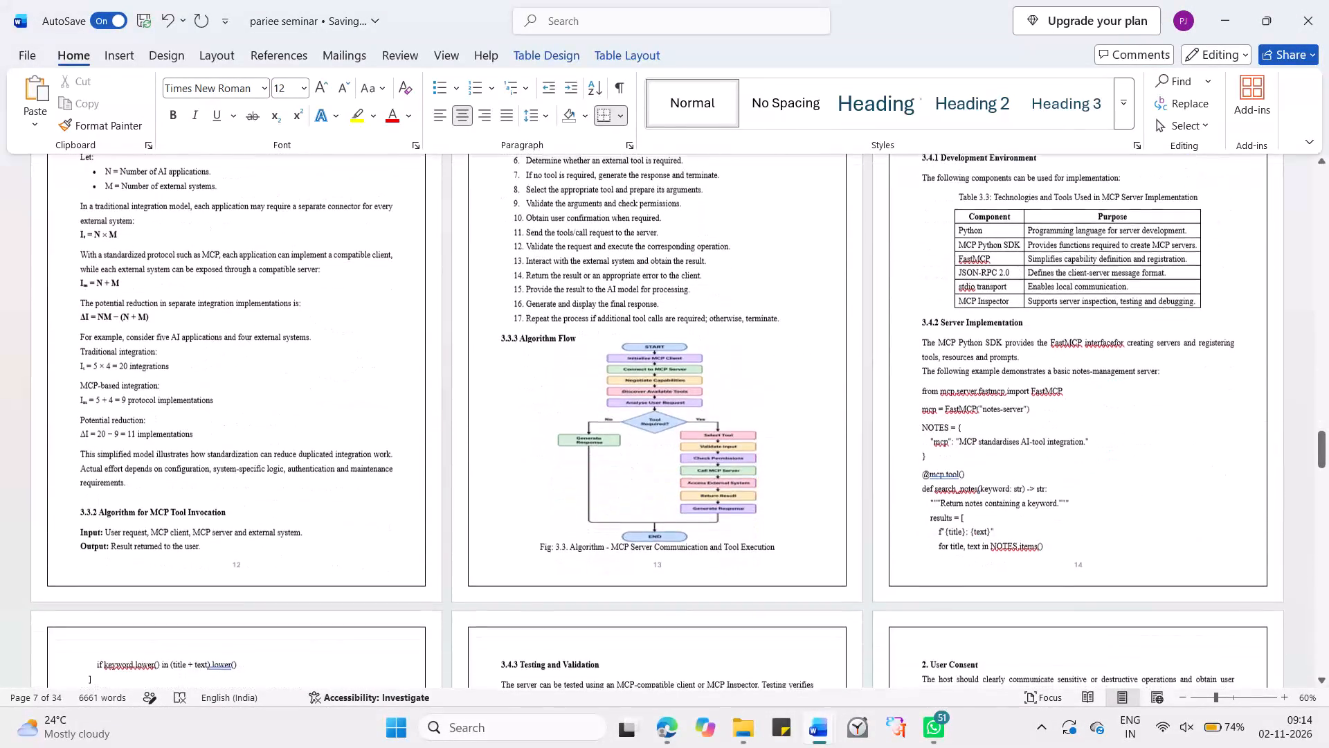
scroll(625, 447, "down", 2)
scroll(625, 447, "up", 20)
scroll(625, 447, "up", 20)
scroll(625, 447, "up", 20)
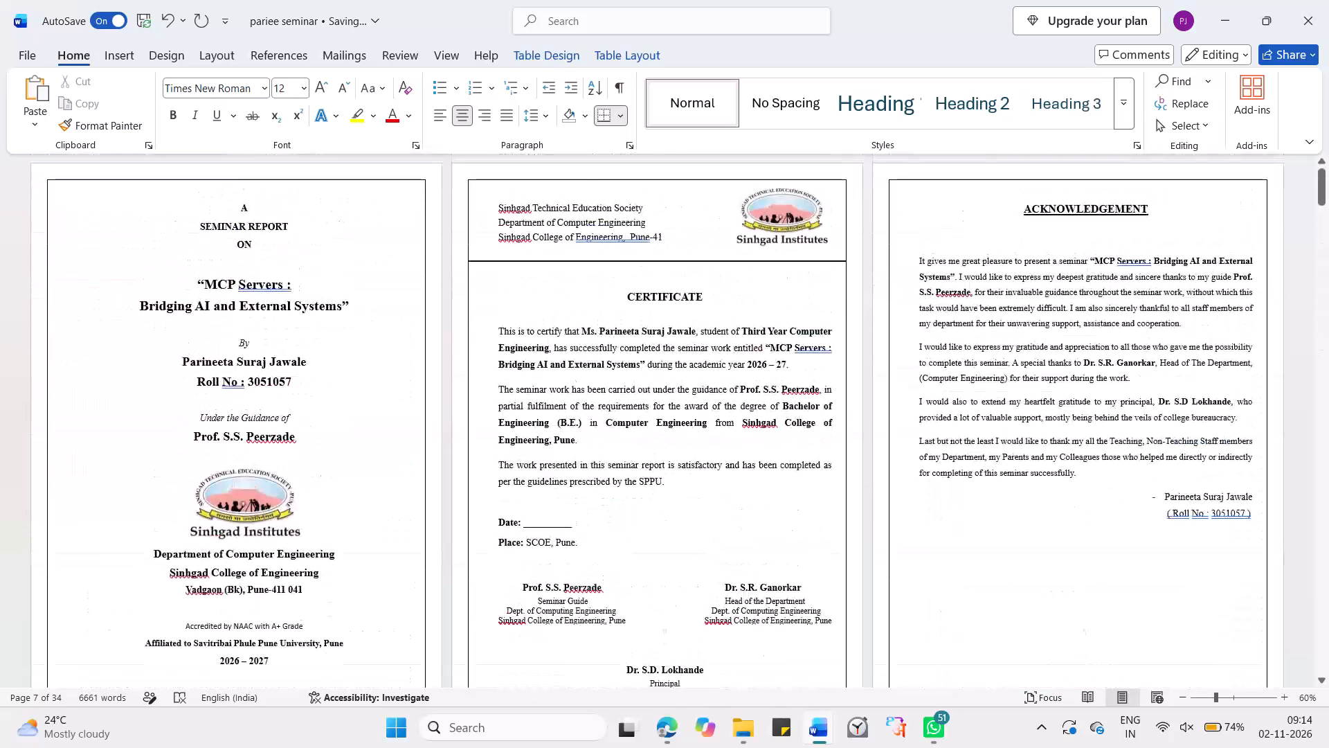
scroll(625, 447, "down", 4)
scroll(625, 447, "up", 2)
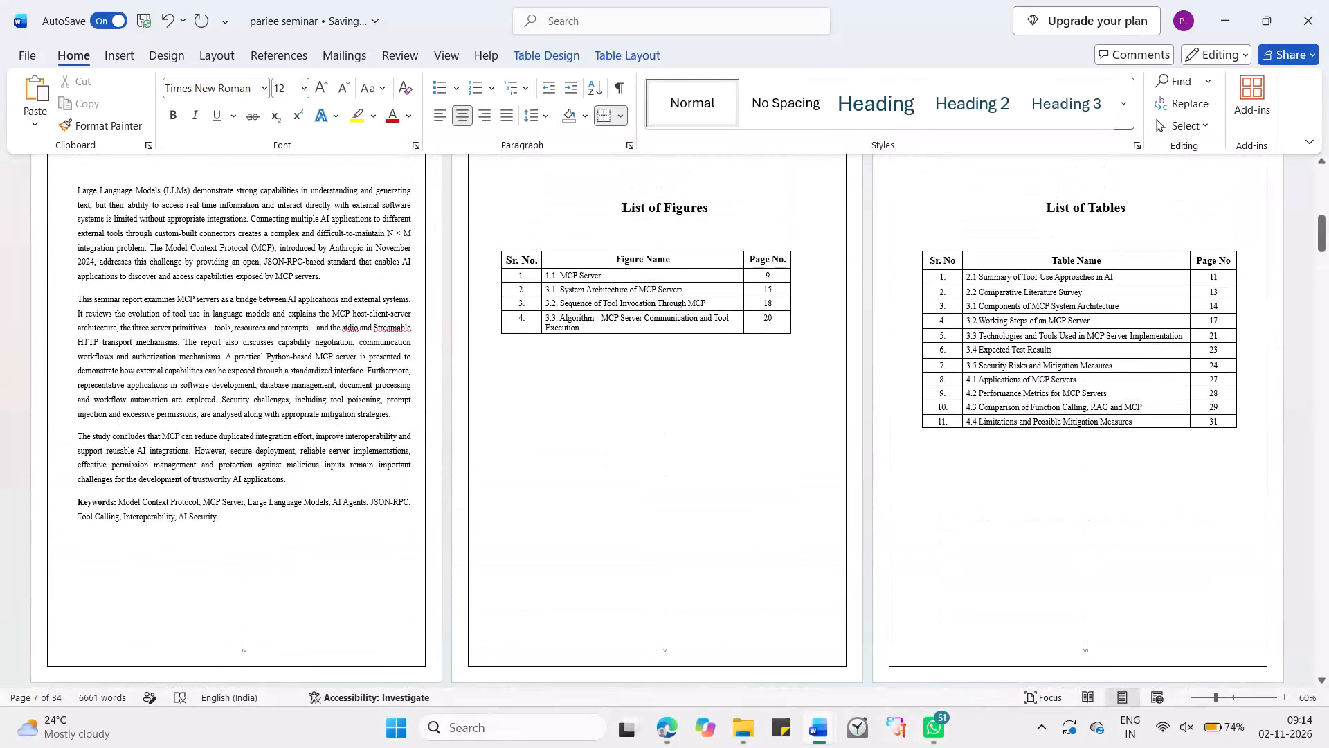
left_click(785, 276)
key("BackSpace")
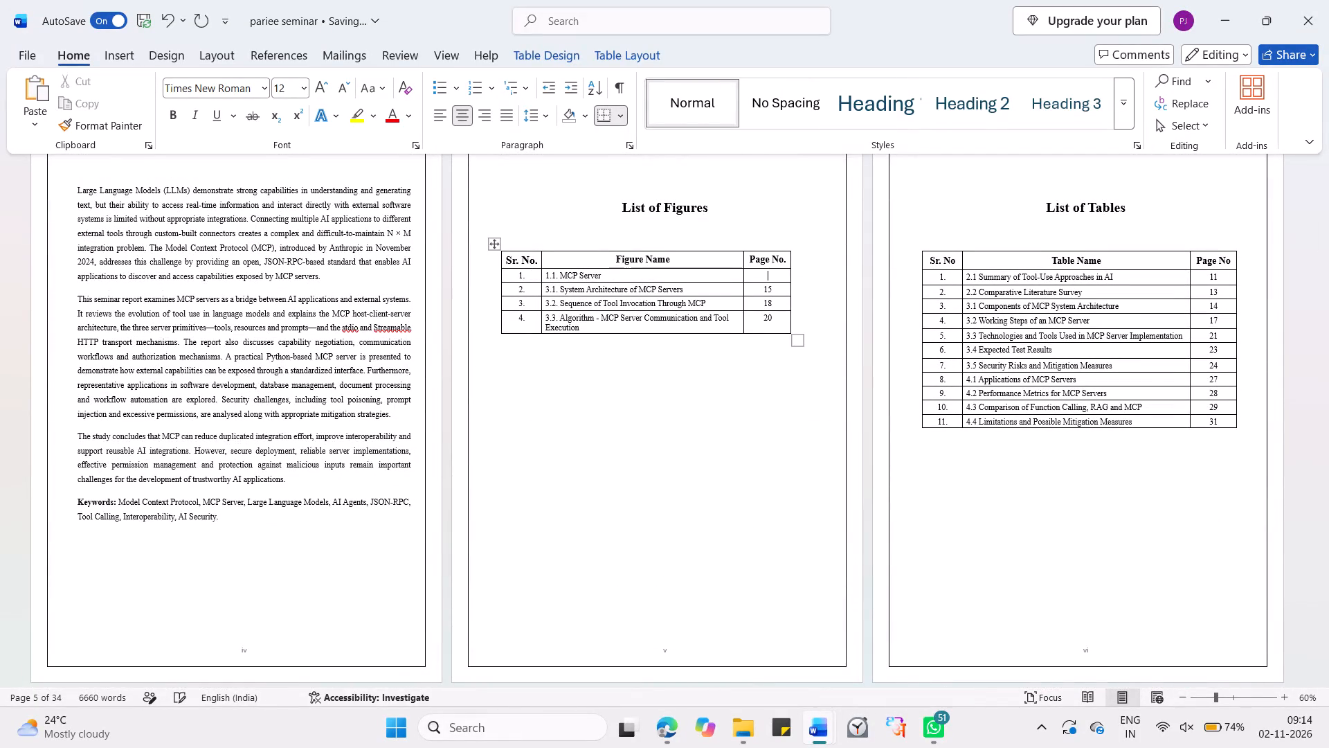
key("2")
key("Down")
key("BackSpace")
key("BackSpace")
key("8")
In the List of Figures, set the page number of figure 3.2 Sequence of Tool Invocation to 11 and of figure 3.3 Algorithm to 13.
key("Down")
key("BackSpace")
key("1")
key("Down")
key("Down")
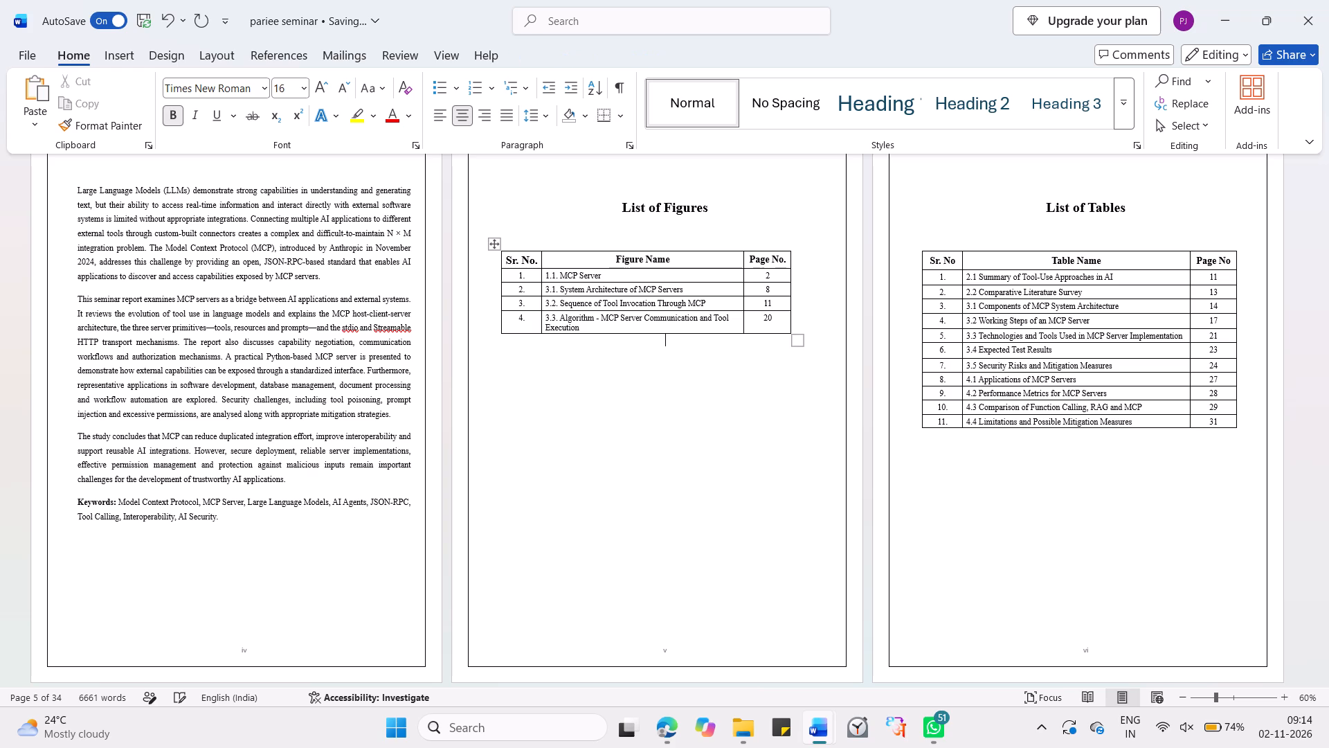
key("Up")
key("BackSpace")
key("BackSpace")
type("13")
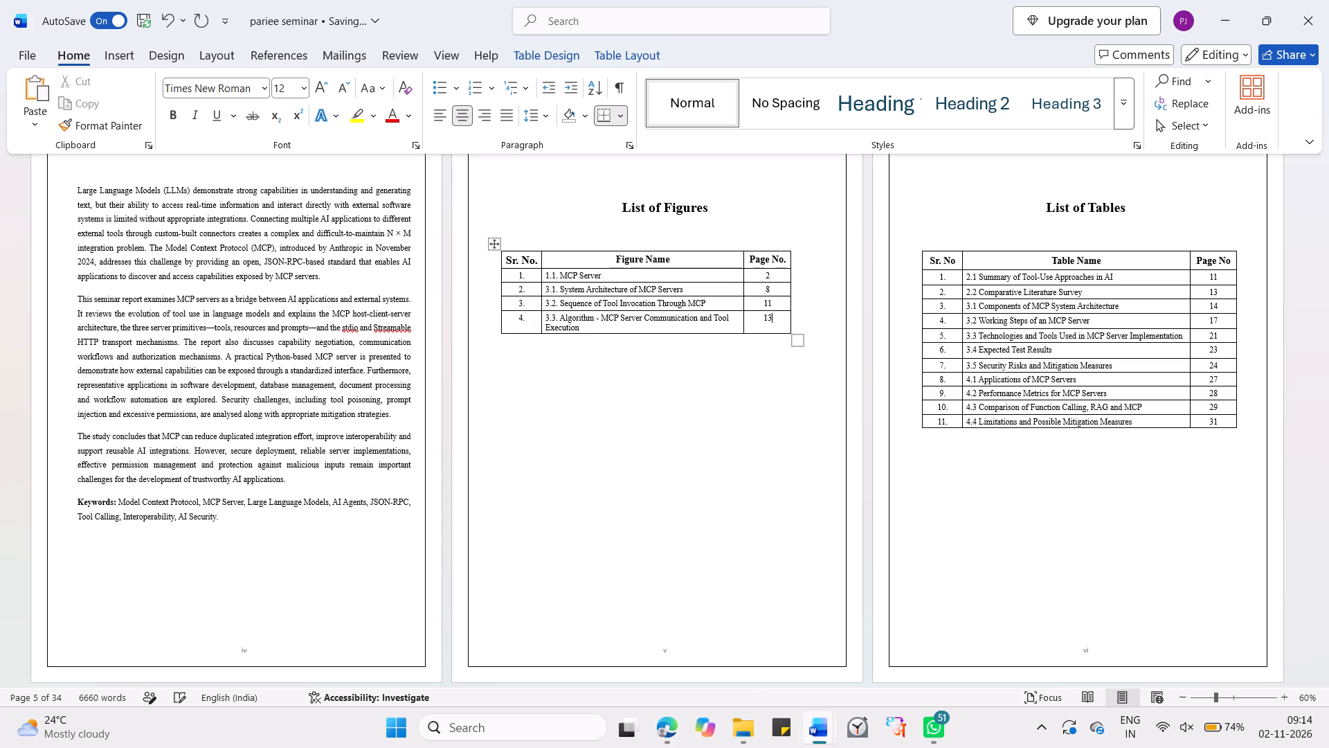
In the List of Tables, set the page number of table 2.1 Summary of Tool-Use Approaches to 4 and of table 2.2 Comparative Literature Survey to 6.
scroll(1130, 437, "down", 5)
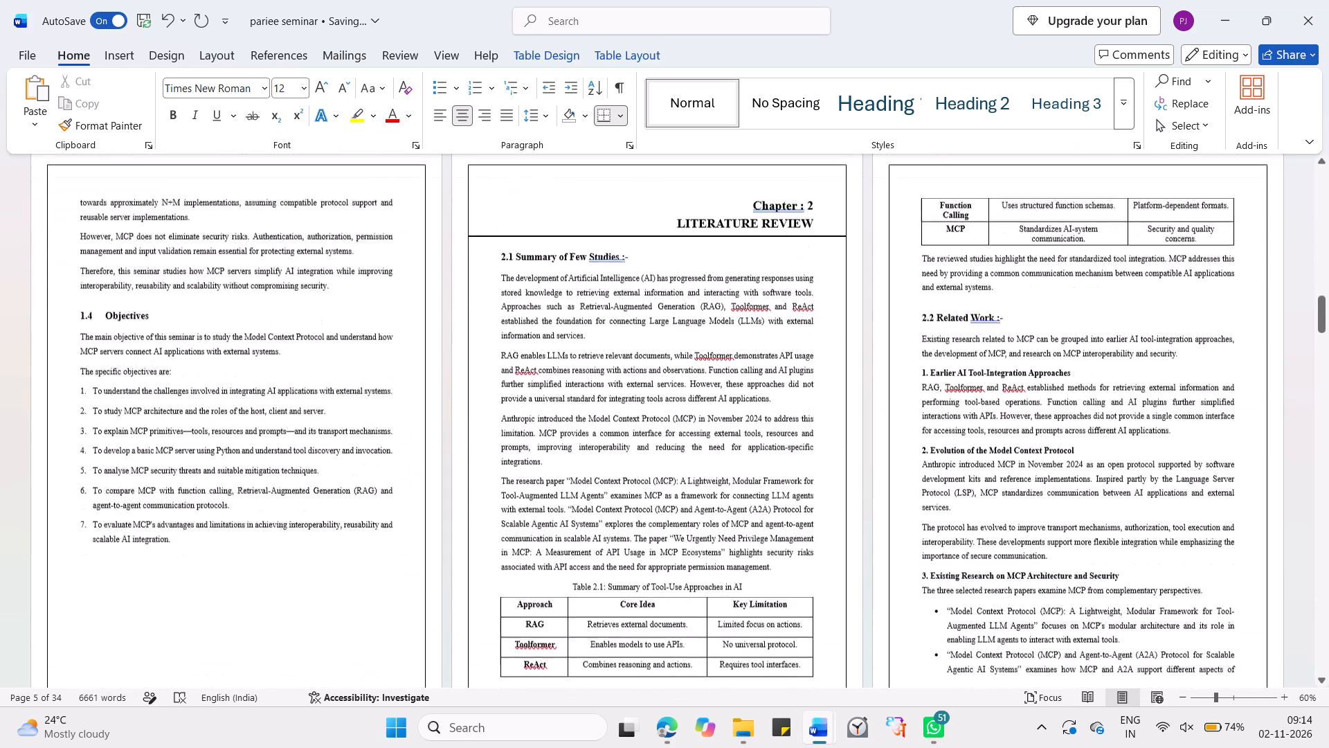
scroll(1130, 437, "down", 4)
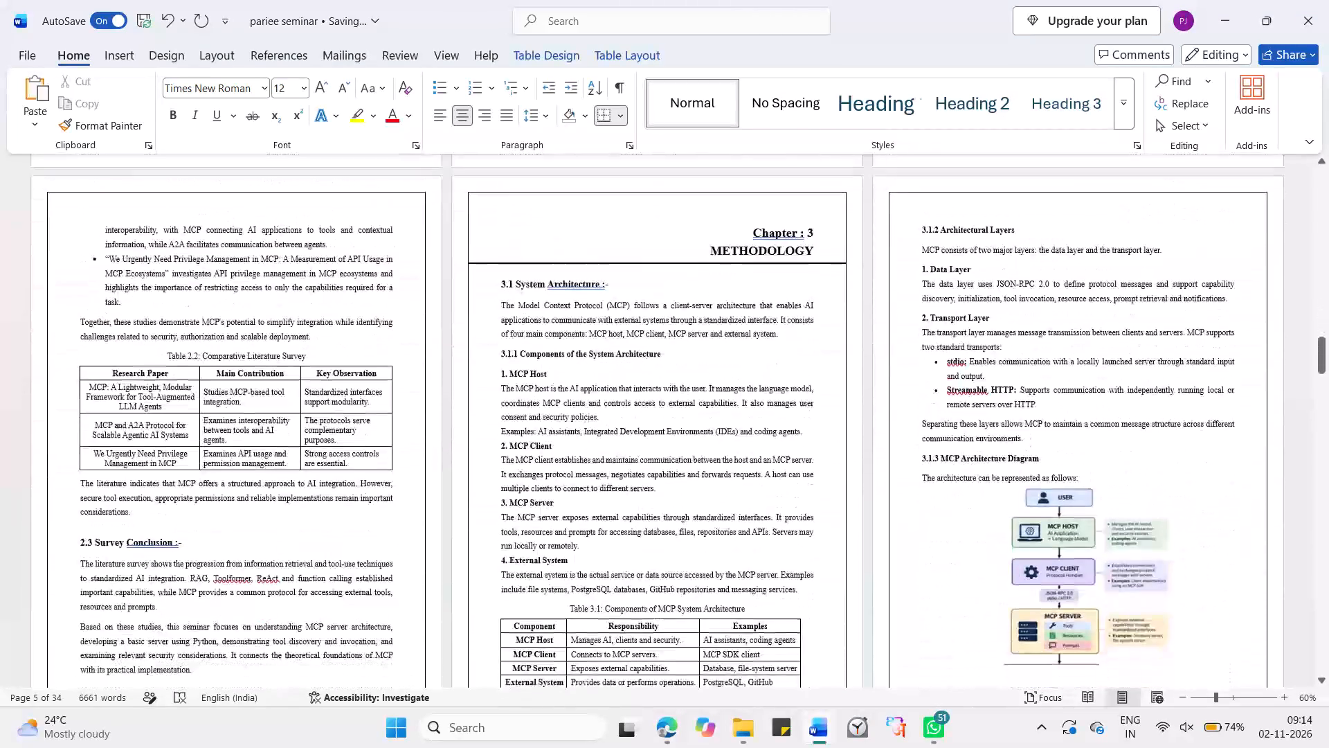
scroll(1130, 437, "down", 3)
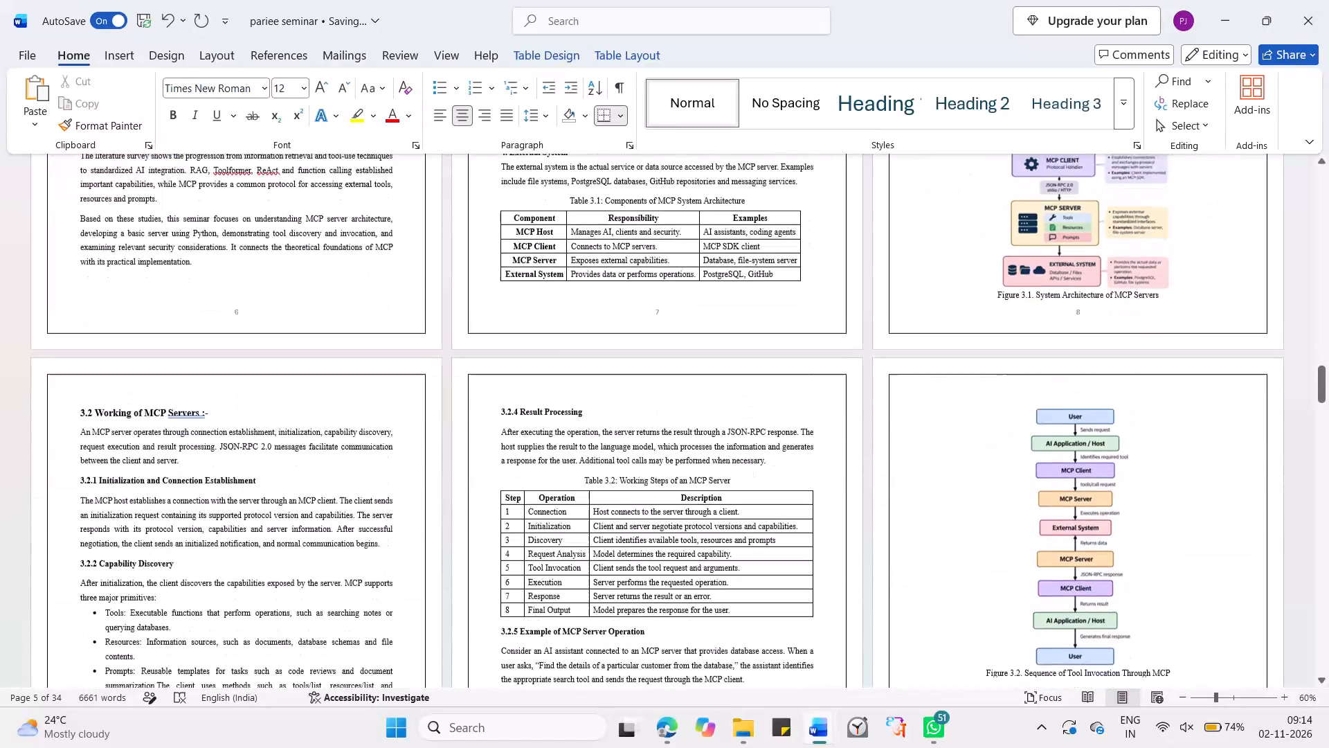
scroll(1130, 437, "down", 2)
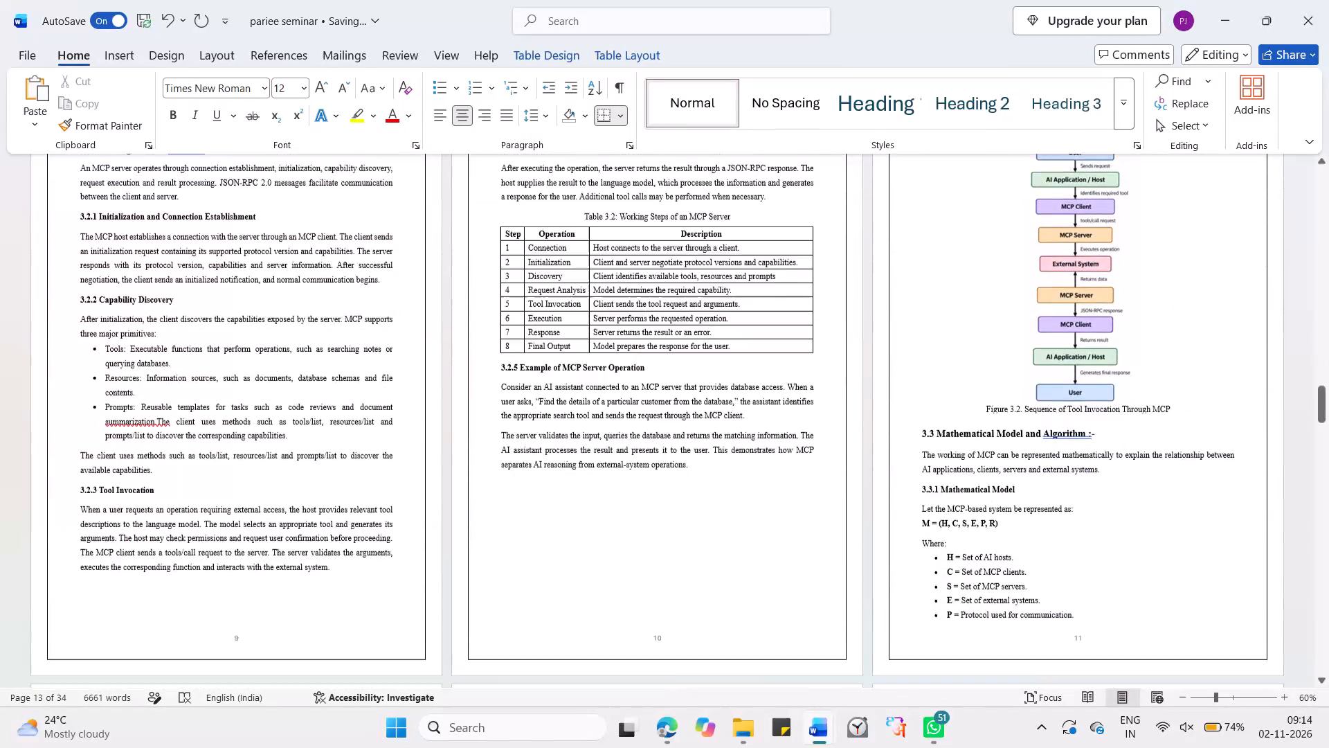
scroll(1130, 437, "down", 1)
scroll(1130, 437, "up", 20)
scroll(1130, 437, "up", 20)
scroll(1130, 437, "up", 10)
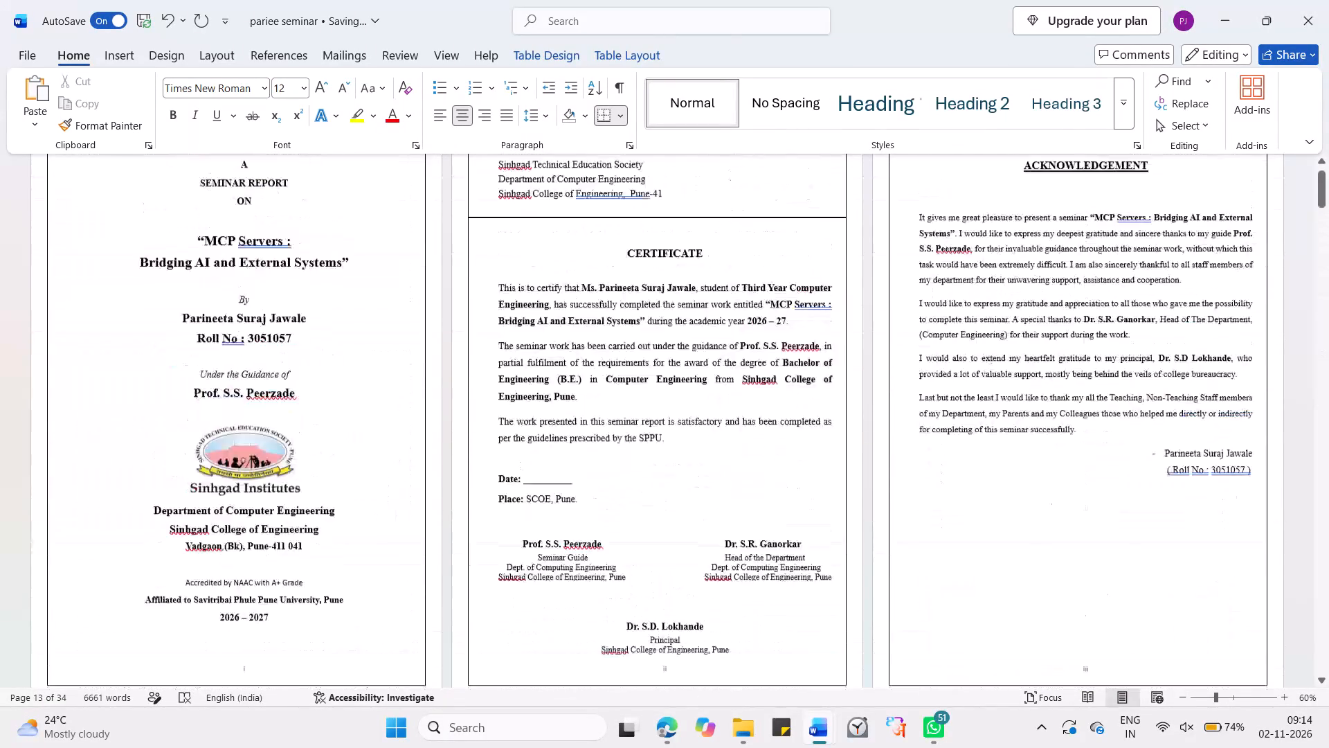
scroll(1130, 437, "down", 4)
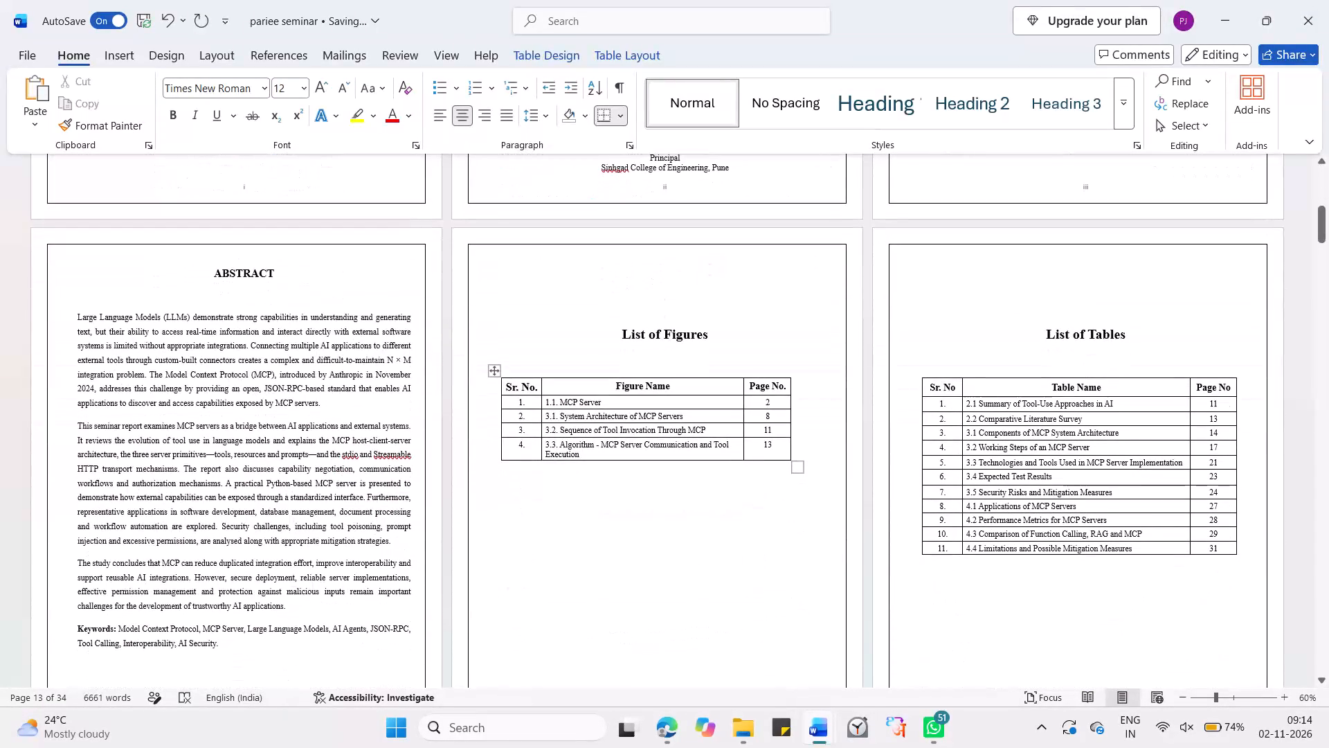
left_click(1226, 404)
key("BackSpace")
key("BackSpace")
key("4")
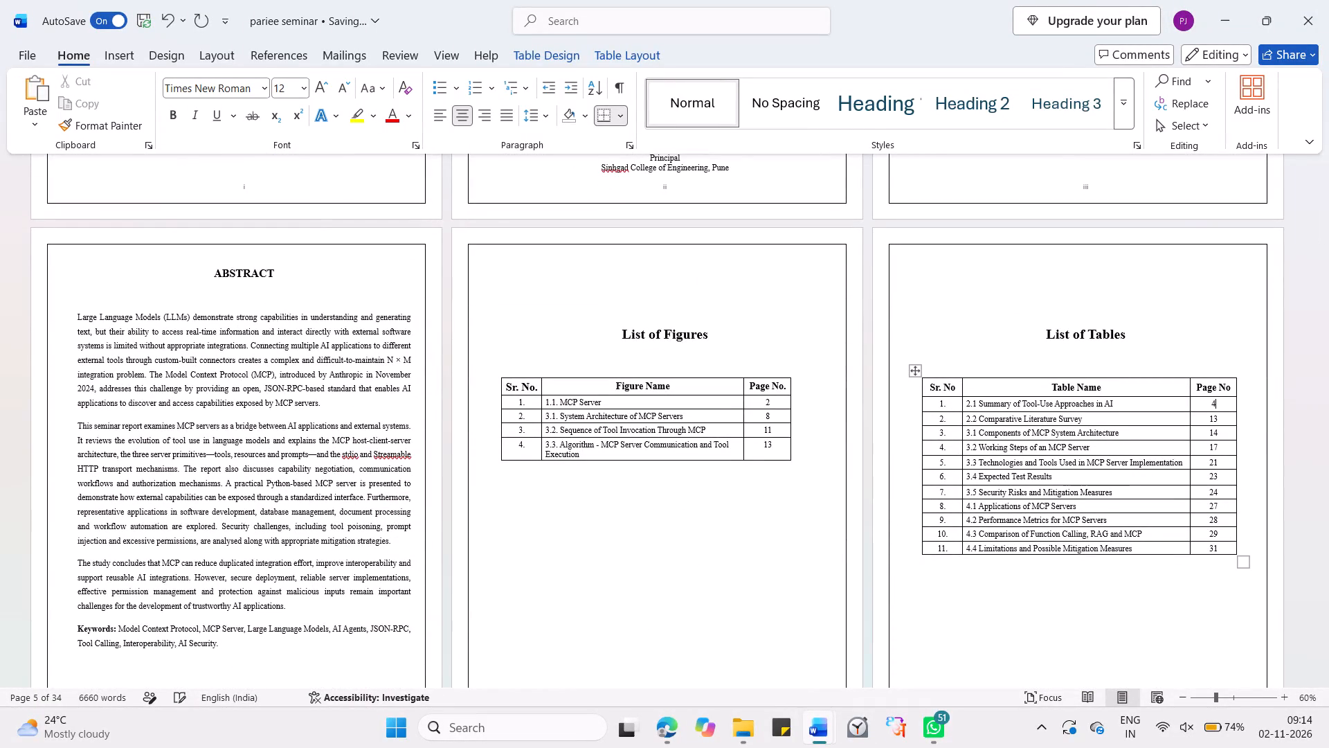
key("Down")
key("BackSpace")
key("BackSpace")
key("6")
In the List of Tables, set the page number of table 3.1 Components of MCP System Architecture to 7 and of table 3.2 Working Steps to 10.
key("Down")
key("BackSpace")
key("BackSpace")
key("7")
key("Down")
key("BackSpace")
key("BackSpace")
type("10")
In the List of Tables, set the page number of table 3.3 Technologies and Tools to 14 and of table 3.4 Expected Test Results to 16.
scroll(1226, 404, "down", 9)
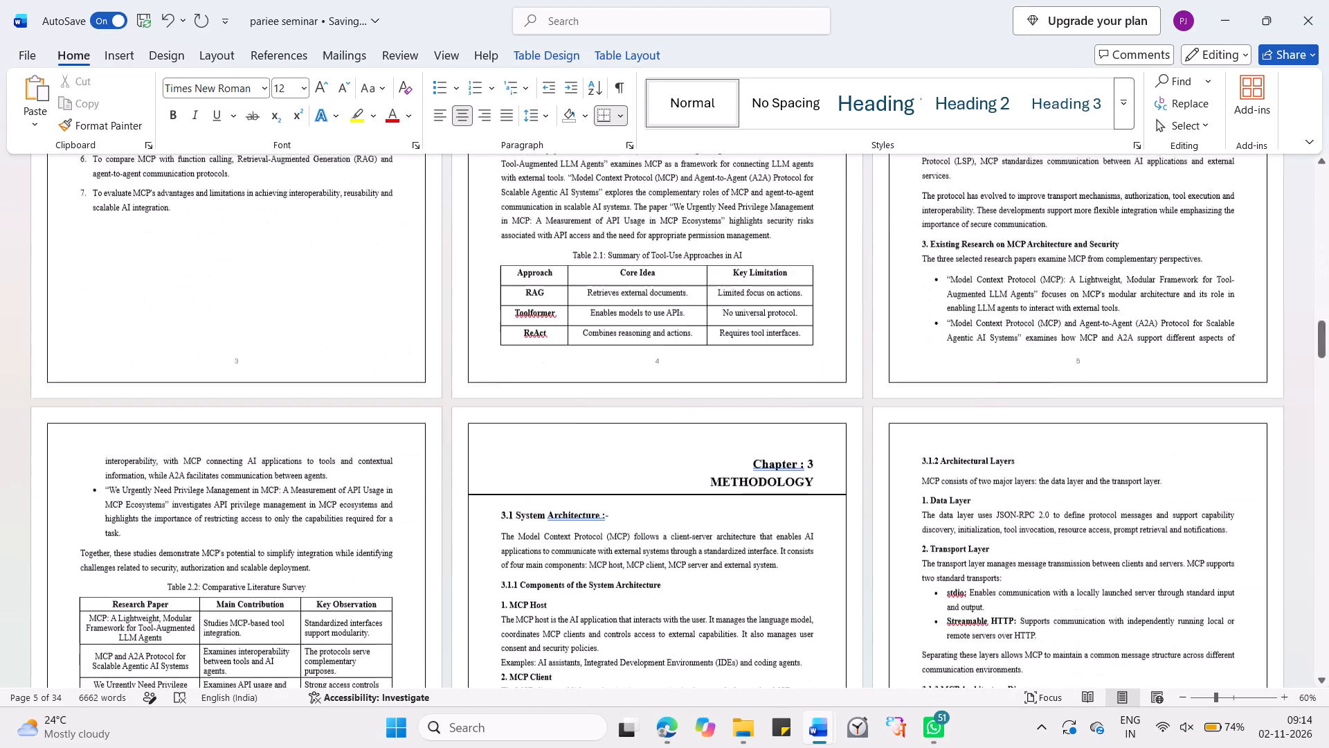
scroll(1226, 404, "down", 2)
scroll(1226, 404, "right", 1)
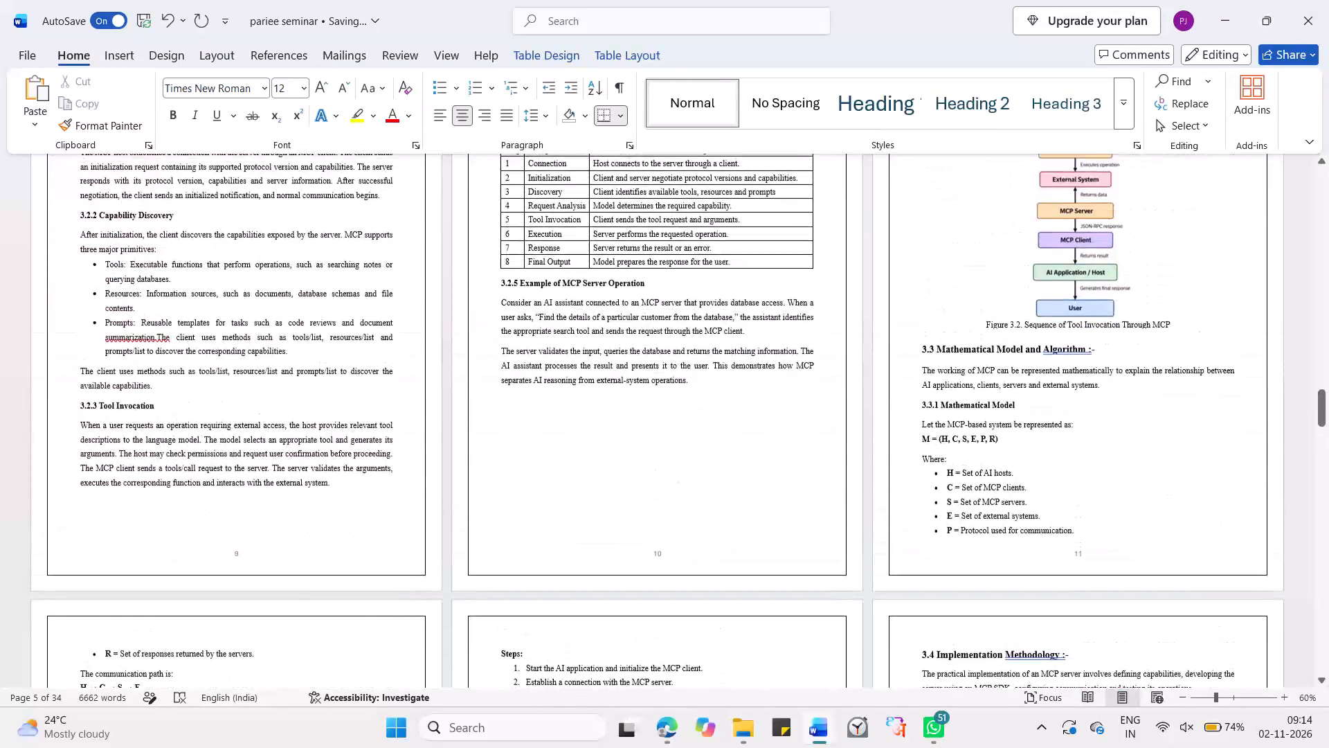
scroll(1226, 404, "right", 1)
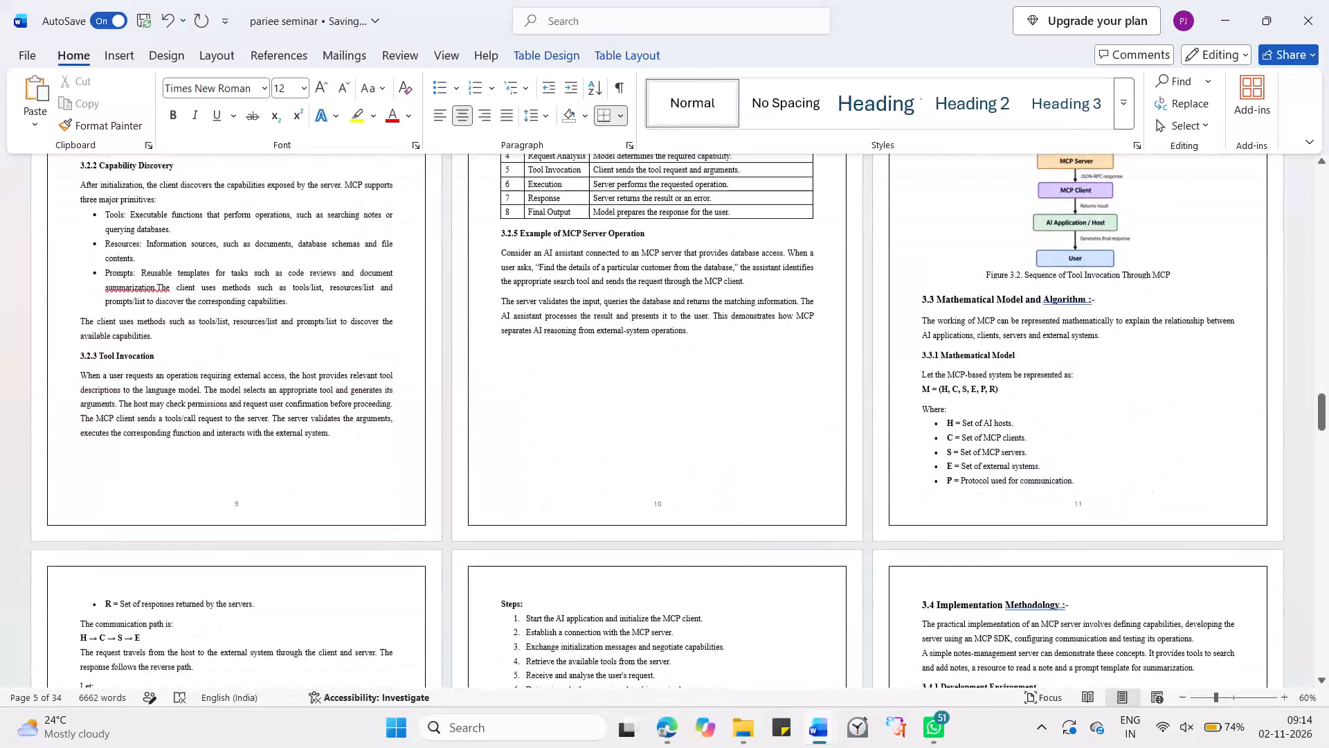
scroll(1226, 404, "down", 3)
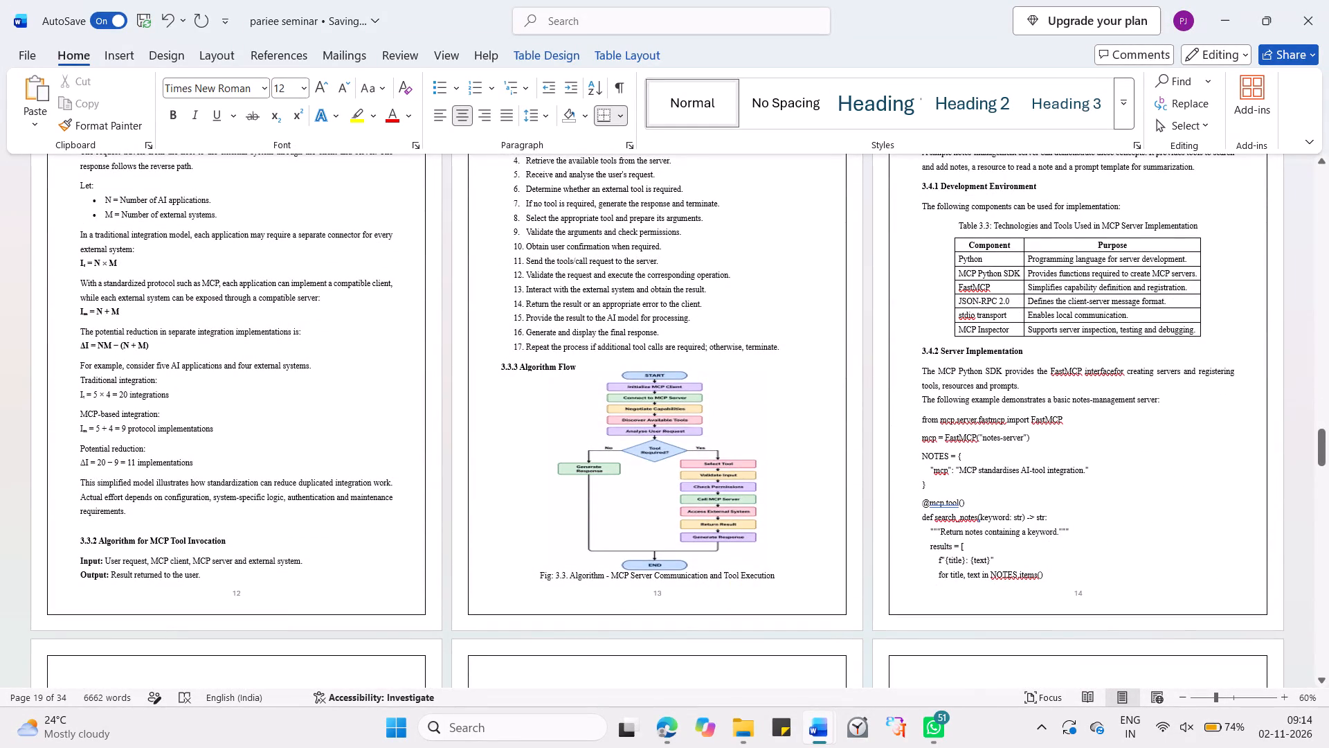
scroll(725, 528, "down", 3)
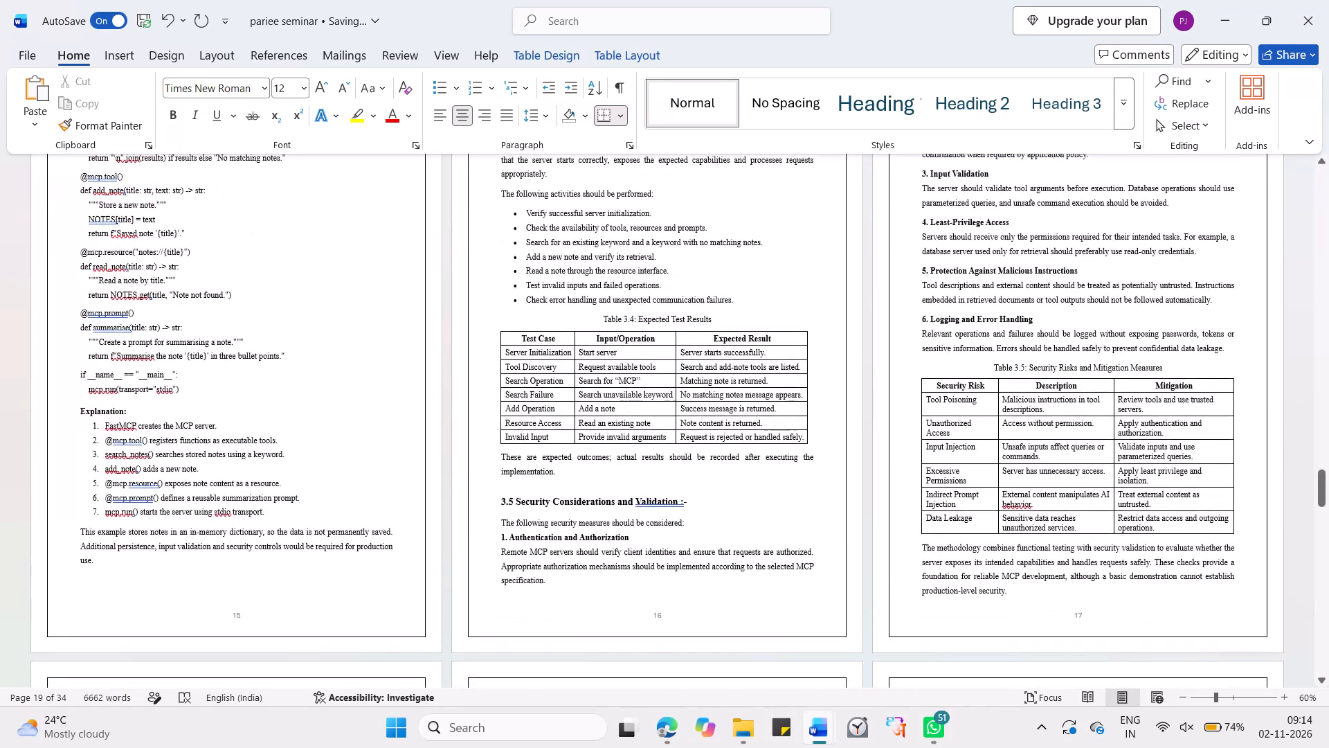
scroll(725, 528, "down", 3)
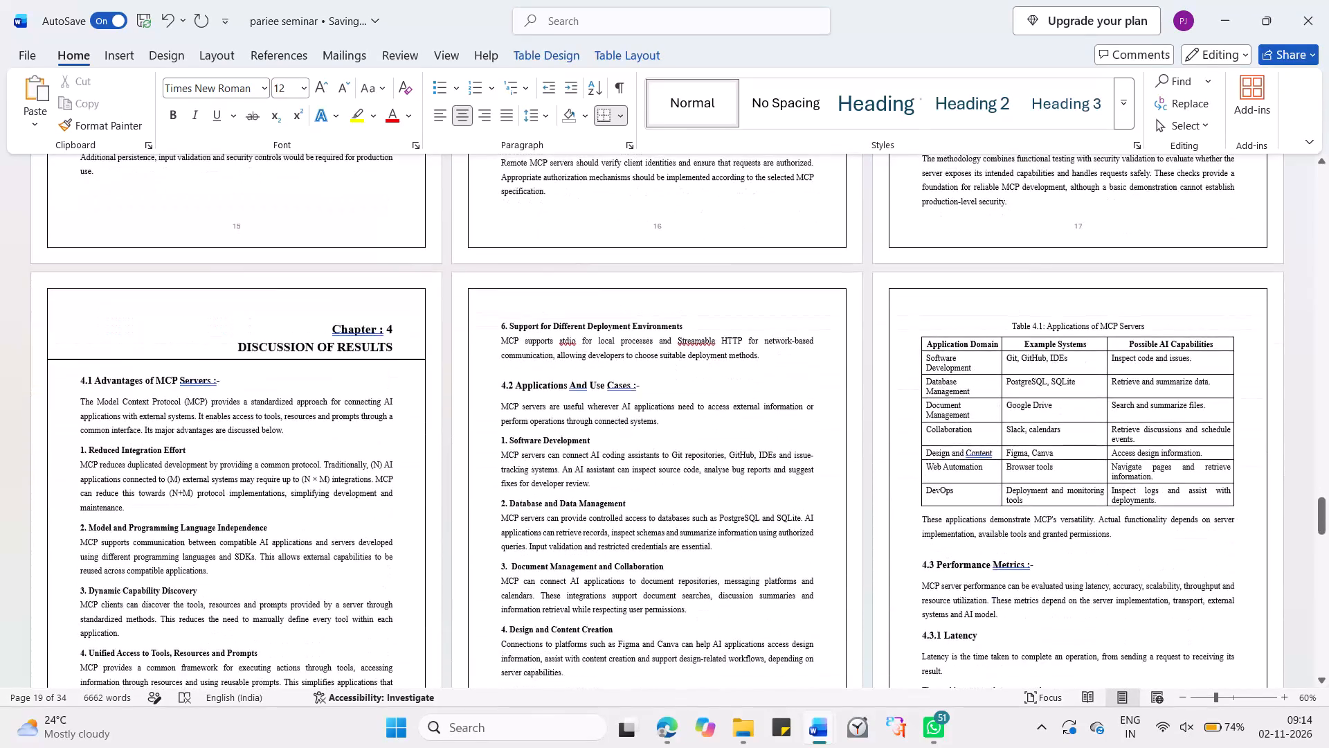
scroll(725, 528, "down", 2)
scroll(725, 528, "up", 20)
scroll(725, 528, "up", 19)
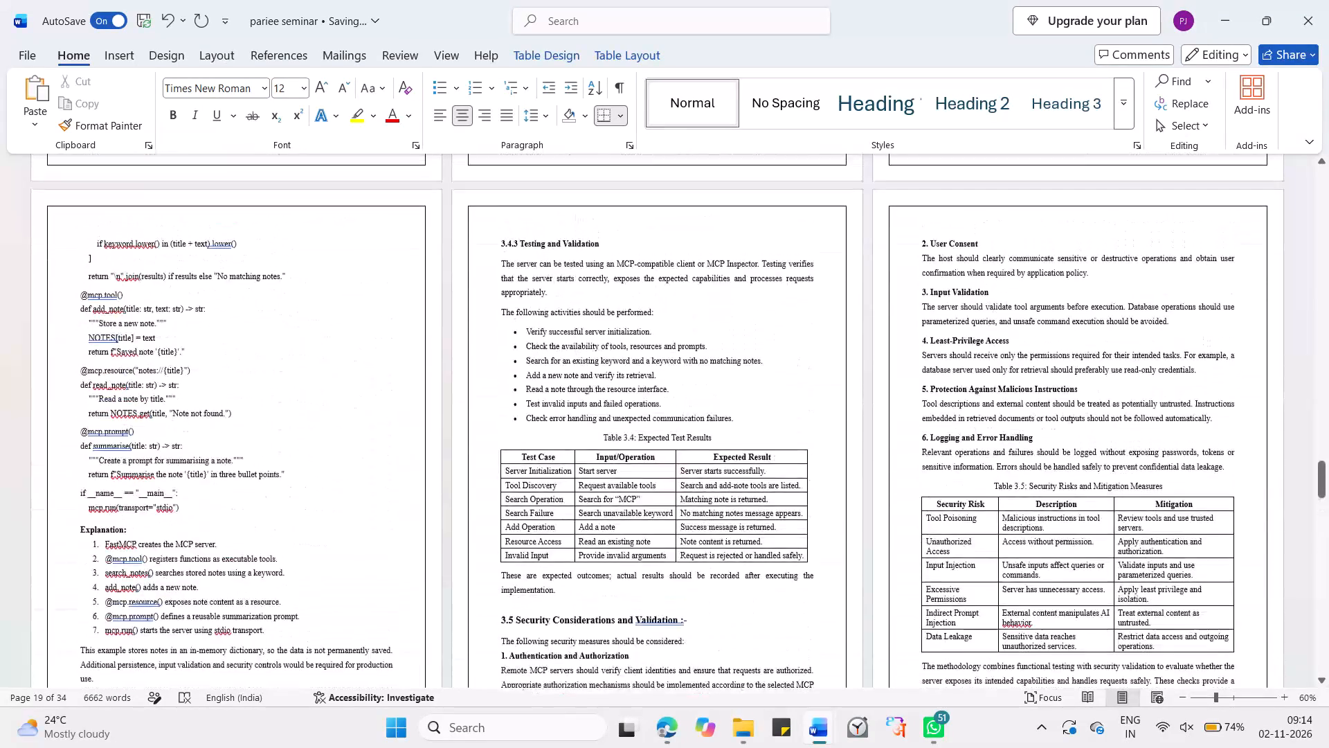
scroll(725, 528, "up", 20)
scroll(725, 528, "up", 20)
scroll(725, 528, "up", 20)
scroll(725, 528, "down", 2)
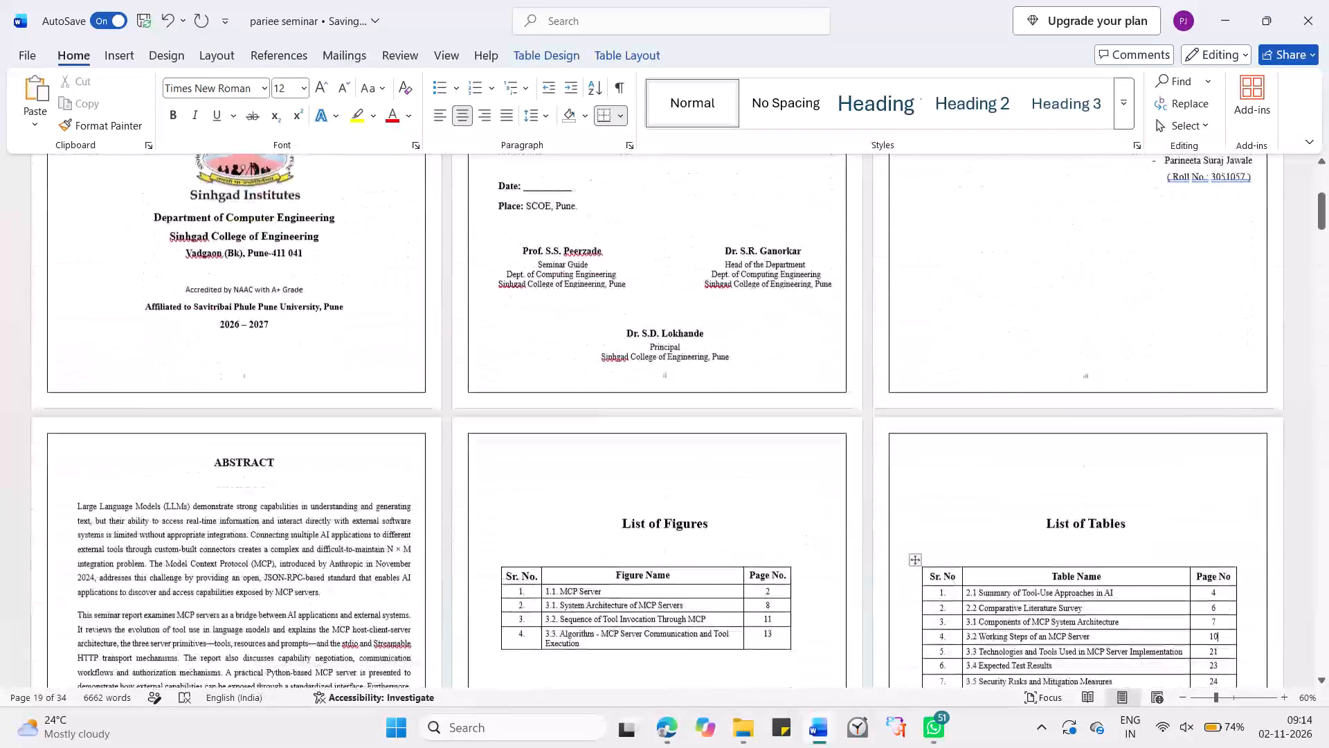
scroll(725, 528, "down", 1)
key("Down")
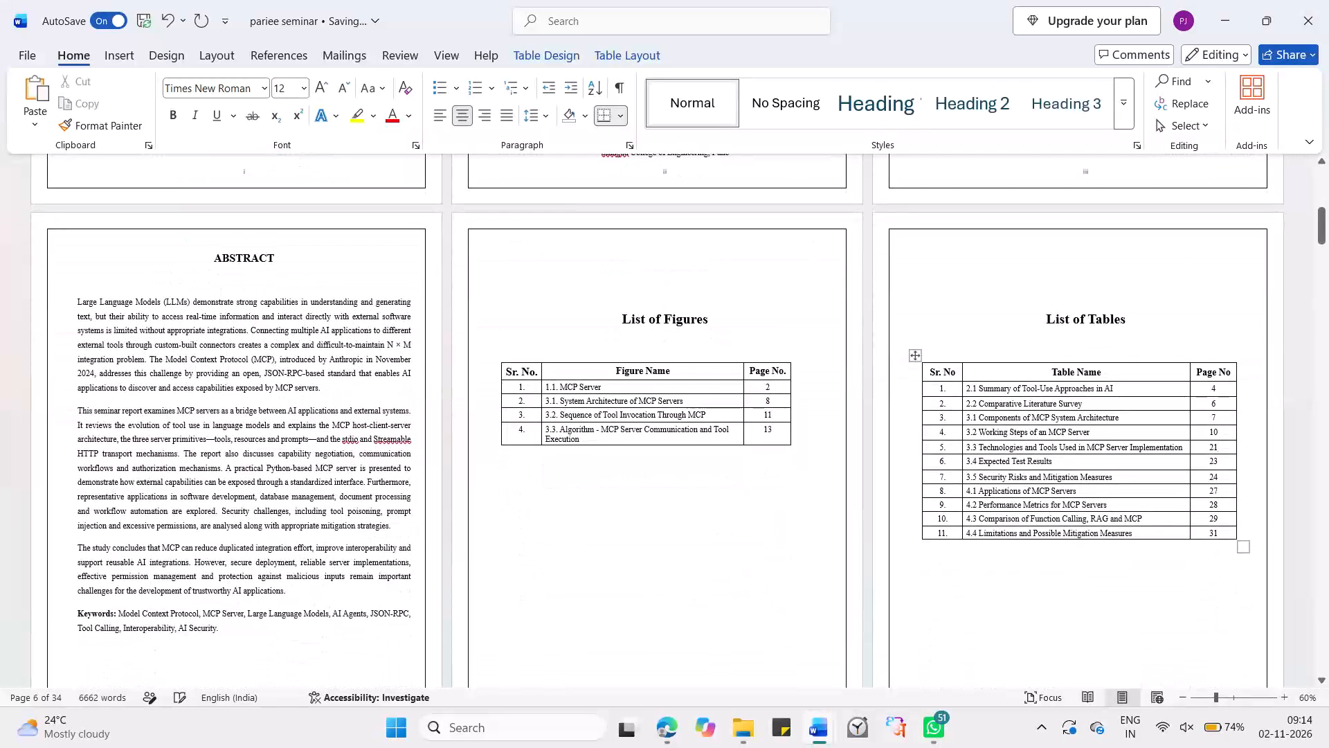
key("BackSpace")
key("BackSpace")
type("14")
key("Down")
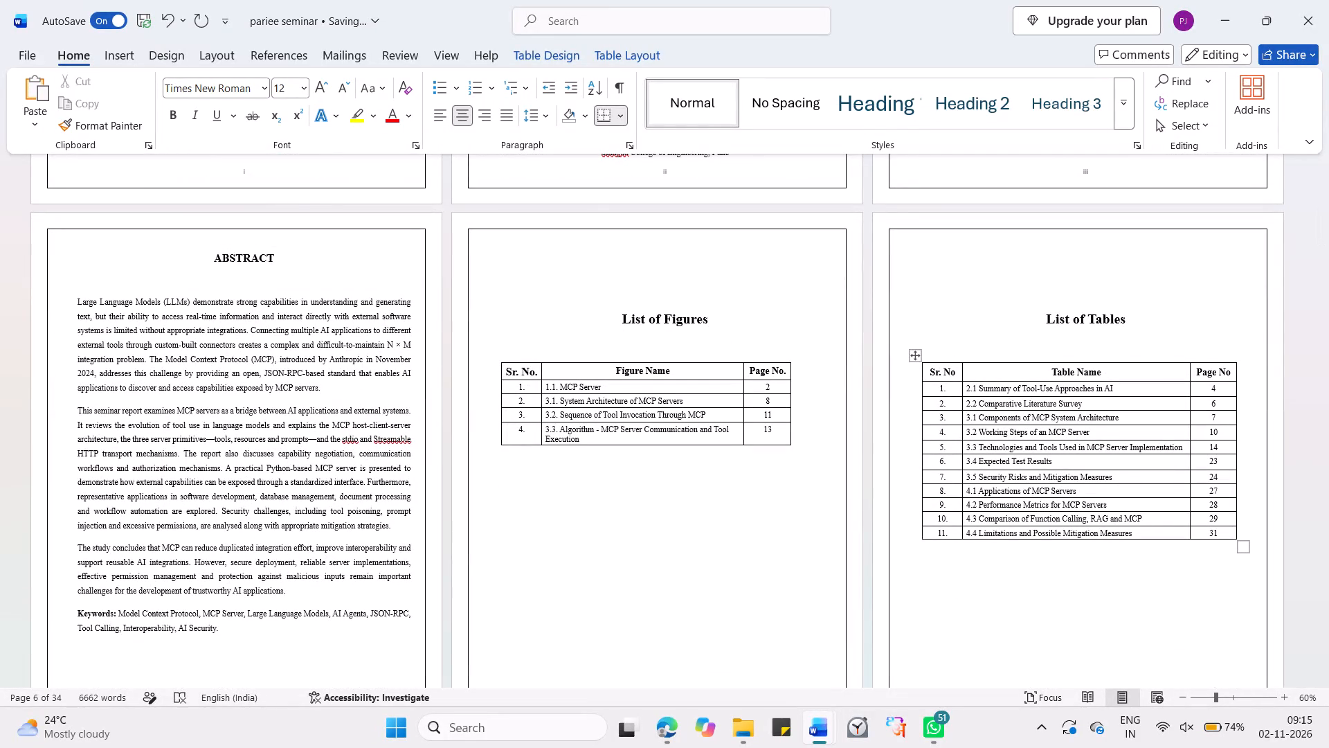
key("BackSpace")
key("BackSpace")
type("16")
In the List of Tables, set the page number of table 3.5 Security Risks to 17 and of table 4.1 Applications of MCP Servers to 20.
key("Down")
key("BackSpace")
key("BackSpace")
type("17")
key("Down")
key("BackSpace")
key("BackSpace")
type("2-")
key("BackSpace")
key("0")
In the List of Tables, set the page number of table 4.2 Performance Metrics to 21 and of table 4.3 Comparison of Function Calling to 22.
scroll(1120, 496, "down", 20)
scroll(1120, 496, "down", 20)
scroll(1120, 496, "down", 20)
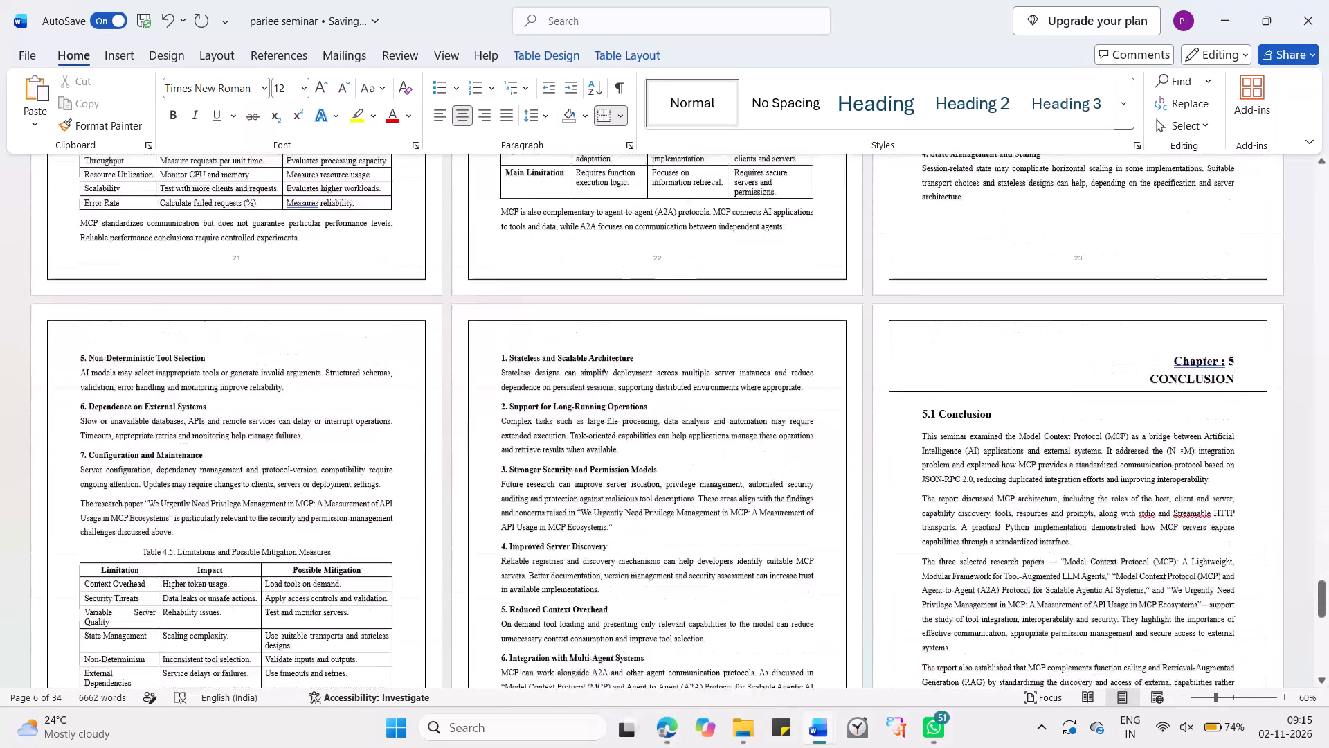
scroll(1120, 496, "up", 4)
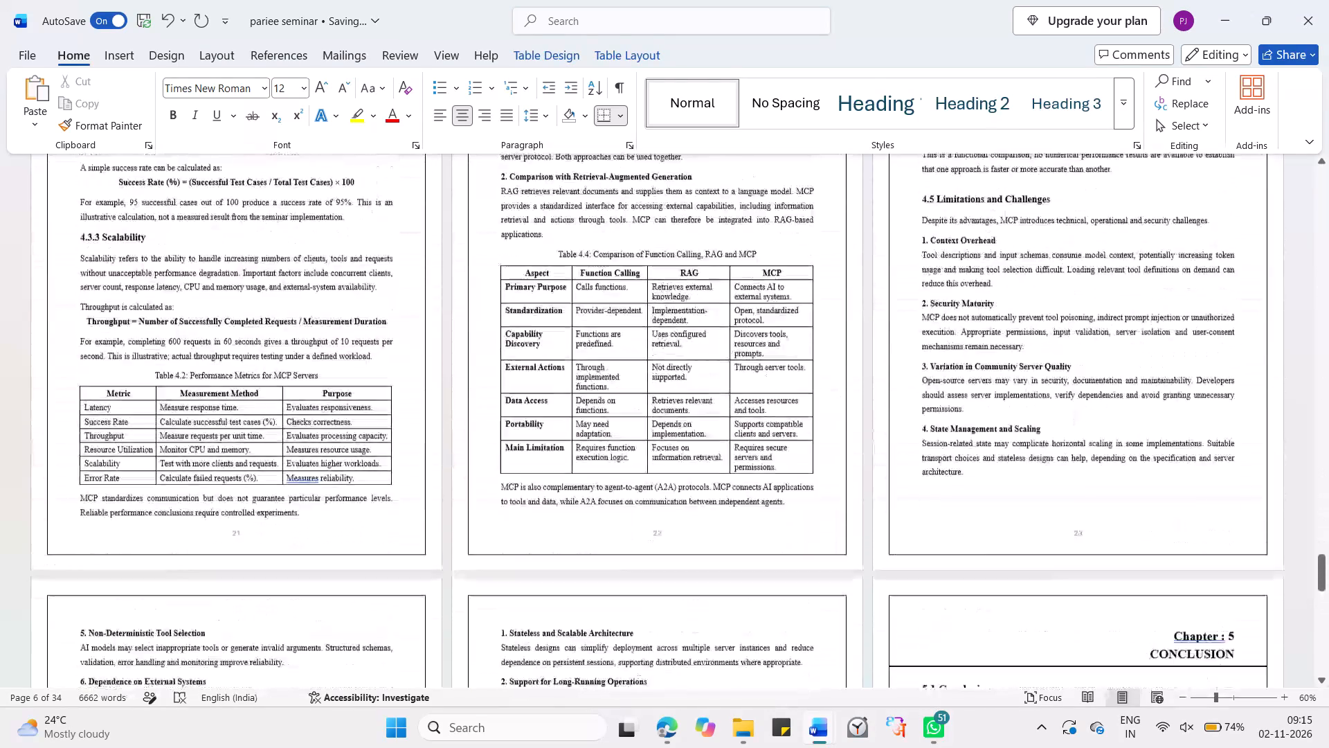
scroll(1120, 496, "up", 3)
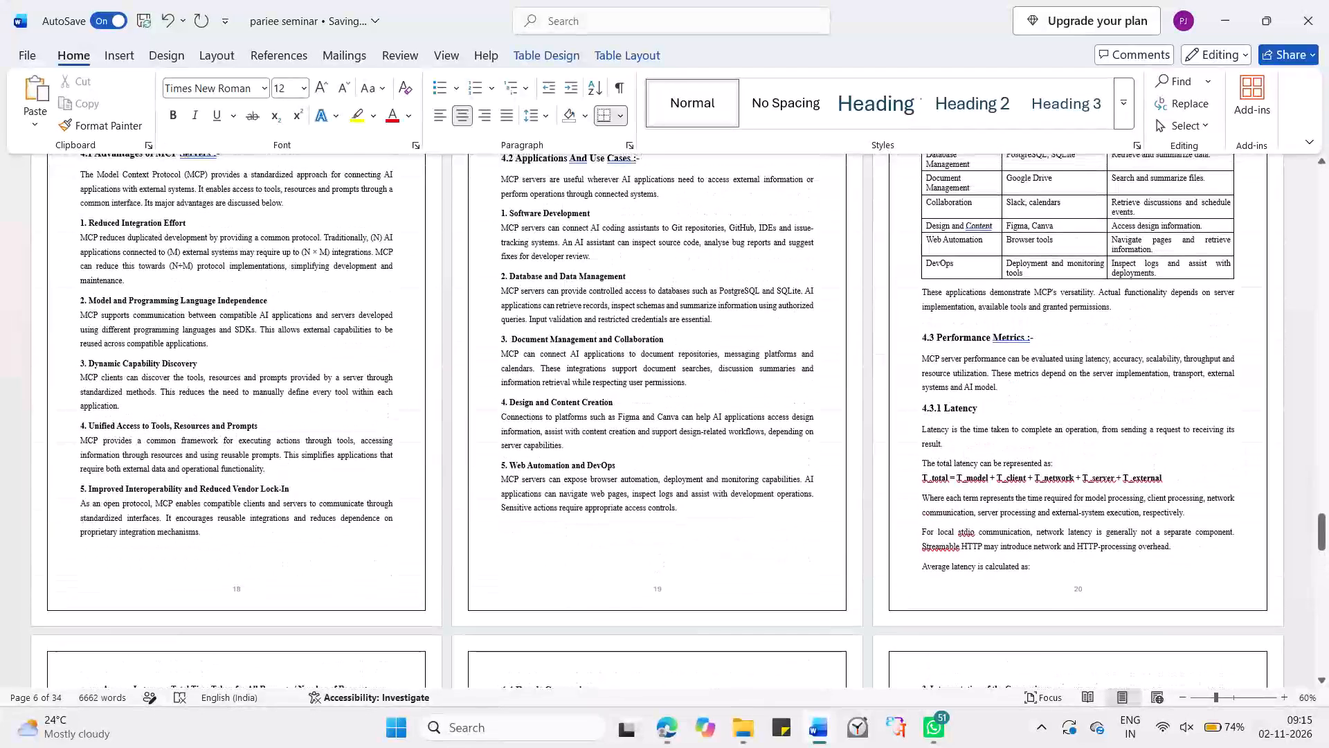
scroll(1120, 496, "up", 1)
scroll(1120, 496, "down", 5)
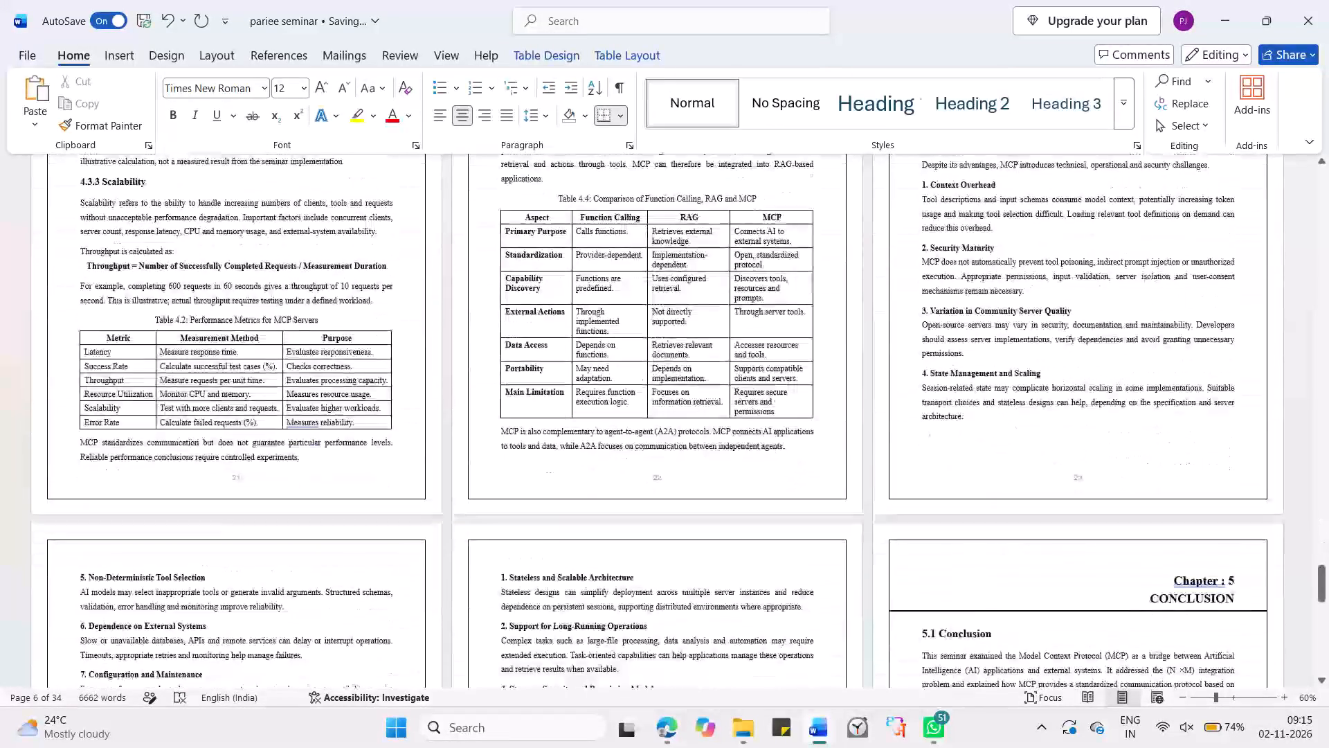
scroll(1120, 496, "down", 5)
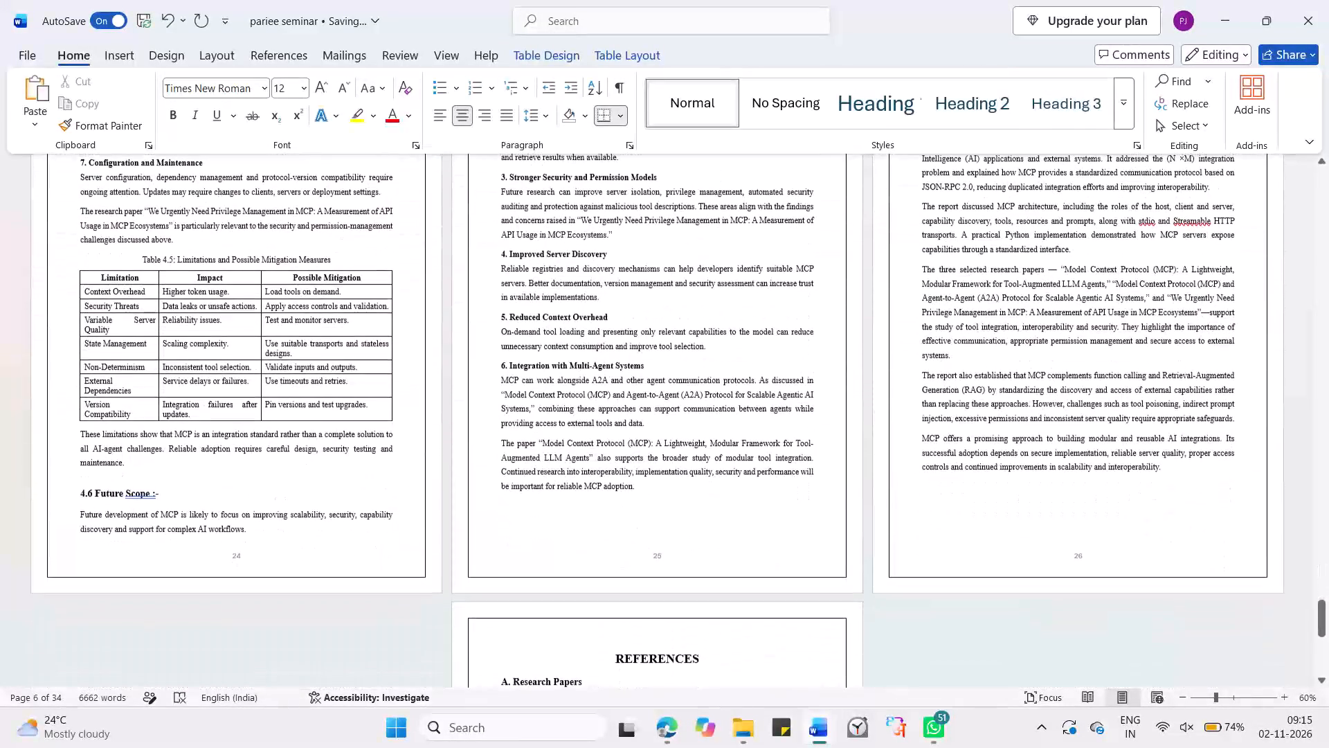
scroll(1120, 496, "down", 1)
scroll(1120, 496, "up", 20)
scroll(1120, 496, "up", 20)
scroll(1120, 496, "up", 20)
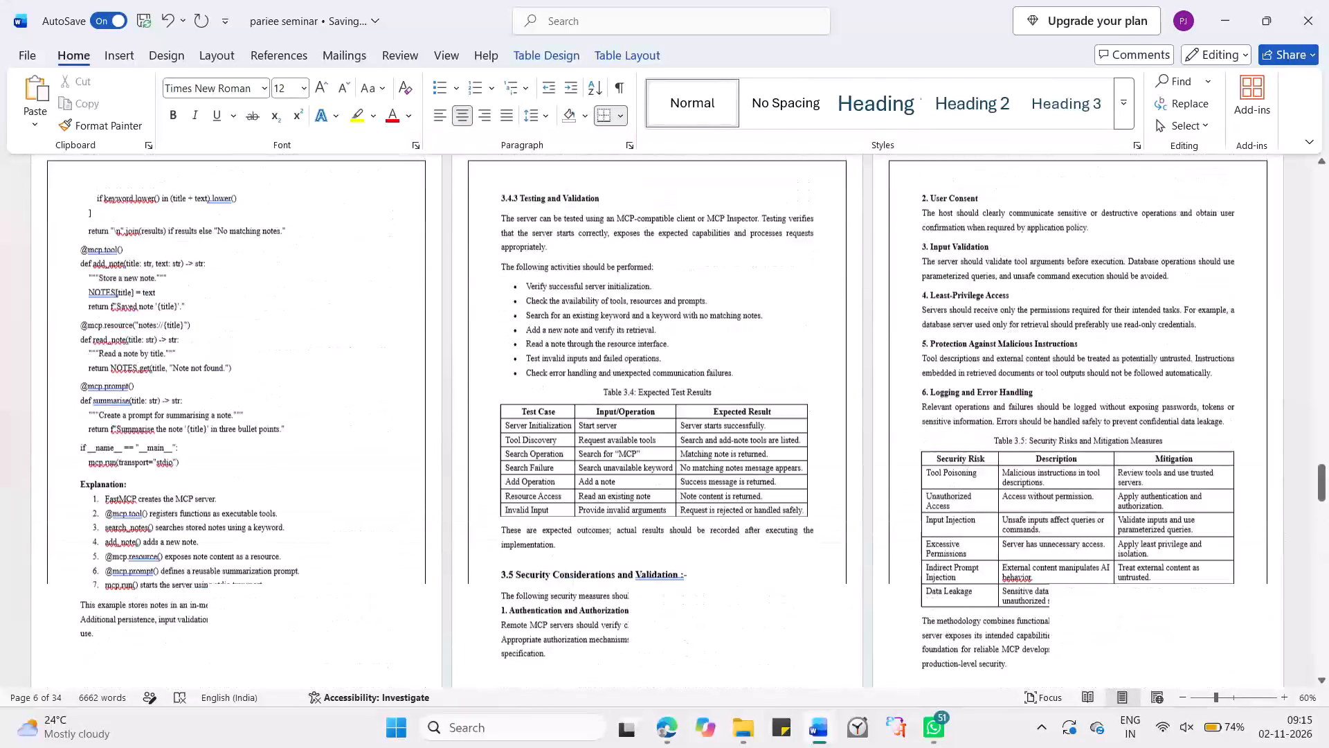
scroll(1120, 496, "up", 20)
scroll(1120, 496, "up", 20)
scroll(1120, 496, "up", 20)
scroll(1120, 496, "down", 2)
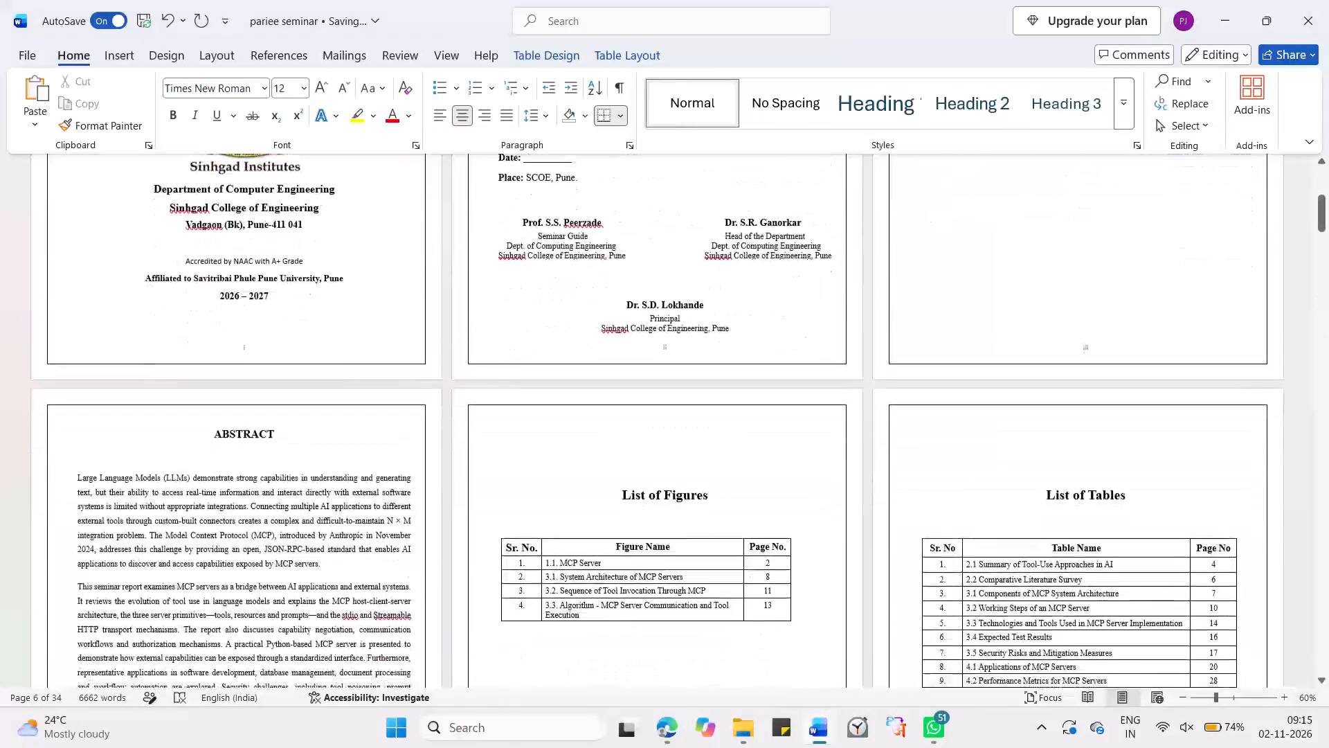
scroll(1120, 496, "down", 1)
key("Down")
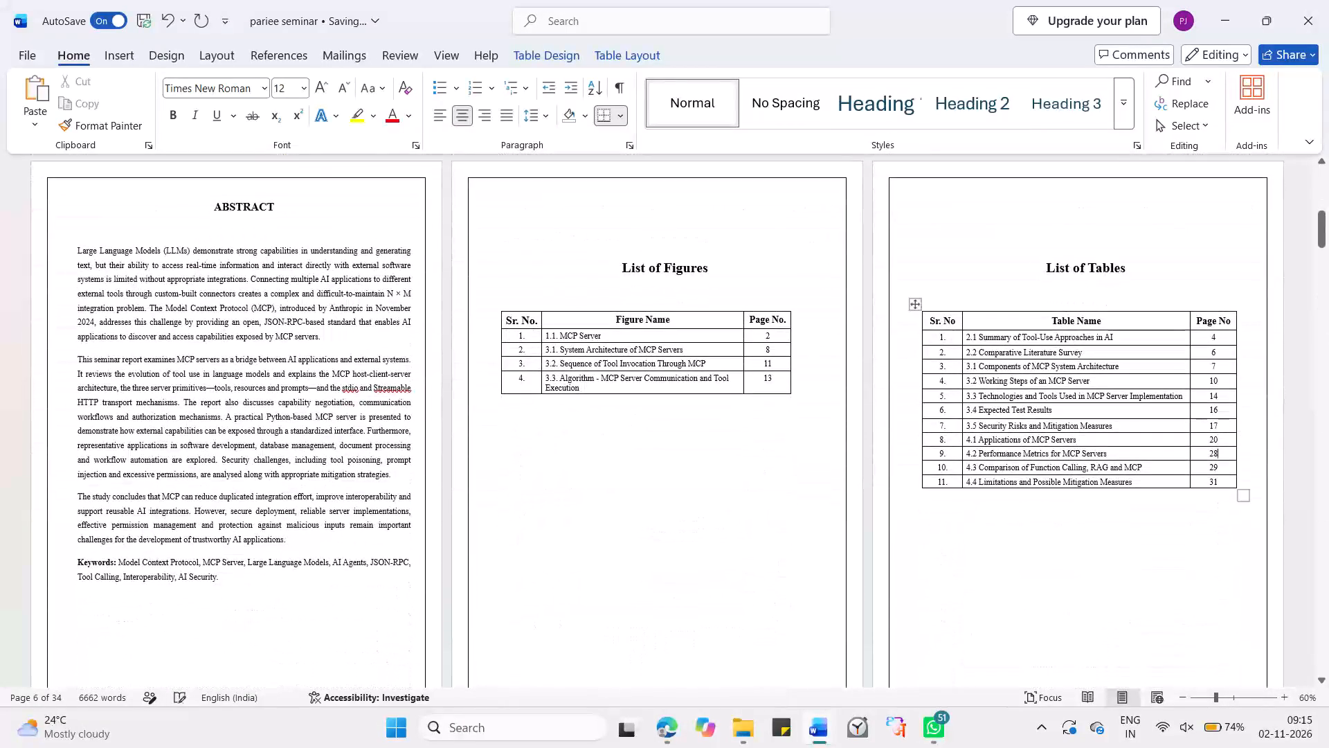
key("BackSpace")
key("1")
key("Down")
key("BackSpace")
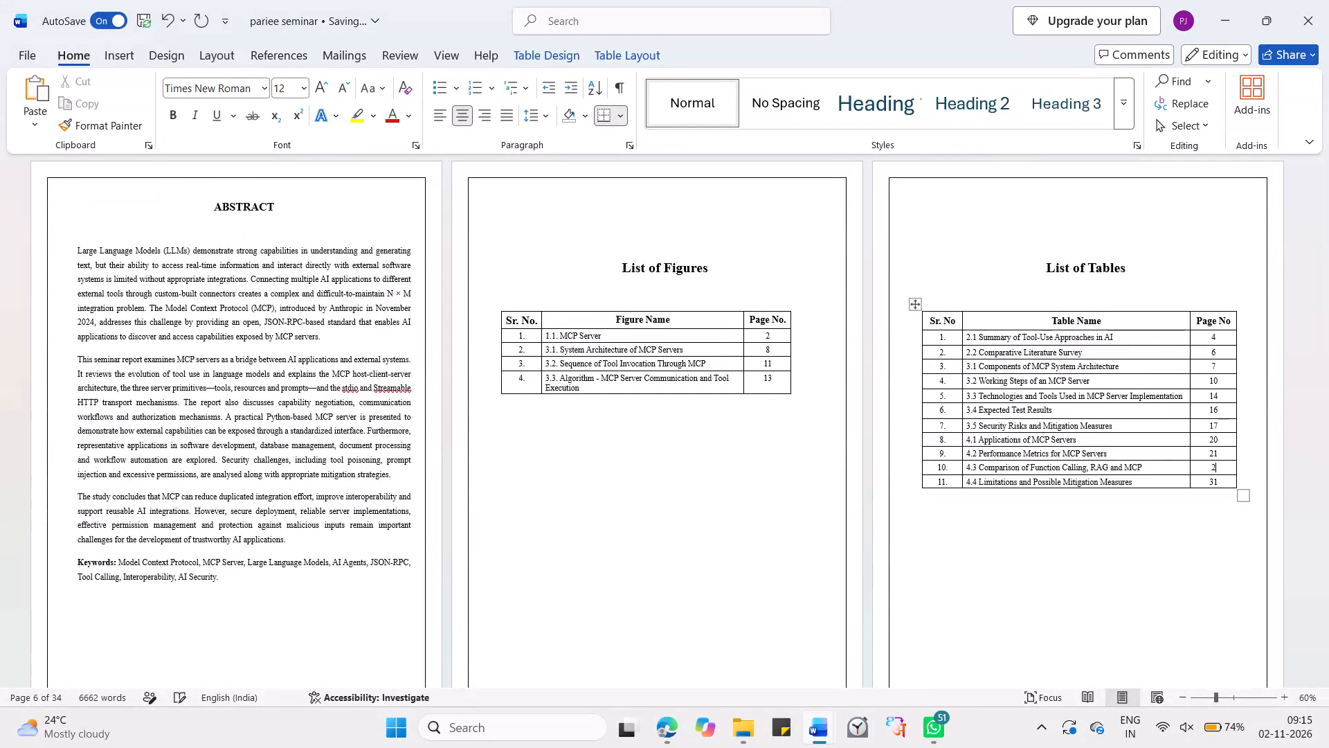
key("2")
Set the page number of table 4.4 Limitations and Possible Mitigation Measures to 24 in the List of Tables and save the report.
key("Down")
key("BackSpace")
key("BackSpace")
type("24")
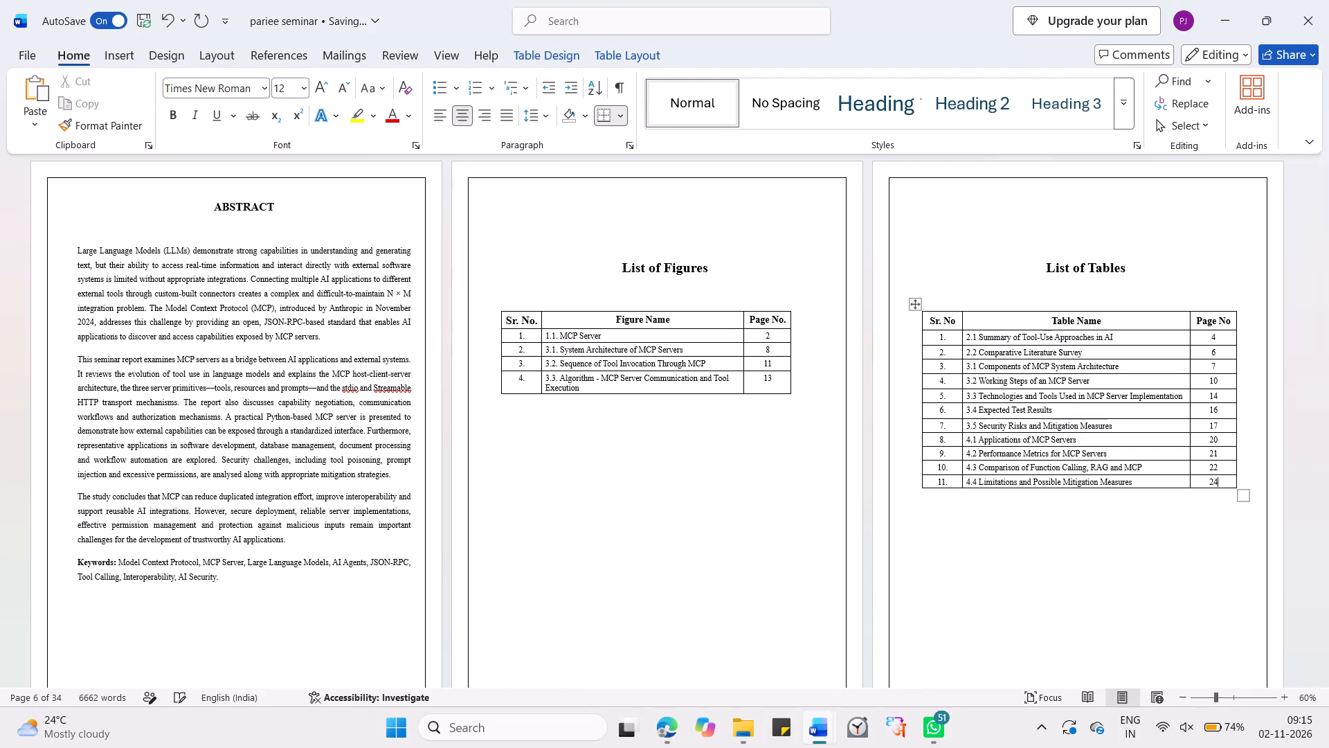
key("ctrl+s")
Switch to the protected Seminar Final_Report document, examine its closing reference pages and footers, and close it.
key("alt+Tab")
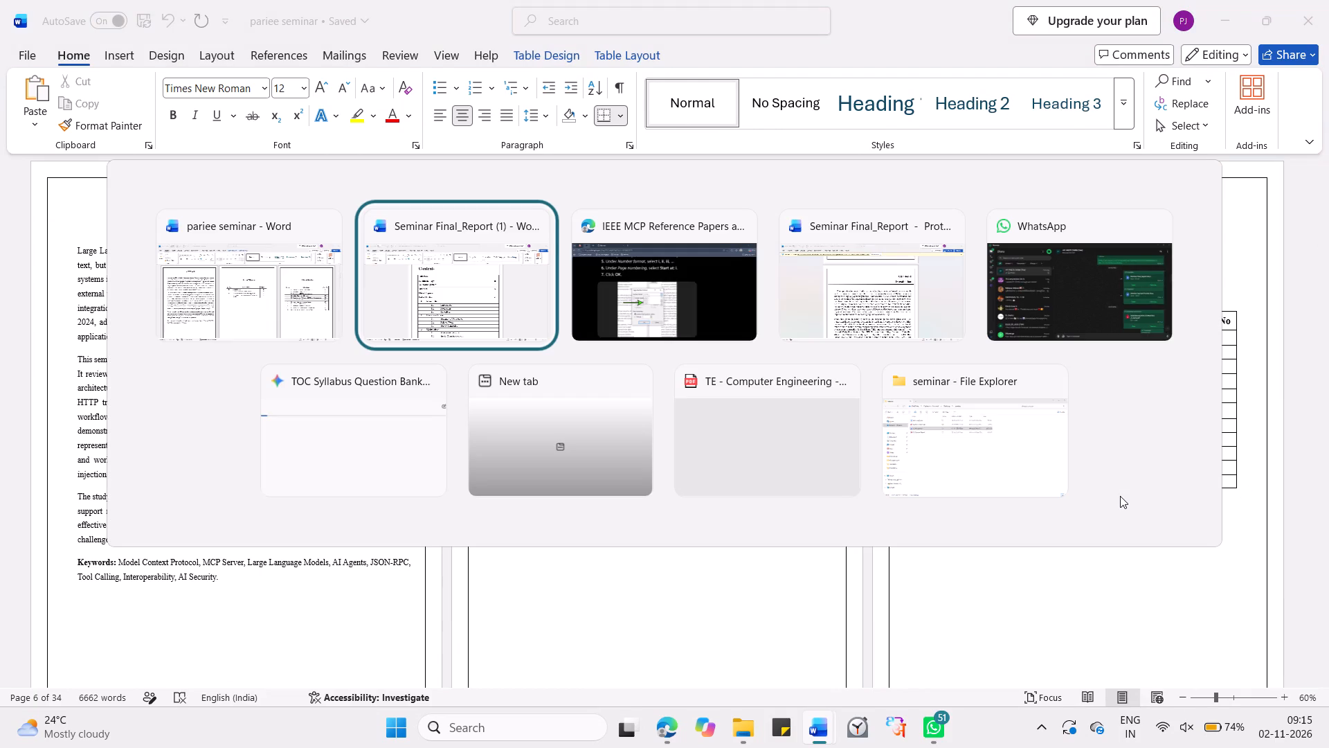
key("alt+Tab")
key("alt+Tab")
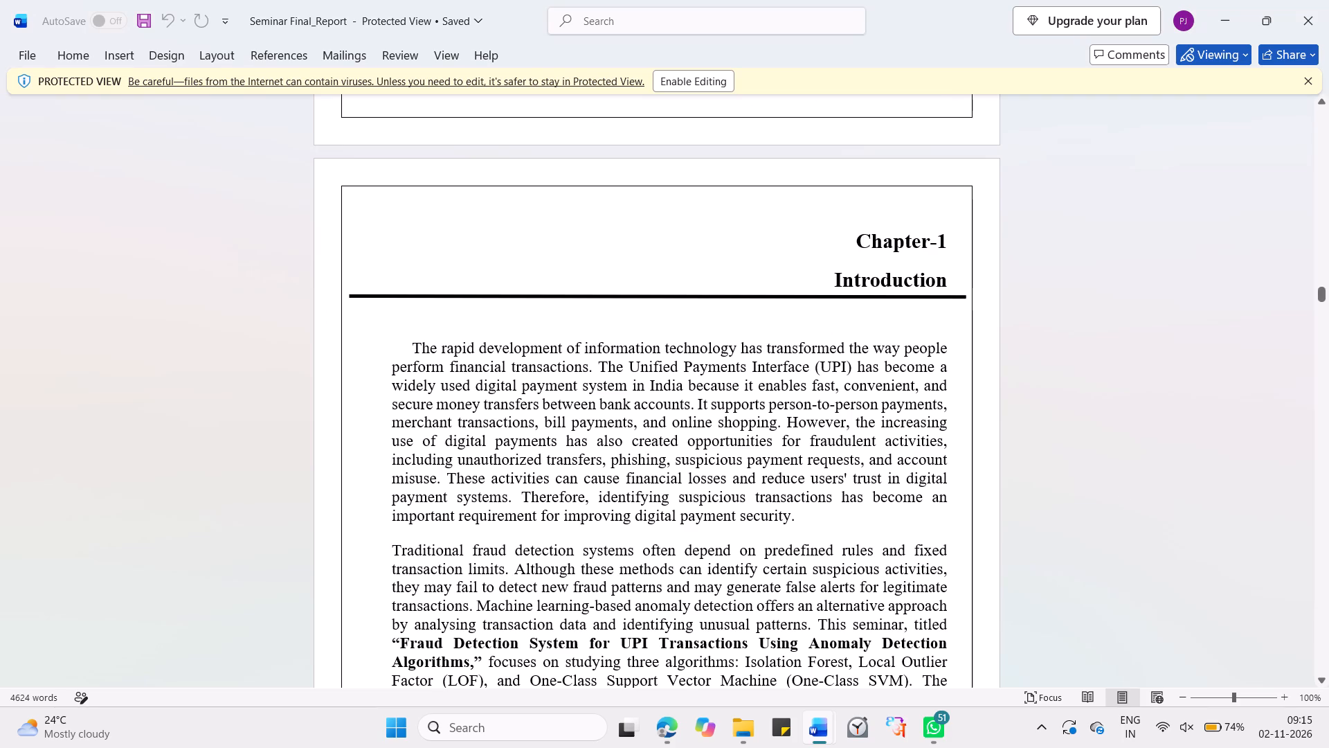
scroll(858, 545, "up", 1)
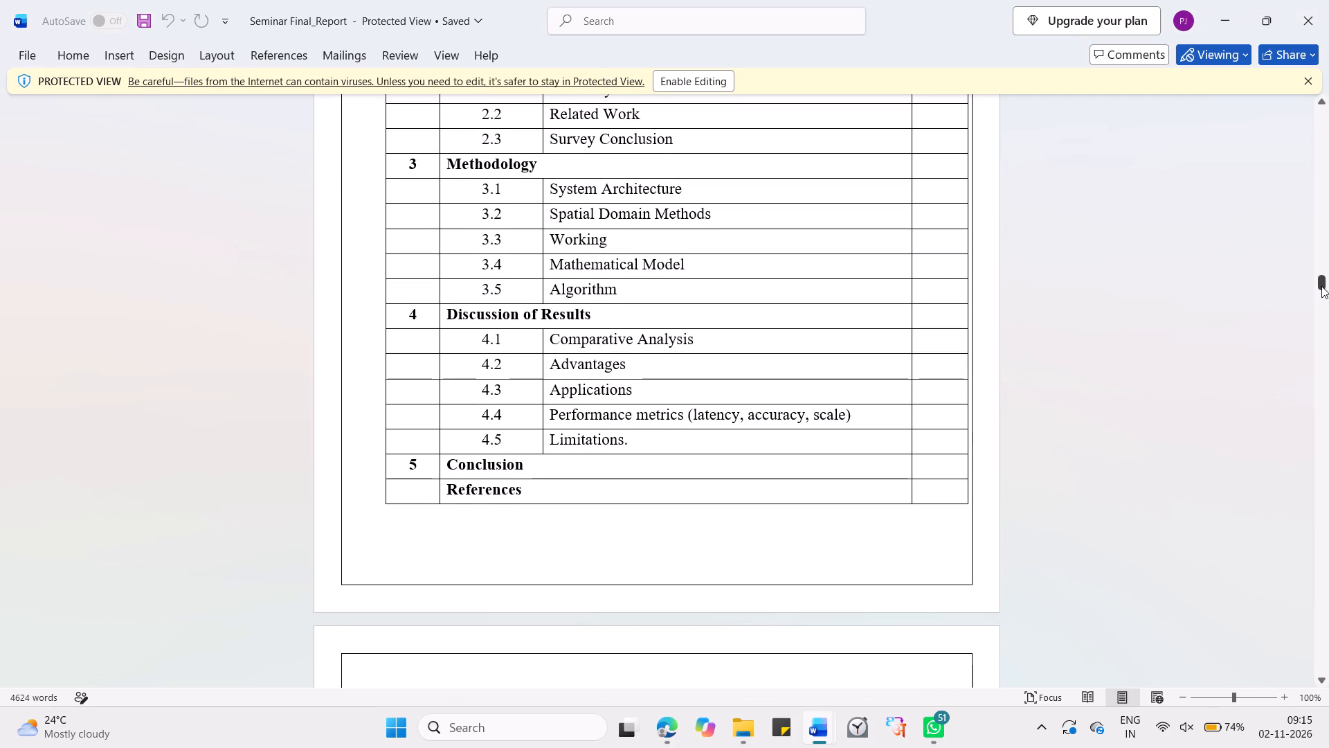
left_click_drag(1321, 285, 1328, 740)
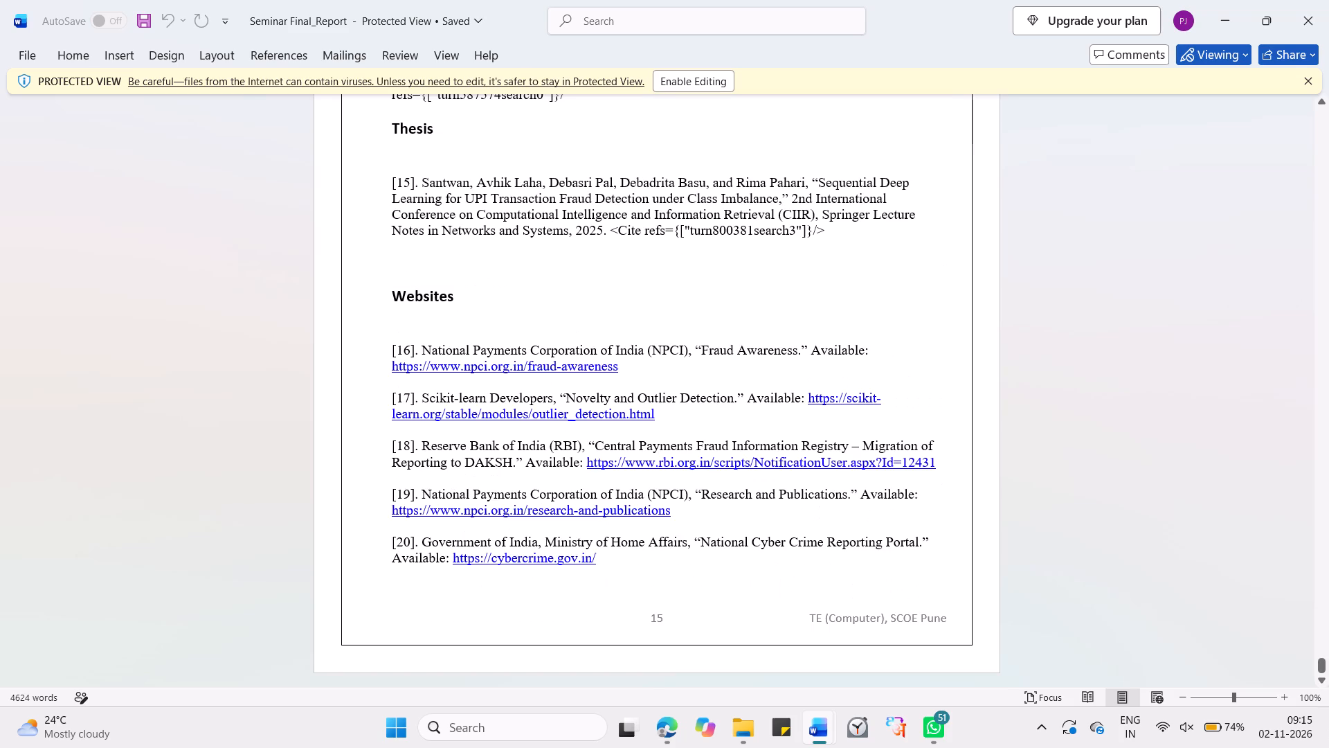
scroll(889, 526, "up", 5)
scroll(889, 526, "down", 1)
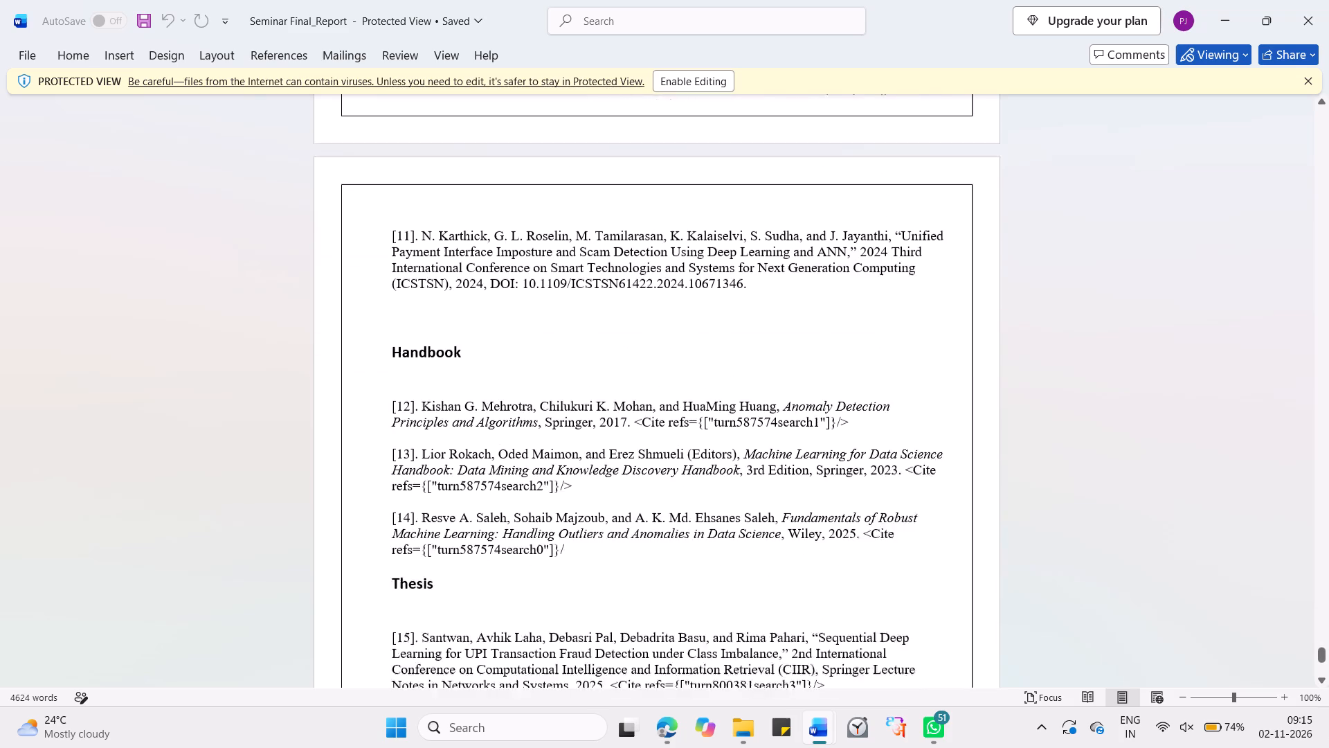
scroll(889, 526, "down", 1)
scroll(889, 526, "up", 1)
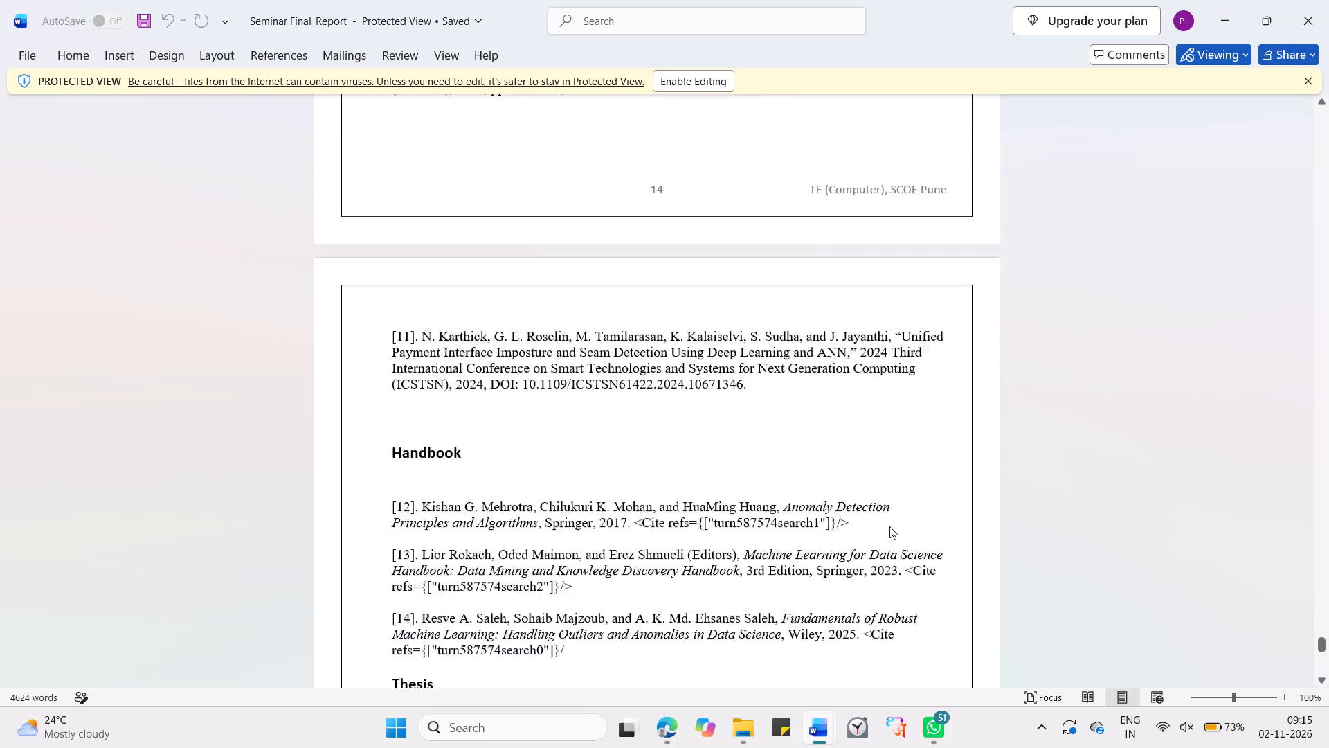
scroll(889, 526, "up", 1)
scroll(889, 526, "down", 2)
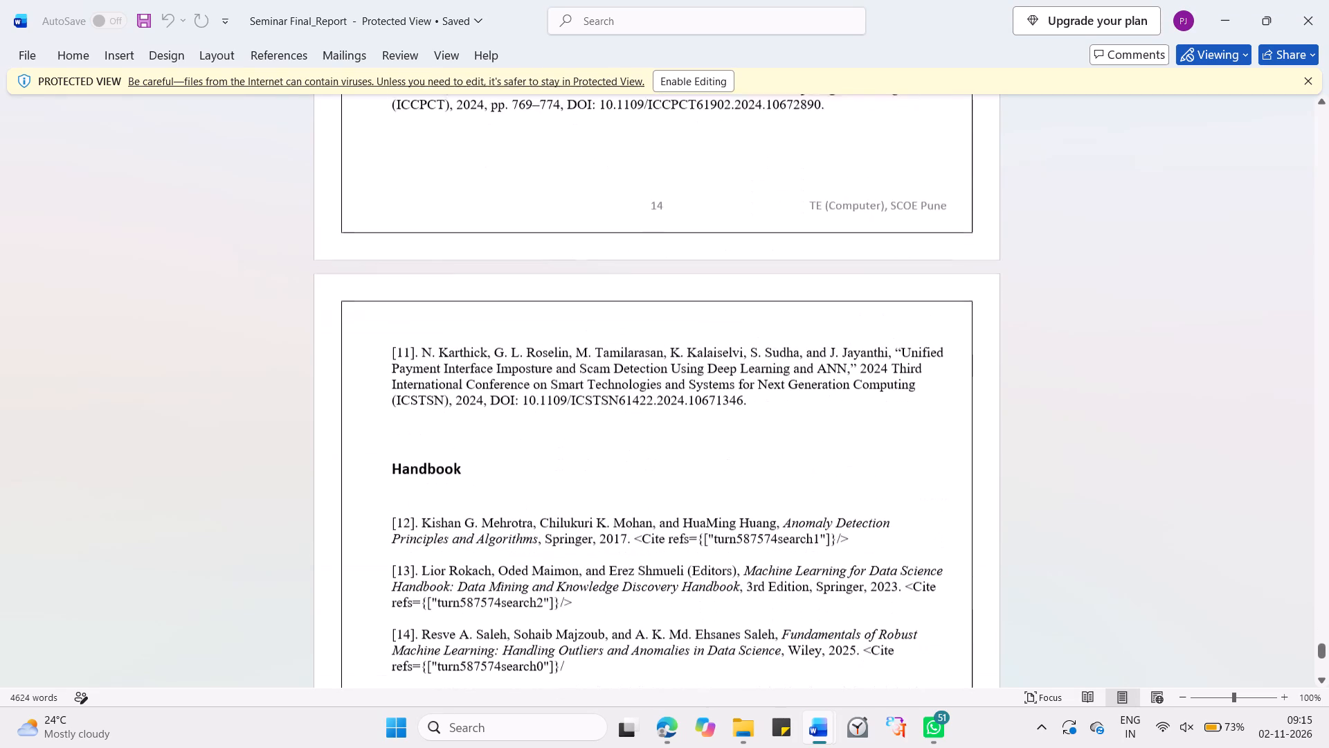
left_click(1320, 0)
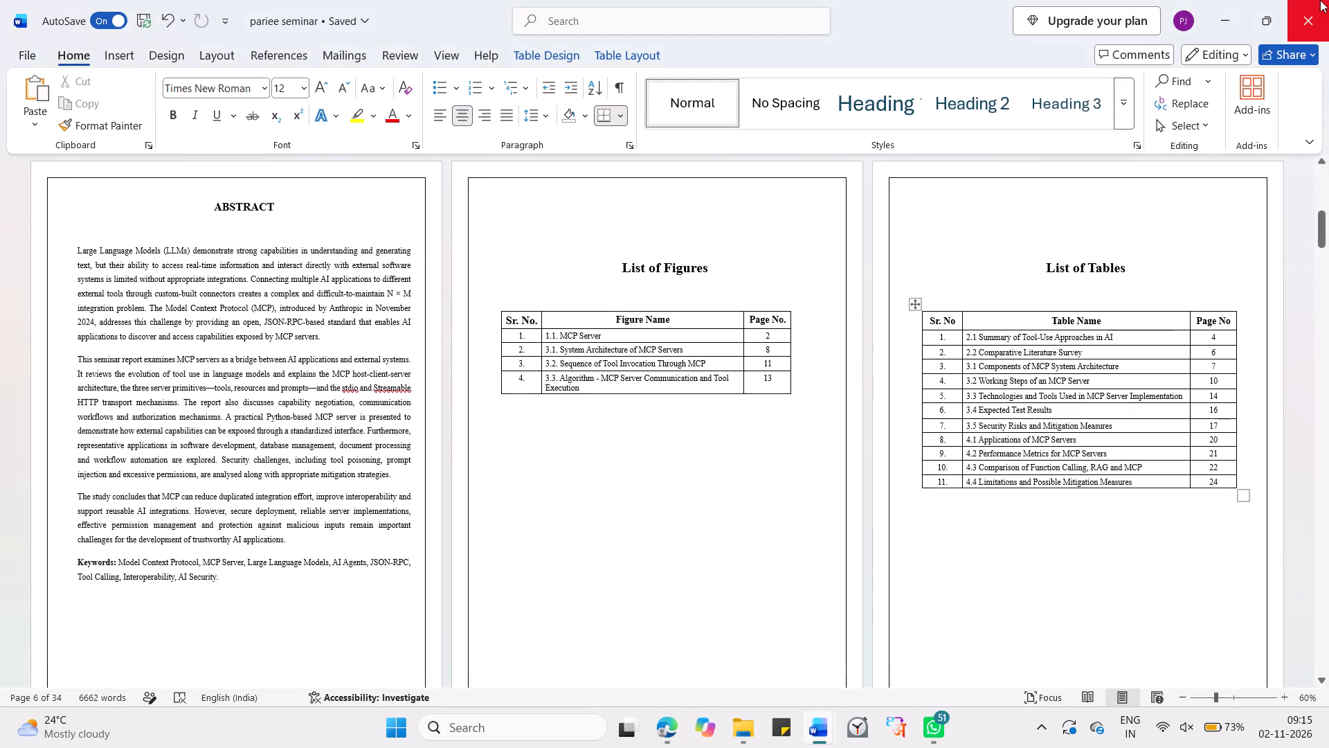
Review the Contents page of the pariee seminar report against the Contents page of Seminar Final_Report (1).
scroll(801, 355, "up", 4)
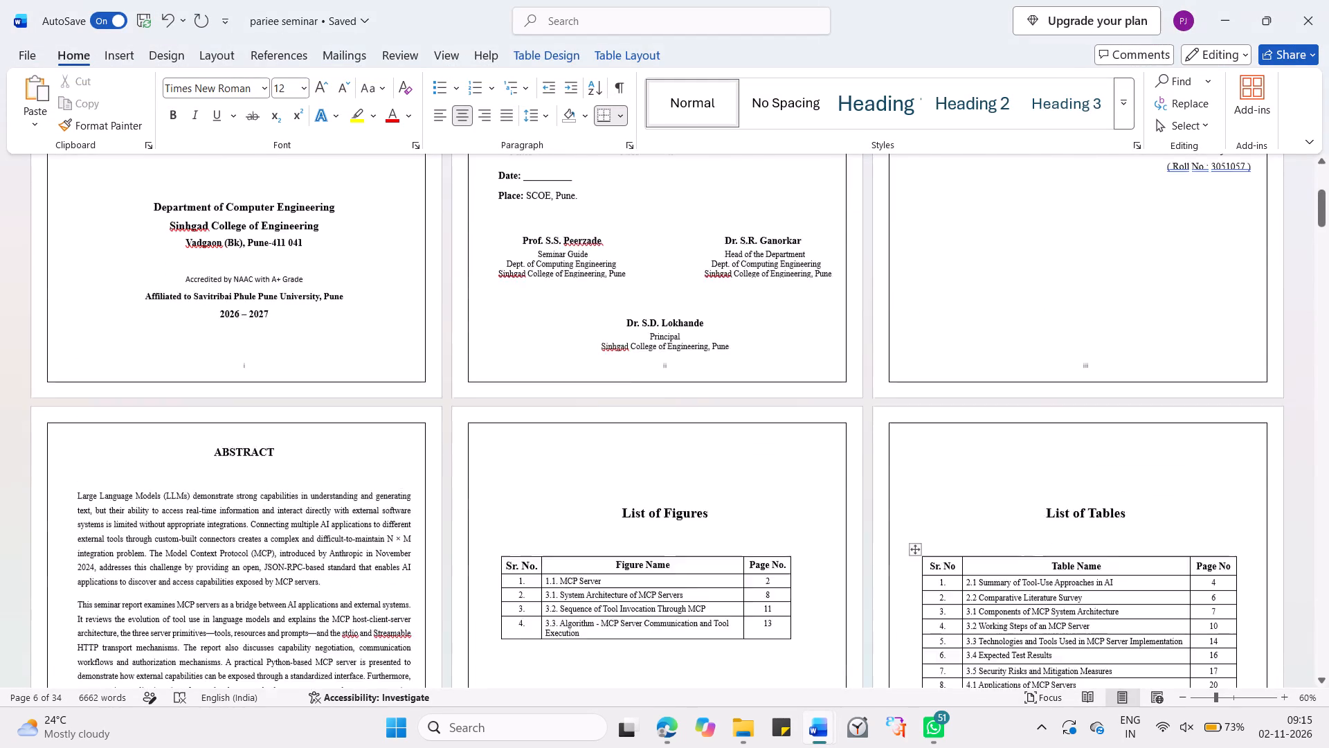
scroll(801, 355, "down", 8)
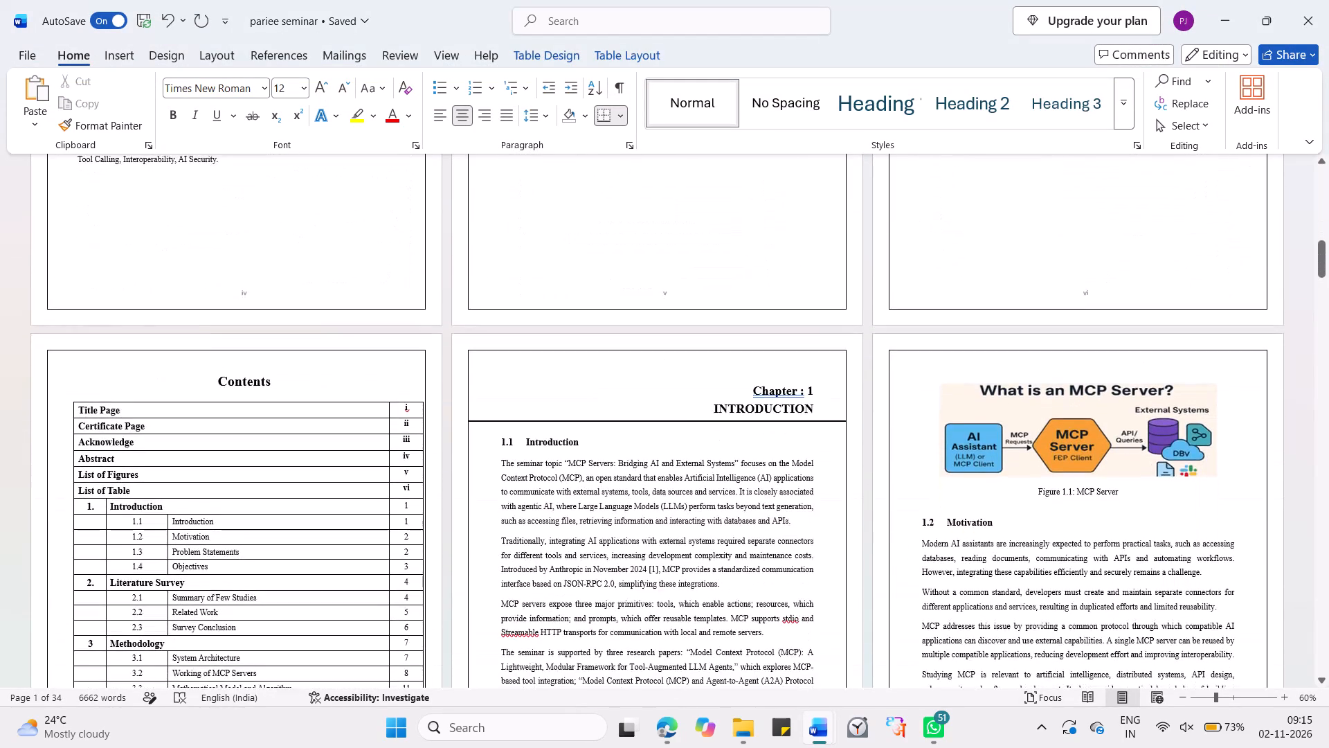
scroll(801, 355, "down", 3)
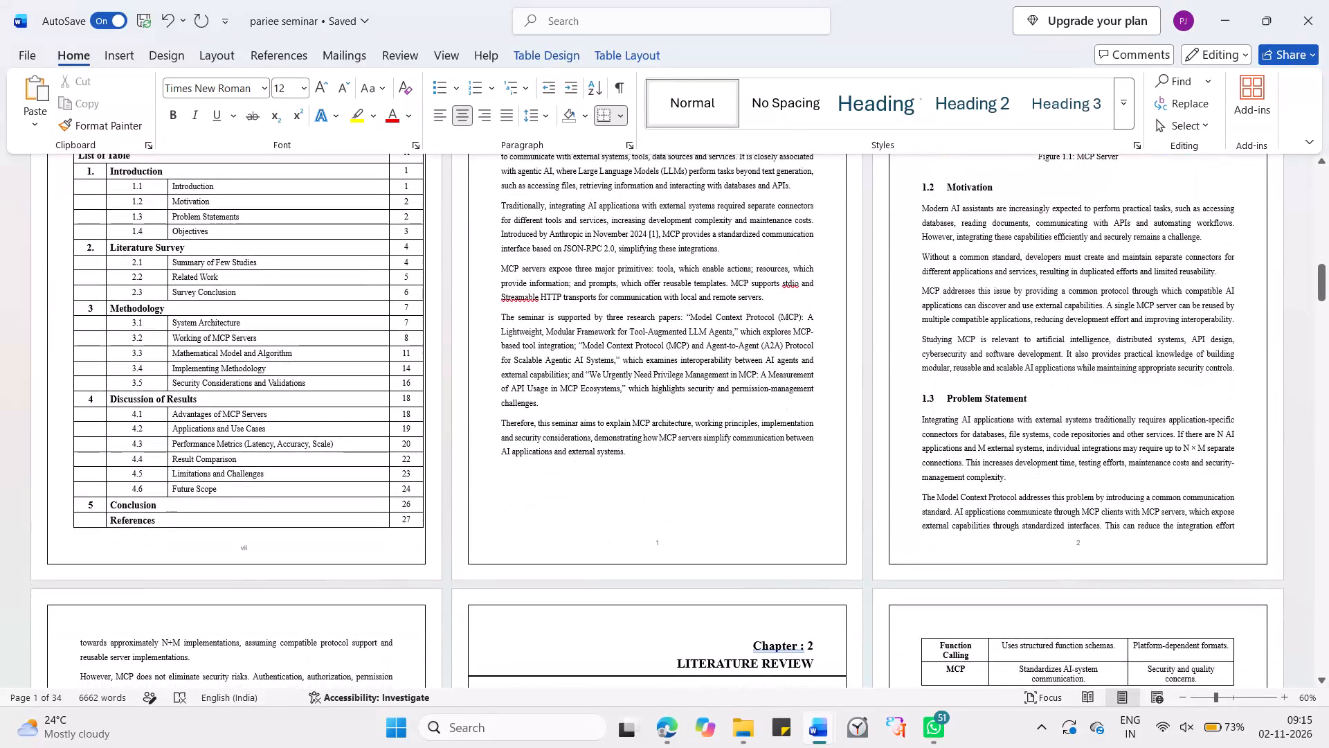
key("alt+Tab")
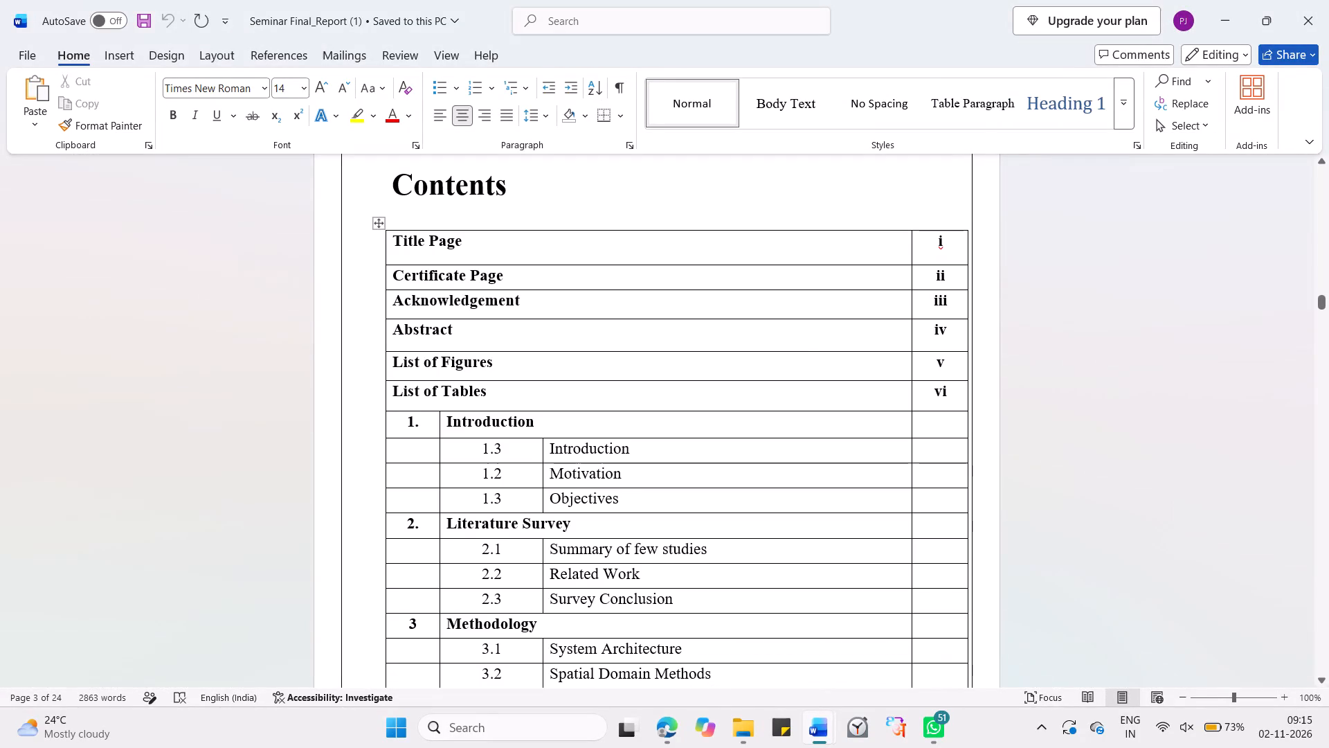
left_click(801, 355)
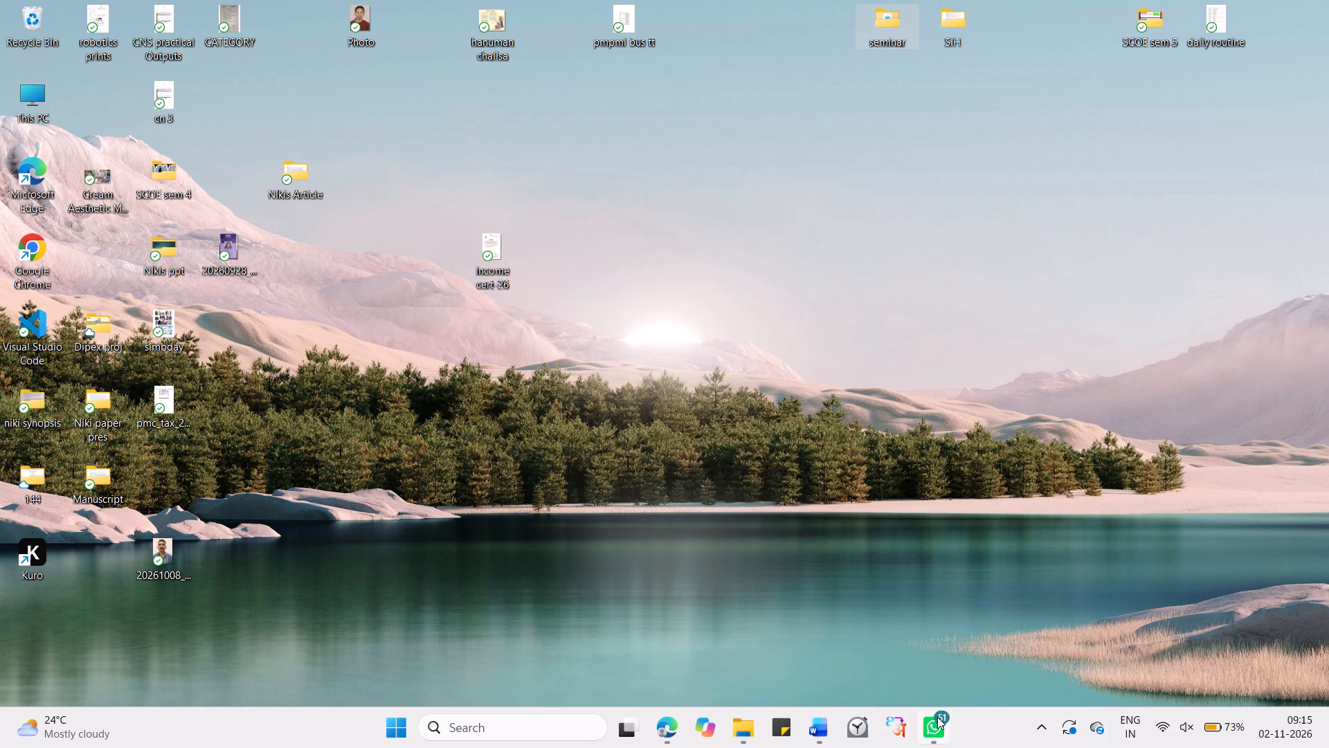
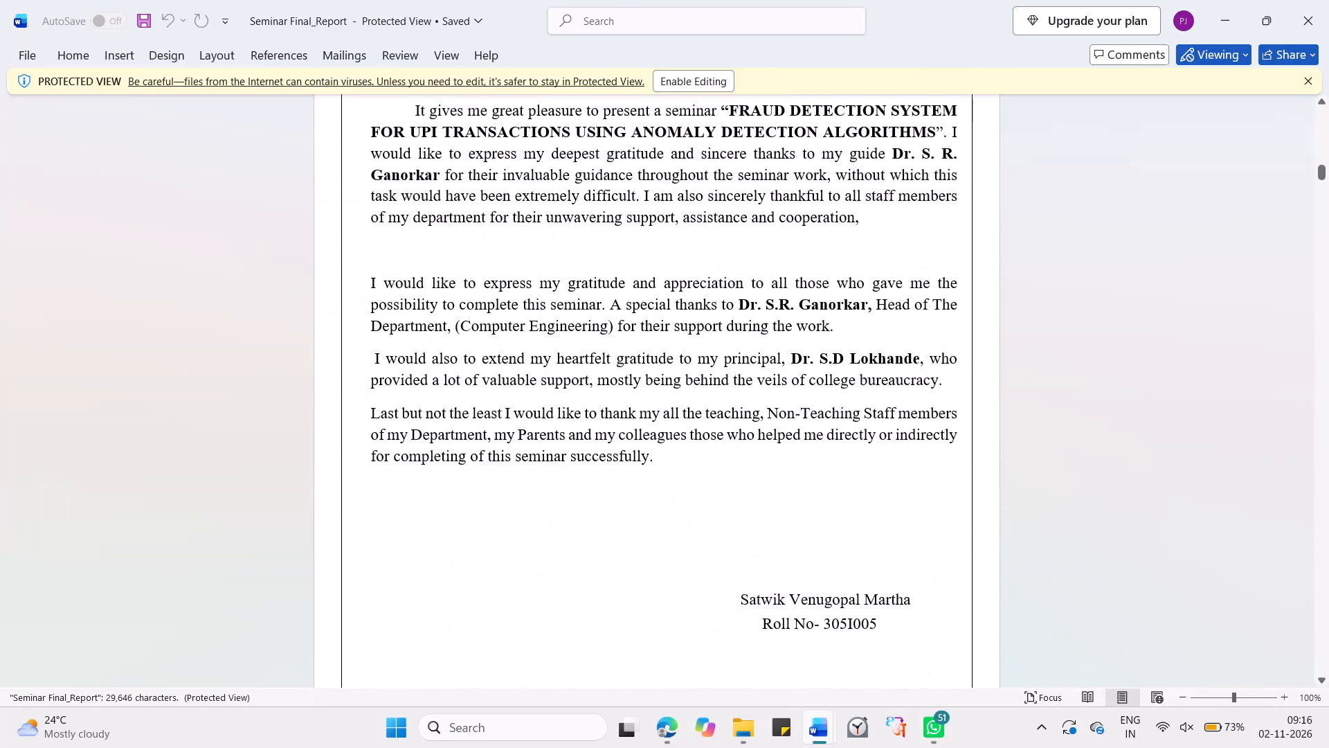
Examine the body page numbering and the Contents page of the protected Seminar Final_Report document.
scroll(797, 398, "down", 9)
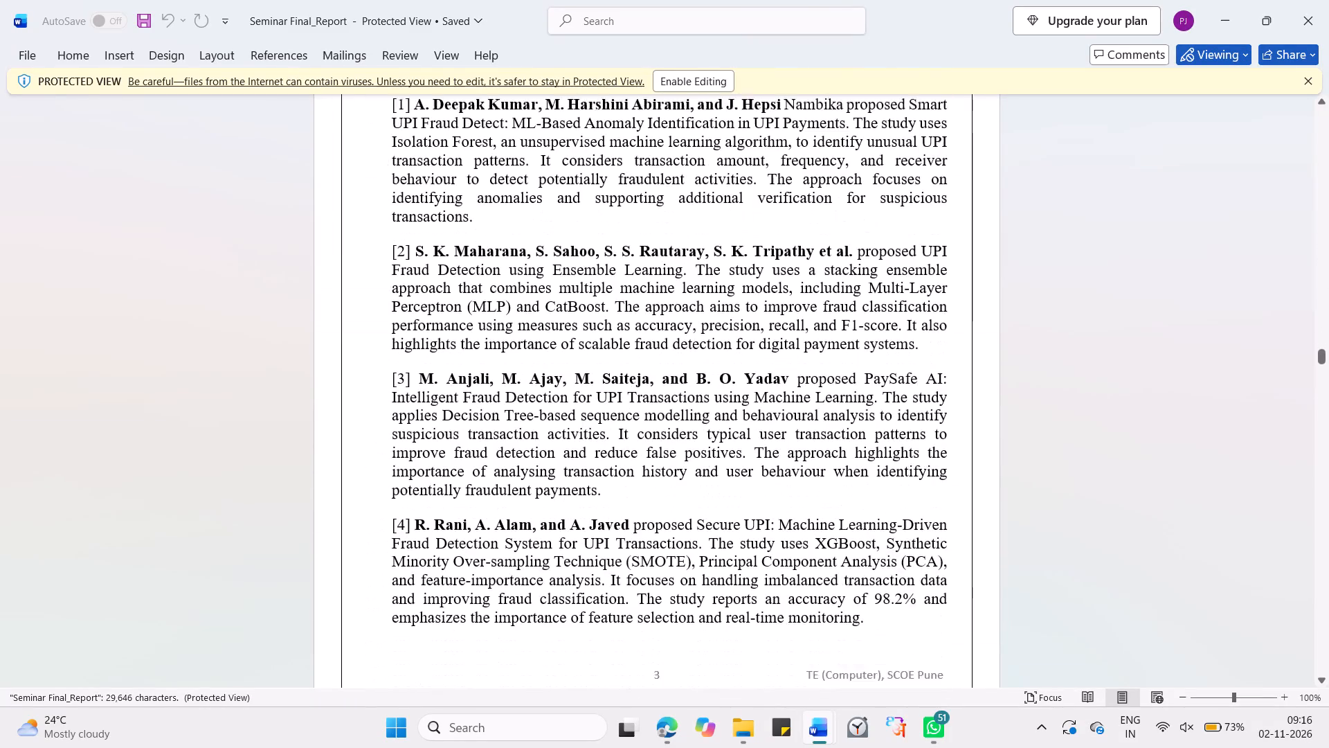
scroll(797, 398, "up", 7)
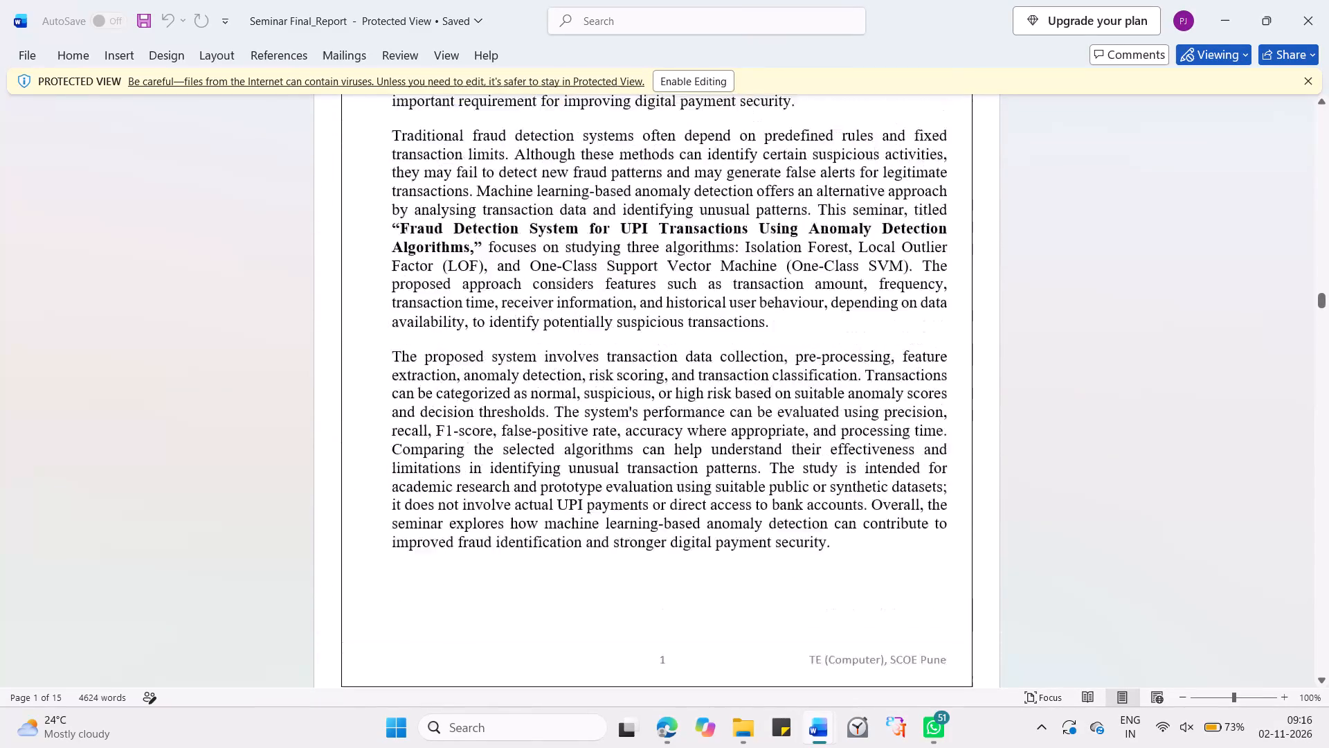
scroll(797, 398, "up", 4)
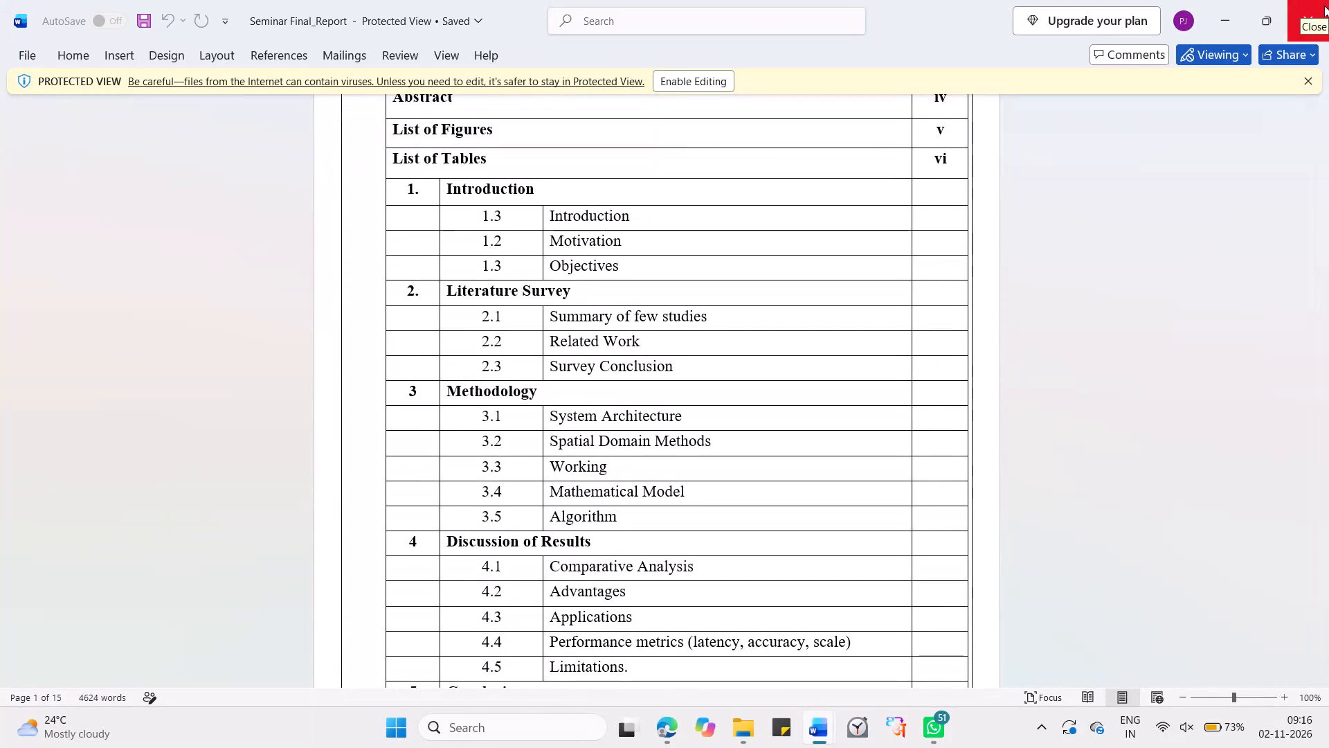
scroll(731, 365, "up", 1)
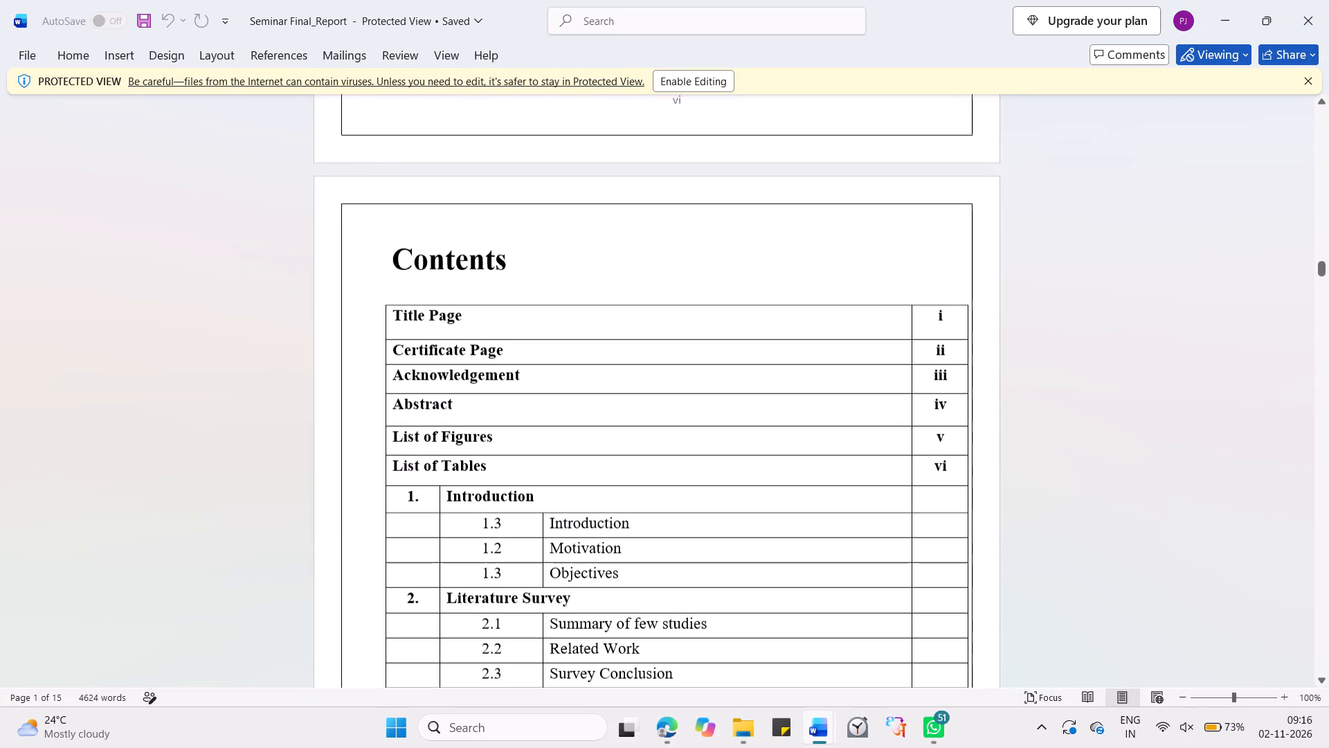
Close the Seminar Final_Report (1) document and switch to the pariee seminar report.
key("alt+Tab")
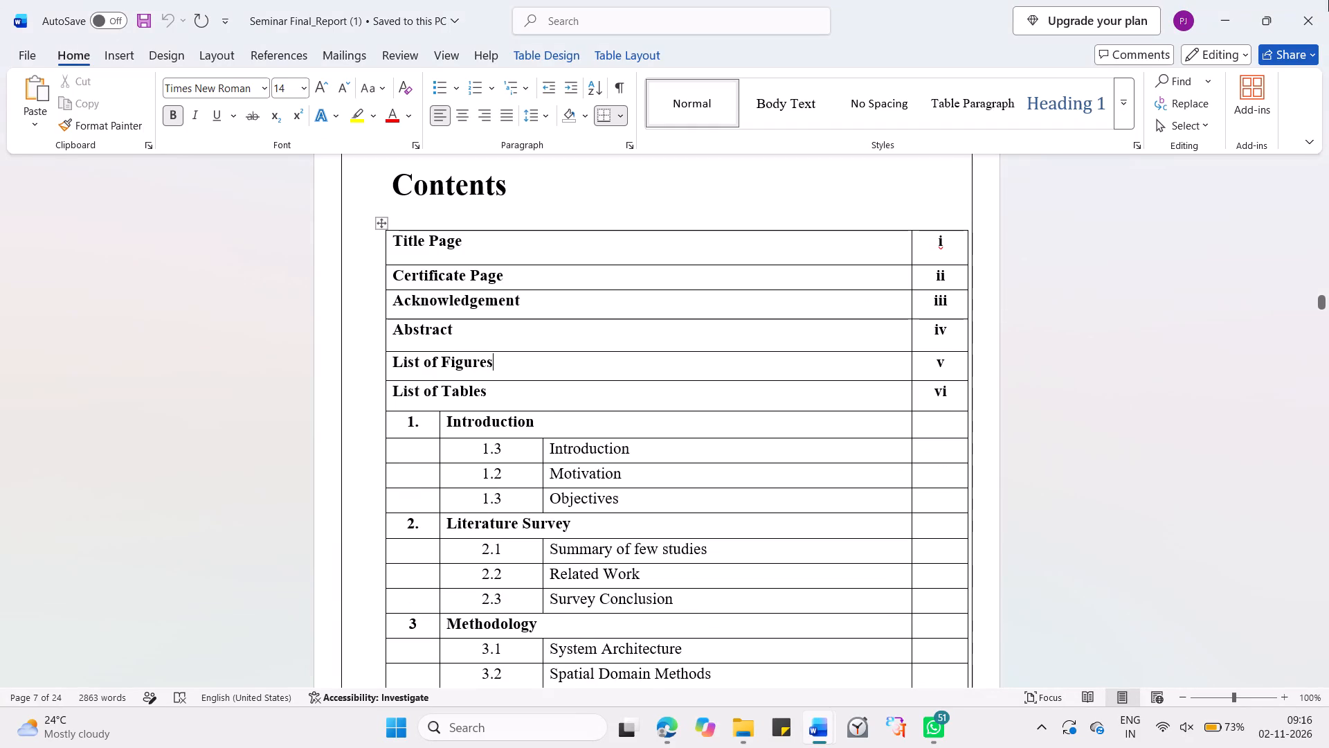
left_click(1319, 6)
key("alt+Tab")
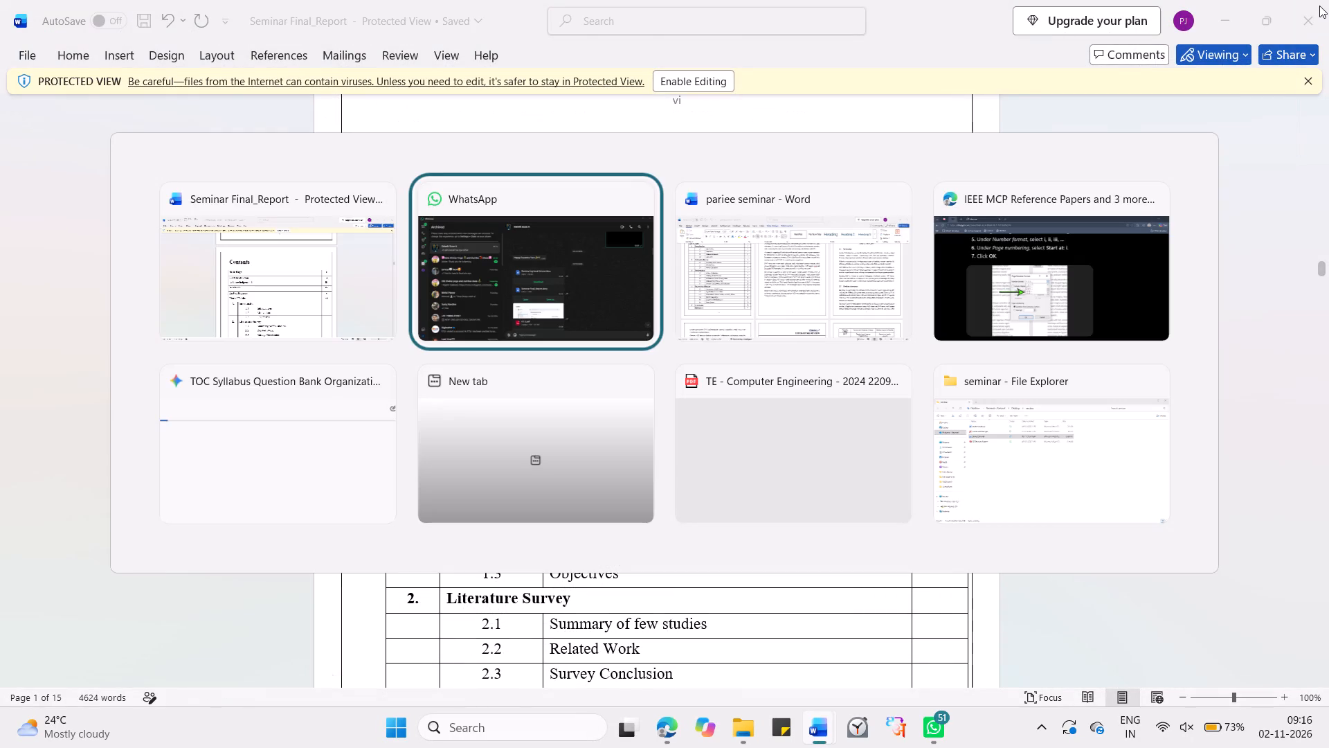
key("alt+Tab")
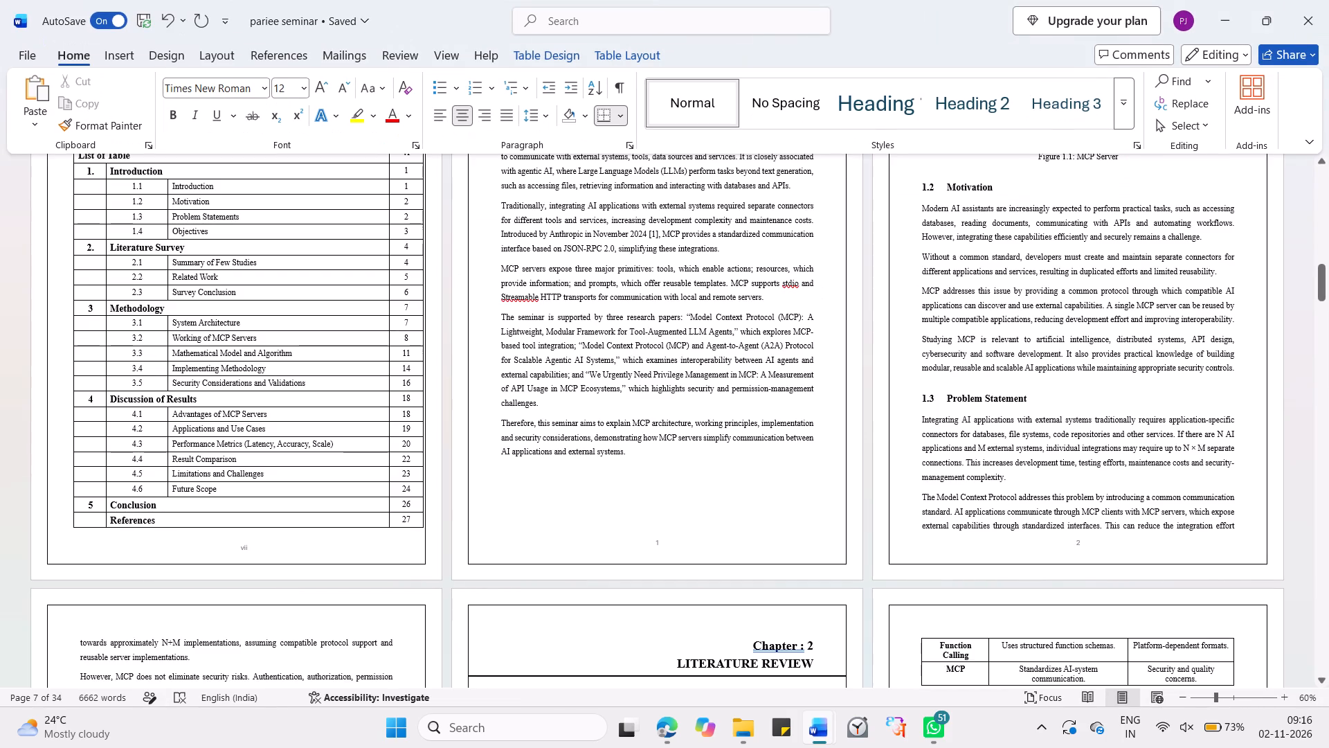
In the Contents table, make the page numbers of the Introduction and Literature Survey chapter rows bold.
scroll(669, 358, "up", 1)
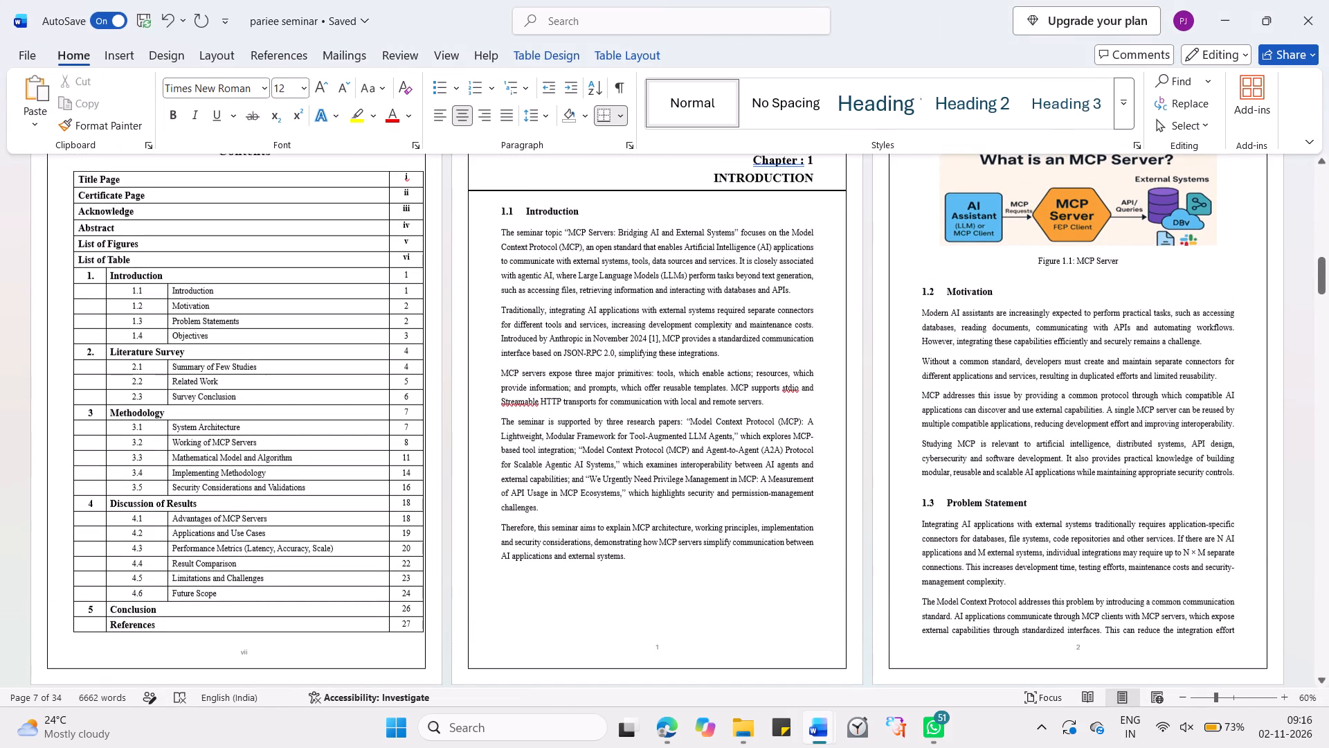
left_click(412, 473)
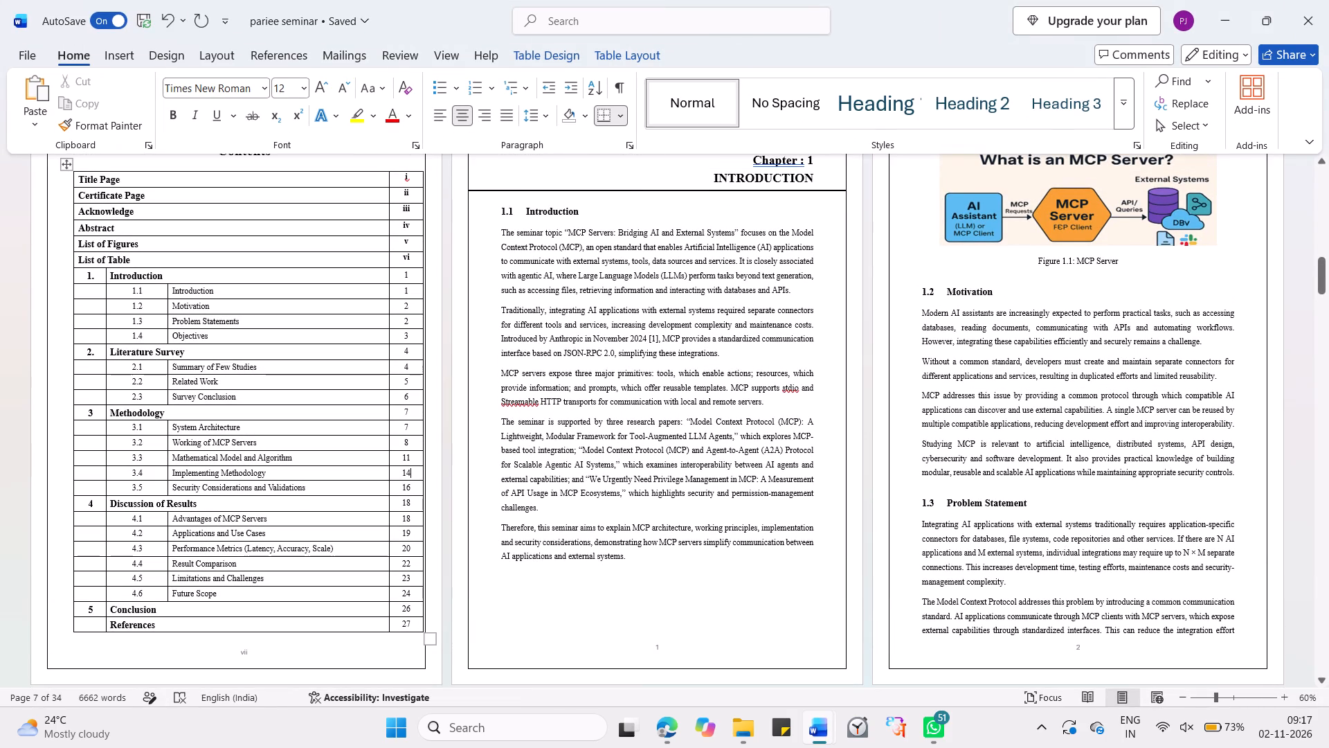
key("Up")
key("Up")
key("Down")
key("Down")
key("Down")
key("Down")
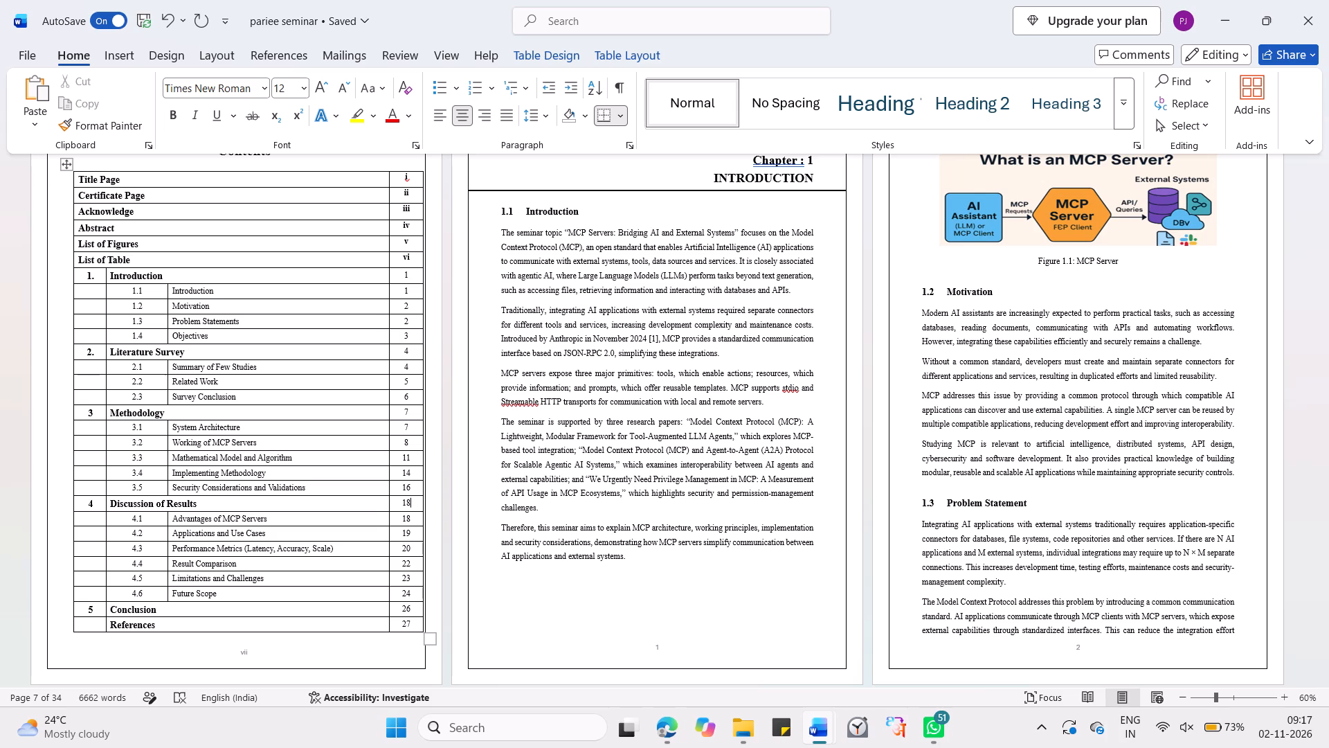
scroll(412, 473, "up", 1)
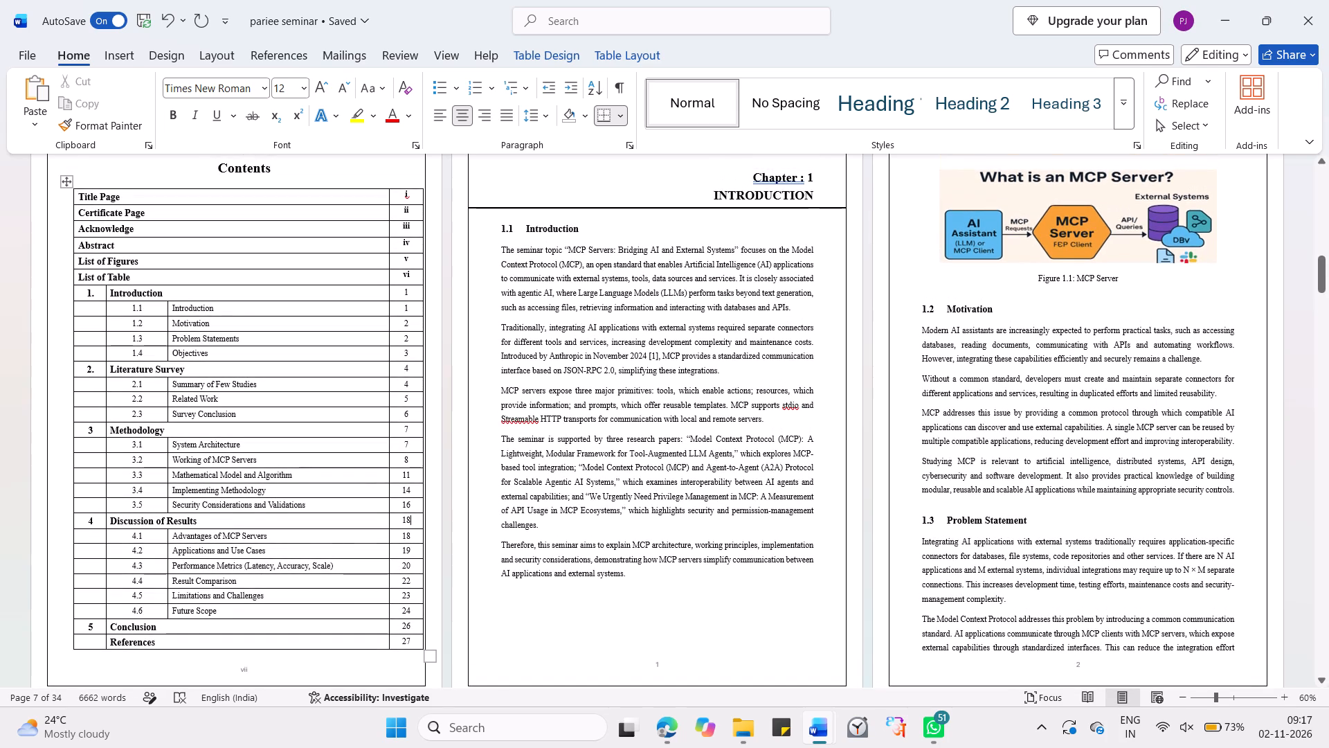
left_click_drag(409, 294, 400, 294)
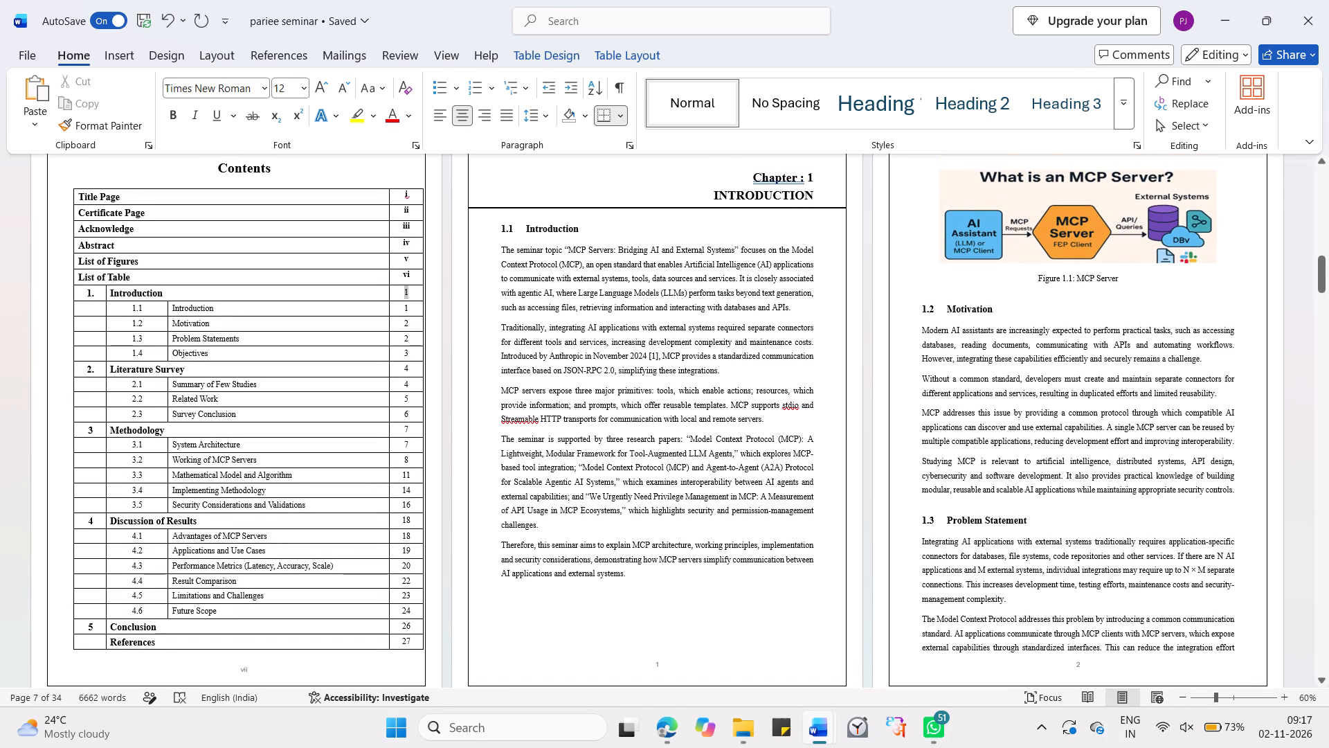
left_click_drag(400, 294, 397, 294)
key("ctrl+b")
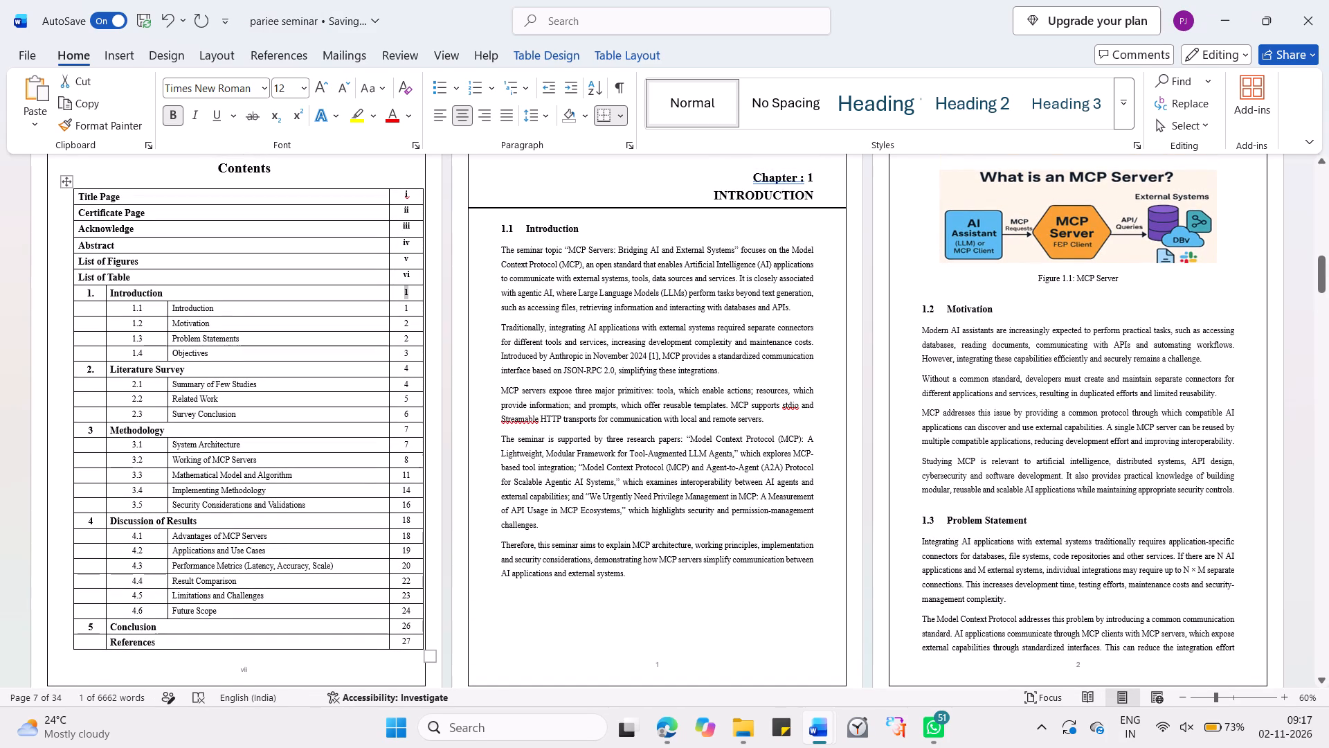
left_click_drag(413, 369, 401, 369)
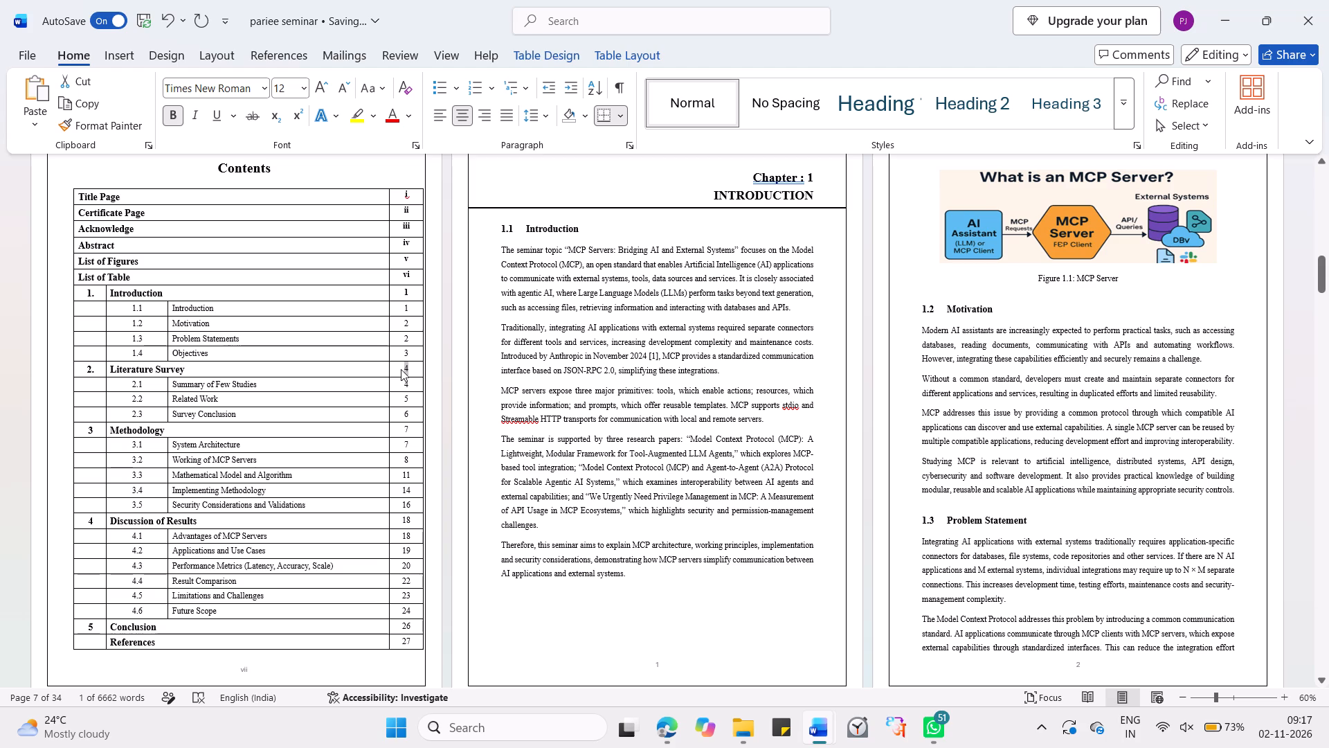
key("ctrl+b")
Make the Contents page numbers of the Methodology, Discussion of Results, Conclusion and References rows bold.
left_click_drag(413, 427, 402, 427)
key("ctrl+b")
left_click_drag(410, 520, 402, 520)
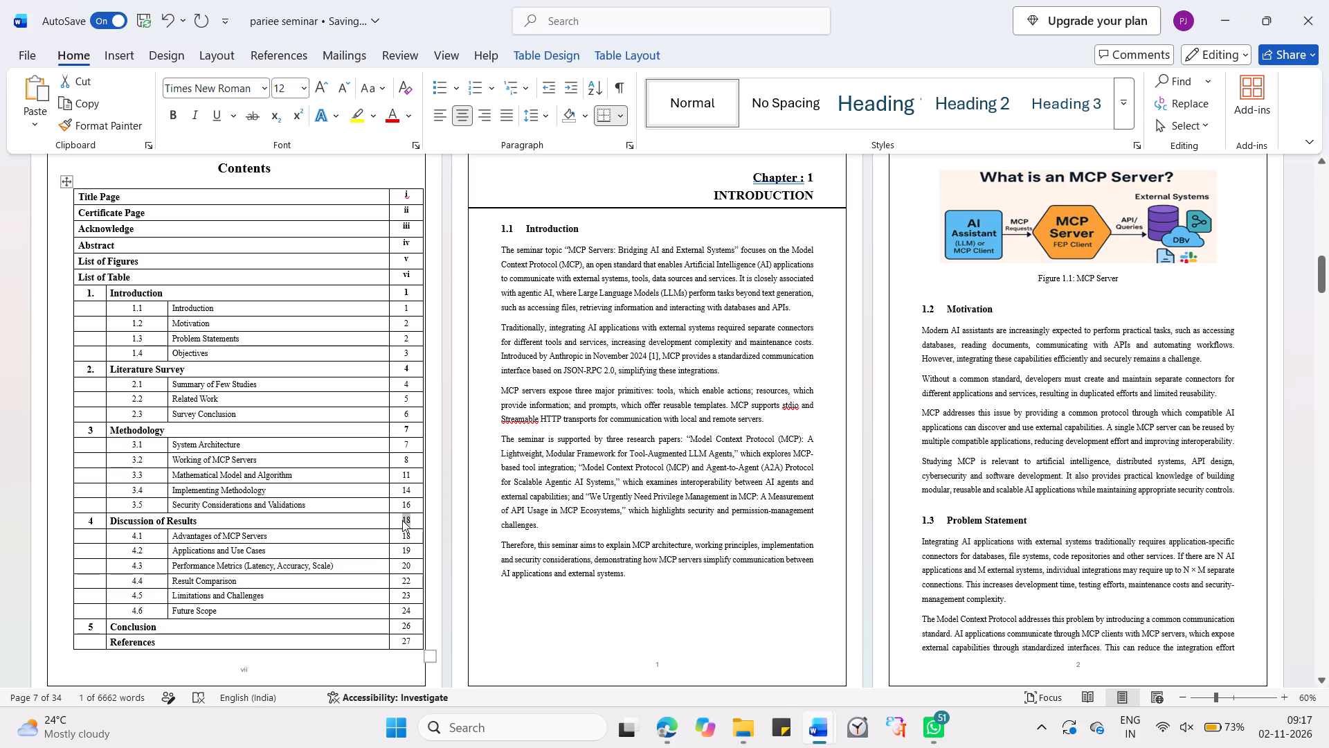
key("ctrl+b")
left_click_drag(411, 641, 399, 630)
key("ctrl+b")
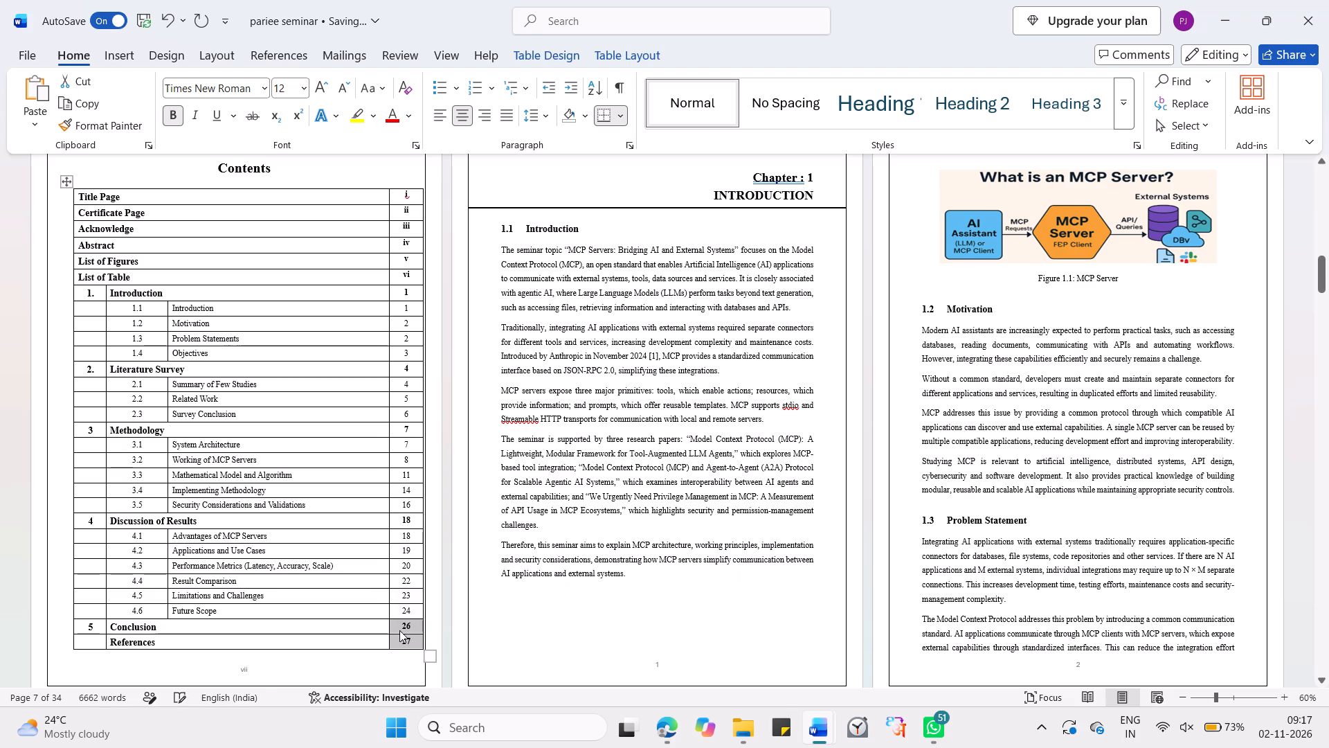
left_click(278, 641)
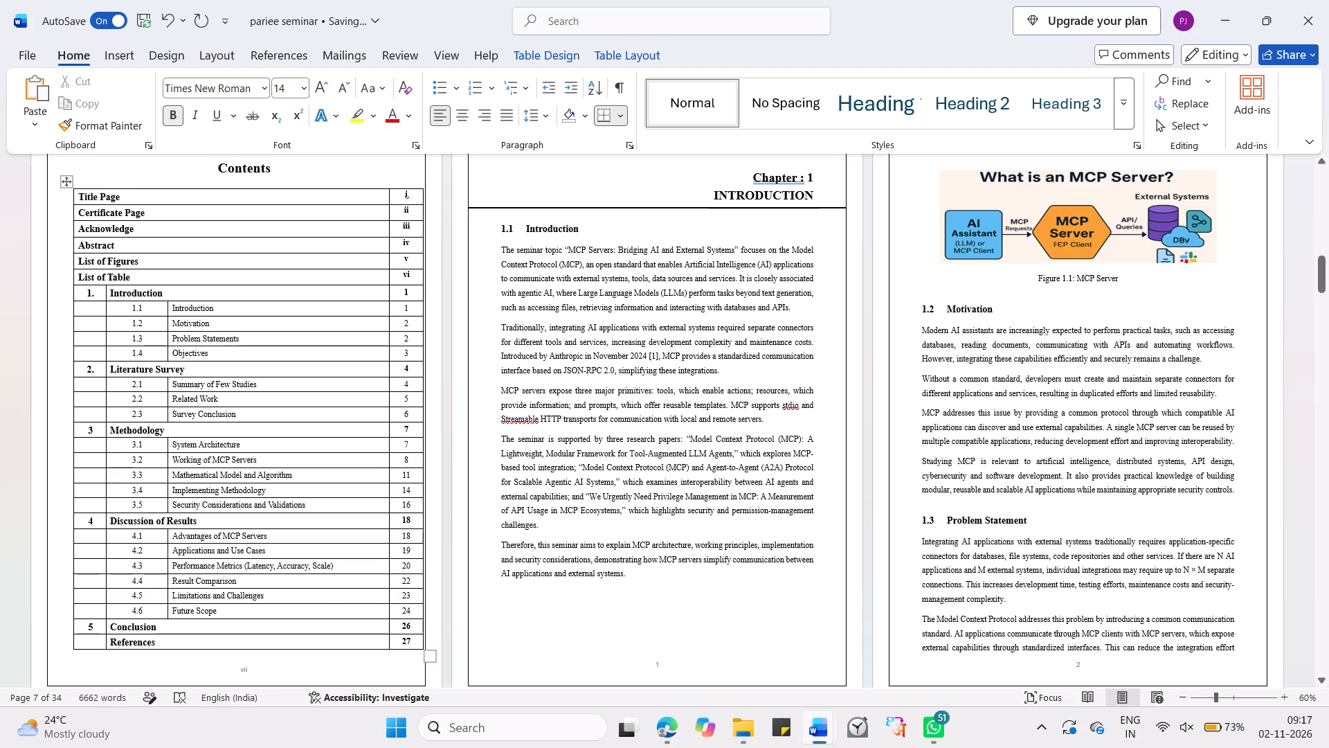
Open the print preview and examine the start pages, from the title page to the List of Figures, List of Tables and Contents.
scroll(779, 431, "up", 2)
key("ctrl+p")
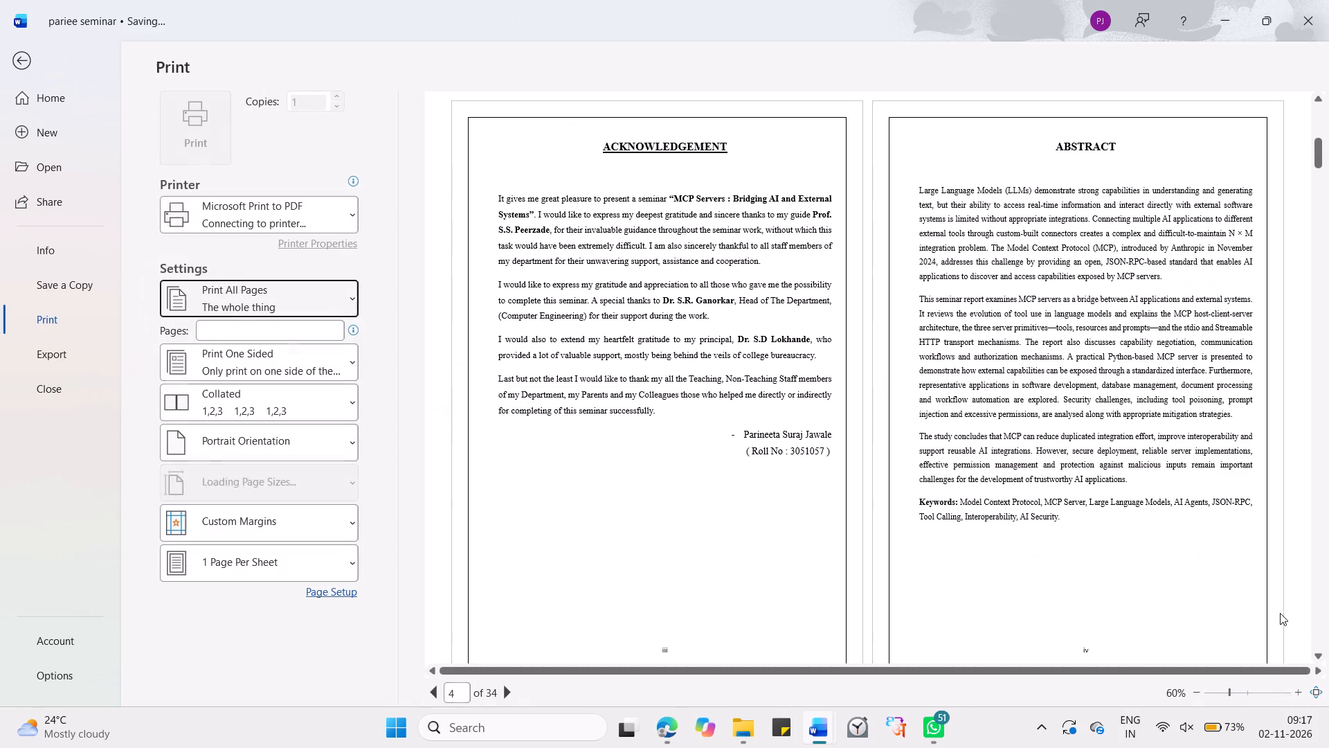
scroll(1054, 348, "up", 5)
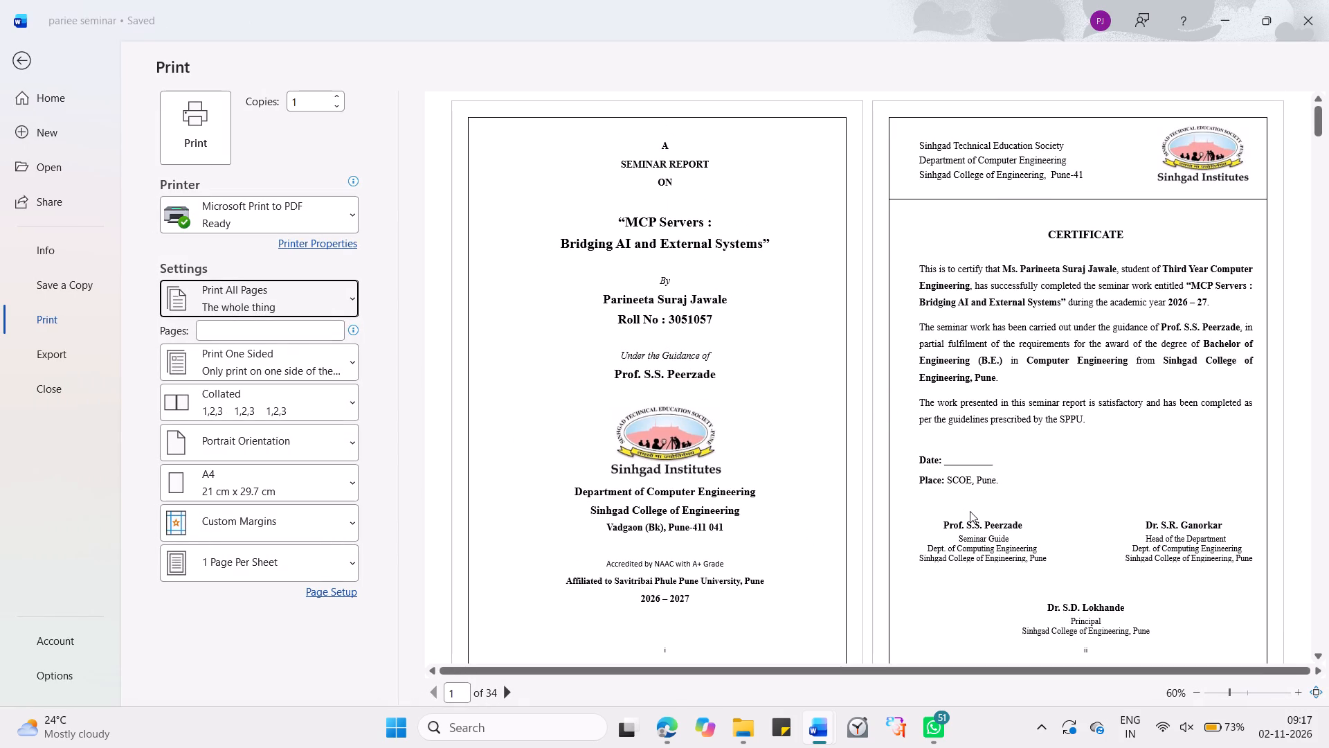
scroll(970, 511, "down", 1)
scroll(970, 511, "up", 4)
scroll(970, 511, "down", 1)
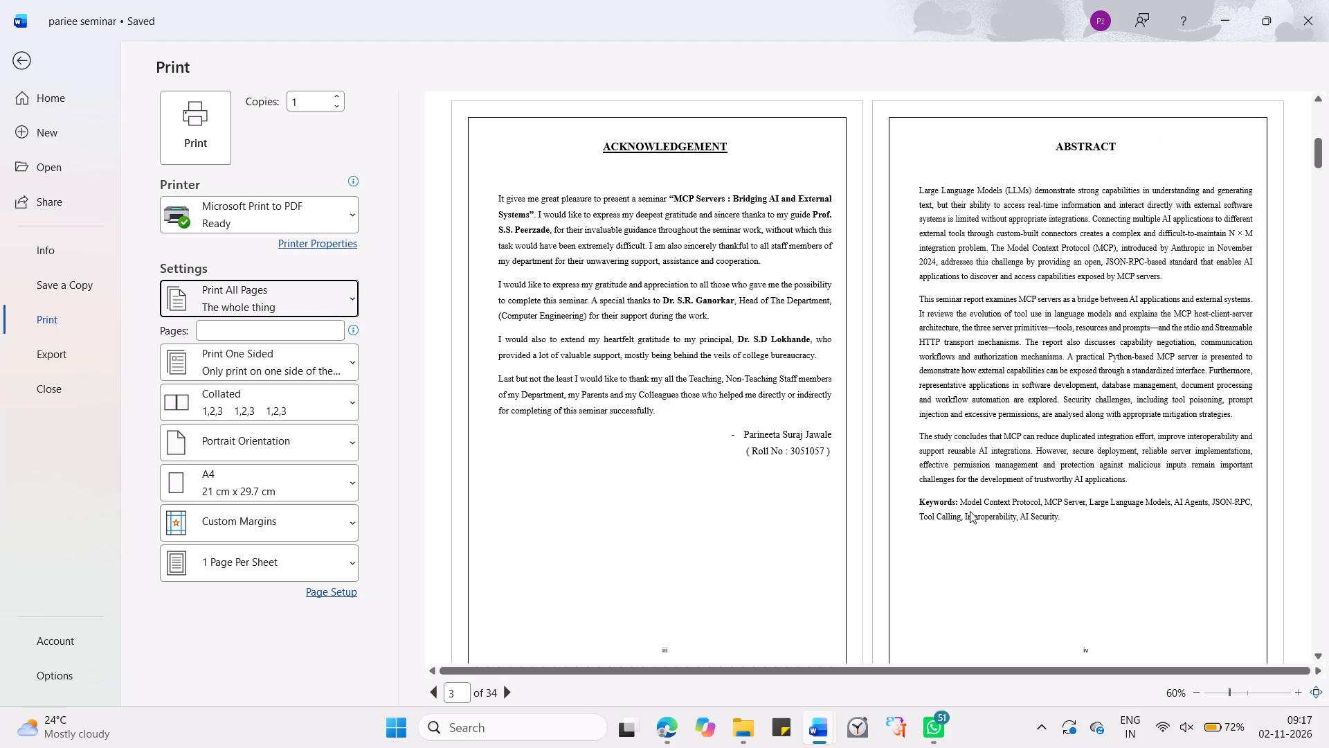
scroll(970, 511, "down", 1)
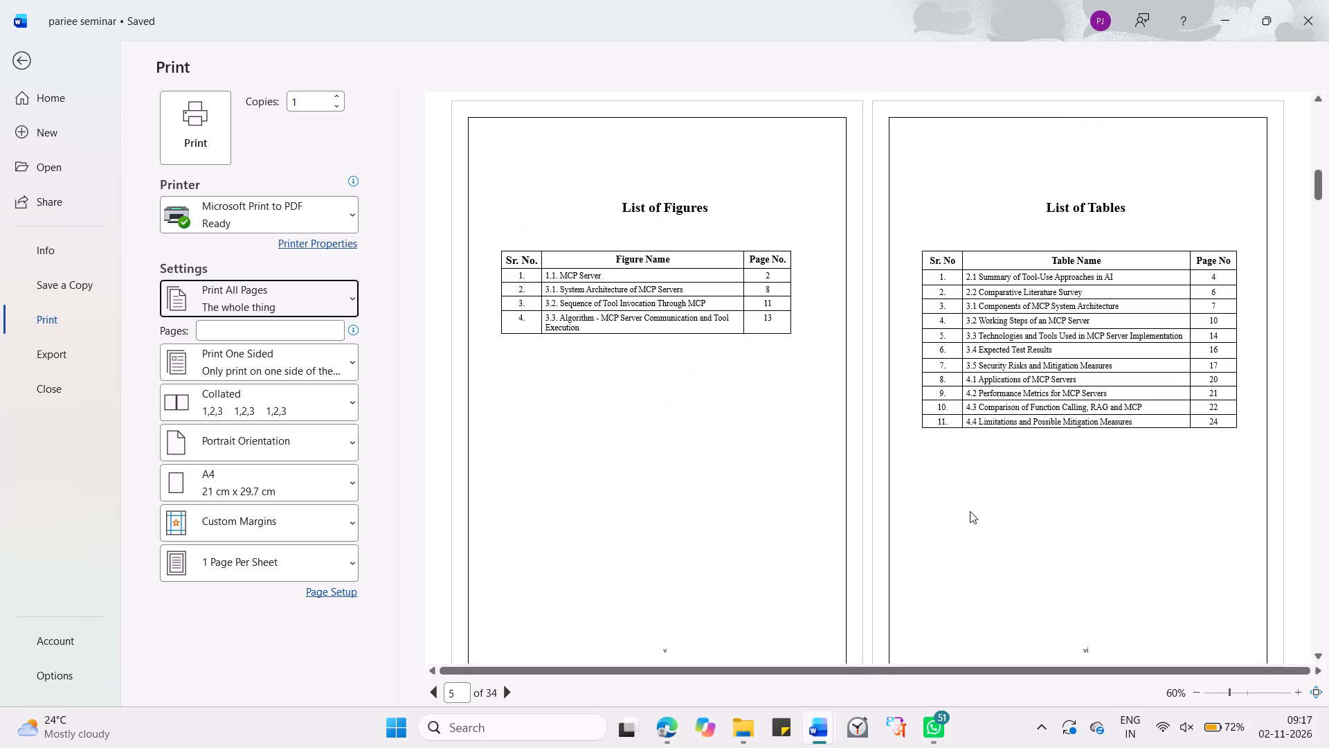
scroll(970, 511, "up", 1)
scroll(970, 511, "down", 1)
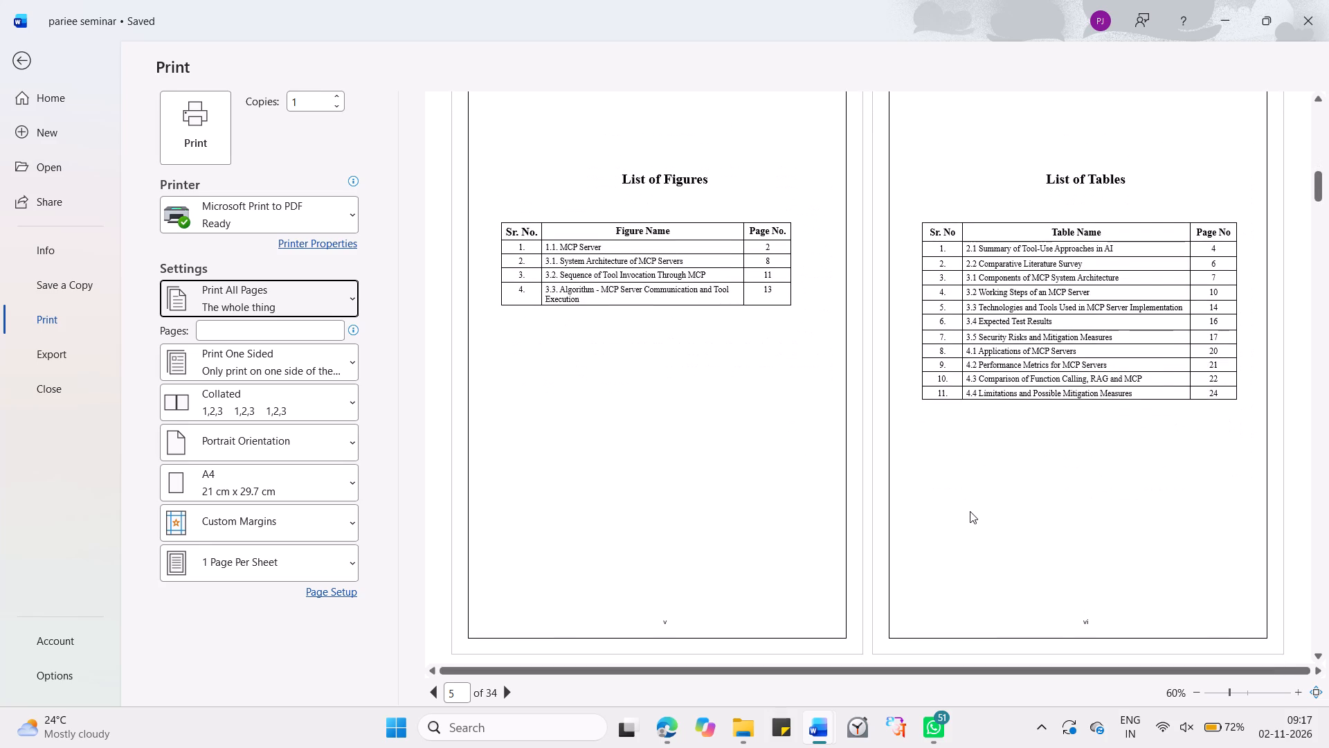
scroll(868, 449, "down", 1)
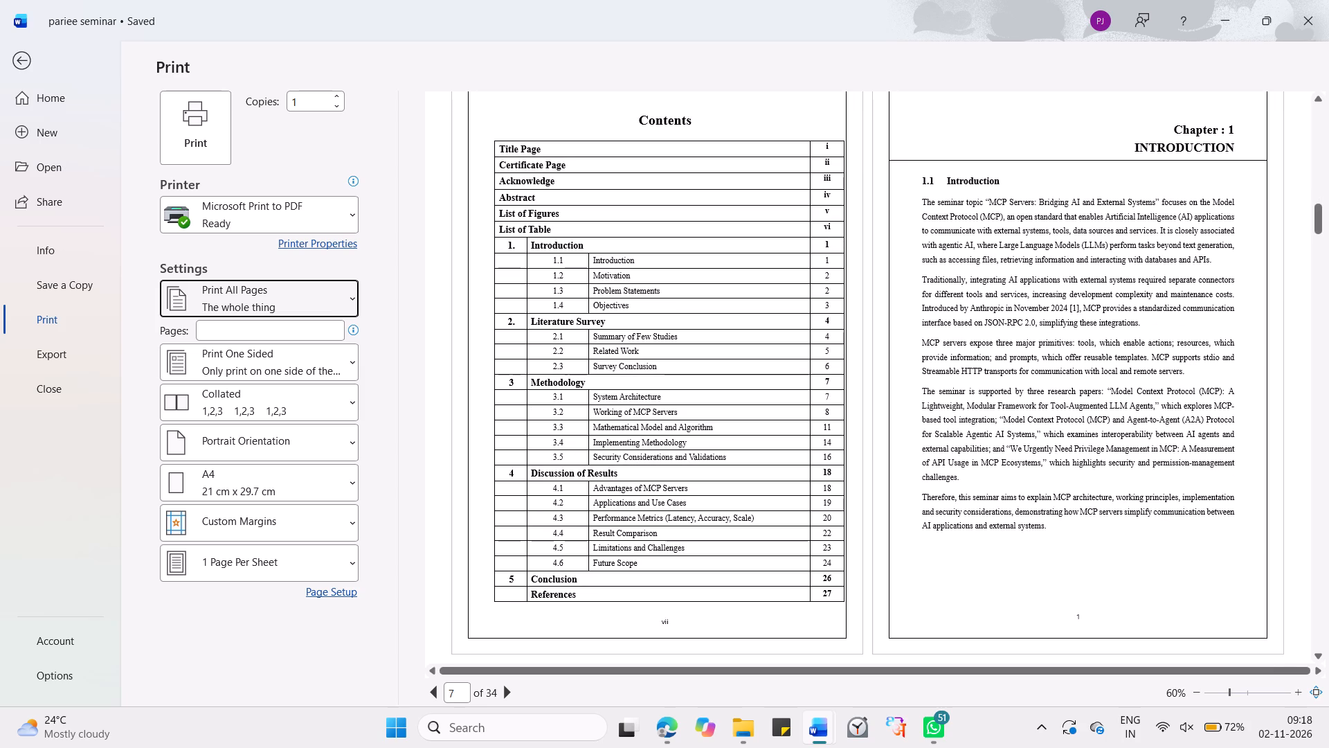
Examine the chapter pages and their page numbers in the print preview up to Chapter 4, and return to the document.
scroll(868, 449, "down", 1)
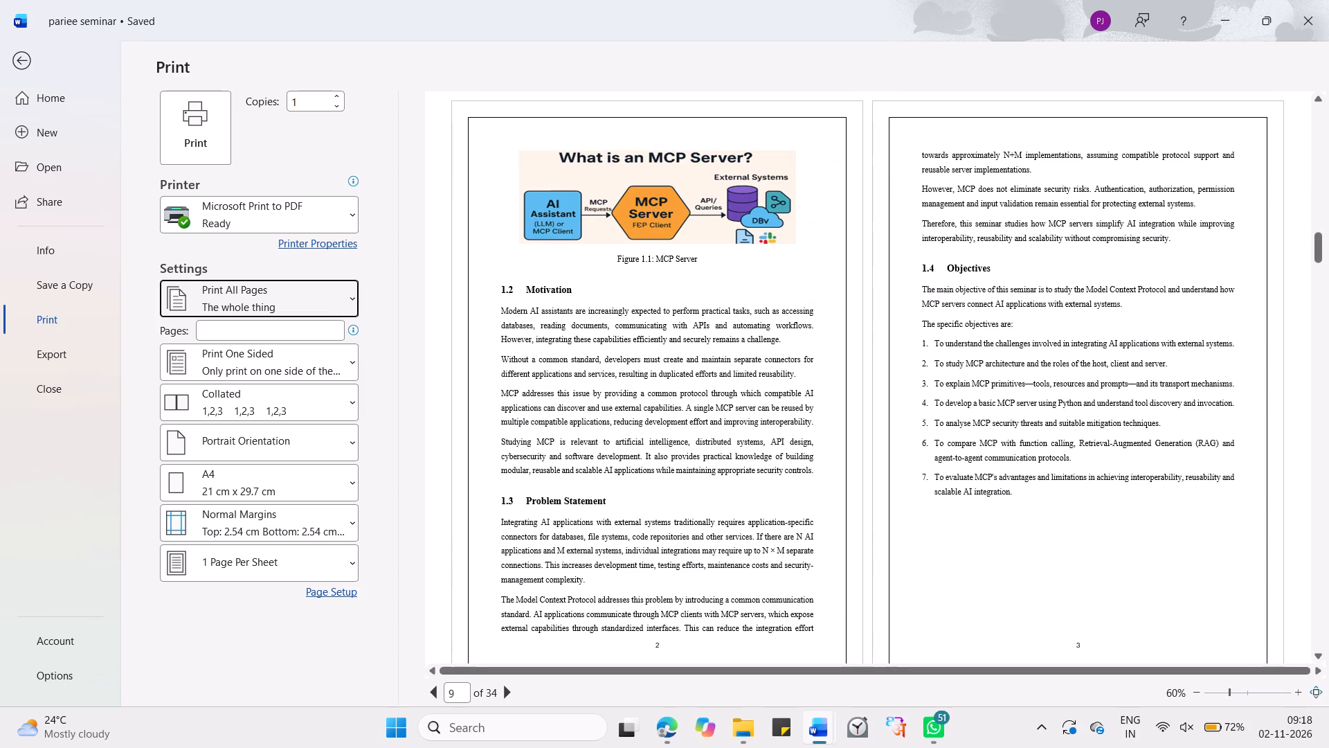
scroll(868, 449, "down", 3)
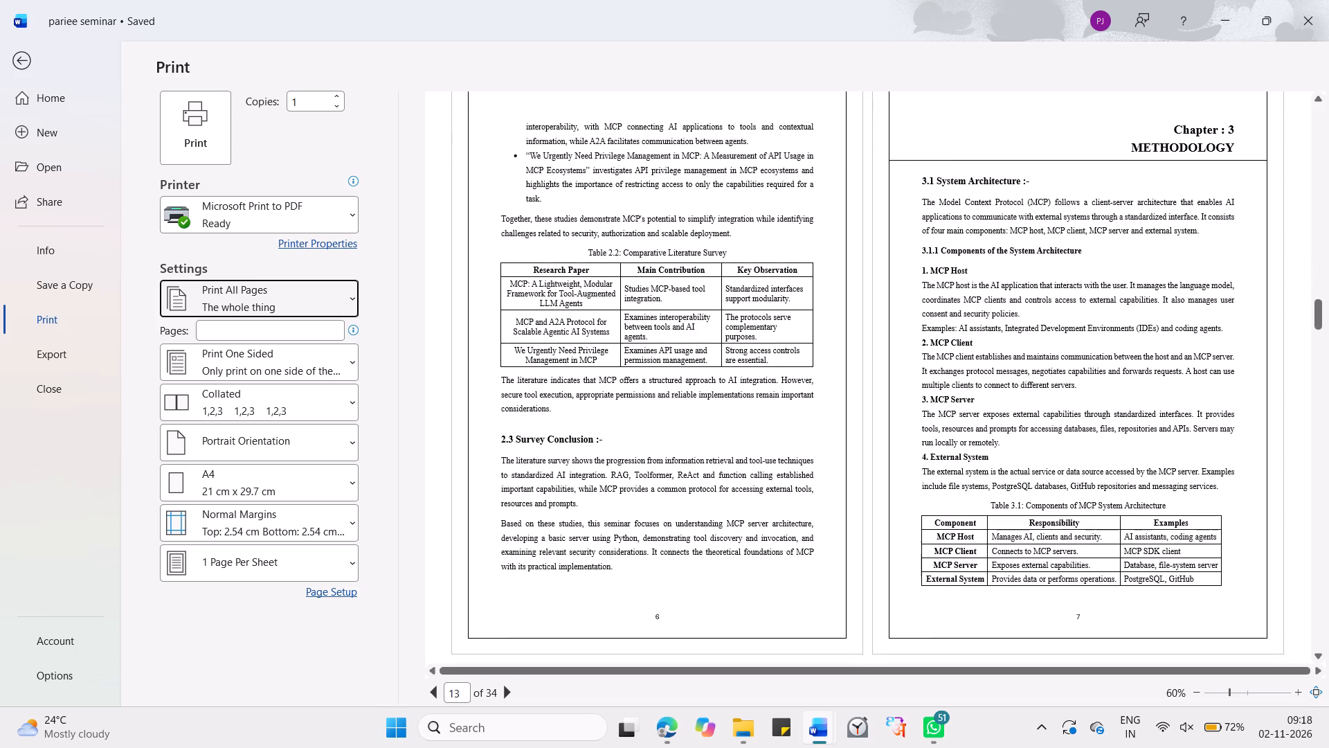
scroll(868, 449, "down", 3)
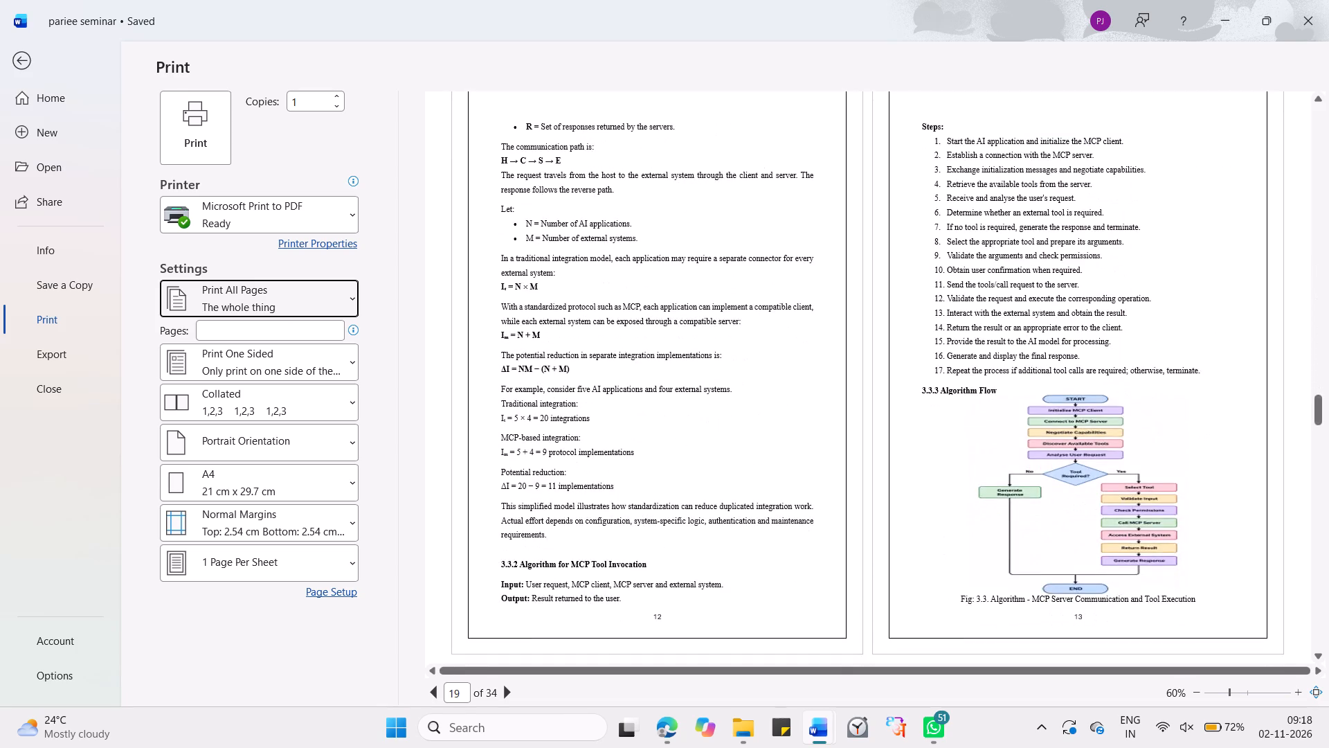
scroll(868, 449, "down", 4)
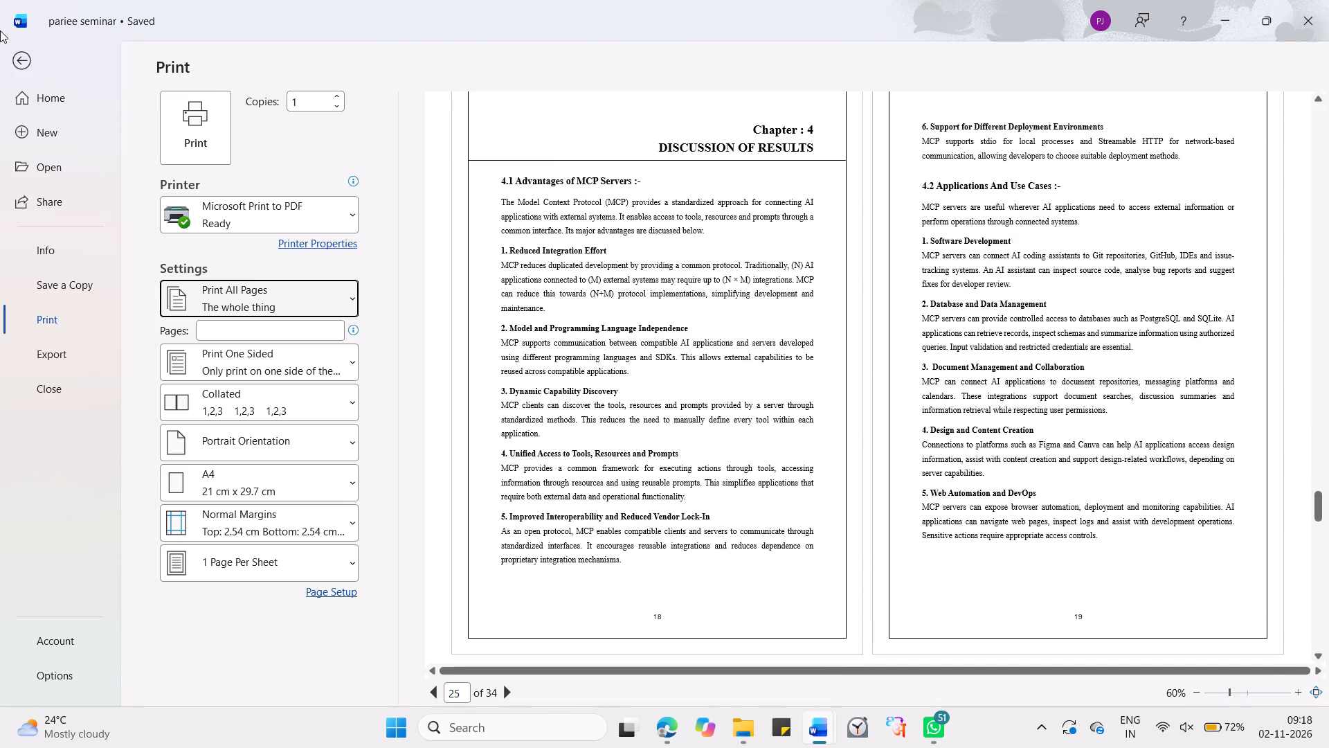
left_click(22, 59)
Remove the bold formatting from all Contents page numbers, from the Introduction row down to References.
scroll(805, 337, "up", 2)
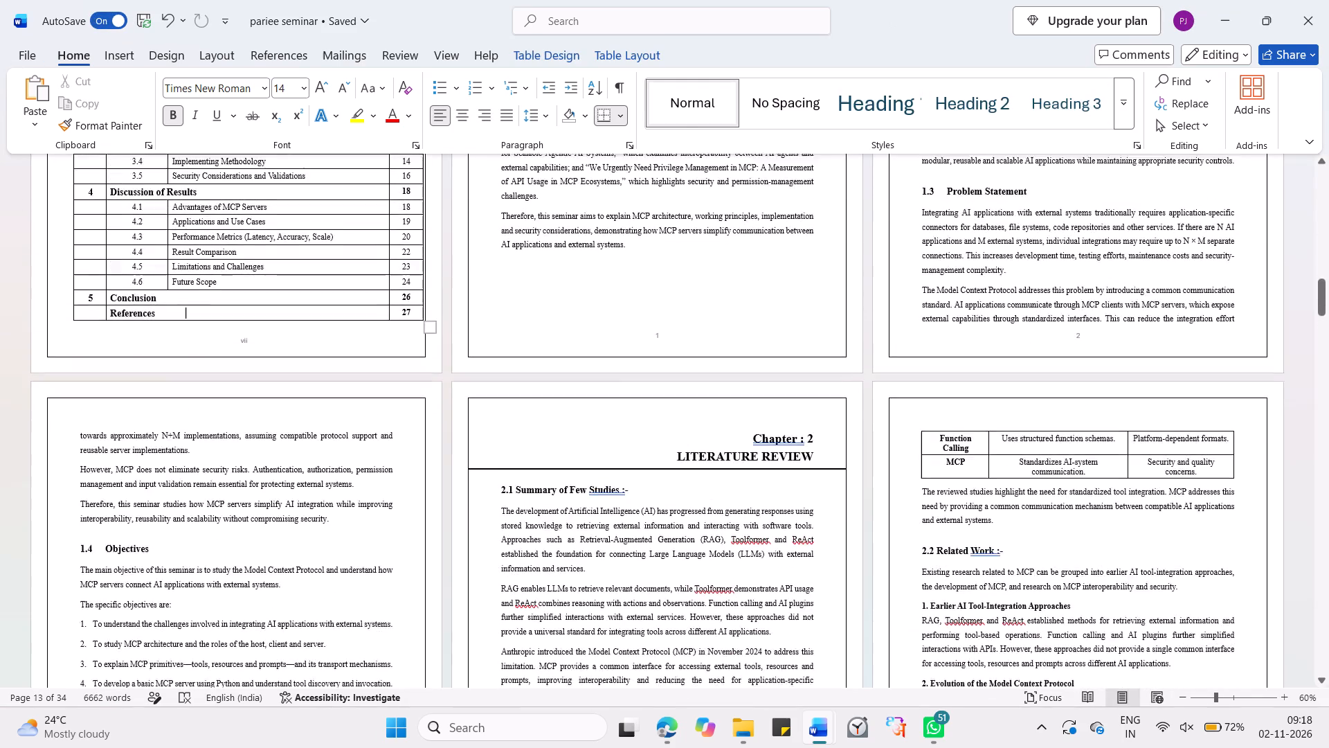
scroll(805, 337, "up", 2)
scroll(805, 337, "down", 1)
scroll(805, 337, "up", 1)
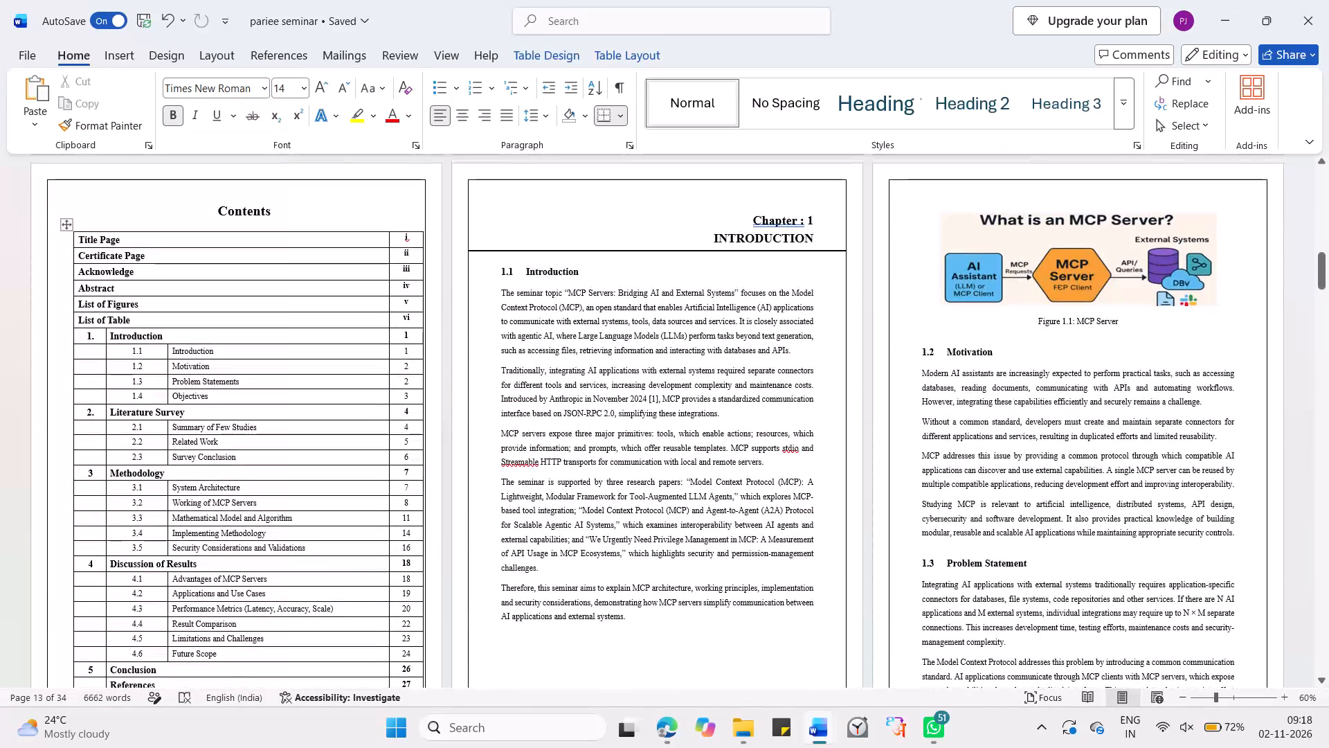
left_click_drag(400, 339, 406, 691)
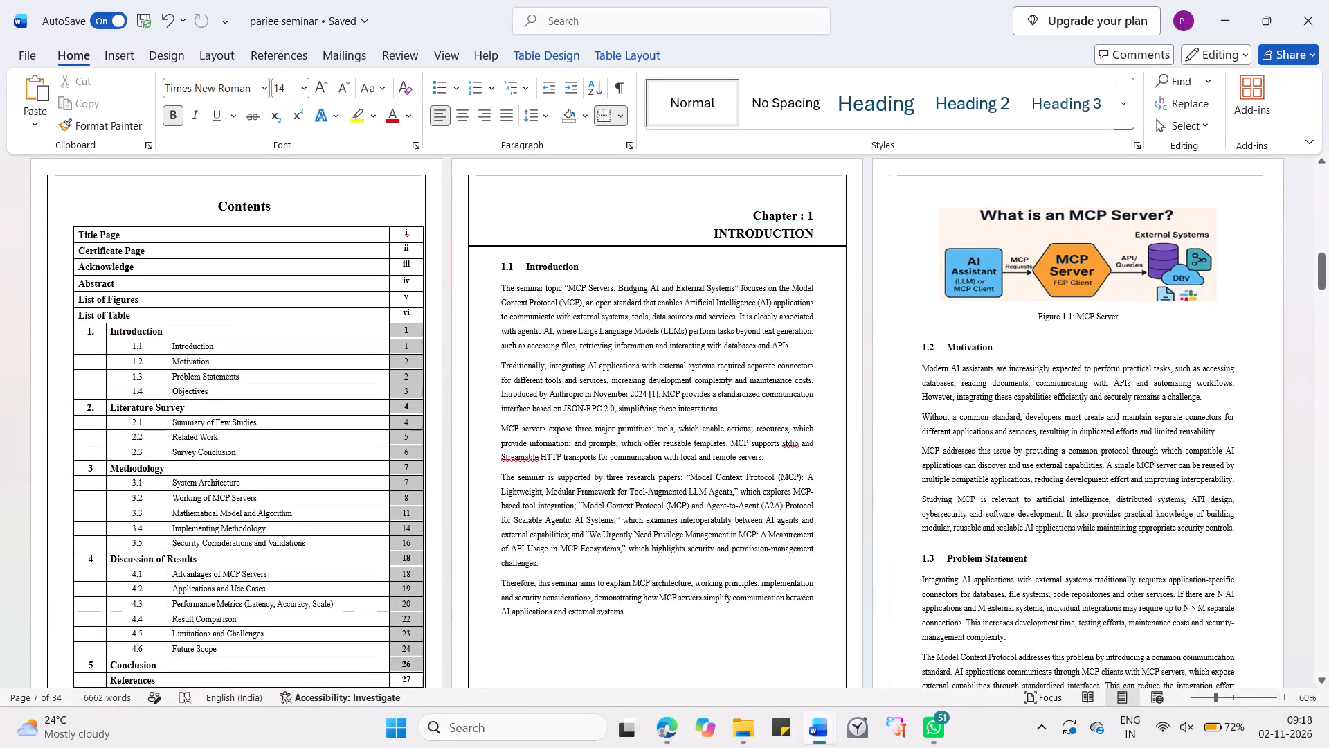
left_click_drag(406, 691, 410, 599)
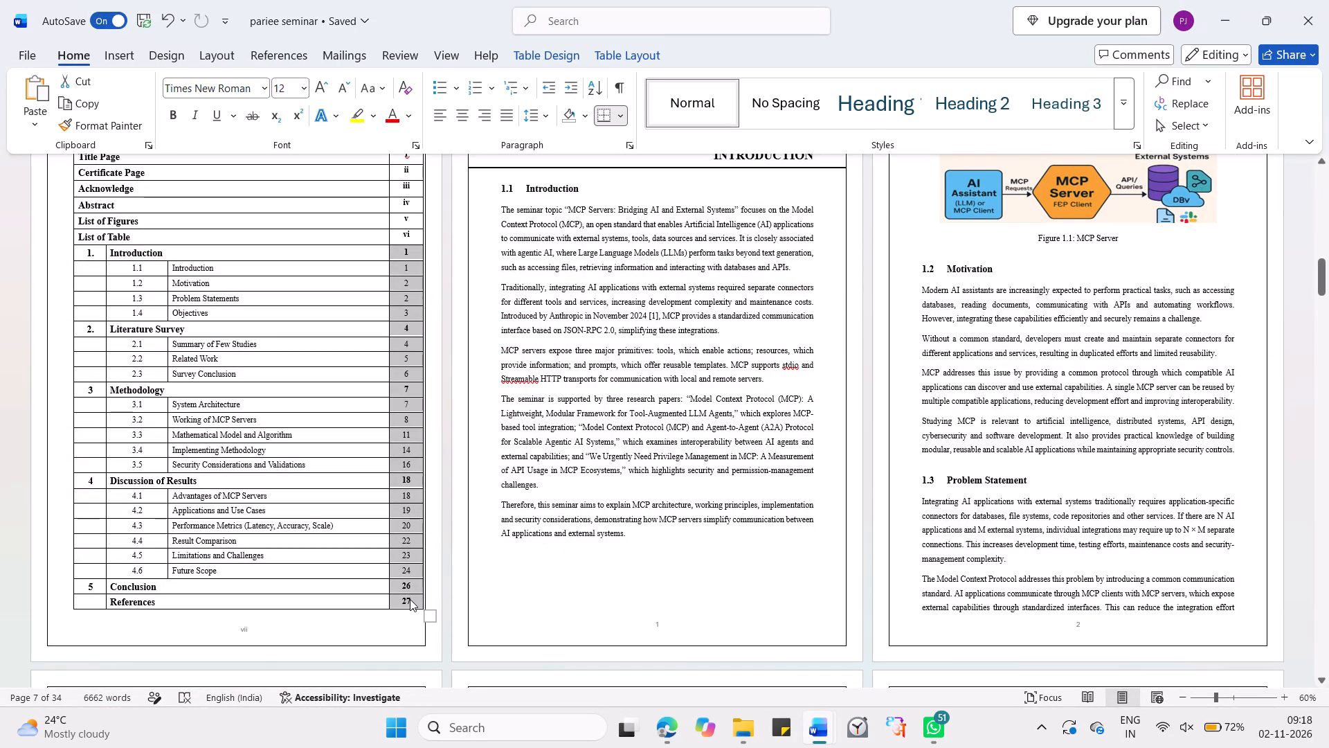
key("ctrl+b")
In the List of Figures, delete the period after each of the figure numbers 1.1, 3.1, 3.2 and 3.3.
scroll(654, 436, "up", 1)
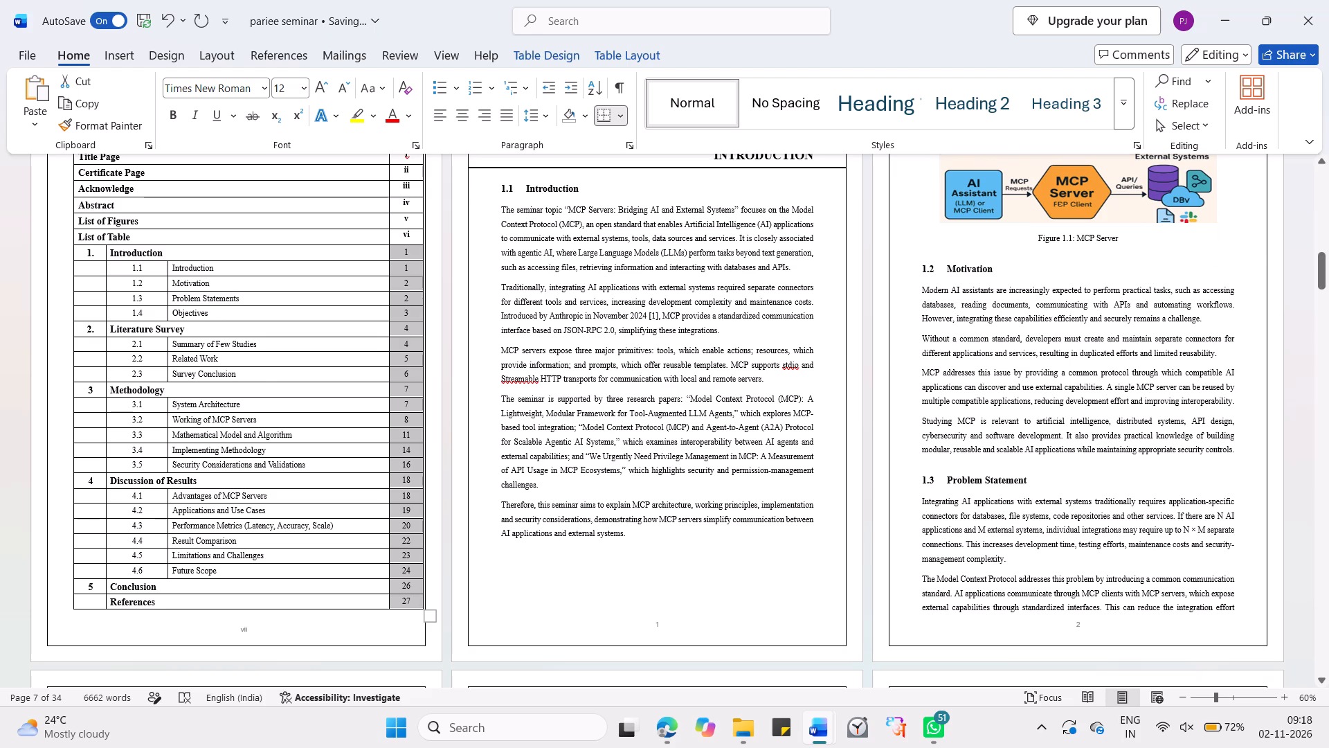
scroll(654, 436, "up", 6)
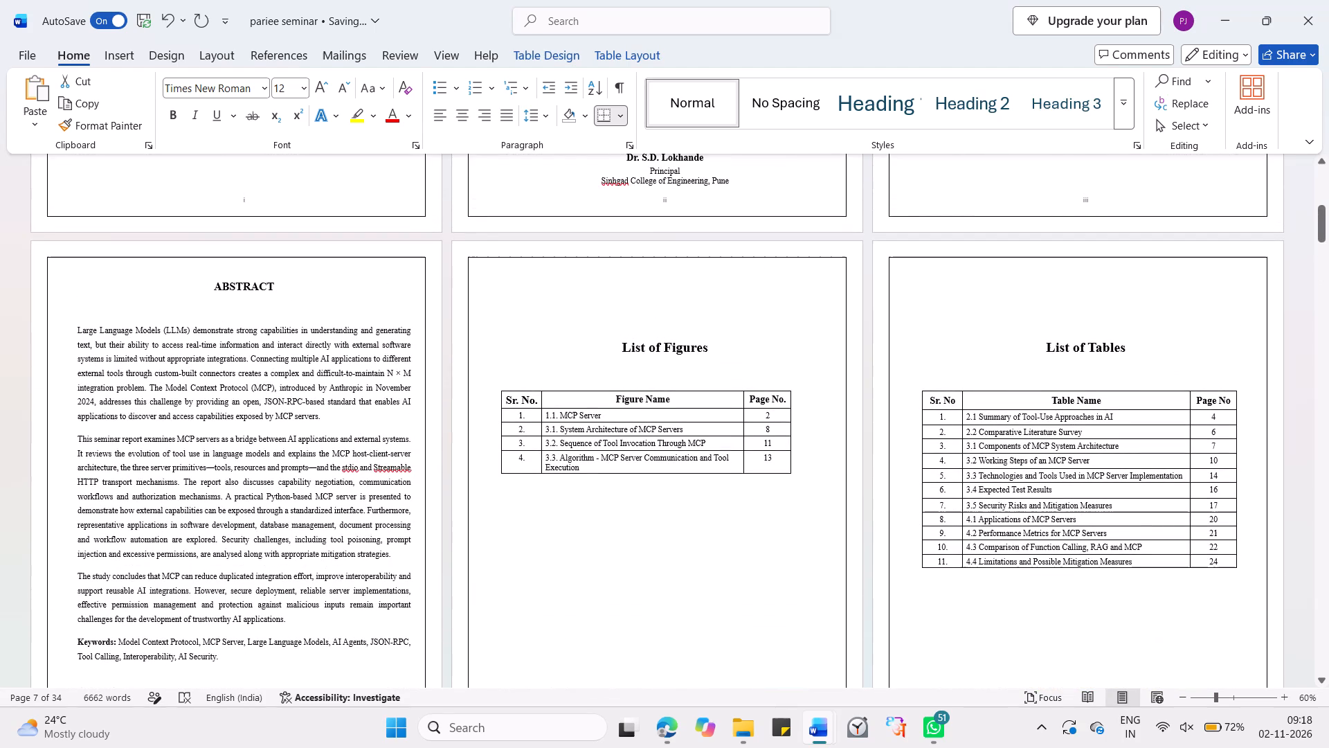
left_click(560, 419)
key("Left")
key("BackSpace")
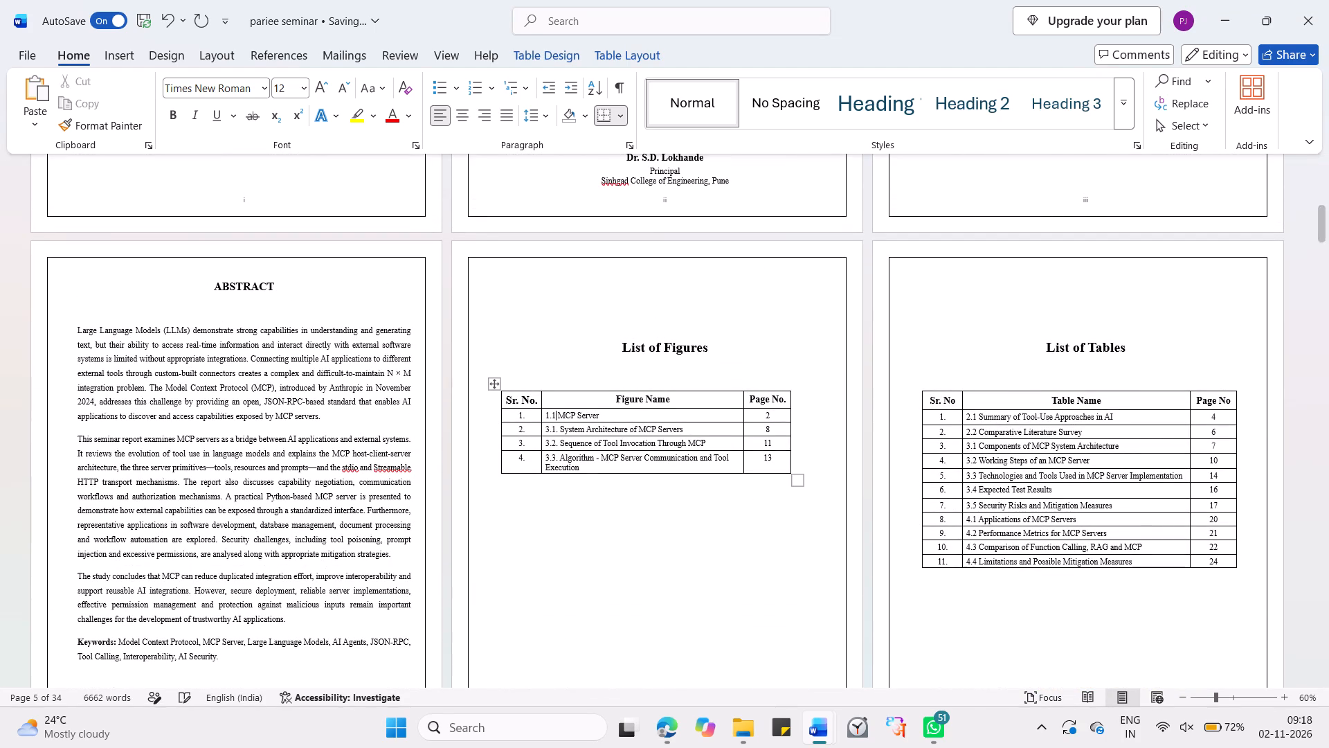
key("Down")
key("Right")
key("BackSpace")
key("Down")
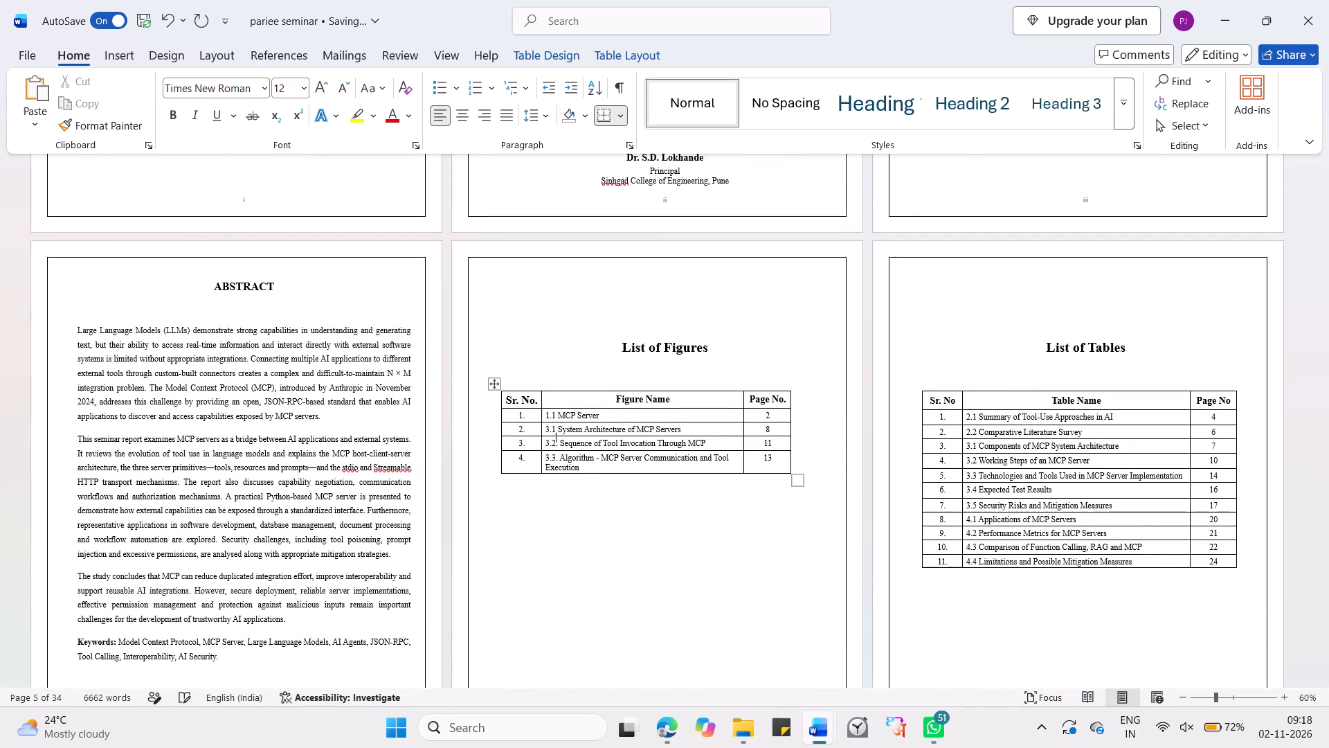
key("Right")
key("BackSpace")
key("Right")
key("Down")
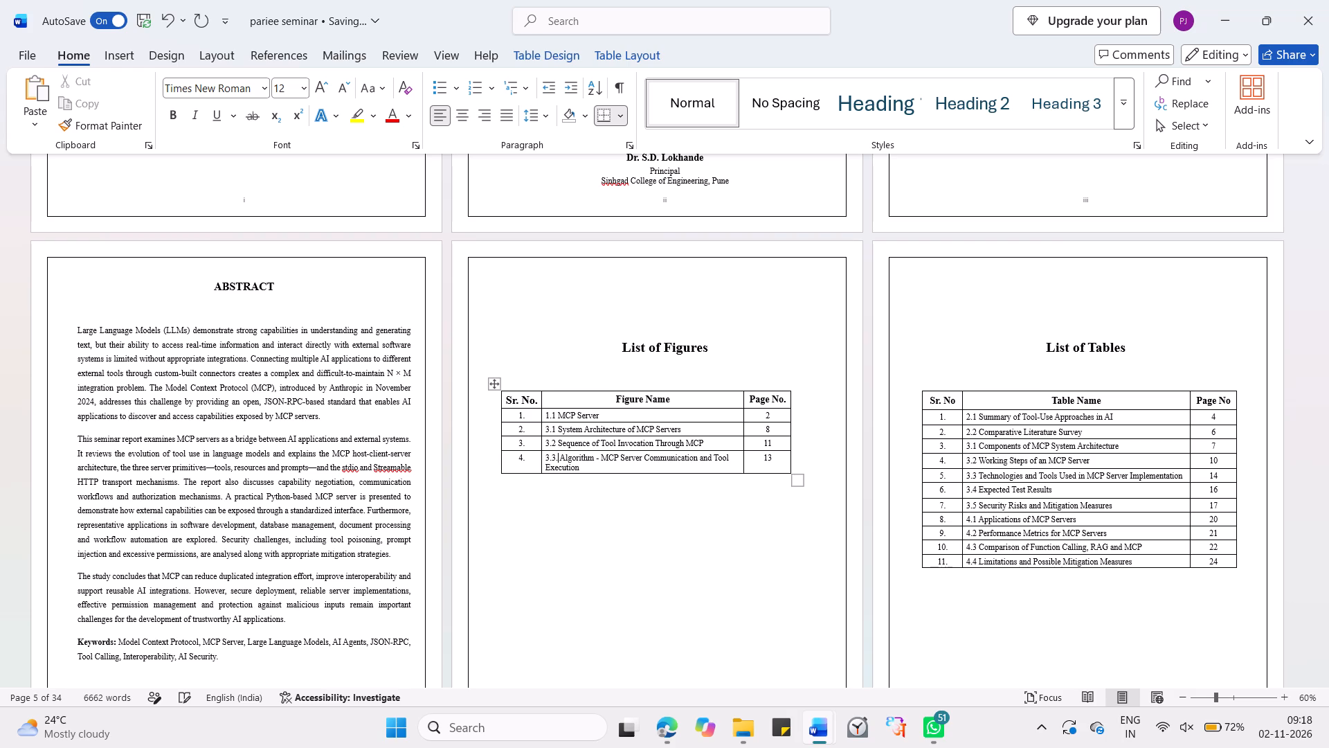
key("BackSpace")
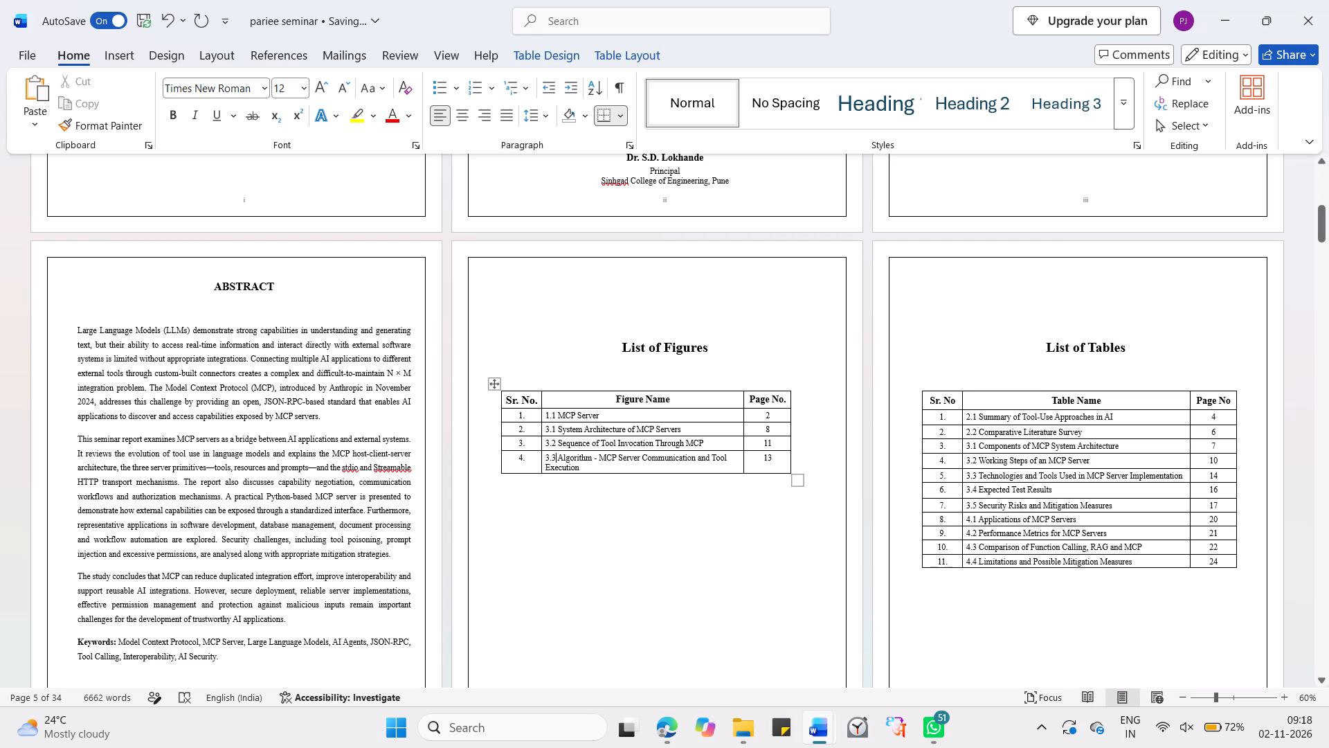
Check the List of Figures and List of Tables pages in the print preview, and return to the document.
key("ctrl+p")
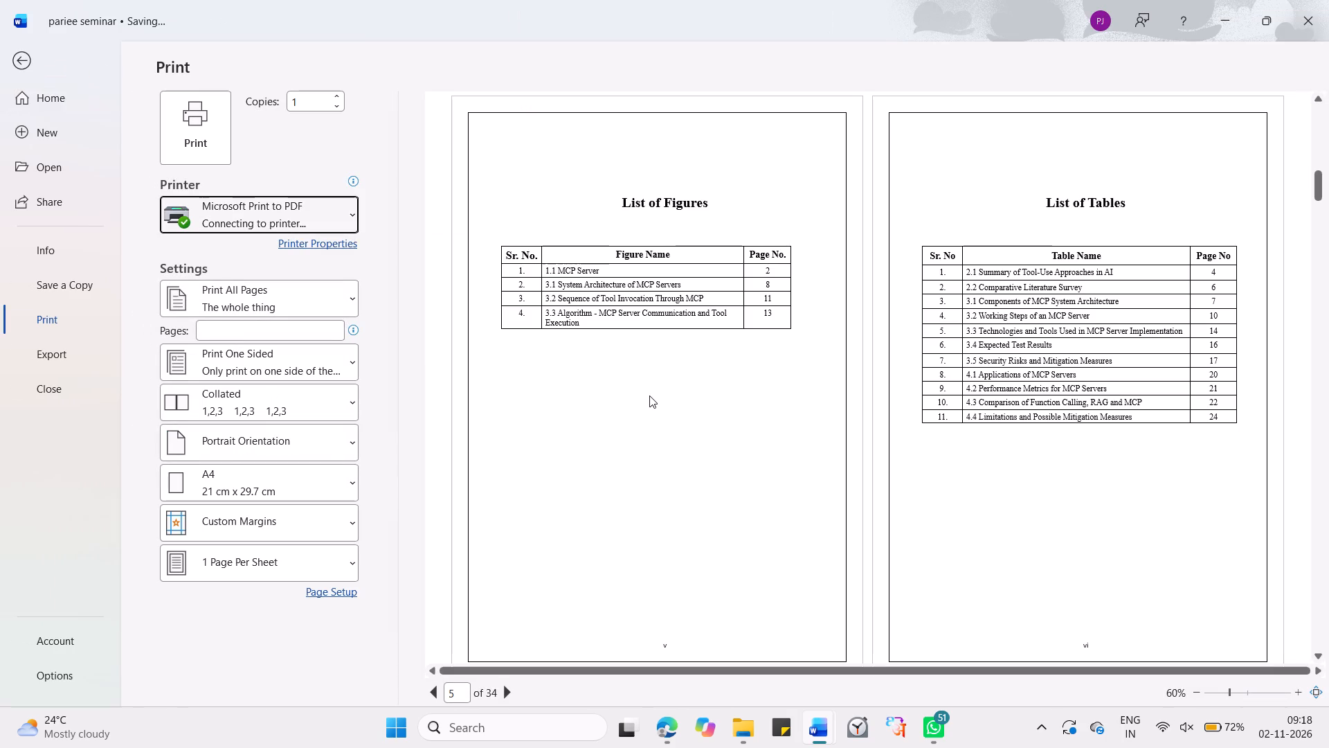
left_click(26, 55)
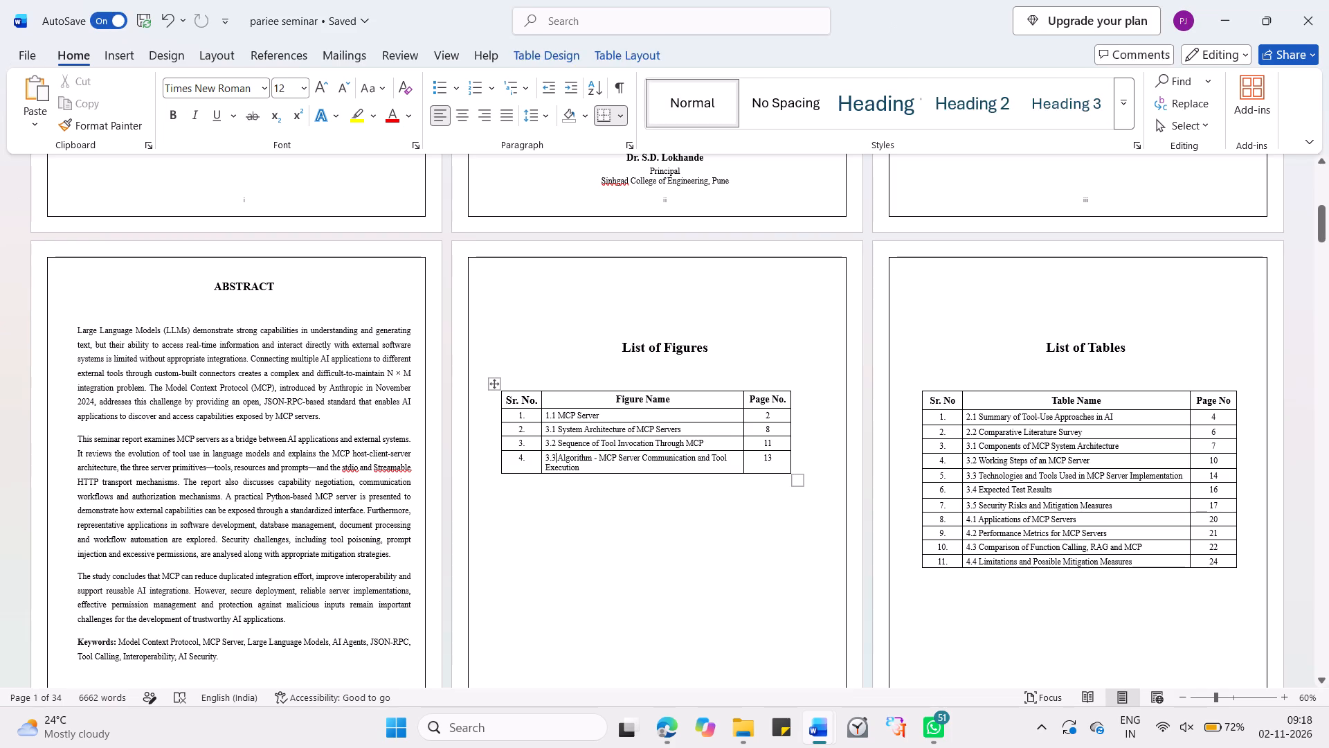
Compare the font formatting of the List of Figures and List of Tables headings and a figure name entry.
left_click(668, 345)
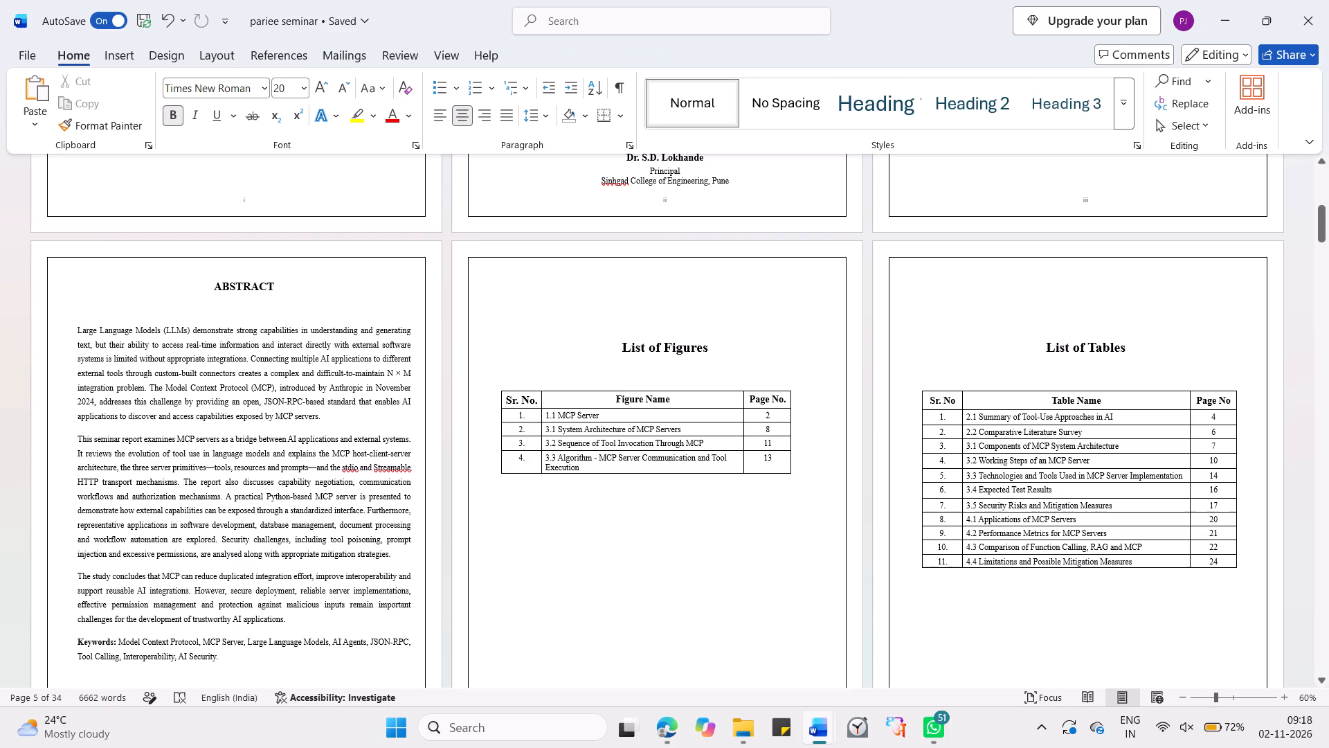
left_click(1068, 349)
left_click(634, 432)
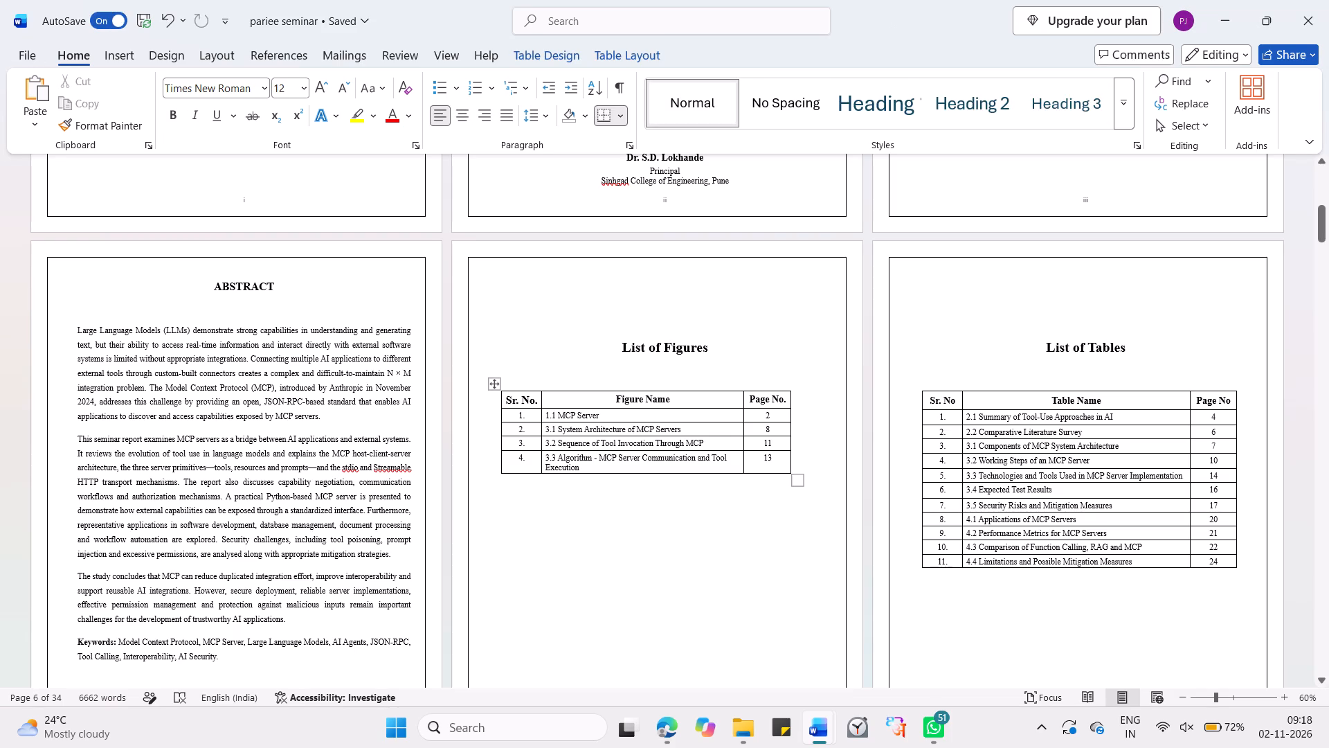
Reopen the print preview to examine the List of Figures and List of Tables pages.
key("ctrl+p")
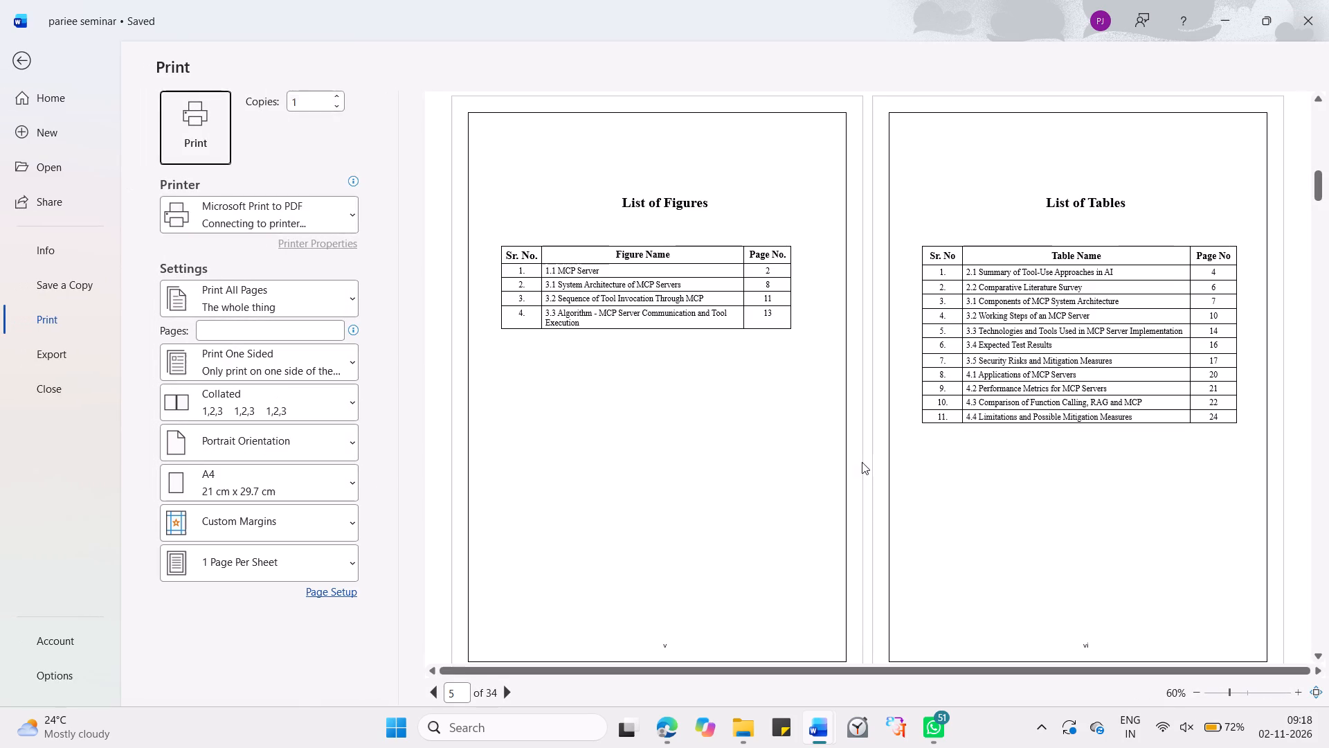
Print the whole report with Microsoft Print to PDF, saving it on the Desktop as "final parineeta seminar report".
left_click(194, 120)
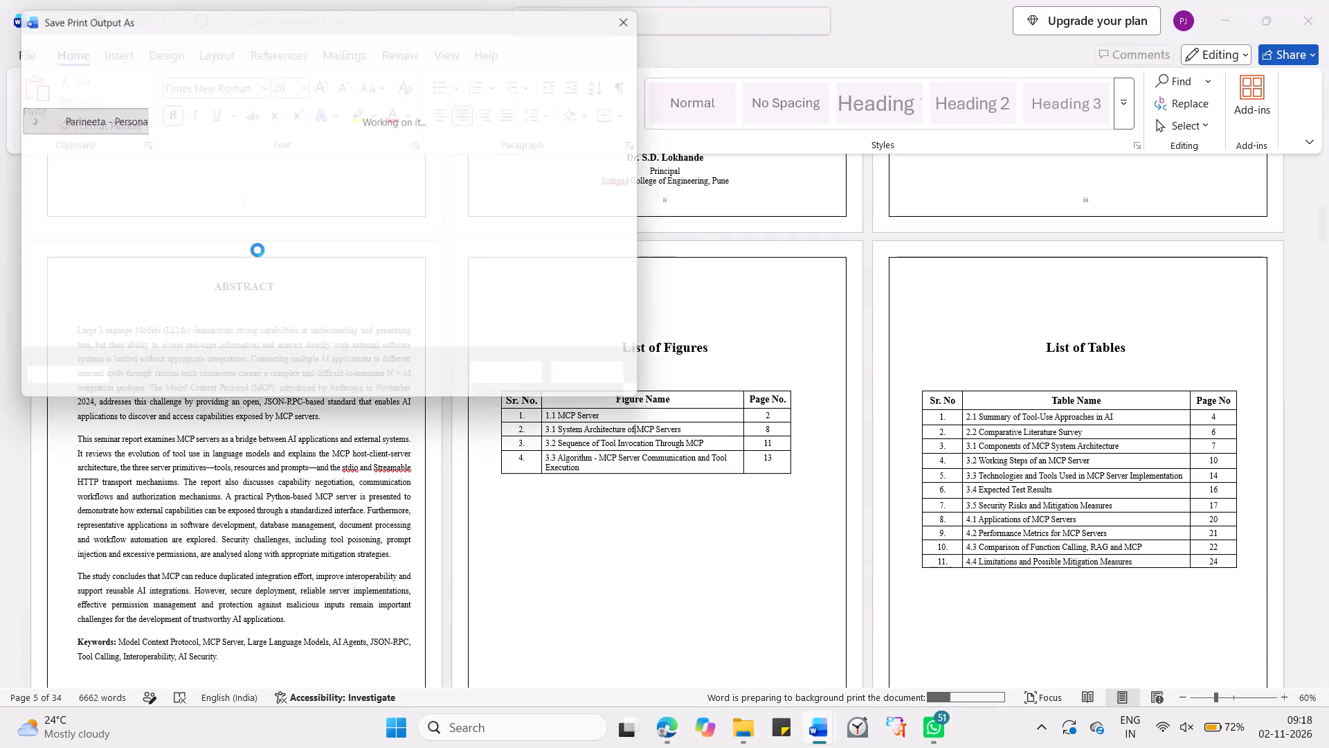
left_click(37, 168)
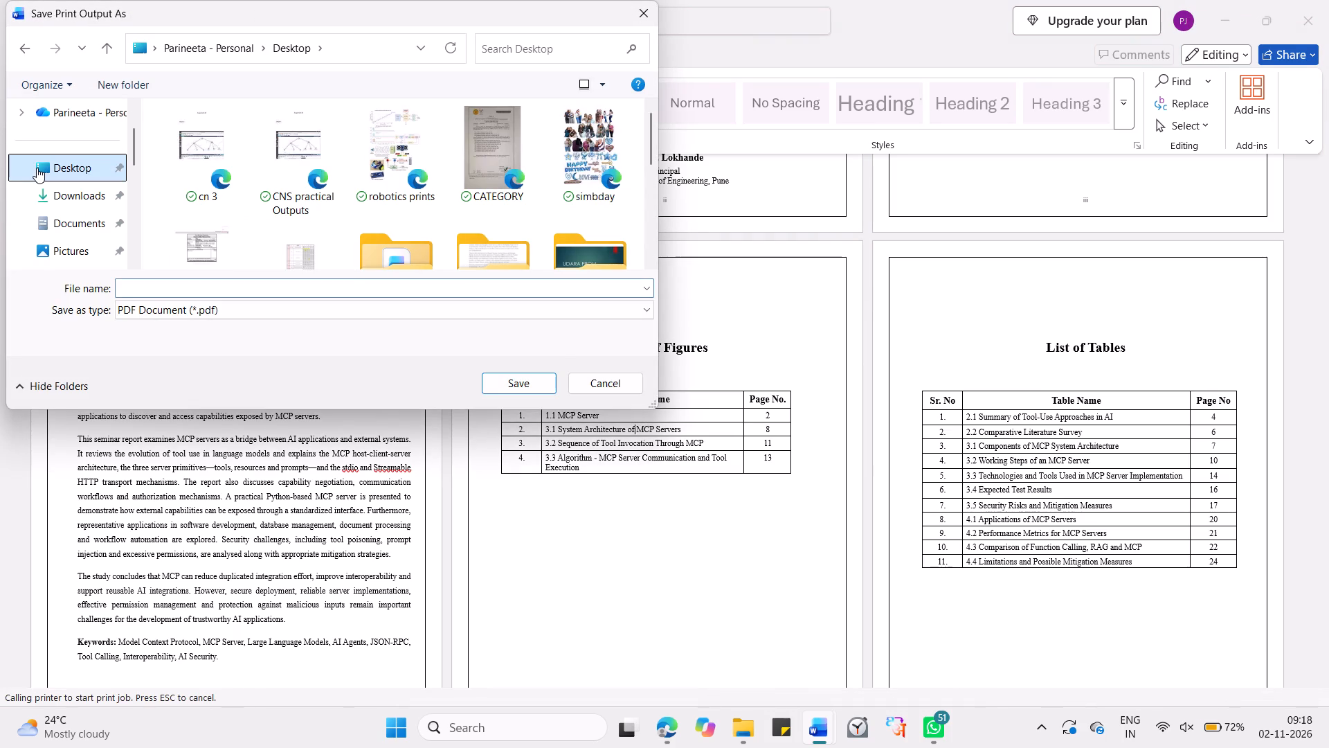
left_click(126, 284)
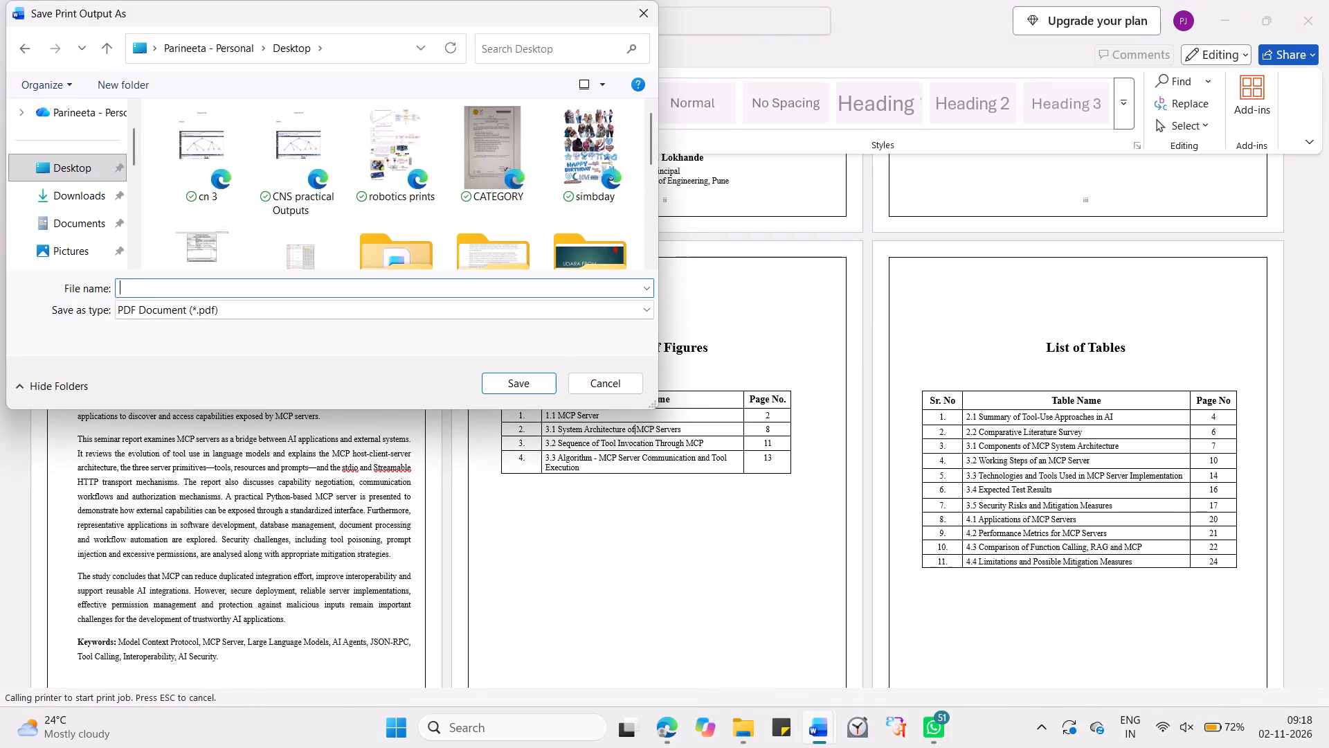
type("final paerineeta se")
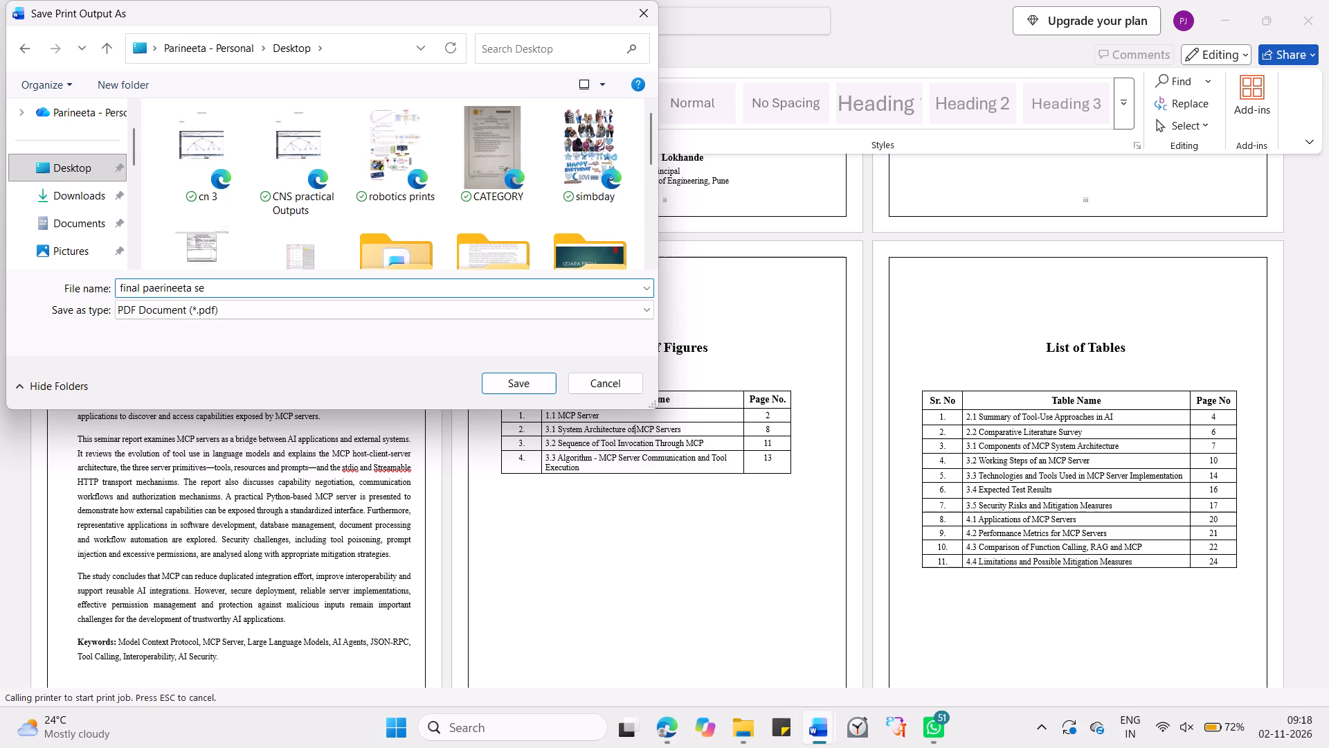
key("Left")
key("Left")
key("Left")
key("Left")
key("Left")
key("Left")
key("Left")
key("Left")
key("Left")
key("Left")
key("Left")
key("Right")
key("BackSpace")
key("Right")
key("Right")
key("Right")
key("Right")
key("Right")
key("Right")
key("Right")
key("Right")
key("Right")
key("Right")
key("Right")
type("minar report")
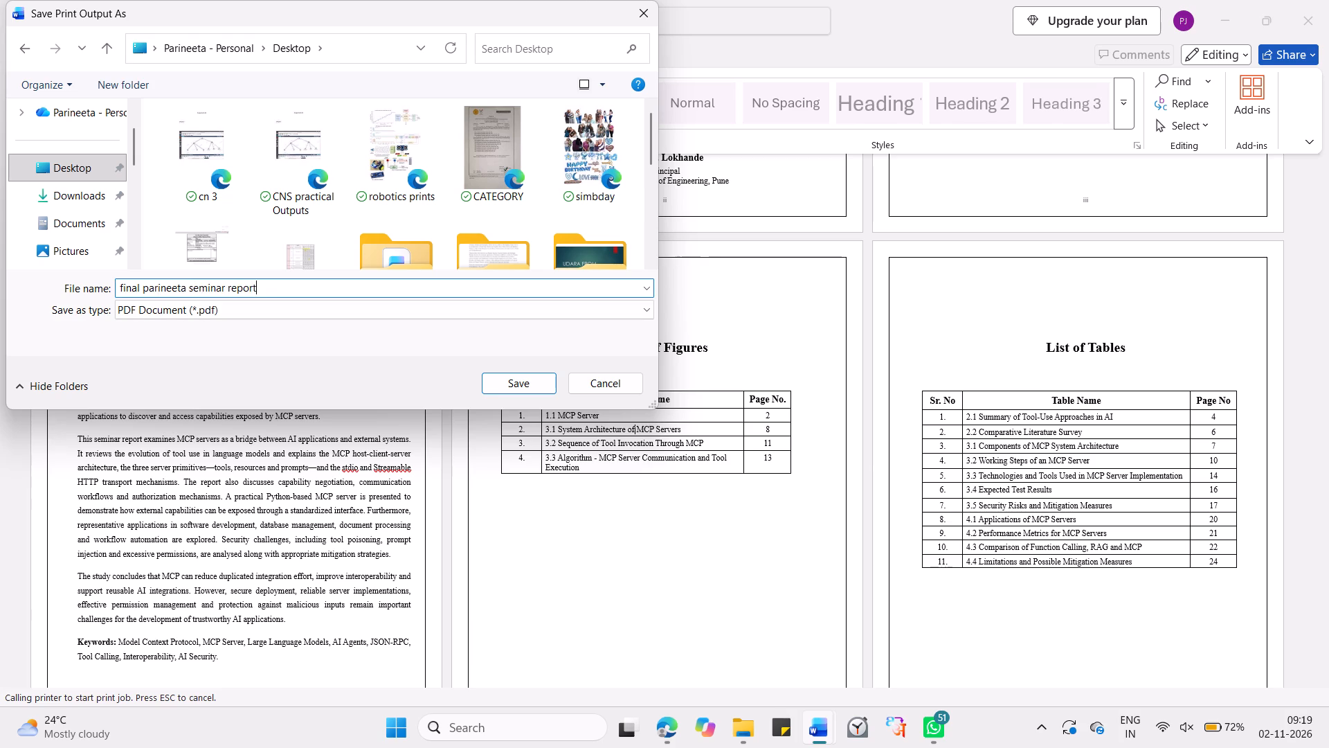
left_click(522, 384)
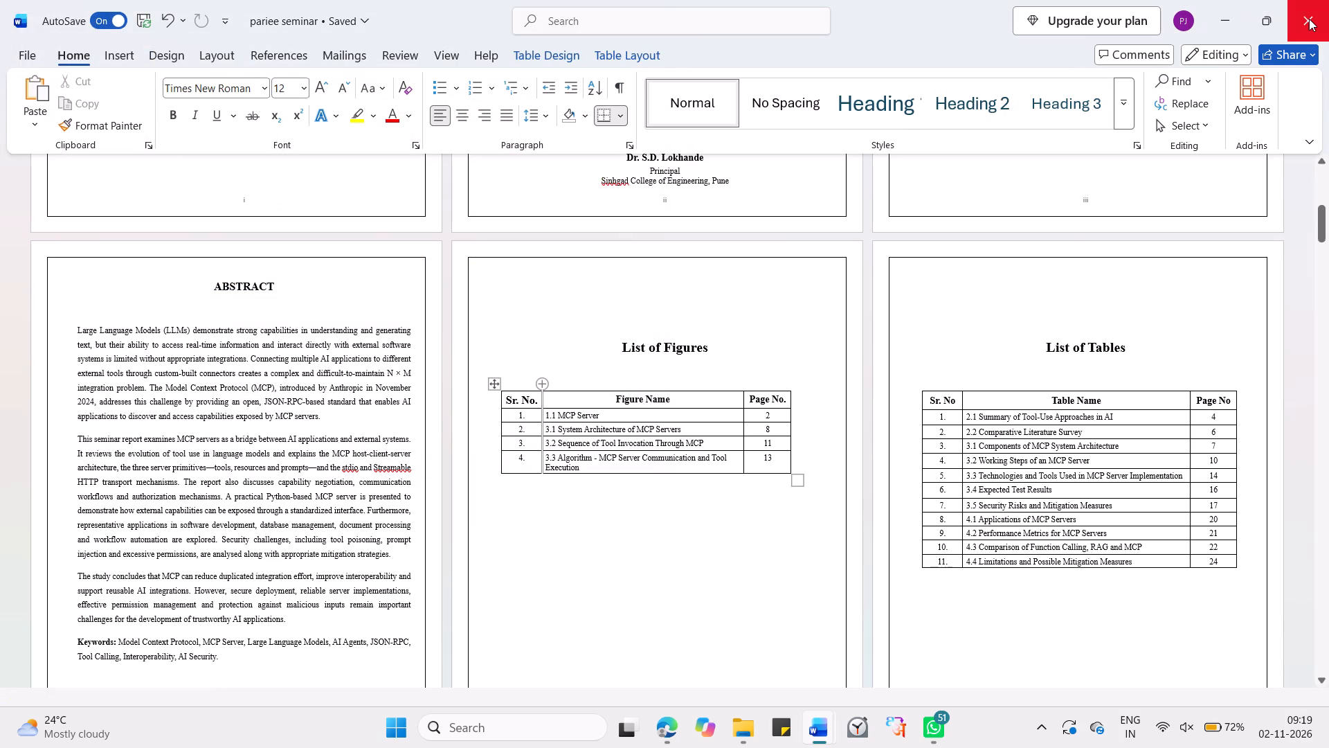
Minimize the report window and close the Seminar Final_Report sample template.
left_click(1219, 27)
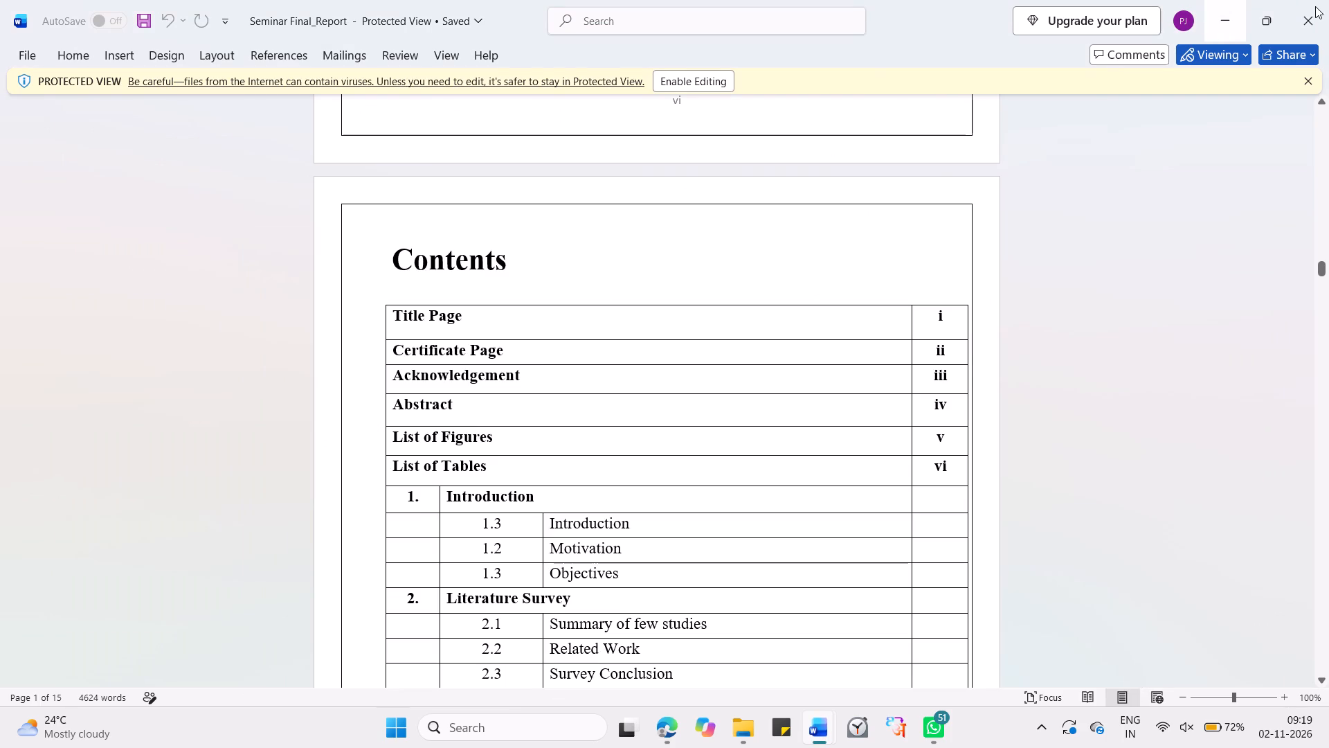
left_click(1310, 12)
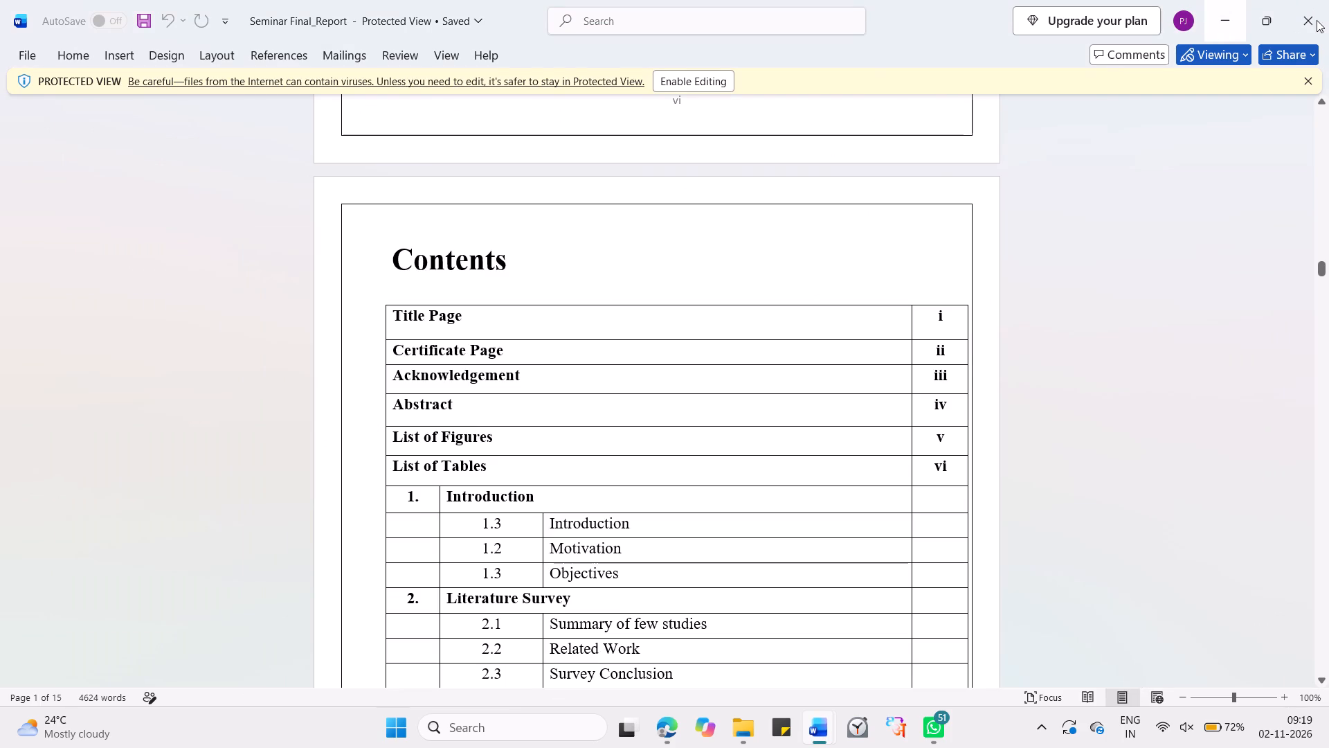
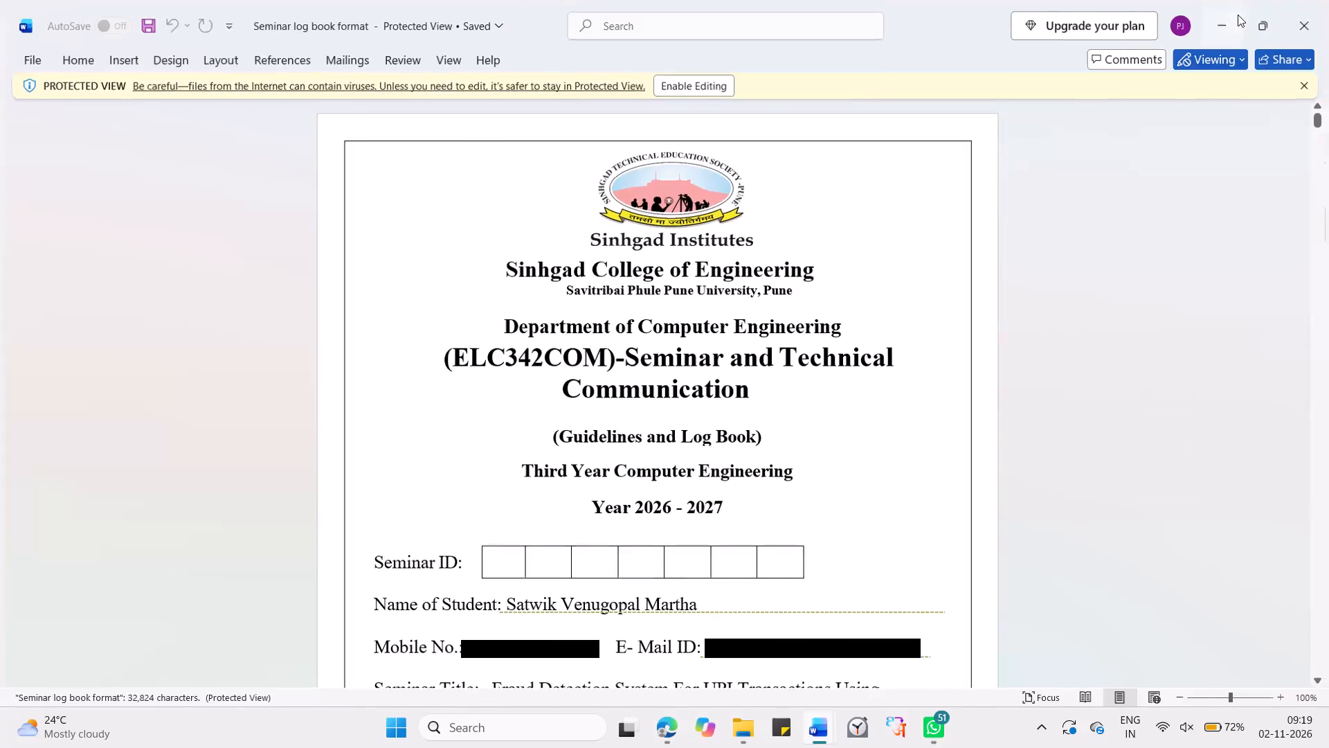
Switch from the seminar log book format document back to the seminar report.
key("alt+Tab")
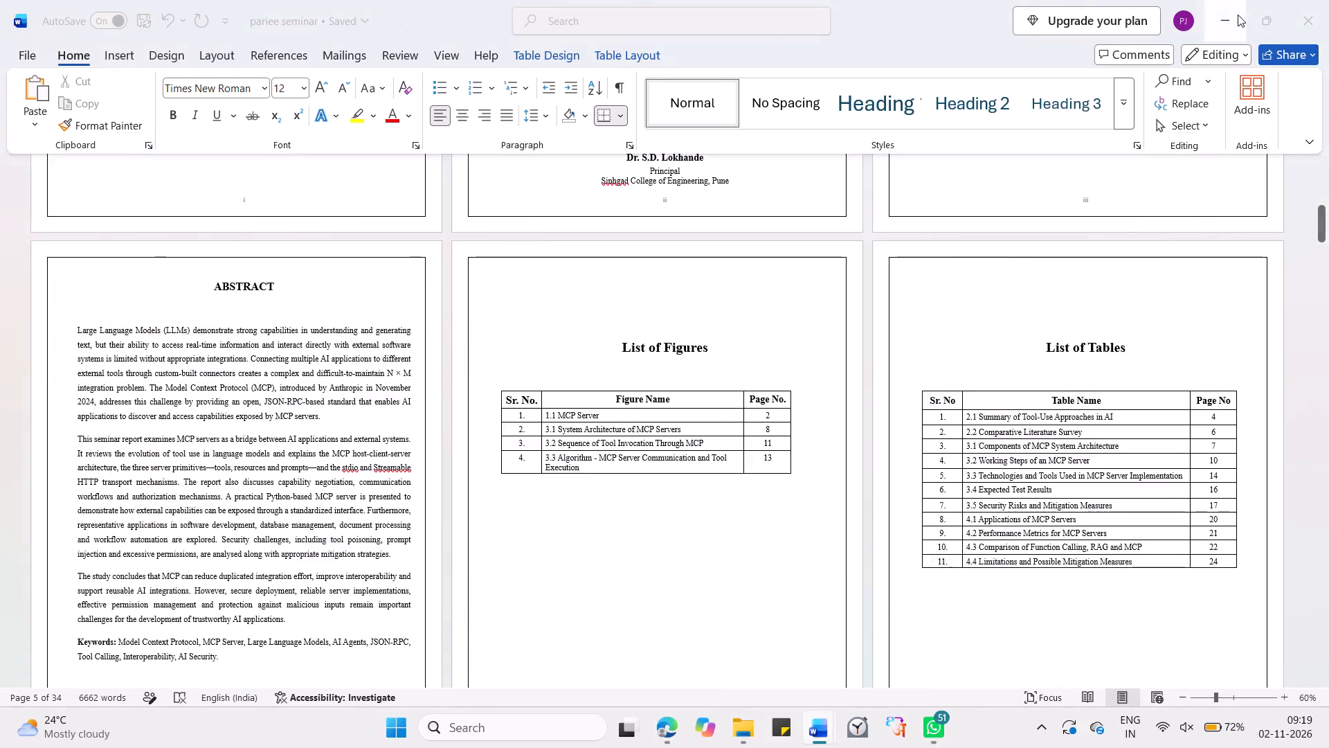